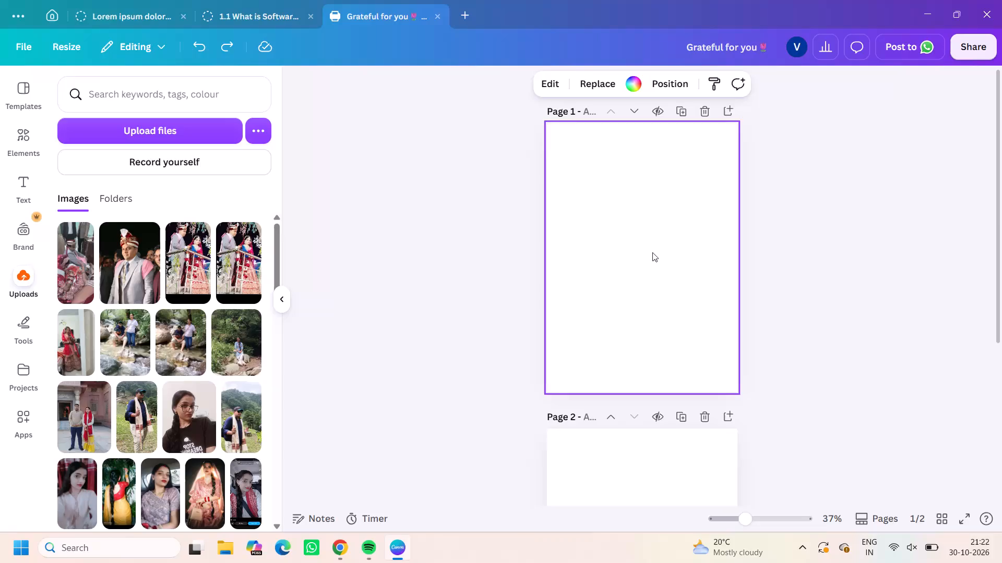
# Upload the photo Snapchat-339085960.jpg from the Downloads folder to the design's image uploads.
pyautogui.scroll(-10, 653, 251)
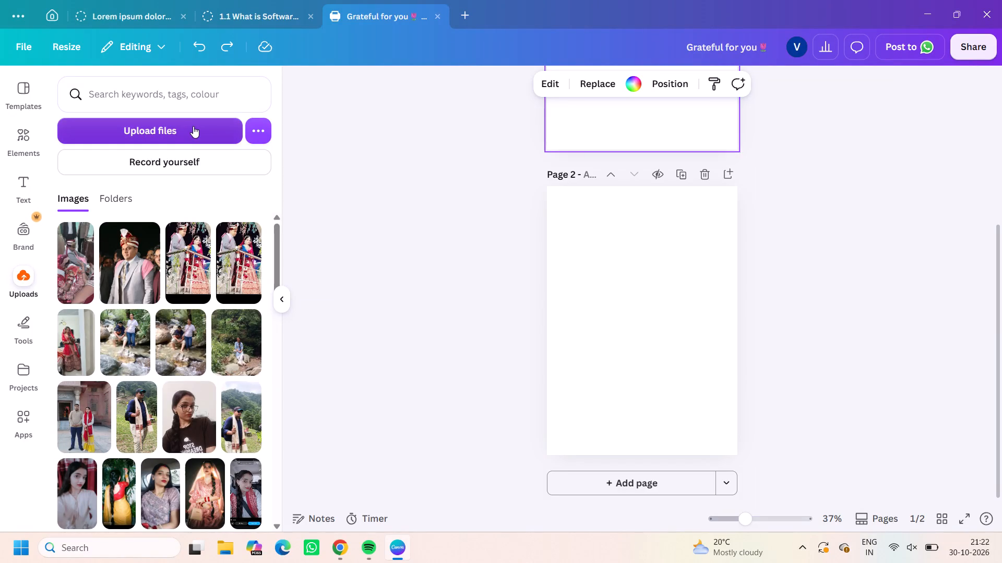
pyautogui.moveTo(193, 127); pyautogui.dragTo(255, 204)
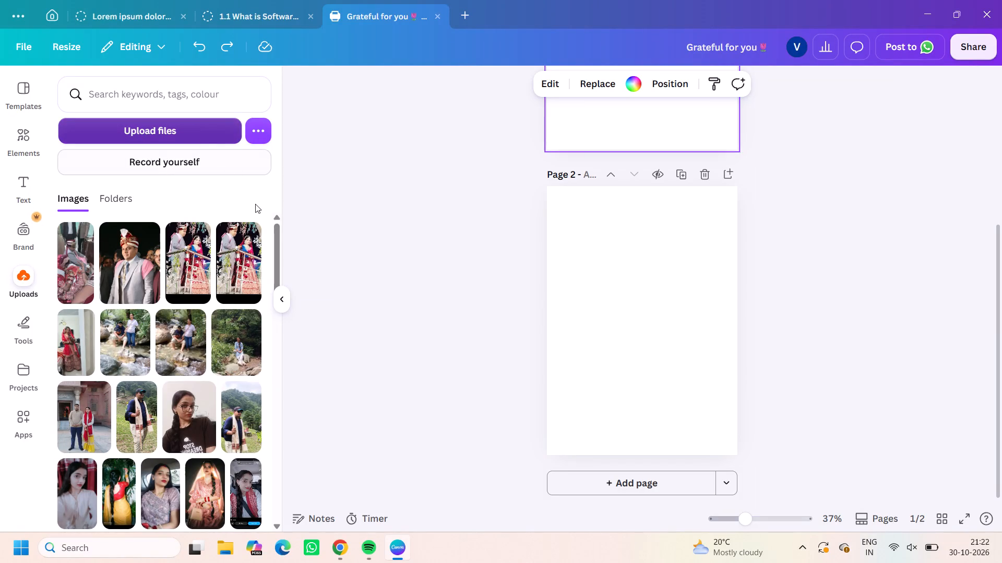
pyautogui.moveTo(255, 204); pyautogui.dragTo(369, 315)
pyautogui.scroll(-4, 230, 343)
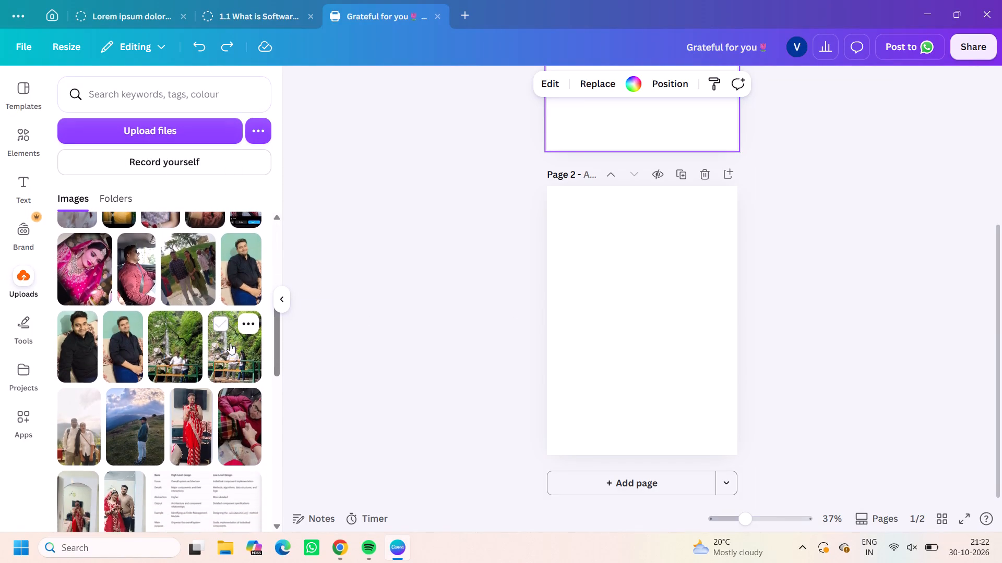
pyautogui.scroll(-2, 230, 343)
pyautogui.scroll(7, 182, 308)
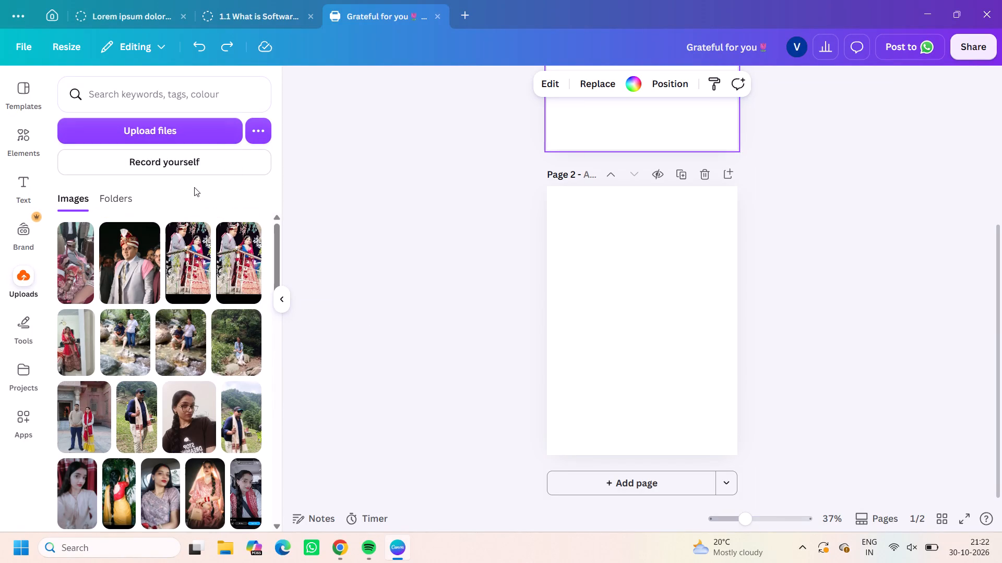
pyautogui.click(214, 134)
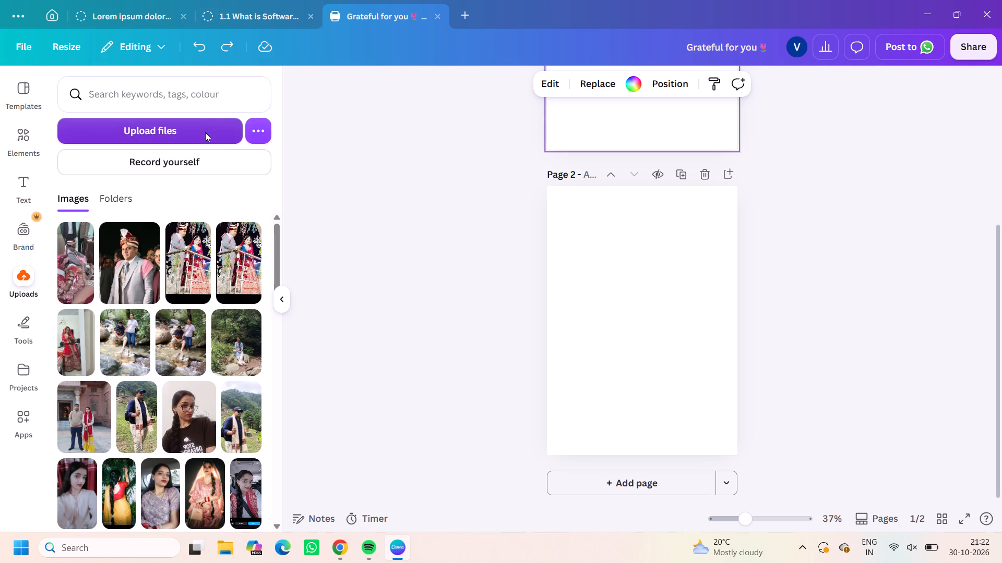
pyautogui.click(204, 132)
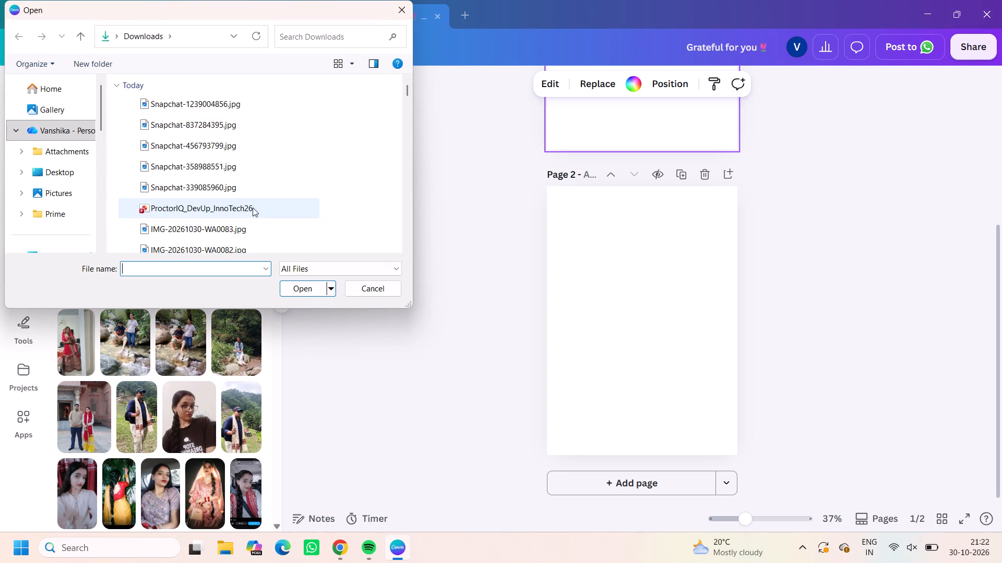
pyautogui.click(260, 184)
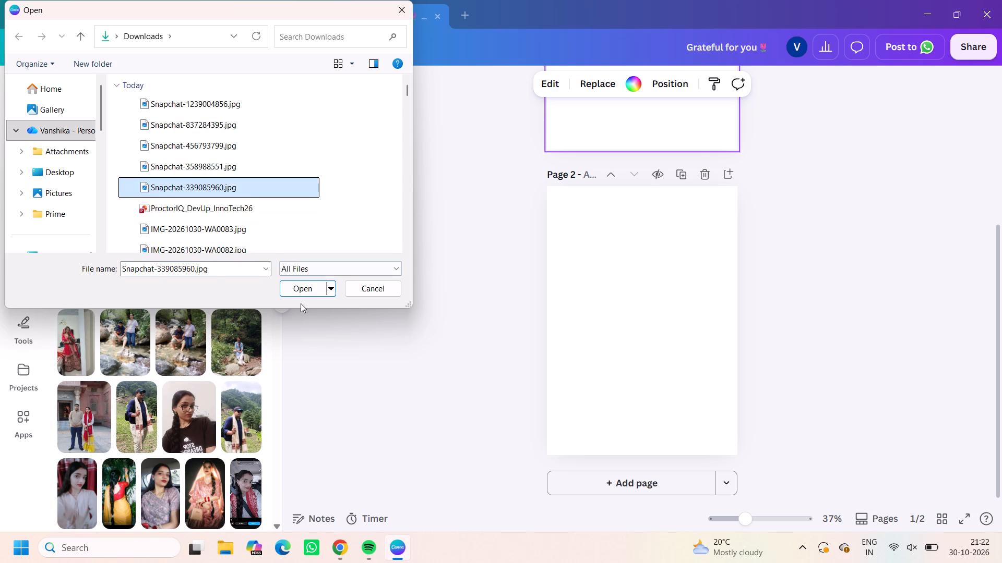
pyautogui.click(305, 291)
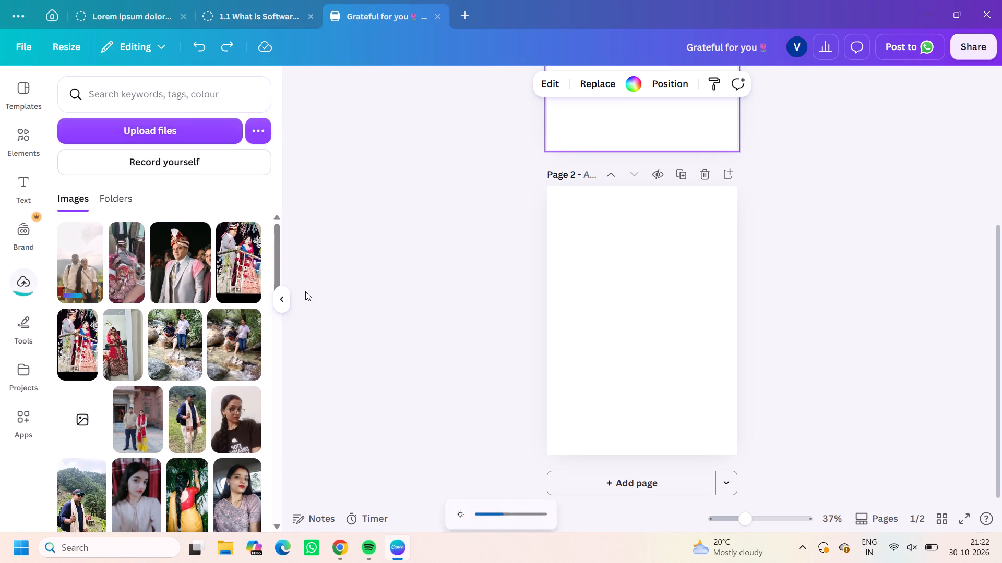
# Select Snapchat-1239004856.jpg, Snapchat-837284395.jpg and Snapchat-456793799.jpg together in the Downloads folder for upload.
pyautogui.scroll(-2, 192, 337)
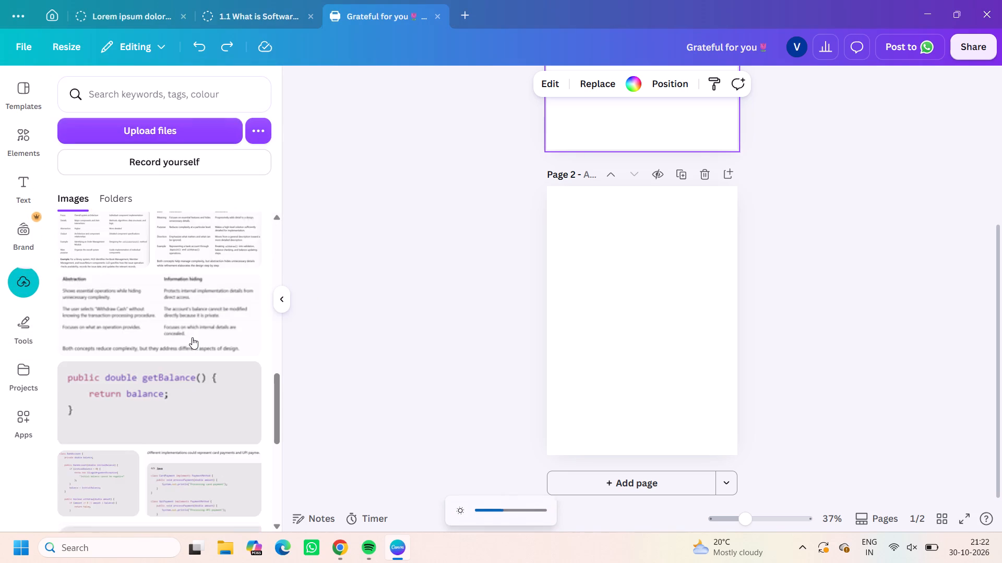
pyautogui.scroll(-1, 192, 337)
pyautogui.scroll(11, 192, 337)
pyautogui.click(204, 123)
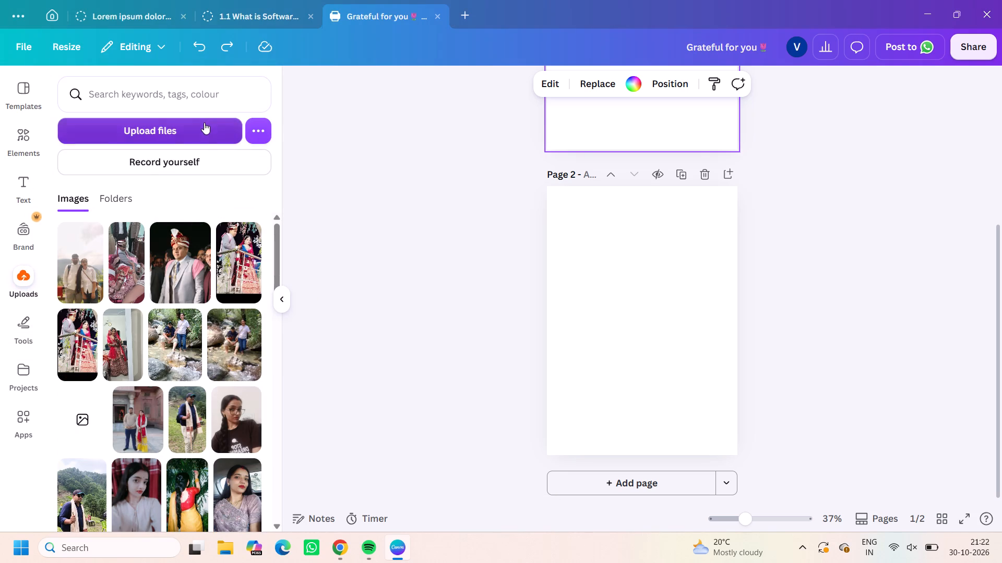
pyautogui.click(249, 111)
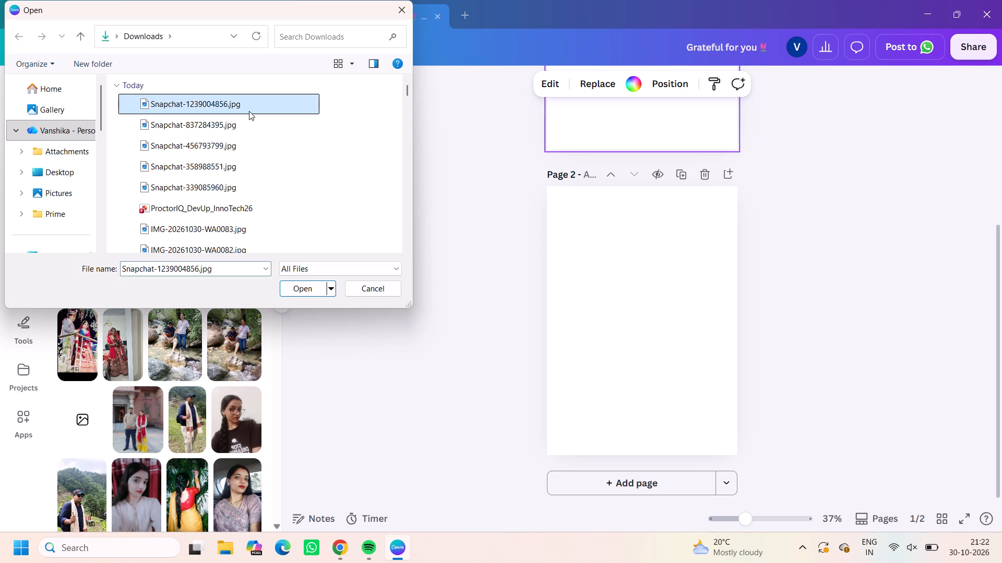
pyautogui.press('Left')
pyautogui.hotkey('shift', 'Down')
pyautogui.hotkey('shift', 'Down')
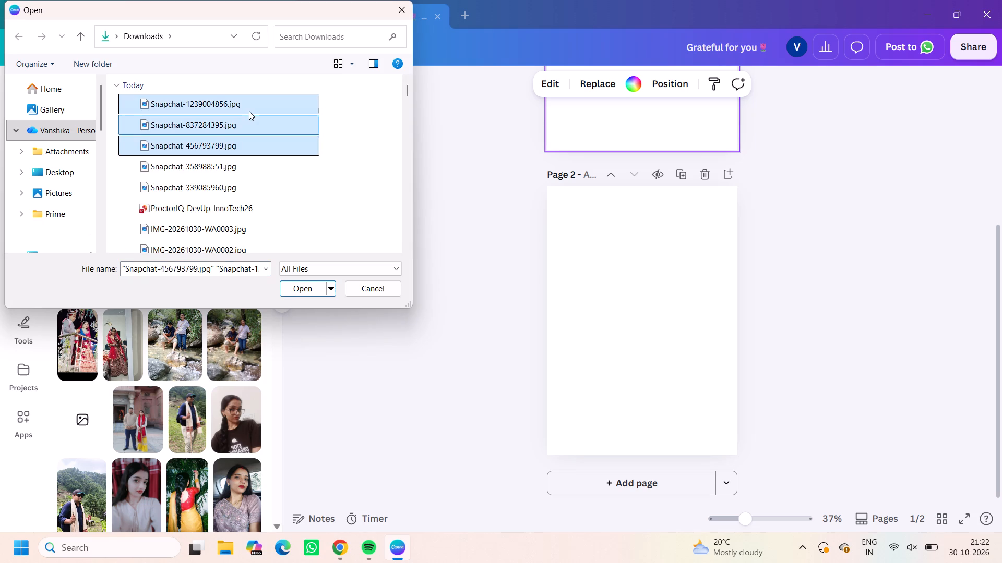
# Add Snapchat-358988551.jpg and Snapchat-339085960.jpg to the file selection and upload all five Snapchat photos to the design's images.
pyautogui.hotkey('shift', 'Down')
pyautogui.hotkey('shift', 'Down')
pyautogui.press('Return')
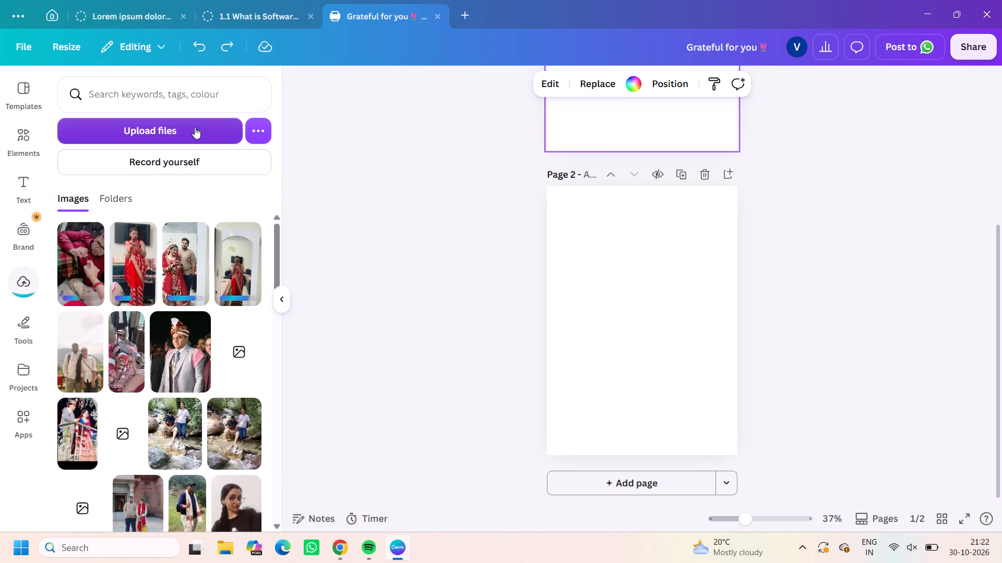
# Reopen the upload file chooser and browse the Downloads folder for more photos, down to the WhatsApp images.
pyautogui.click(195, 127)
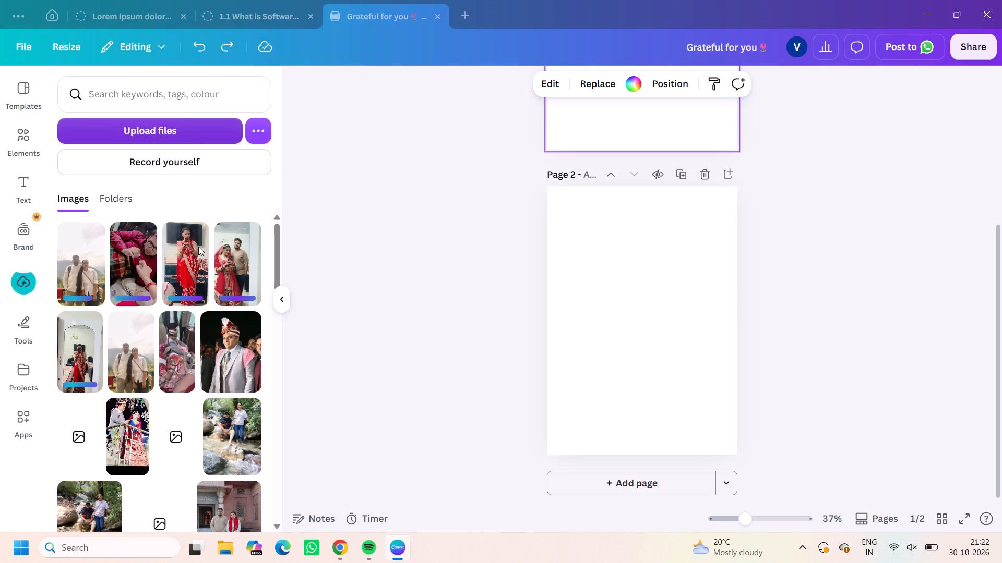
pyautogui.scroll(-3, 310, 149)
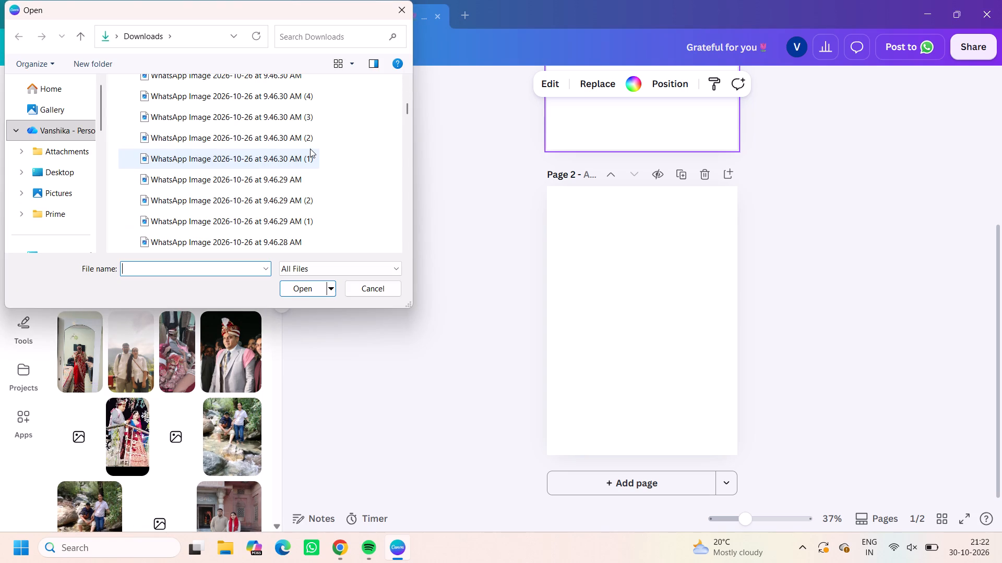
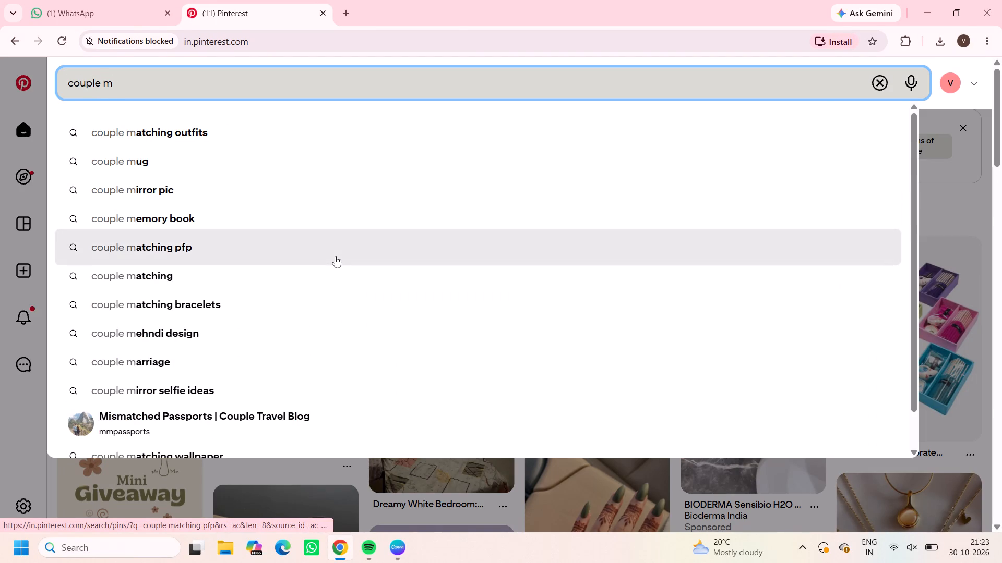
# Search Pinterest for "couple magazine".
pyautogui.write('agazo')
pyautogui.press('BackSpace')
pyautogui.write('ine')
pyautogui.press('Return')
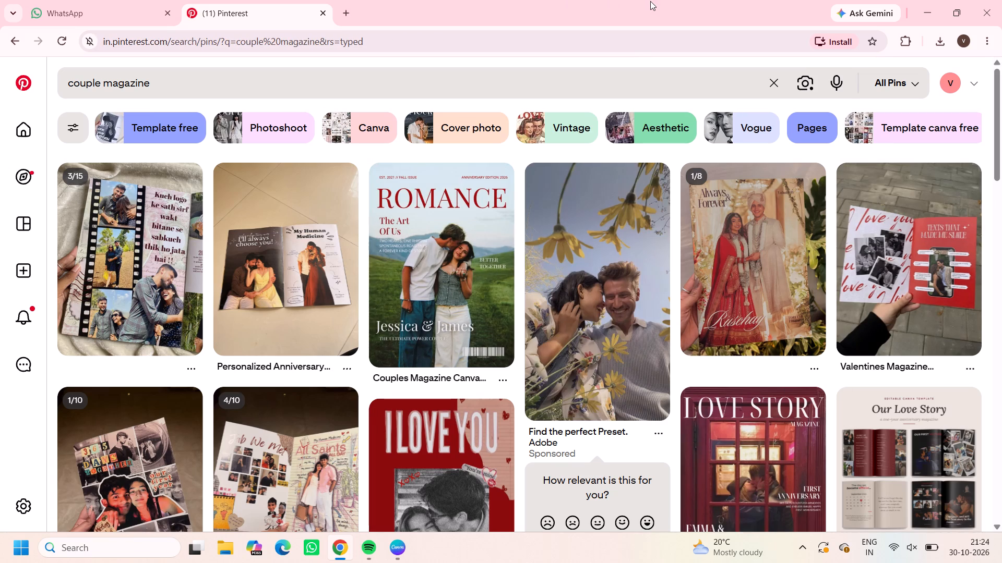
# Browse the couple magazine pins, examining their cover designs and inside page layouts for design ideas.
pyautogui.scroll(-4, 540, 393)
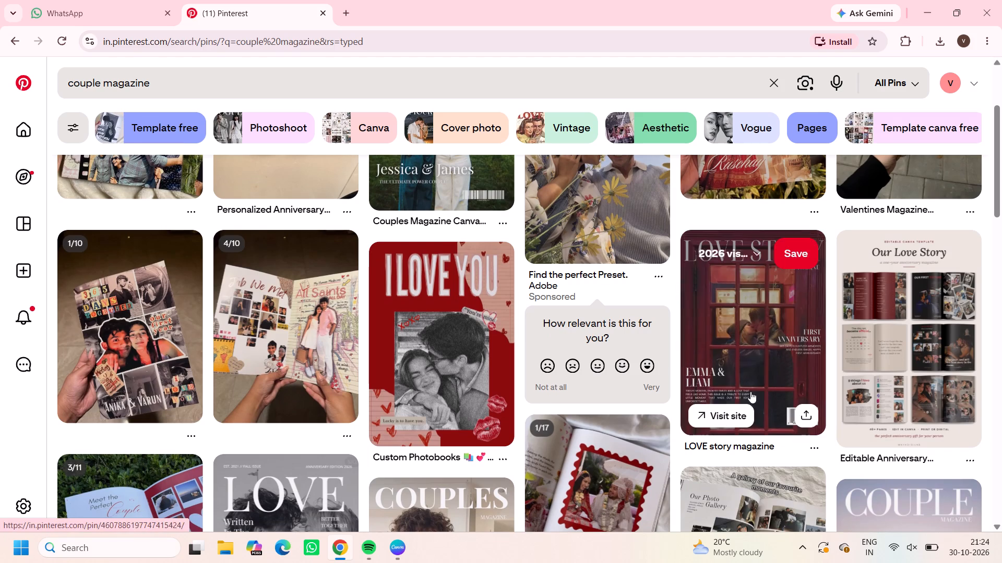
pyautogui.scroll(-3, 567, 371)
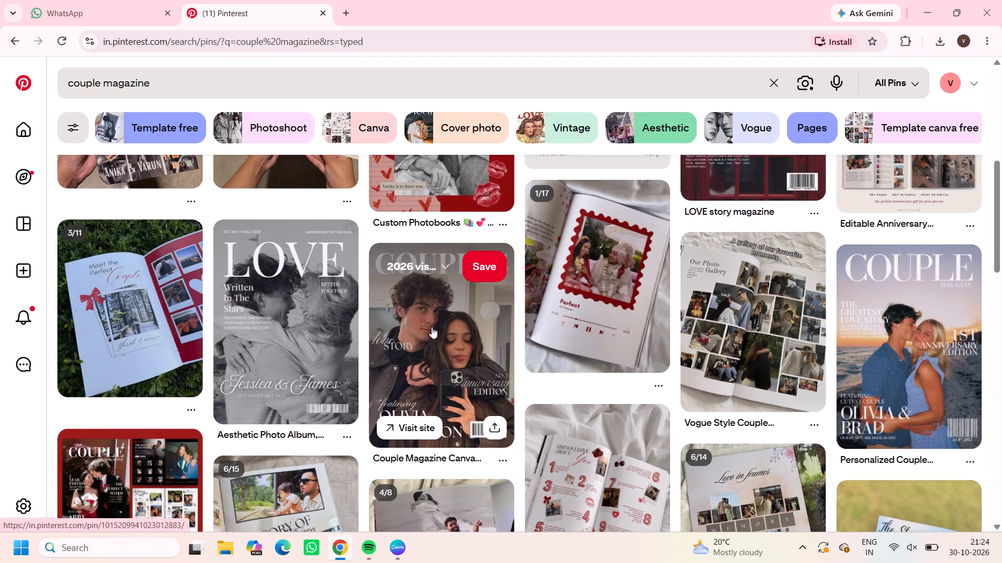
pyautogui.scroll(-3, 663, 404)
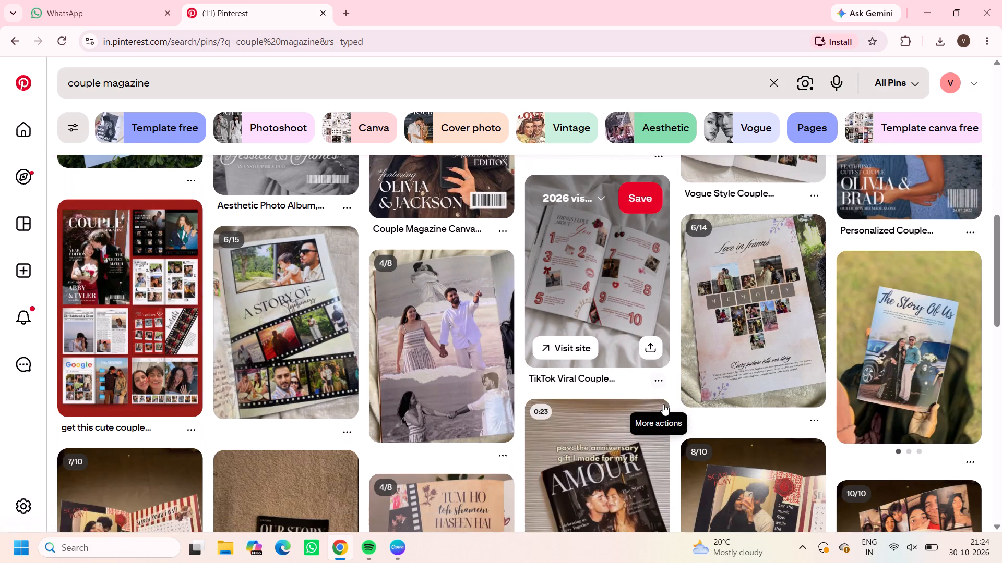
pyautogui.scroll(-1, 663, 404)
pyautogui.scroll(-2, 475, 436)
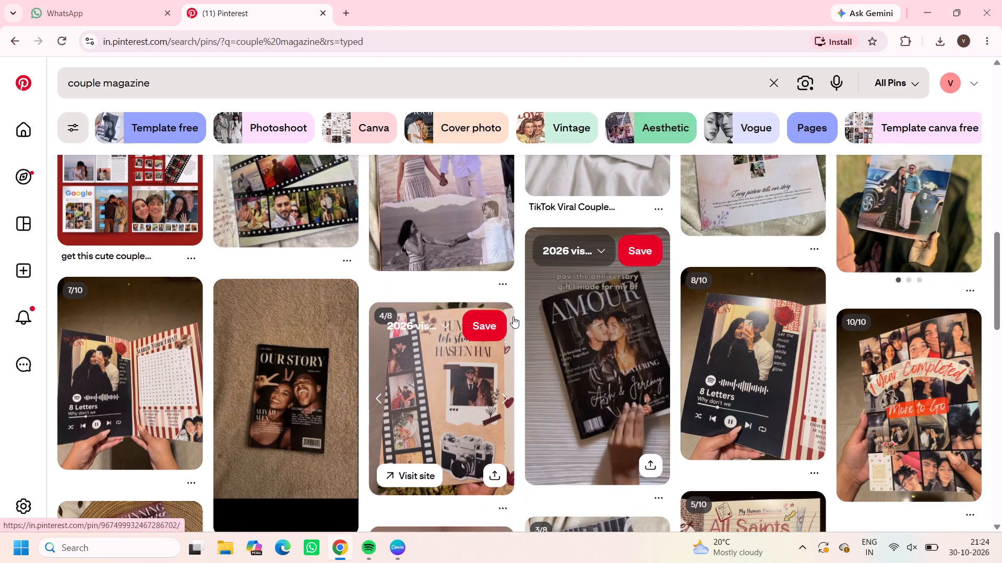
pyautogui.scroll(-1, 409, 325)
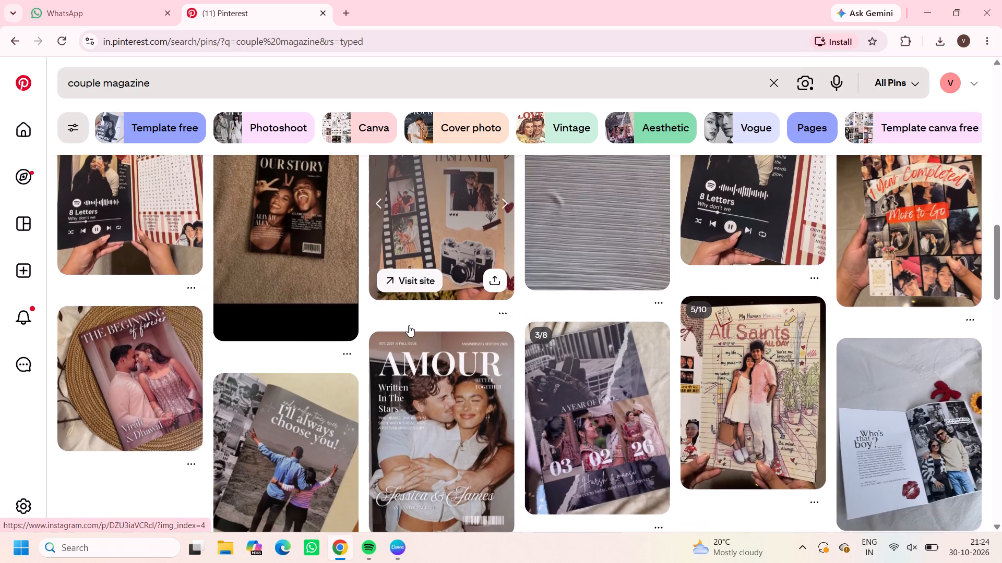
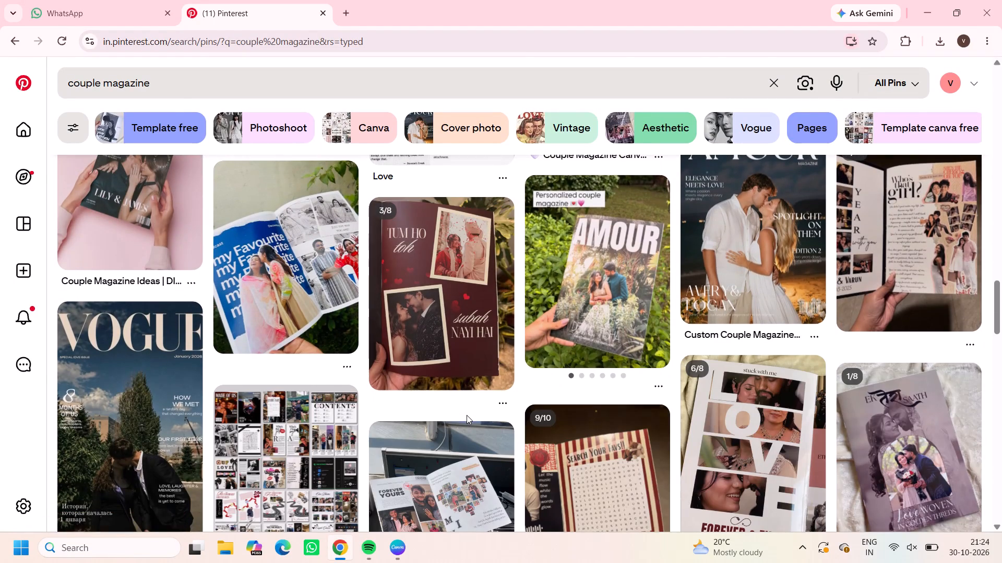
# Browse the couple magazine pins on Pinterest for page layout ideas.
pyautogui.scroll(3, 467, 415)
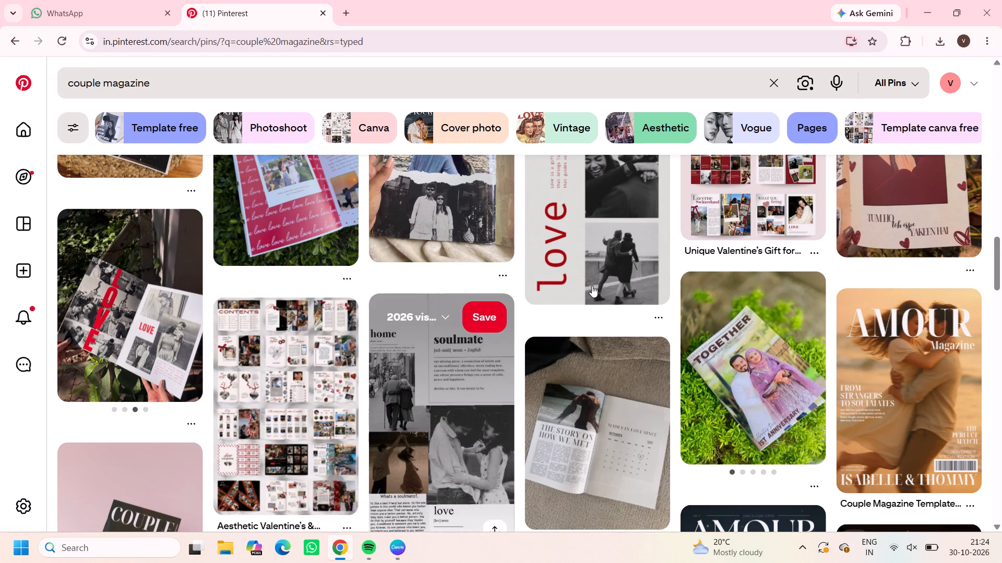
# Narrow the couple magazine pin search to Cover photo and open the ROMANCE couples magazine cover pin.
pyautogui.scroll(18, 592, 285)
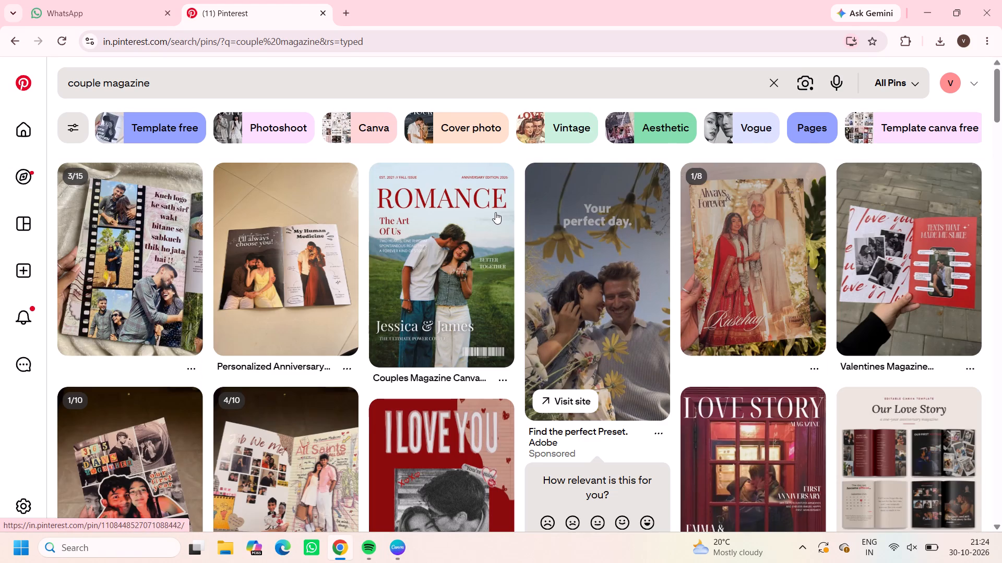
pyautogui.click(452, 121)
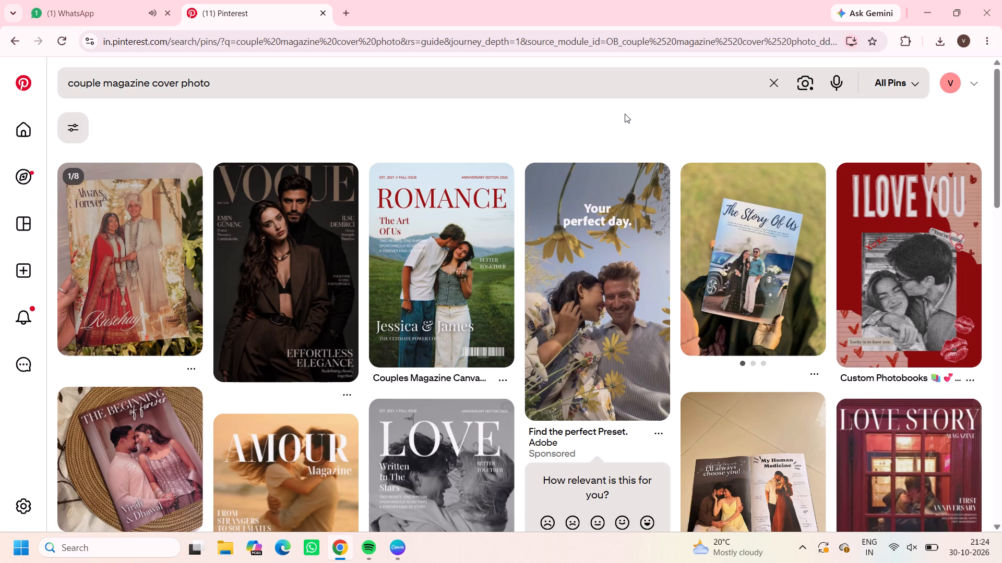
pyautogui.click(434, 323)
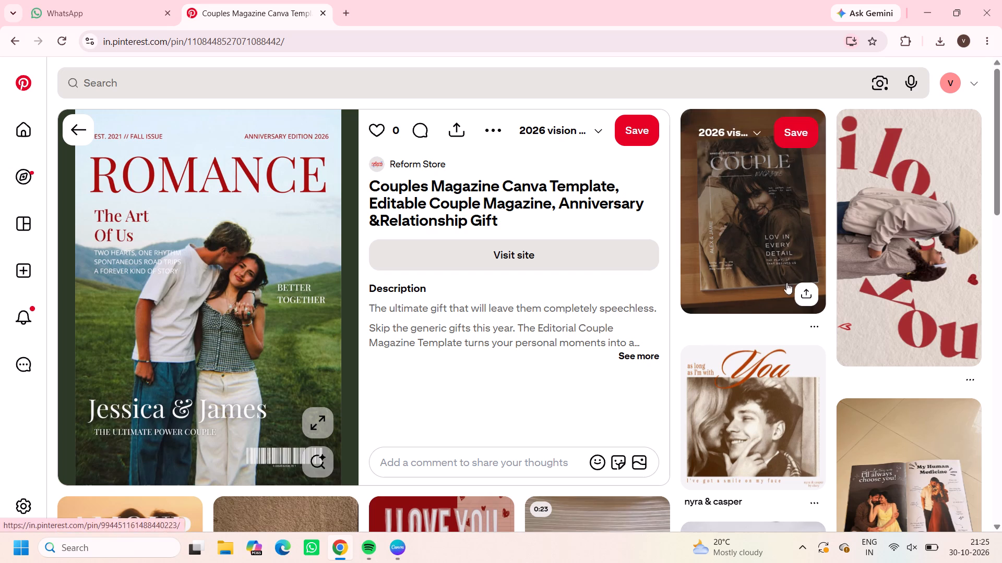
# Open the related "i love you" couple collage pin and download its image.
pyautogui.click(892, 260)
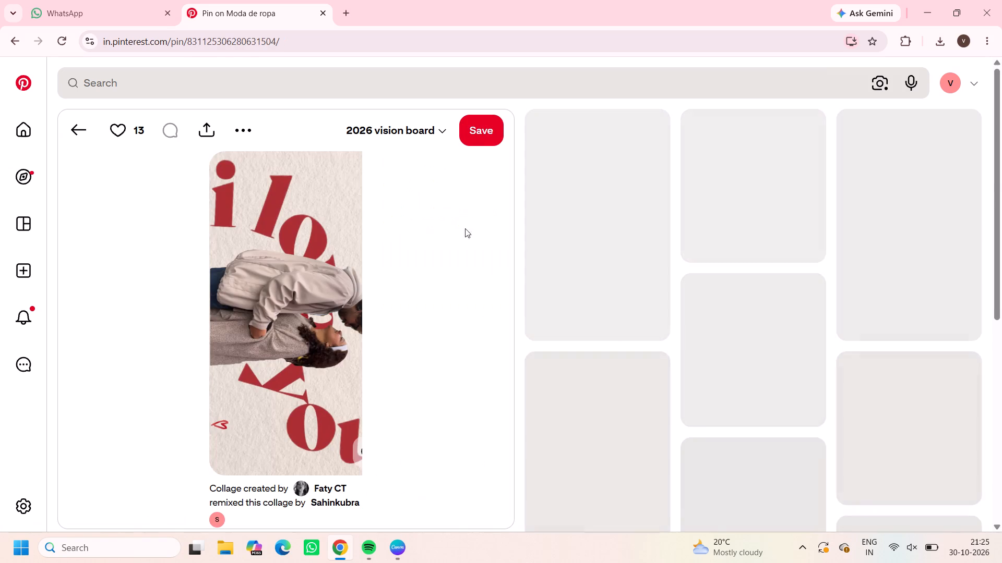
pyautogui.click(243, 131)
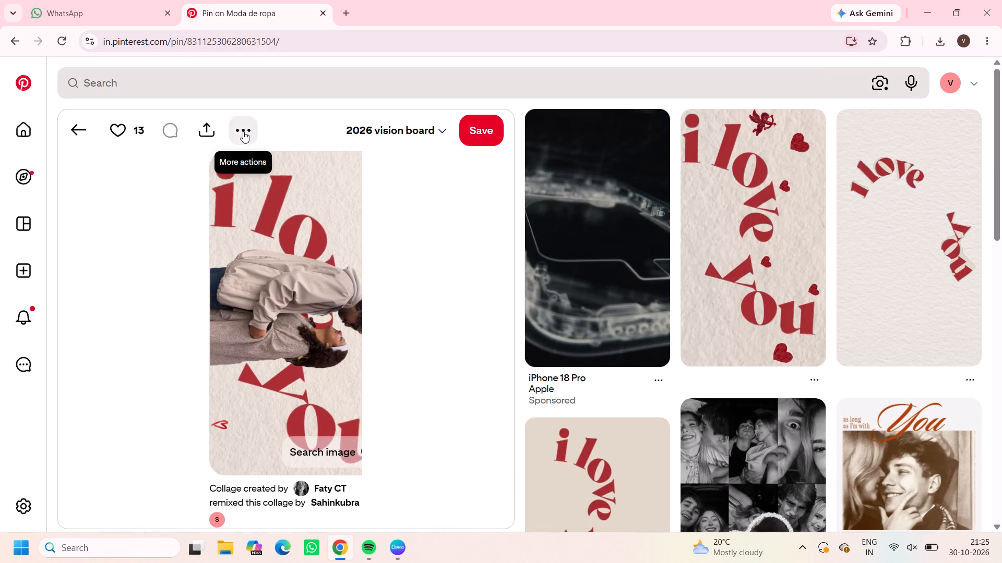
pyautogui.click(244, 137)
pyautogui.click(244, 137)
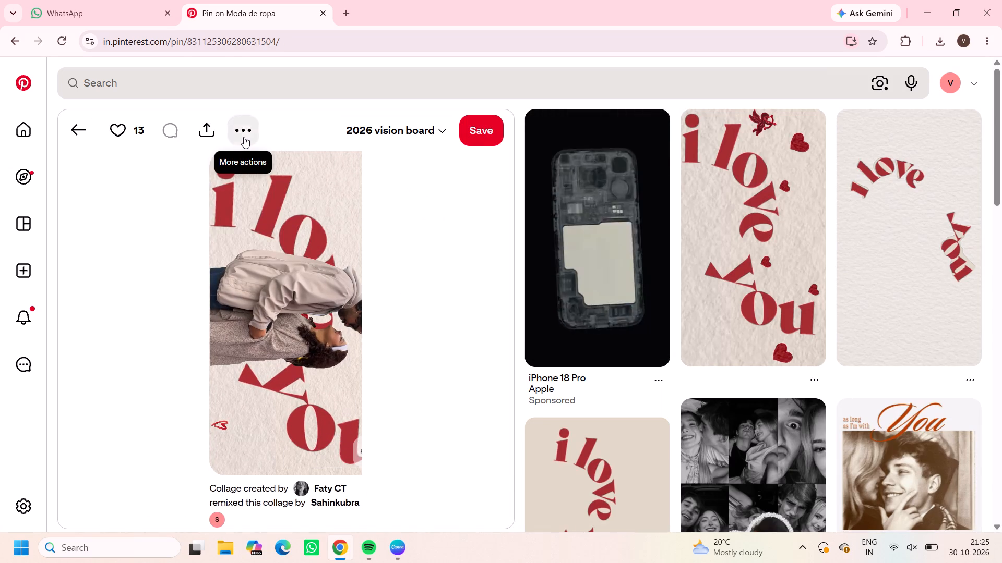
pyautogui.click(247, 197)
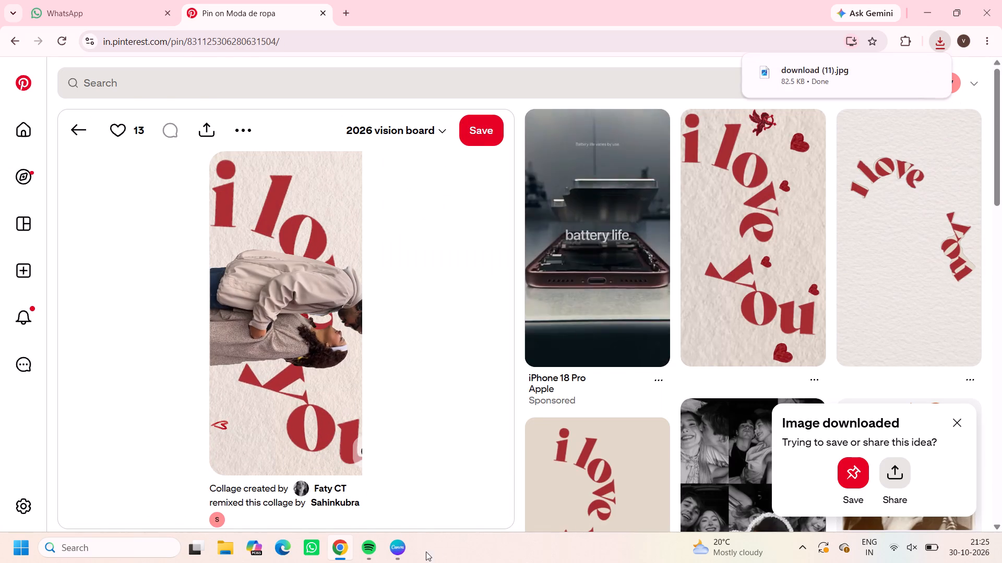
# Switch to Canva and add a third blank page to the "Grateful for you" design.
pyautogui.click(401, 550)
pyautogui.click(593, 295)
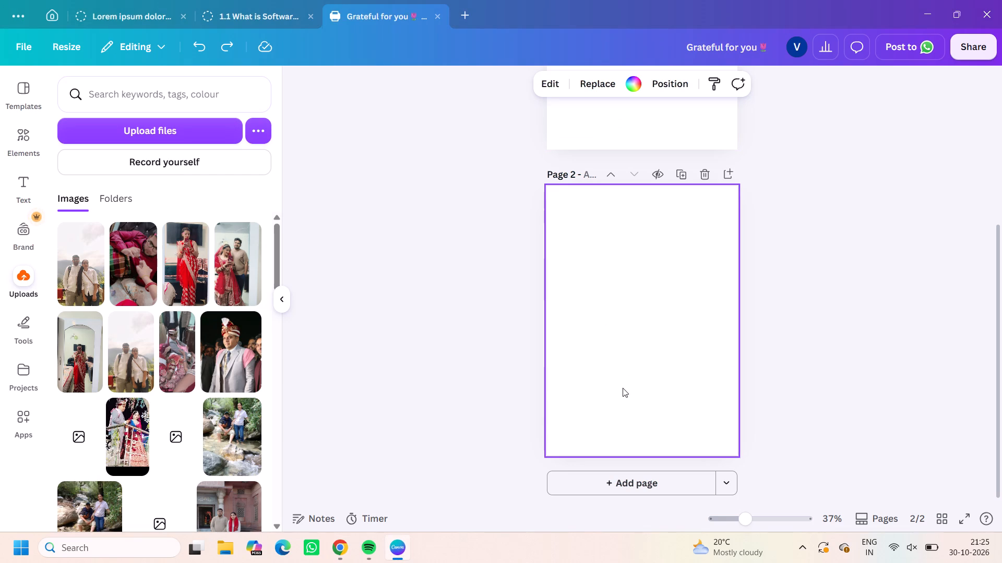
pyautogui.scroll(-5, 623, 388)
pyautogui.click(655, 479)
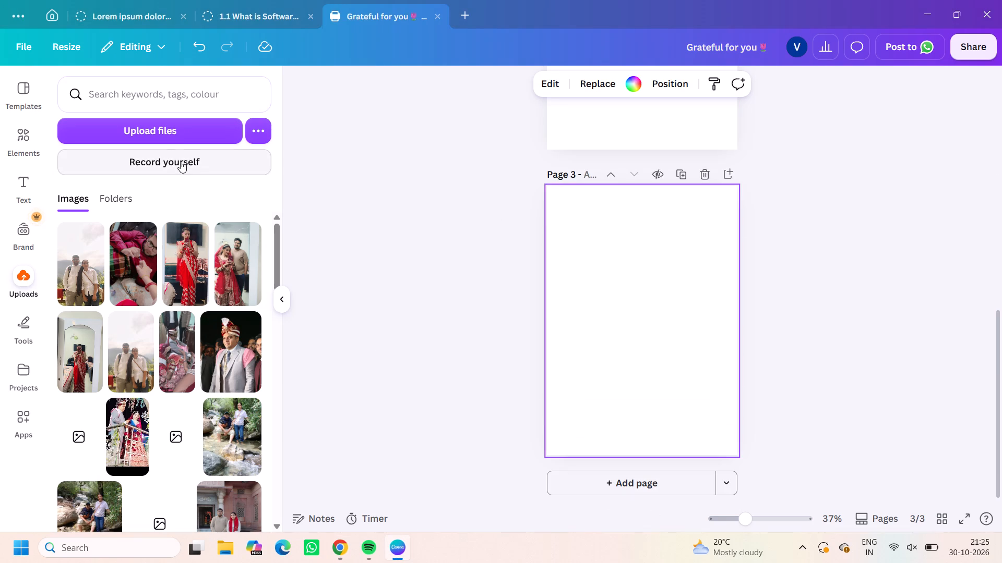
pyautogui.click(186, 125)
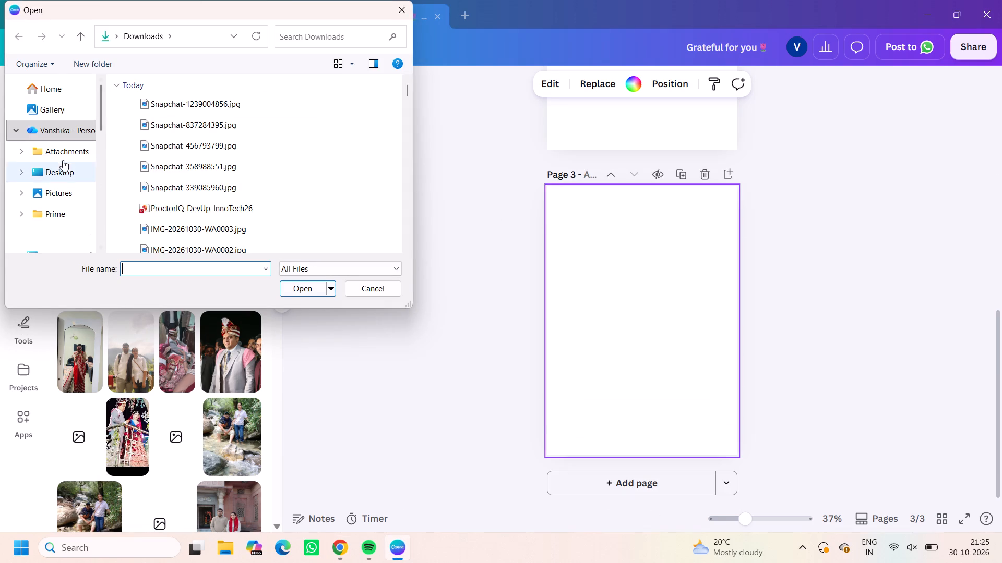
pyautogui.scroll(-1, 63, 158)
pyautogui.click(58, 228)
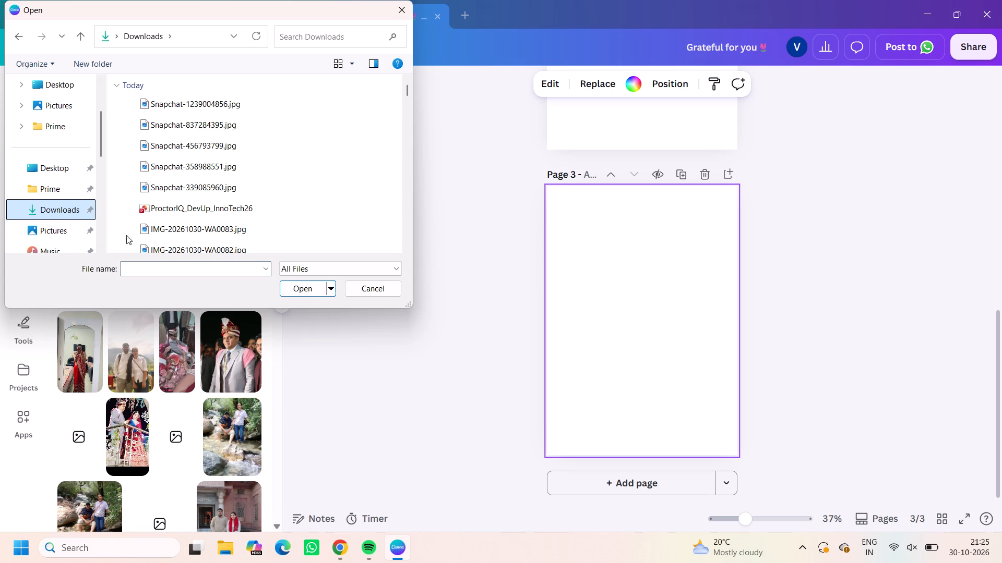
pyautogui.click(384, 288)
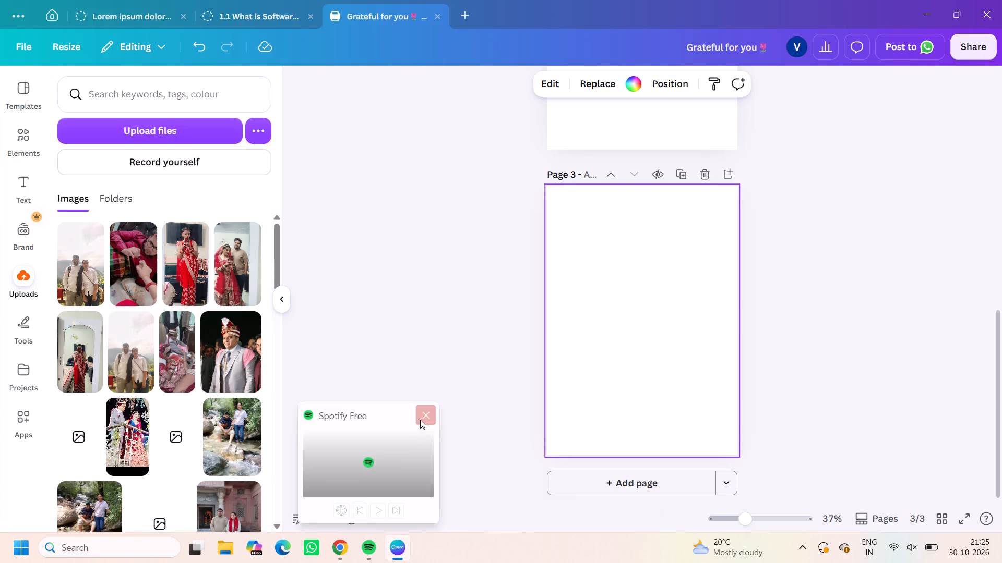
# Close the Spotify Free window.
pyautogui.click(425, 411)
# Switch to Chrome and transfer the downloaded file download (11).jpg into Canva's image uploads.
pyautogui.click(337, 559)
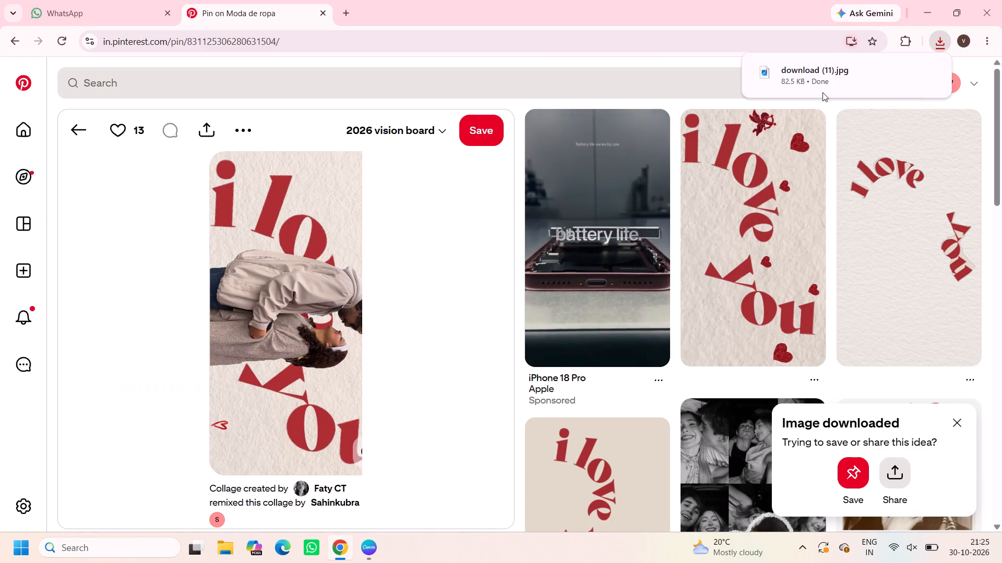
pyautogui.keyDown('ctrl'); pyautogui.hscroll(-1, 827, 79); pyautogui.keyUp('ctrl')
pyautogui.keyDown('ctrl'); pyautogui.scroll(-1, 827, 79); pyautogui.keyUp('ctrl')
pyautogui.keyDown('ctrl'); pyautogui.hscroll(-1, 827, 79); pyautogui.keyUp('ctrl')
pyautogui.keyDown('ctrl'); pyautogui.scroll(-1, 827, 79); pyautogui.keyUp('ctrl')
pyautogui.keyDown('ctrl'); pyautogui.hscroll(-1, 827, 79); pyautogui.keyUp('ctrl')
pyautogui.keyDown('ctrl'); pyautogui.scroll(-1, 827, 79); pyautogui.keyUp('ctrl')
pyautogui.keyDown('ctrl'); pyautogui.hscroll(-1, 827, 79); pyautogui.keyUp('ctrl')
pyautogui.moveTo(827, 79); pyautogui.dragTo(826, 87)
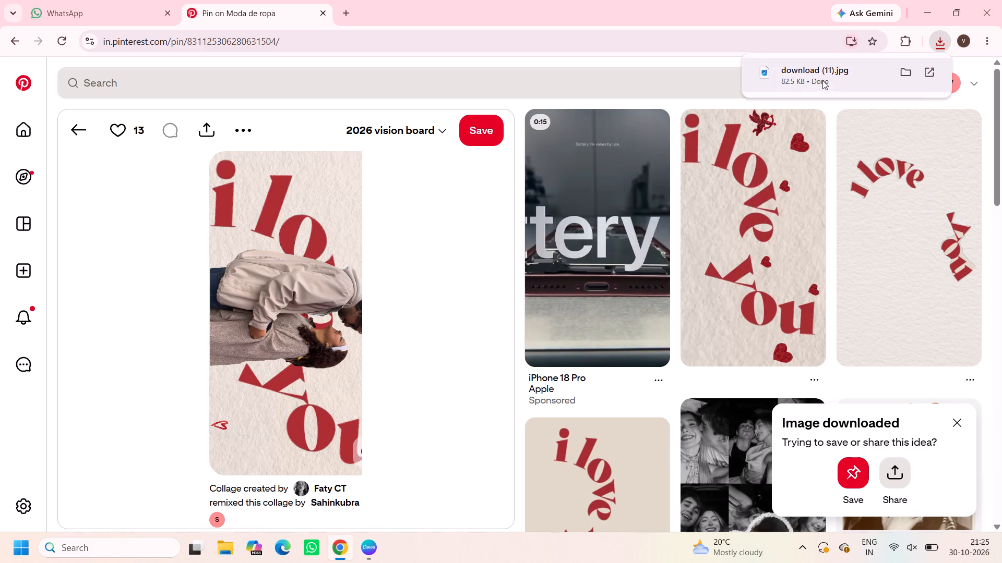
pyautogui.moveTo(824, 79); pyautogui.dragTo(365, 553)
pyautogui.hscroll(-1, 404, 510)
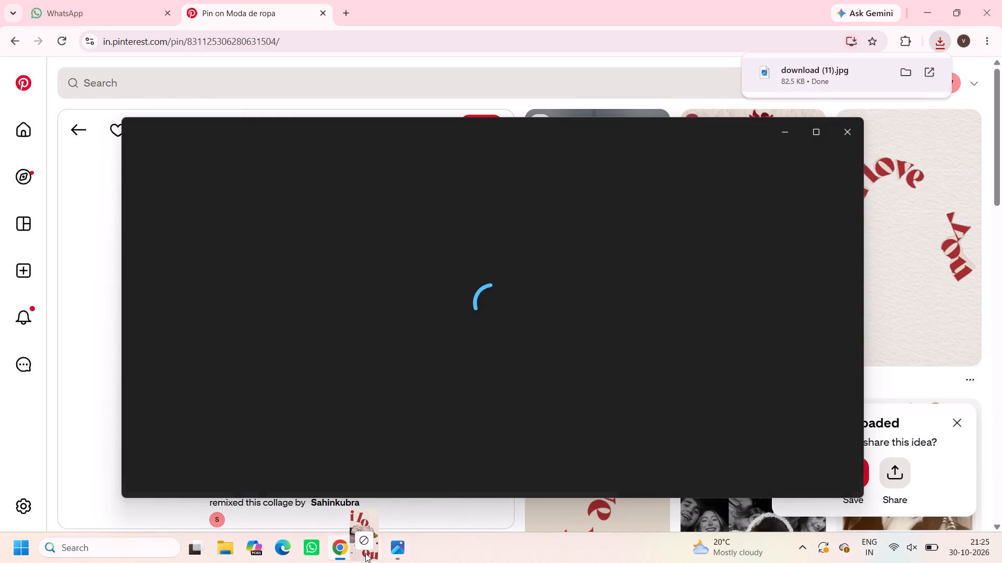
pyautogui.hscroll(-1, 365, 553)
pyautogui.moveTo(365, 553); pyautogui.dragTo(235, 469)
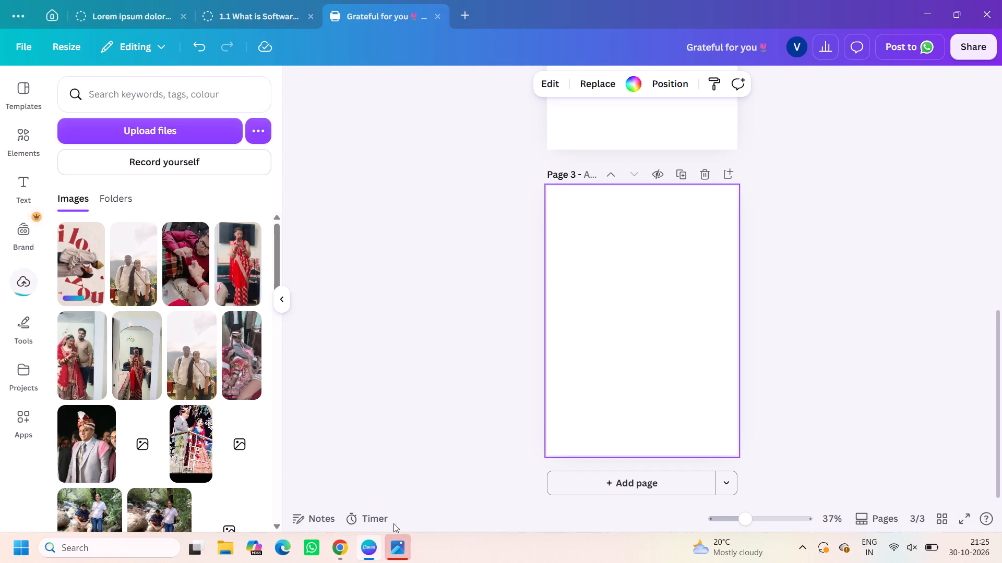
pyautogui.click(458, 423)
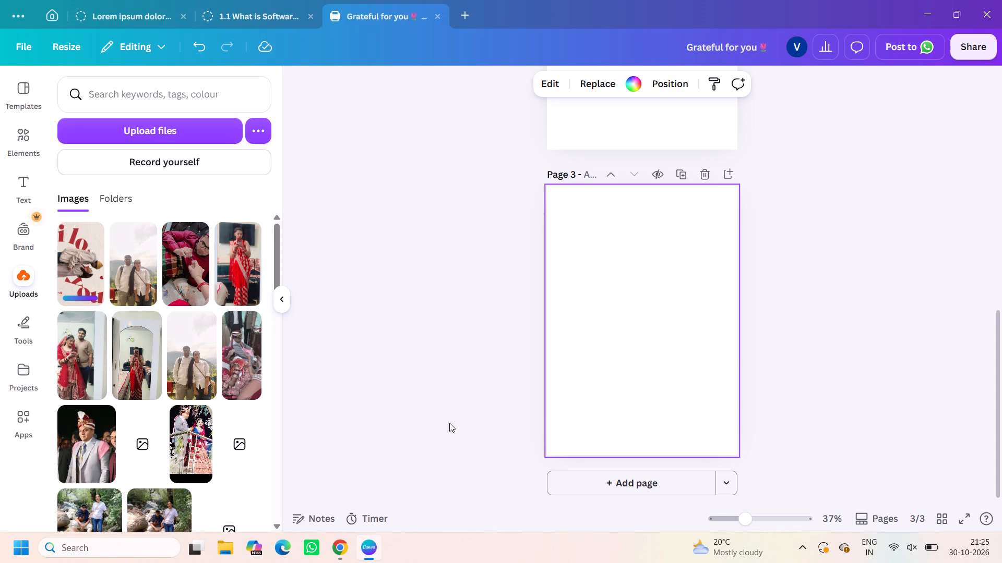
# Place the "i love you" collage image on page 3, enlarge it and move it against the page's left edge.
pyautogui.click(62, 266)
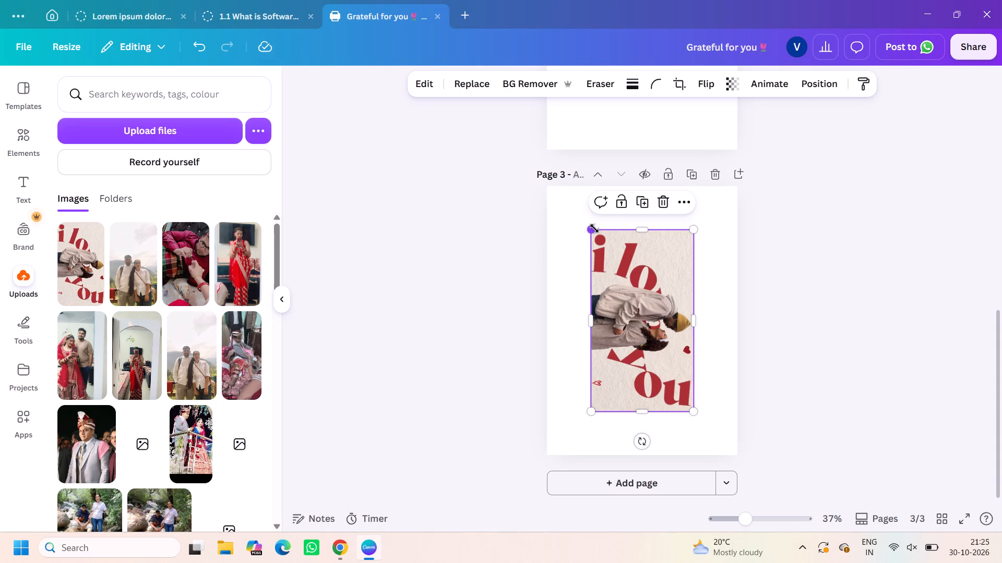
pyautogui.moveTo(594, 228); pyautogui.dragTo(544, 181)
pyautogui.moveTo(583, 252); pyautogui.dragTo(562, 270)
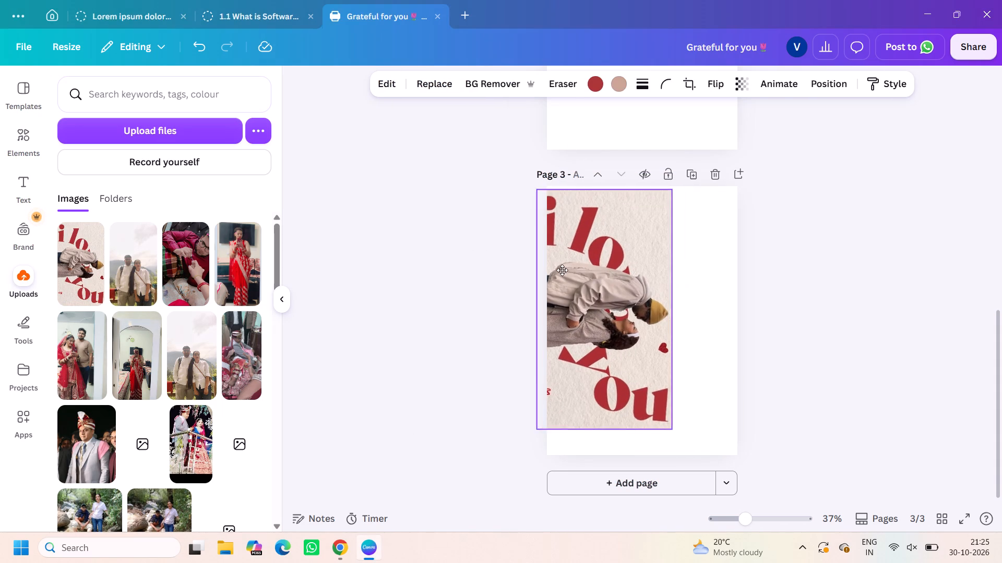
pyautogui.moveTo(562, 270); pyautogui.dragTo(570, 262)
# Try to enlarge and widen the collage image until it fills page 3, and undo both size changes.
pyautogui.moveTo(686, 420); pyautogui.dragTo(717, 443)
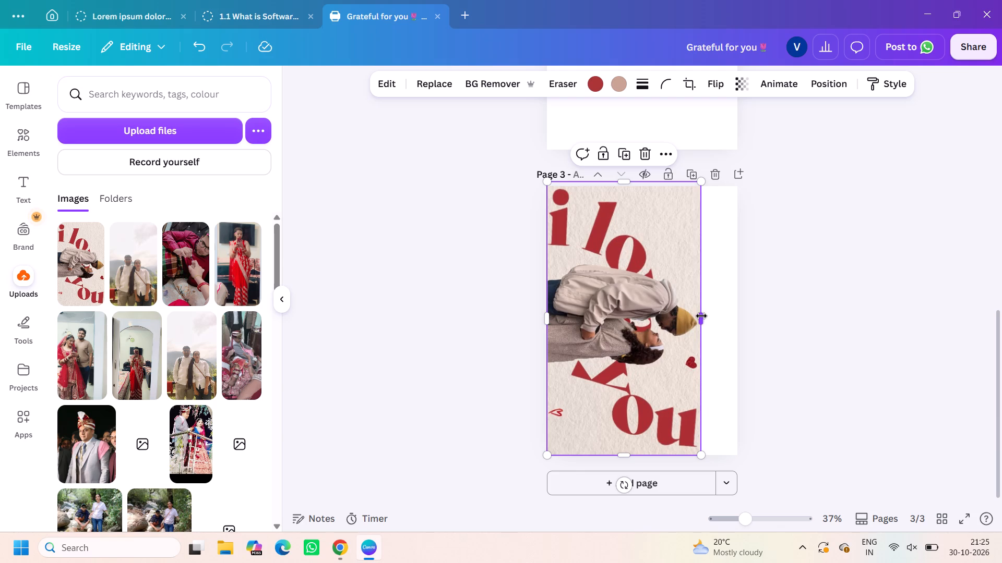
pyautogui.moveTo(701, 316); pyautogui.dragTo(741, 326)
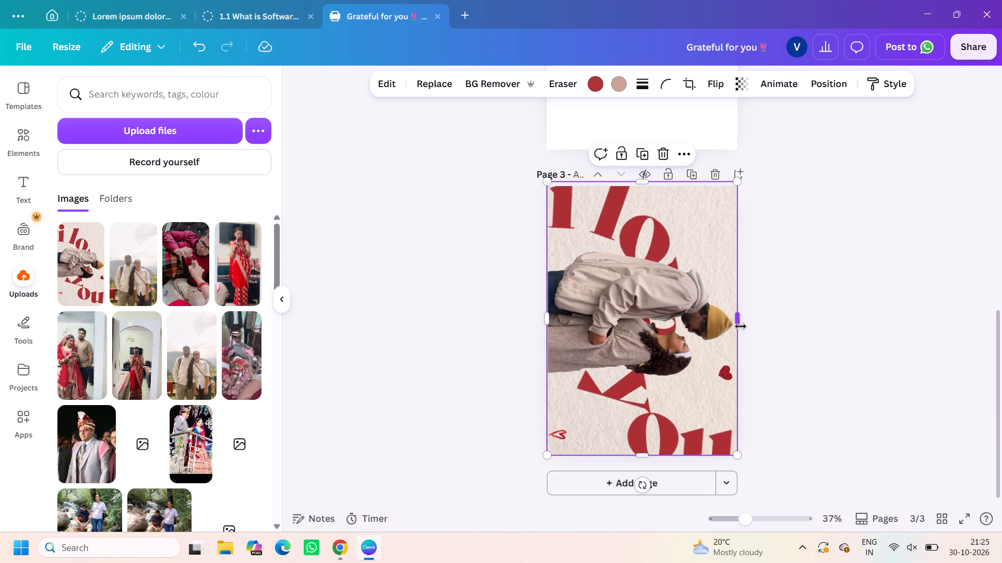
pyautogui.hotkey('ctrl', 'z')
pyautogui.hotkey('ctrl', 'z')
# Centre the collage image on page 3 and split it into editable layers.
pyautogui.moveTo(643, 328); pyautogui.dragTo(672, 349)
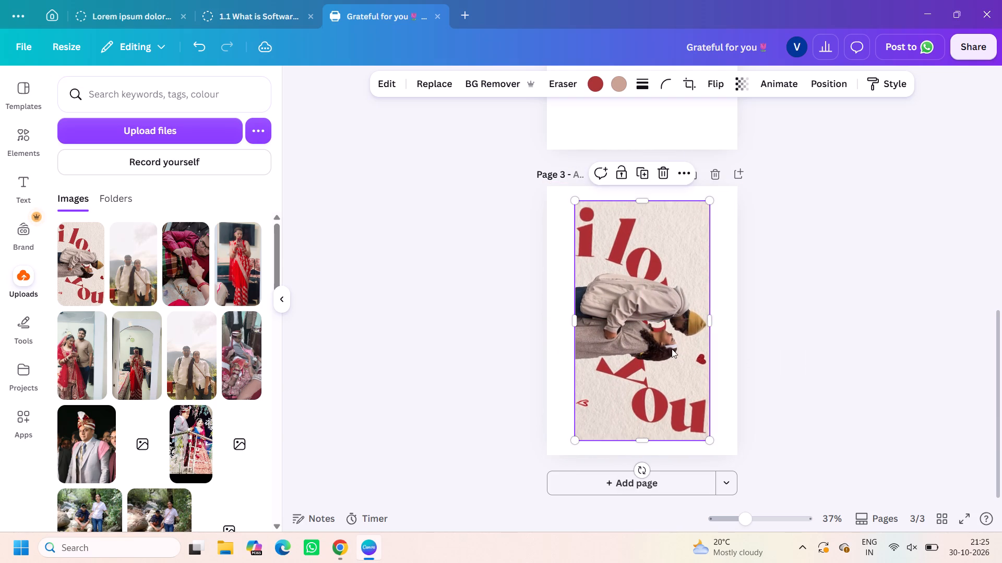
pyautogui.click(381, 78)
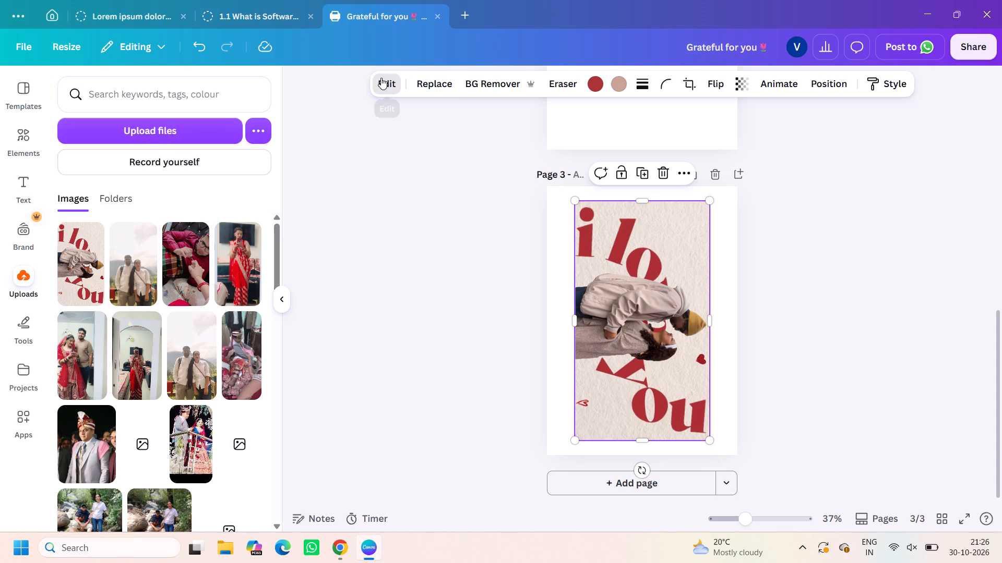
pyautogui.click(143, 216)
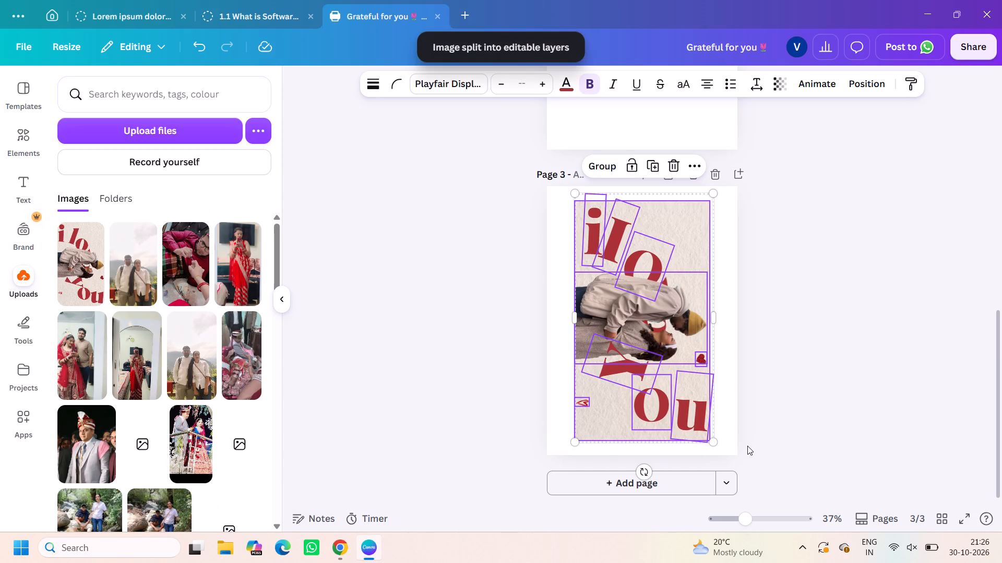
# Widen all the split layers together to page 3's full width and centre them vertically on the page.
pyautogui.moveTo(754, 457); pyautogui.dragTo(488, 147)
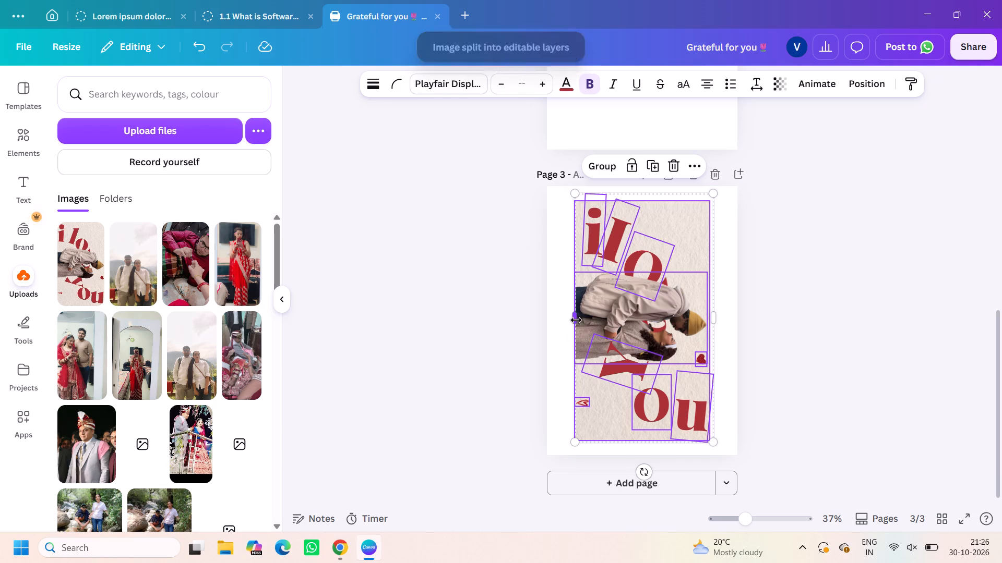
pyautogui.moveTo(576, 320); pyautogui.dragTo(545, 319)
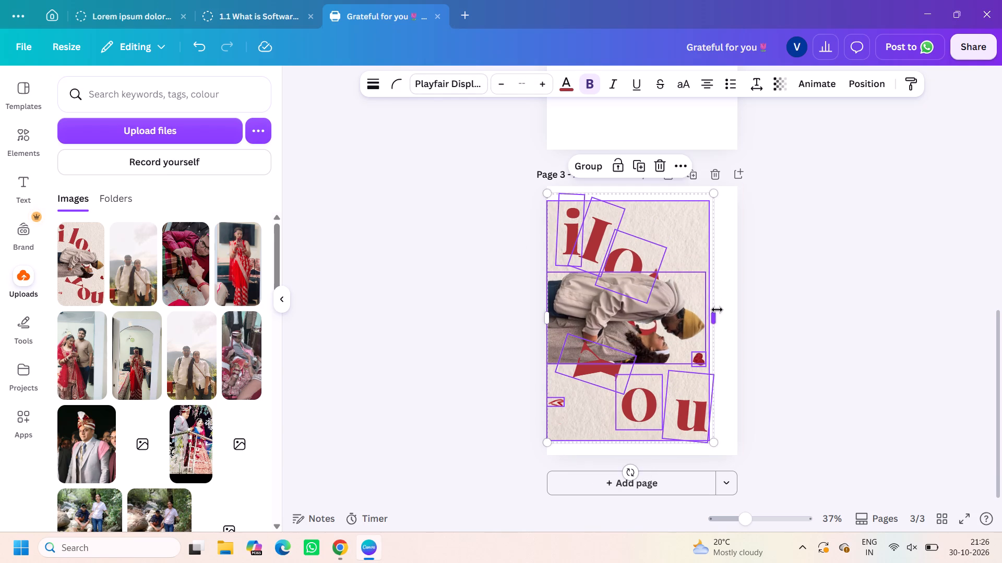
pyautogui.moveTo(717, 320); pyautogui.dragTo(739, 317)
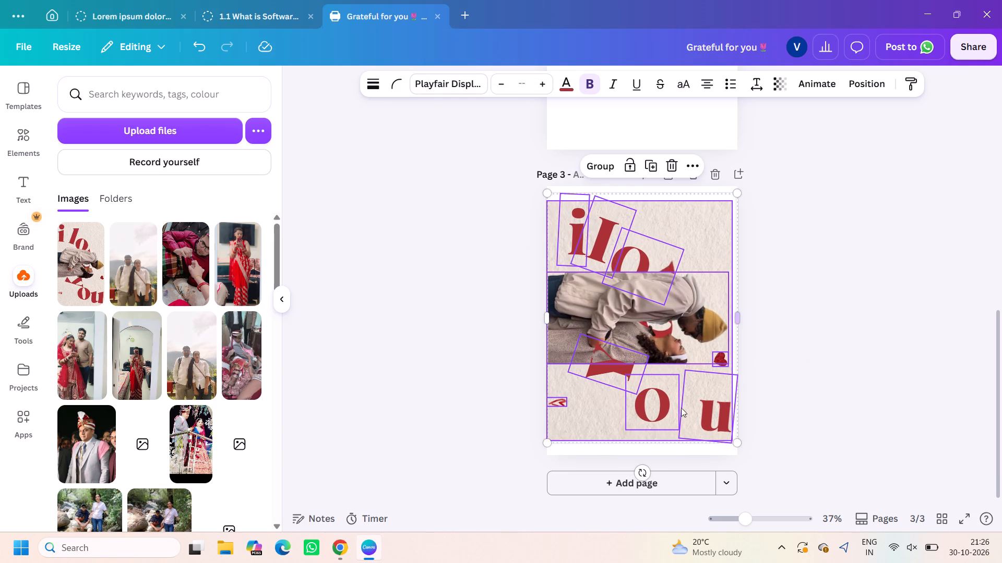
pyautogui.moveTo(644, 442); pyautogui.dragTo(648, 454)
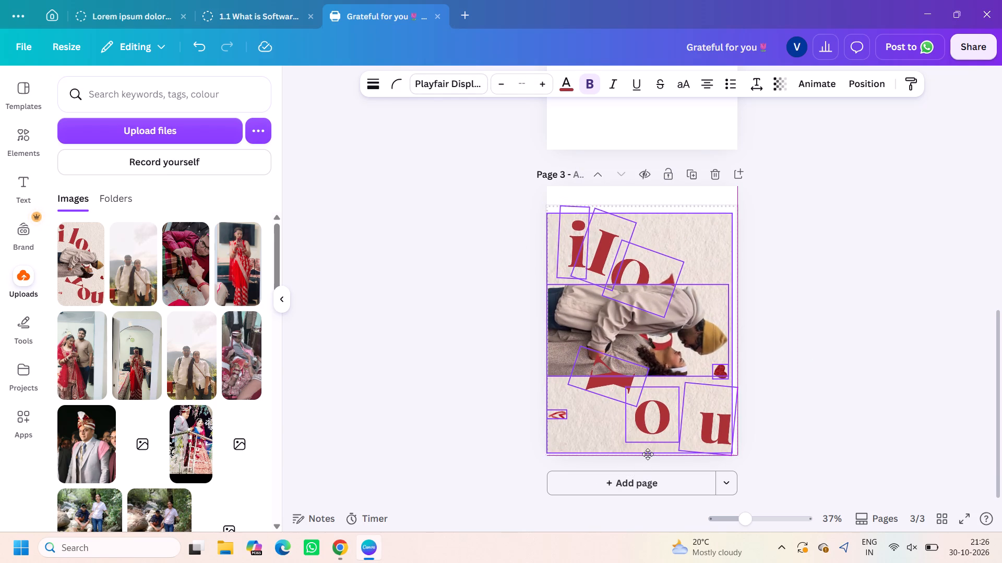
pyautogui.moveTo(648, 454); pyautogui.dragTo(649, 443)
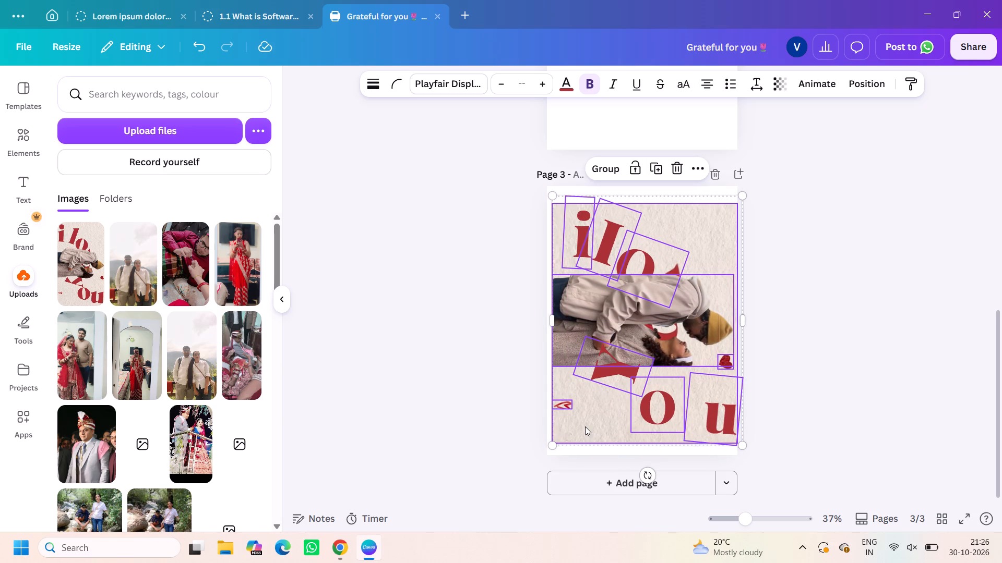
pyautogui.click(586, 426)
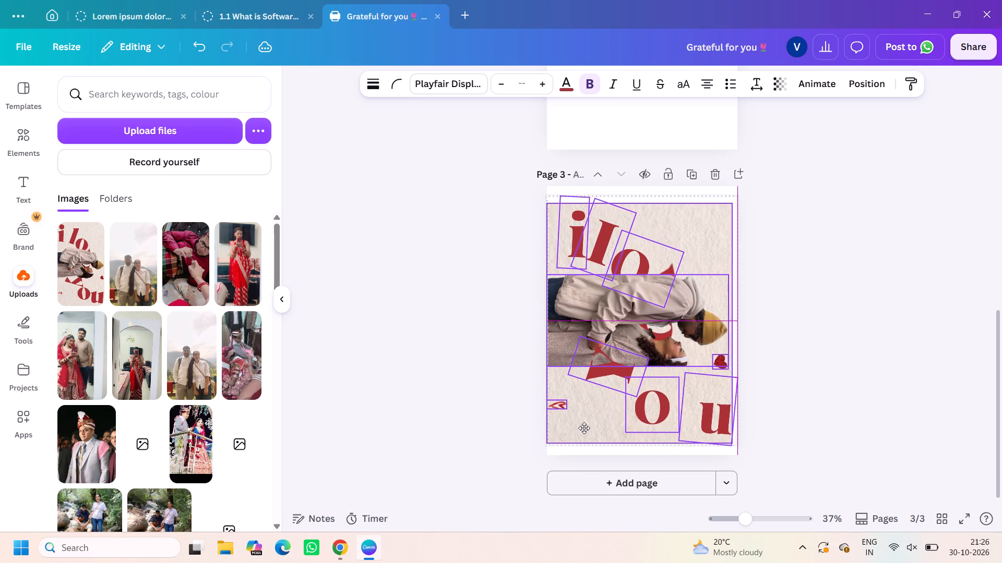
pyautogui.click(895, 409)
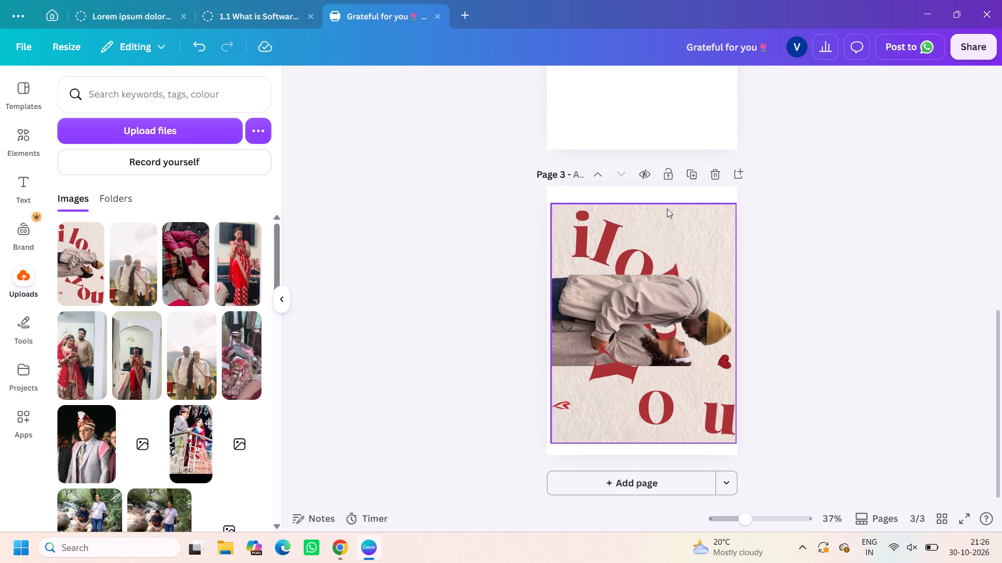
# Enlarge the paper background layer to about 21.6 wide by 28.4 high and shift it down over page 3's bottom edge.
pyautogui.click(665, 206)
pyautogui.moveTo(643, 199); pyautogui.dragTo(637, 178)
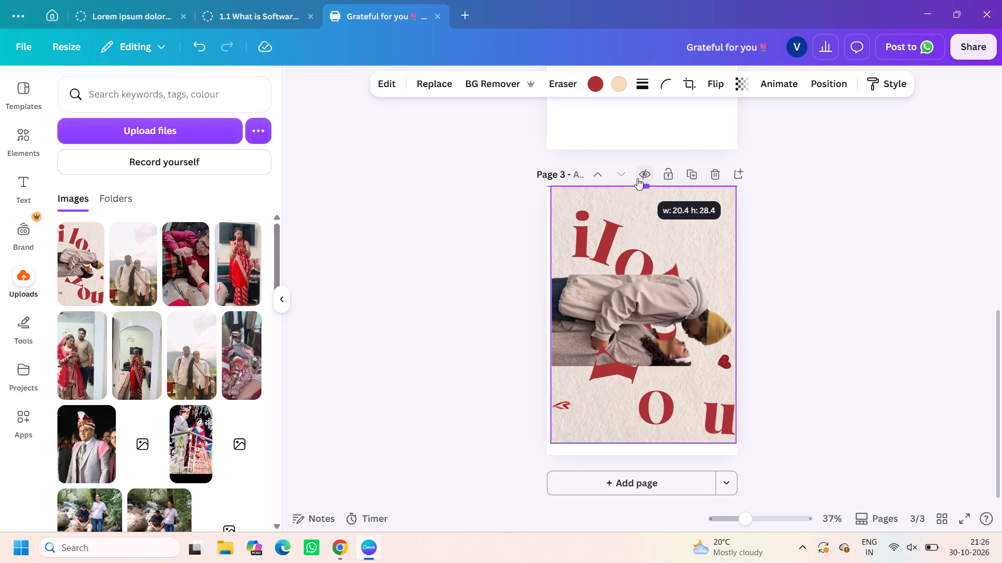
pyautogui.moveTo(550, 319); pyautogui.dragTo(539, 321)
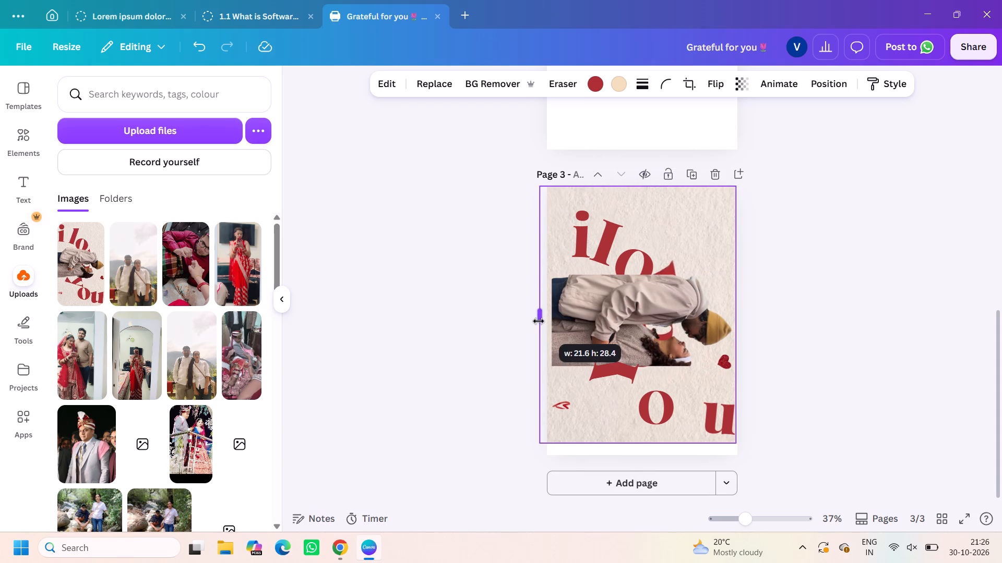
pyautogui.moveTo(640, 437); pyautogui.dragTo(643, 454)
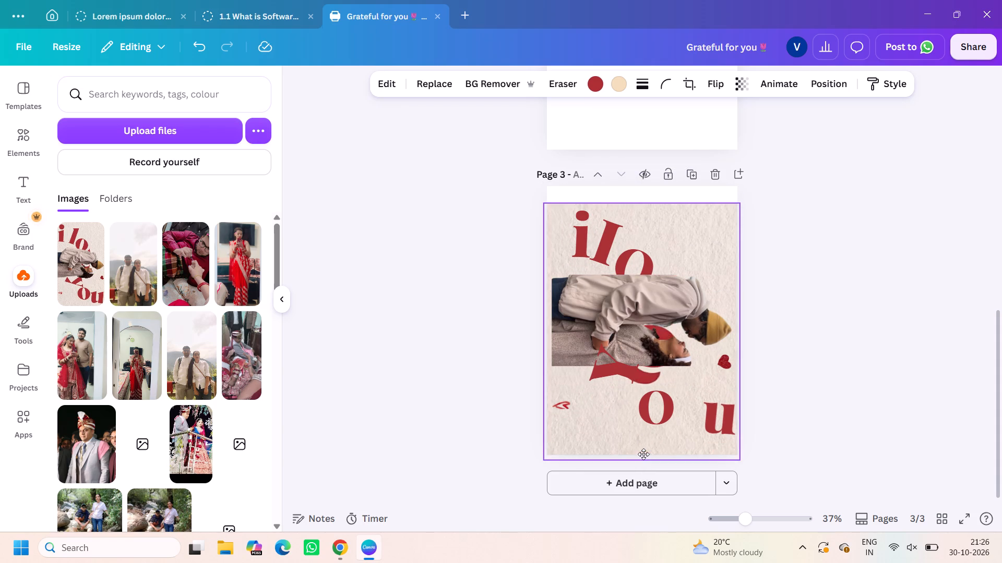
pyautogui.moveTo(643, 454); pyautogui.dragTo(643, 455)
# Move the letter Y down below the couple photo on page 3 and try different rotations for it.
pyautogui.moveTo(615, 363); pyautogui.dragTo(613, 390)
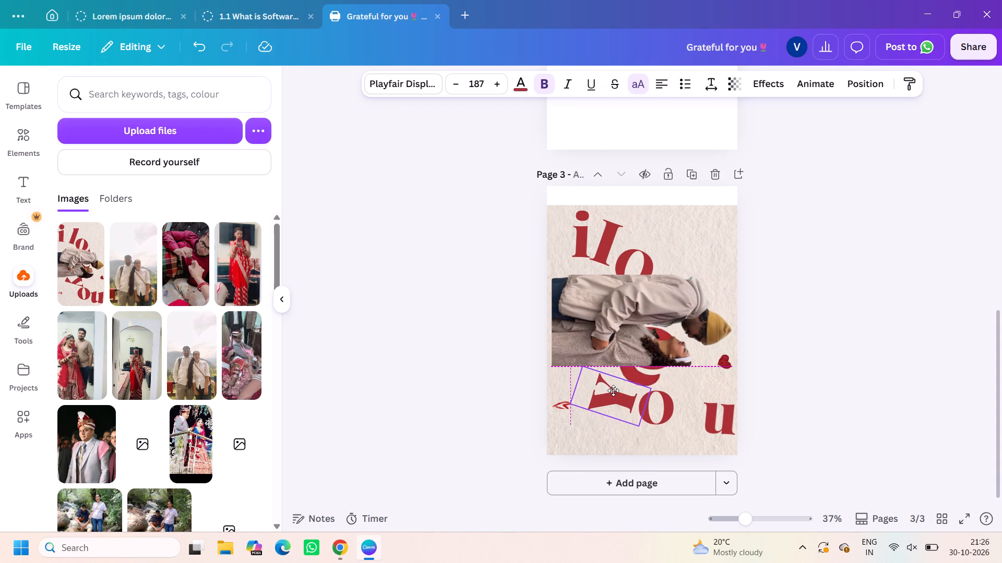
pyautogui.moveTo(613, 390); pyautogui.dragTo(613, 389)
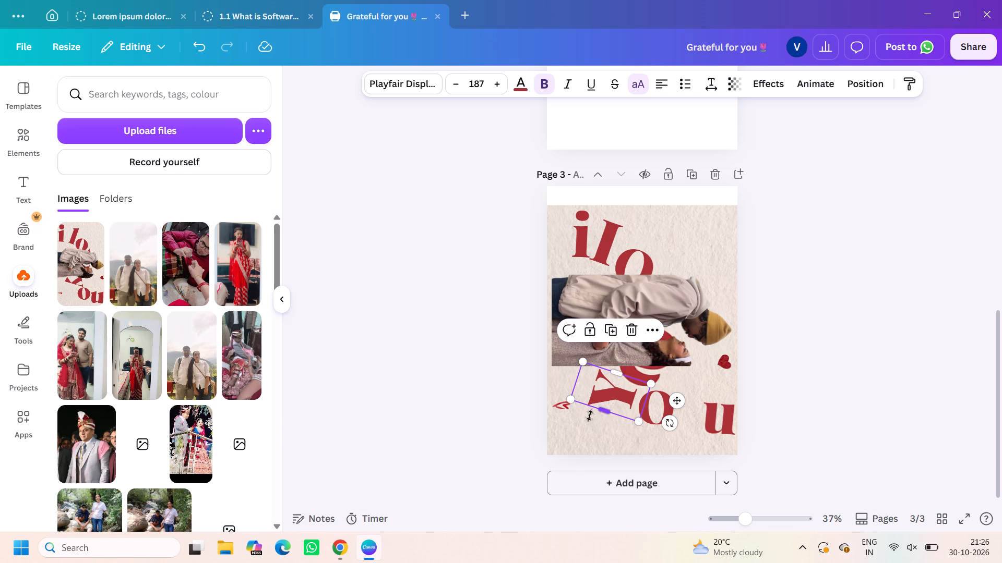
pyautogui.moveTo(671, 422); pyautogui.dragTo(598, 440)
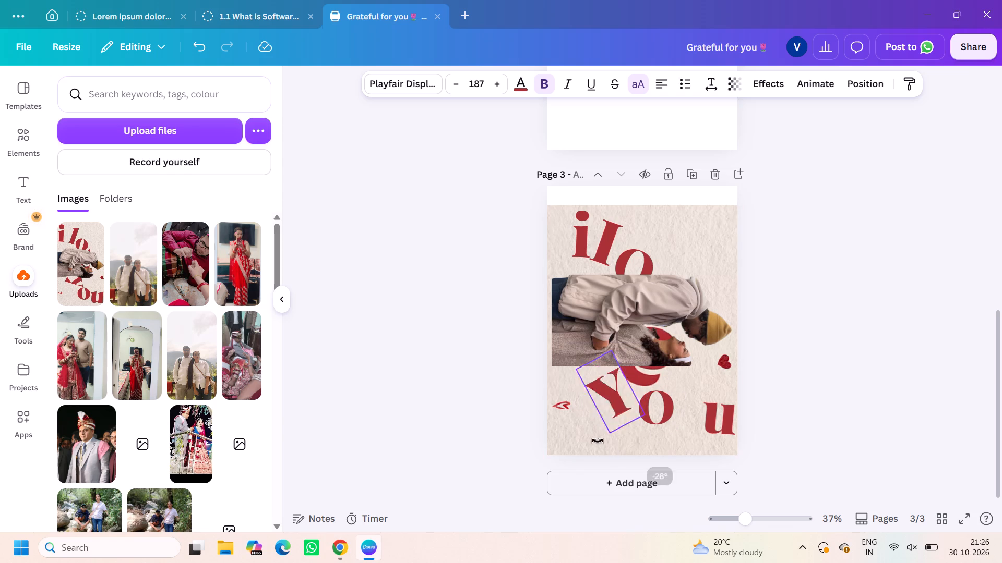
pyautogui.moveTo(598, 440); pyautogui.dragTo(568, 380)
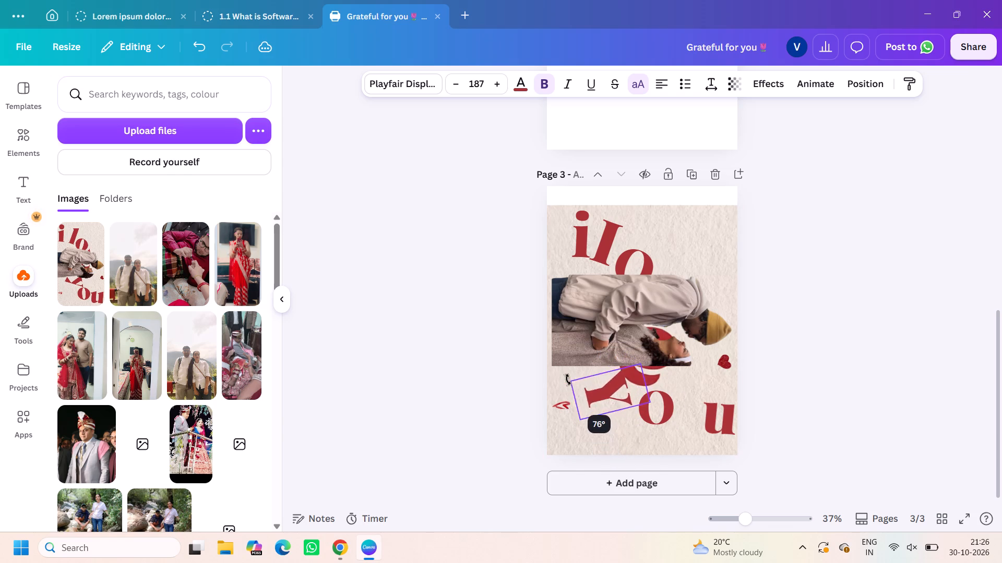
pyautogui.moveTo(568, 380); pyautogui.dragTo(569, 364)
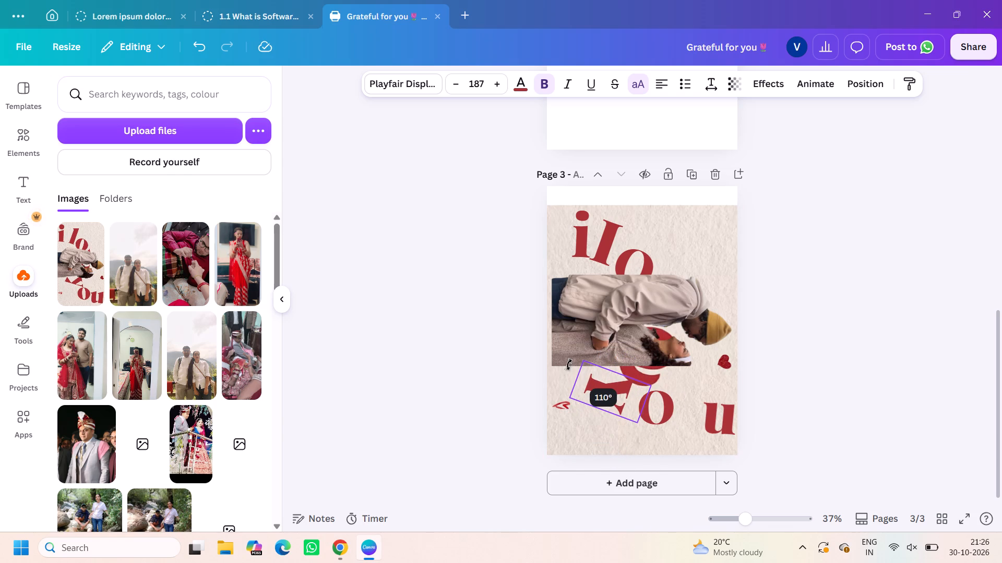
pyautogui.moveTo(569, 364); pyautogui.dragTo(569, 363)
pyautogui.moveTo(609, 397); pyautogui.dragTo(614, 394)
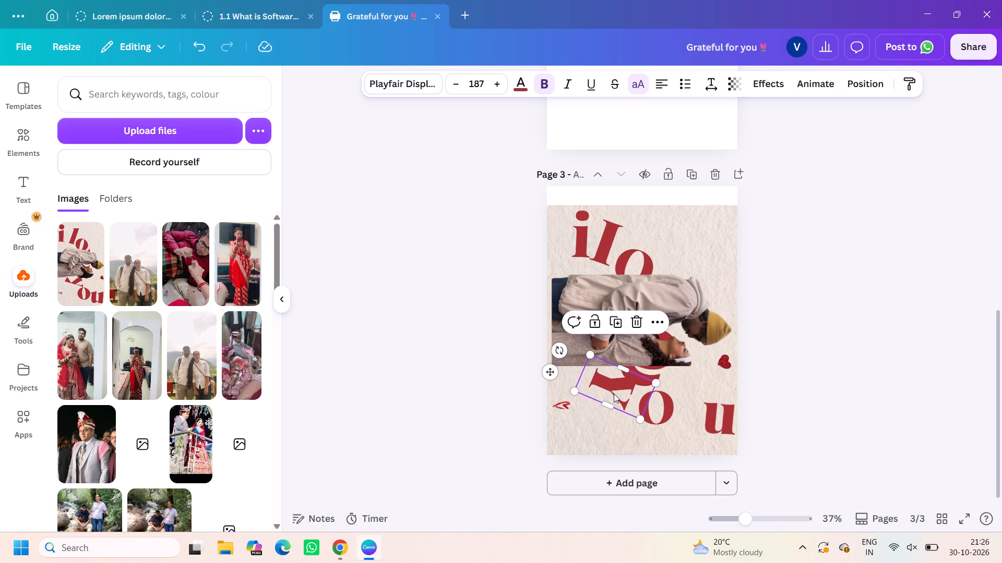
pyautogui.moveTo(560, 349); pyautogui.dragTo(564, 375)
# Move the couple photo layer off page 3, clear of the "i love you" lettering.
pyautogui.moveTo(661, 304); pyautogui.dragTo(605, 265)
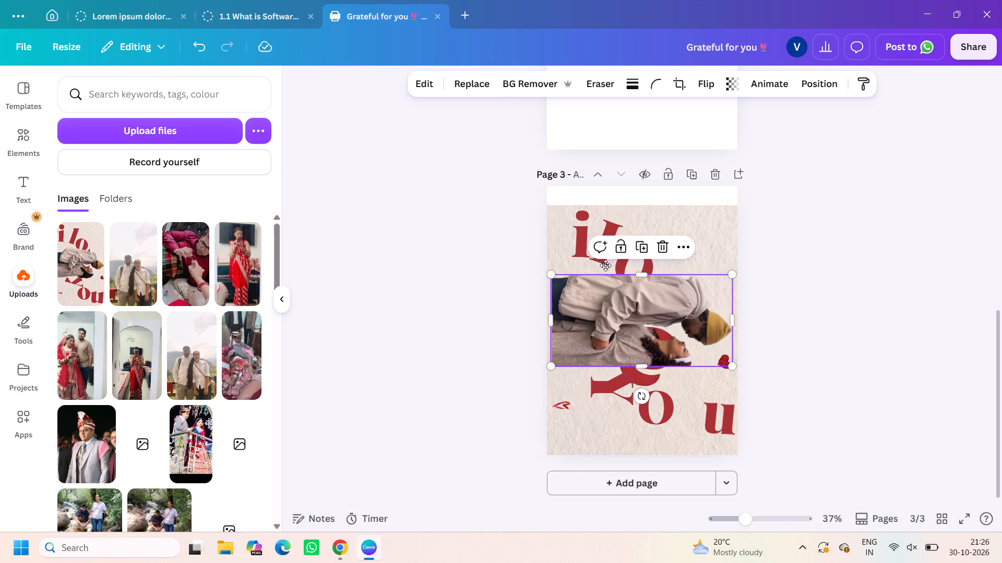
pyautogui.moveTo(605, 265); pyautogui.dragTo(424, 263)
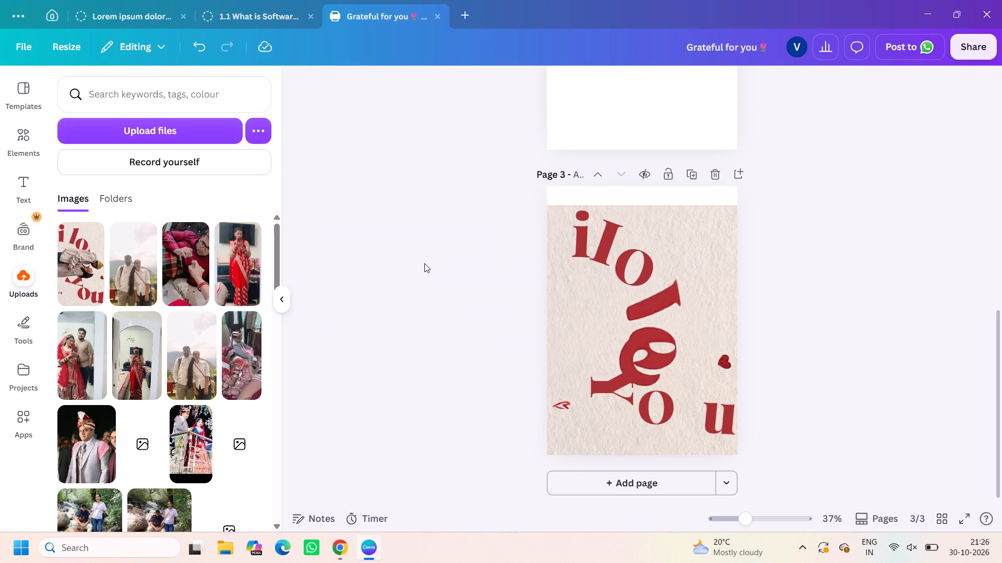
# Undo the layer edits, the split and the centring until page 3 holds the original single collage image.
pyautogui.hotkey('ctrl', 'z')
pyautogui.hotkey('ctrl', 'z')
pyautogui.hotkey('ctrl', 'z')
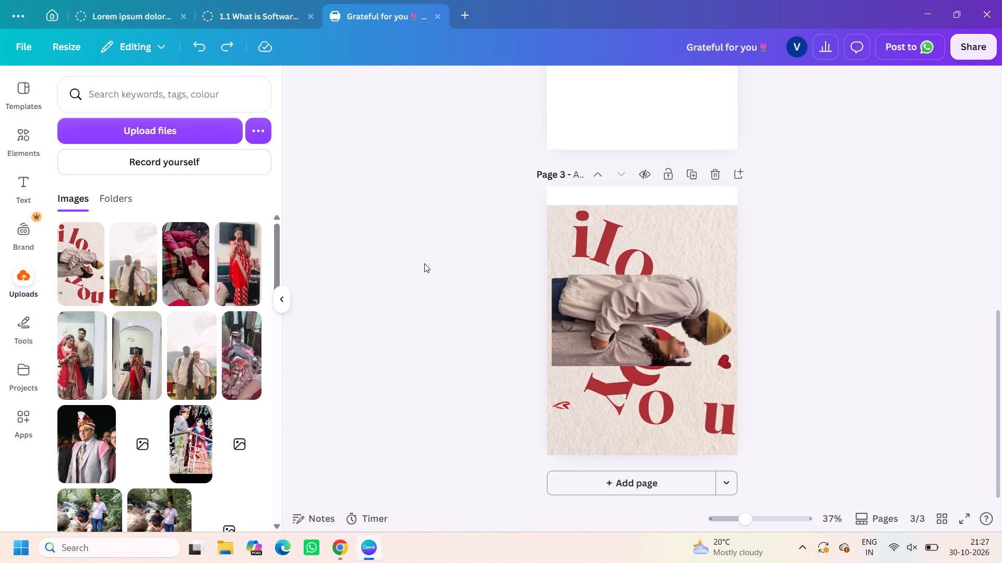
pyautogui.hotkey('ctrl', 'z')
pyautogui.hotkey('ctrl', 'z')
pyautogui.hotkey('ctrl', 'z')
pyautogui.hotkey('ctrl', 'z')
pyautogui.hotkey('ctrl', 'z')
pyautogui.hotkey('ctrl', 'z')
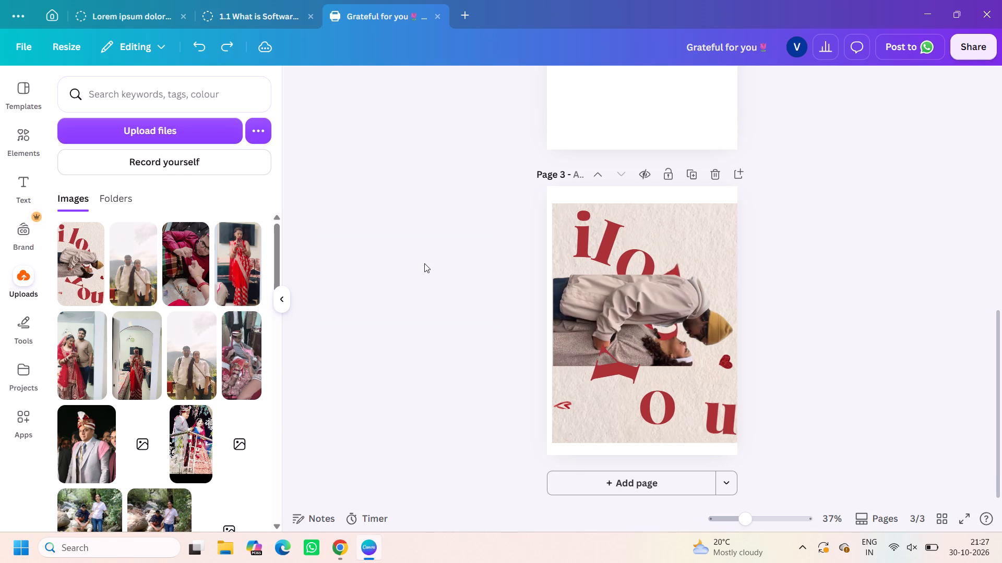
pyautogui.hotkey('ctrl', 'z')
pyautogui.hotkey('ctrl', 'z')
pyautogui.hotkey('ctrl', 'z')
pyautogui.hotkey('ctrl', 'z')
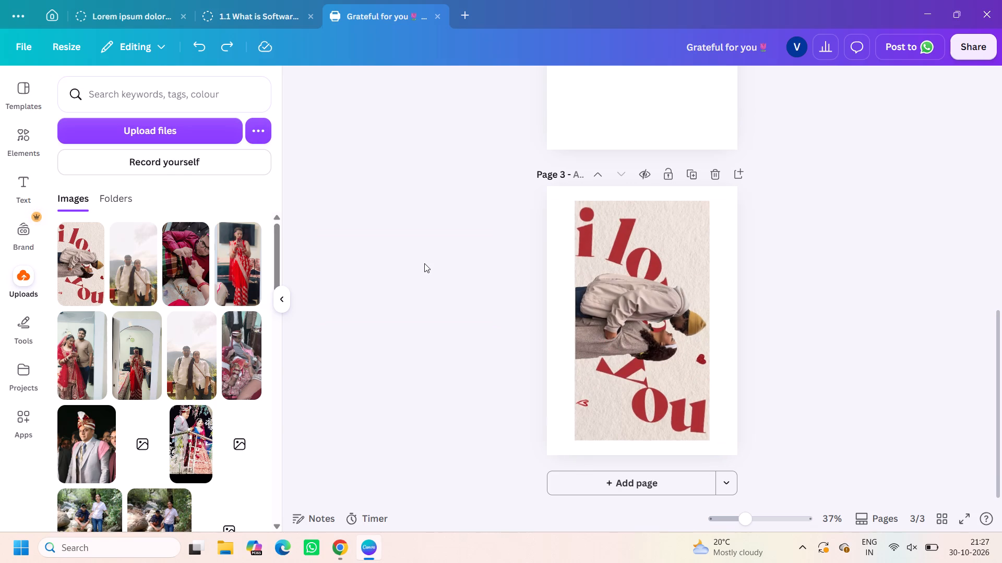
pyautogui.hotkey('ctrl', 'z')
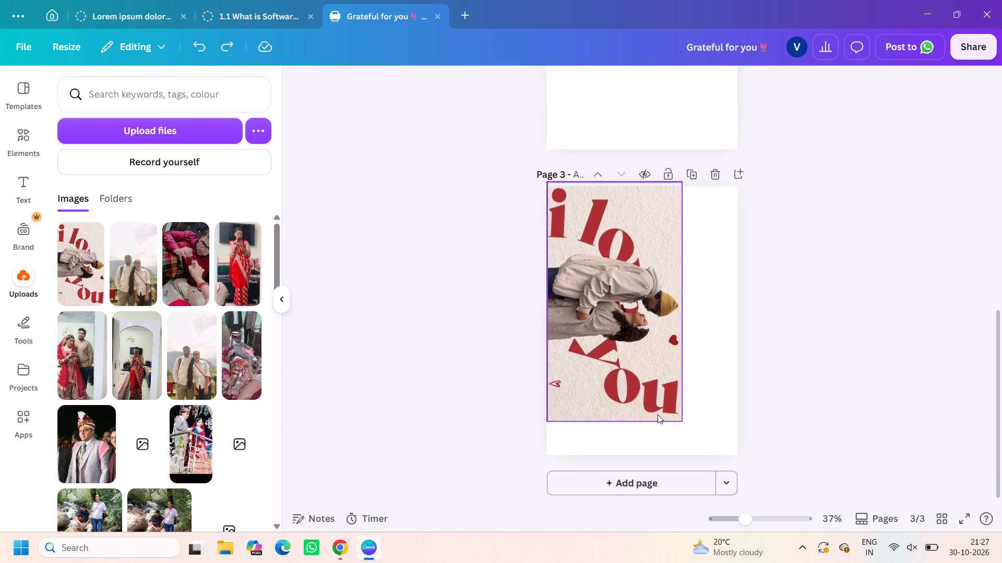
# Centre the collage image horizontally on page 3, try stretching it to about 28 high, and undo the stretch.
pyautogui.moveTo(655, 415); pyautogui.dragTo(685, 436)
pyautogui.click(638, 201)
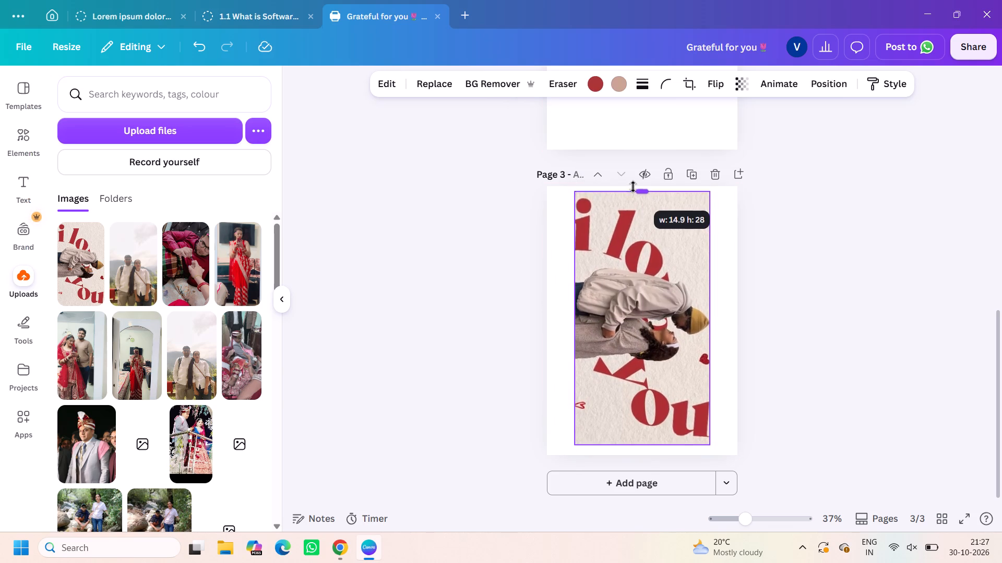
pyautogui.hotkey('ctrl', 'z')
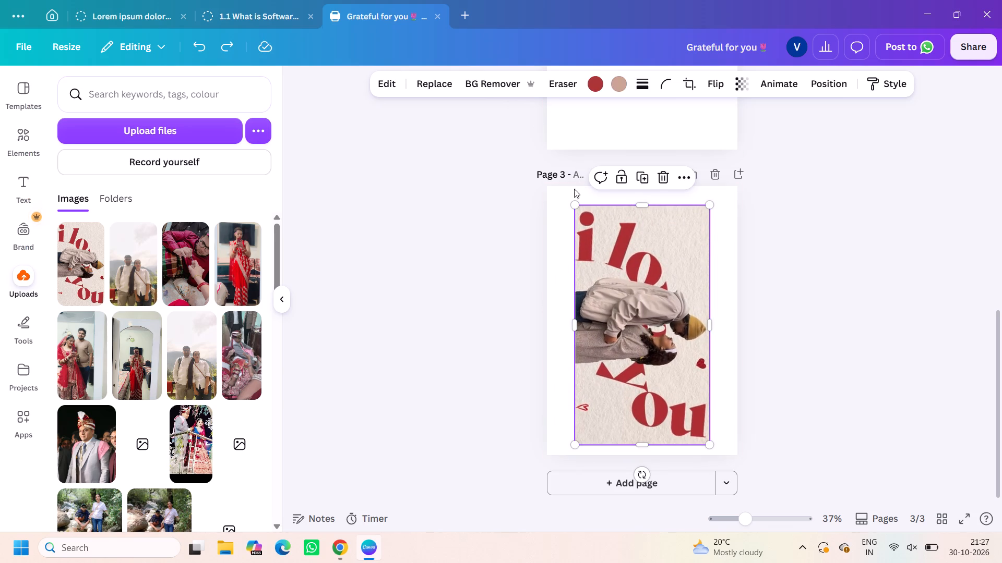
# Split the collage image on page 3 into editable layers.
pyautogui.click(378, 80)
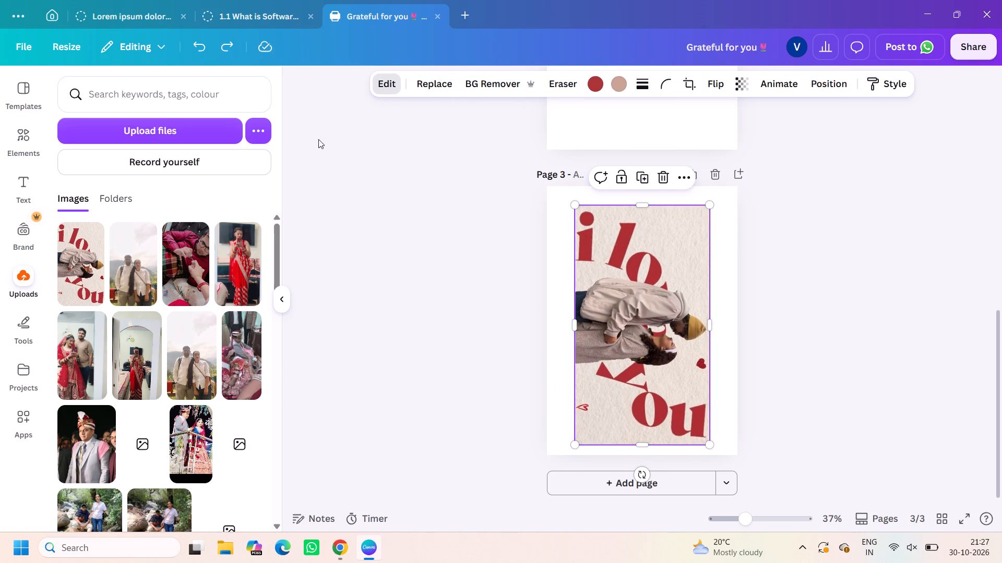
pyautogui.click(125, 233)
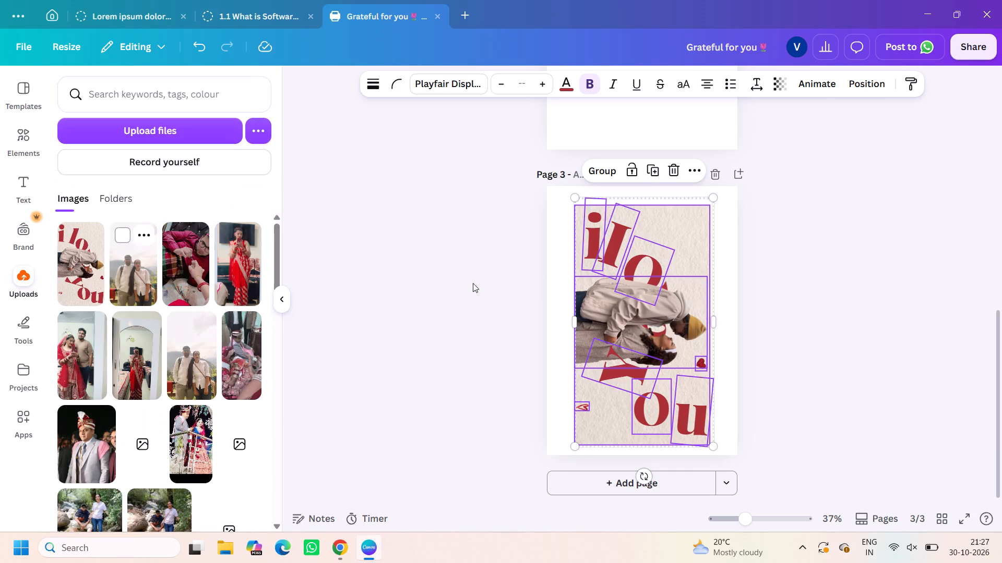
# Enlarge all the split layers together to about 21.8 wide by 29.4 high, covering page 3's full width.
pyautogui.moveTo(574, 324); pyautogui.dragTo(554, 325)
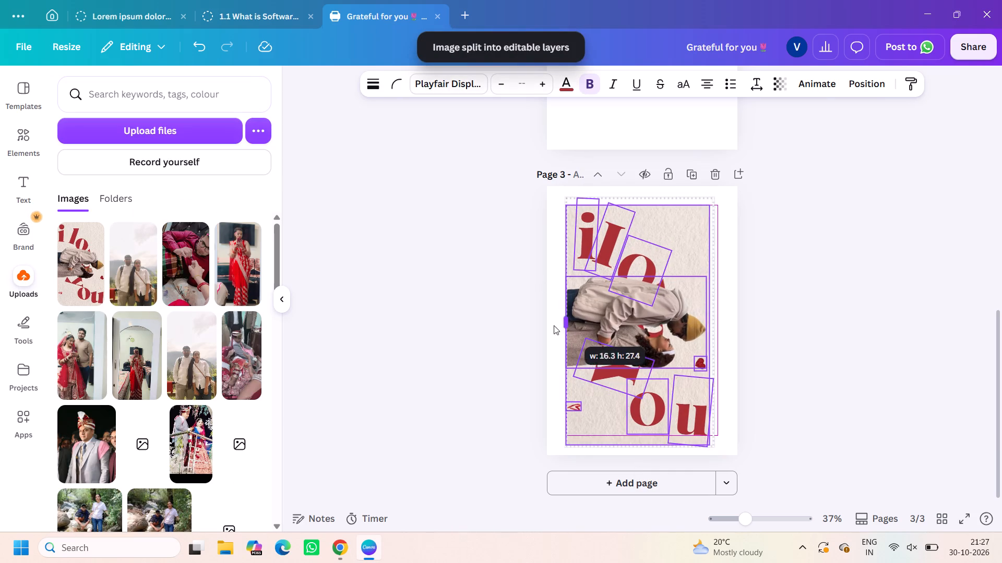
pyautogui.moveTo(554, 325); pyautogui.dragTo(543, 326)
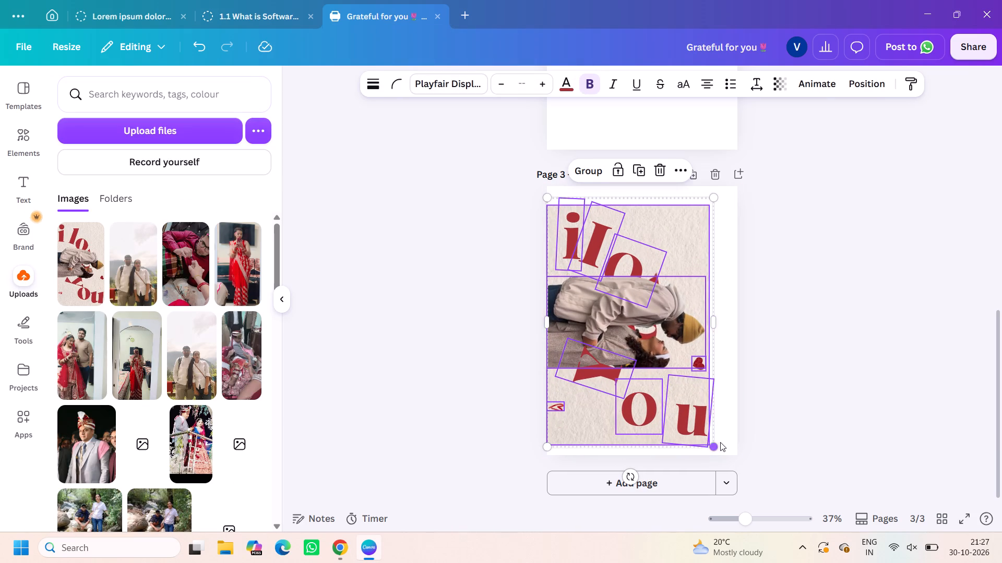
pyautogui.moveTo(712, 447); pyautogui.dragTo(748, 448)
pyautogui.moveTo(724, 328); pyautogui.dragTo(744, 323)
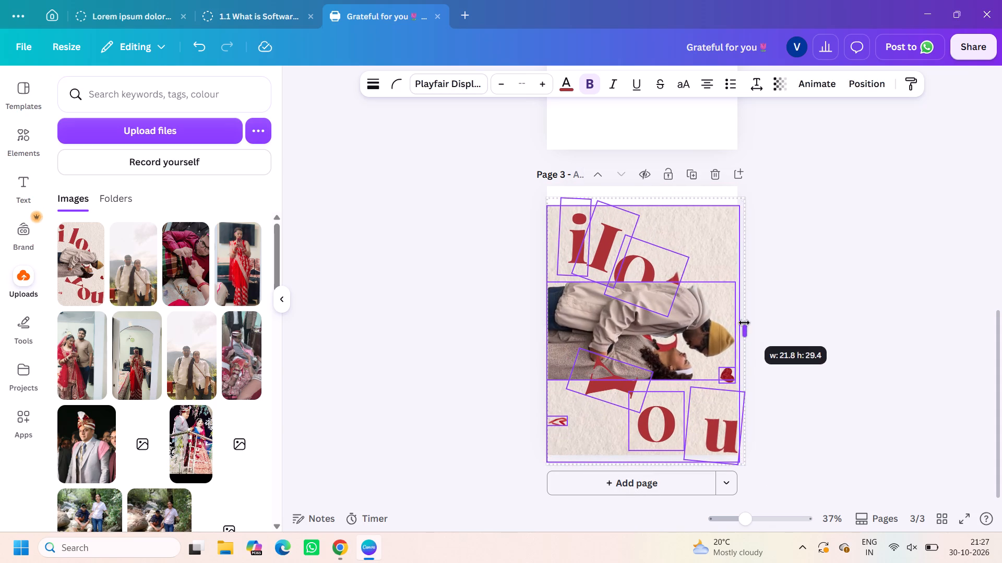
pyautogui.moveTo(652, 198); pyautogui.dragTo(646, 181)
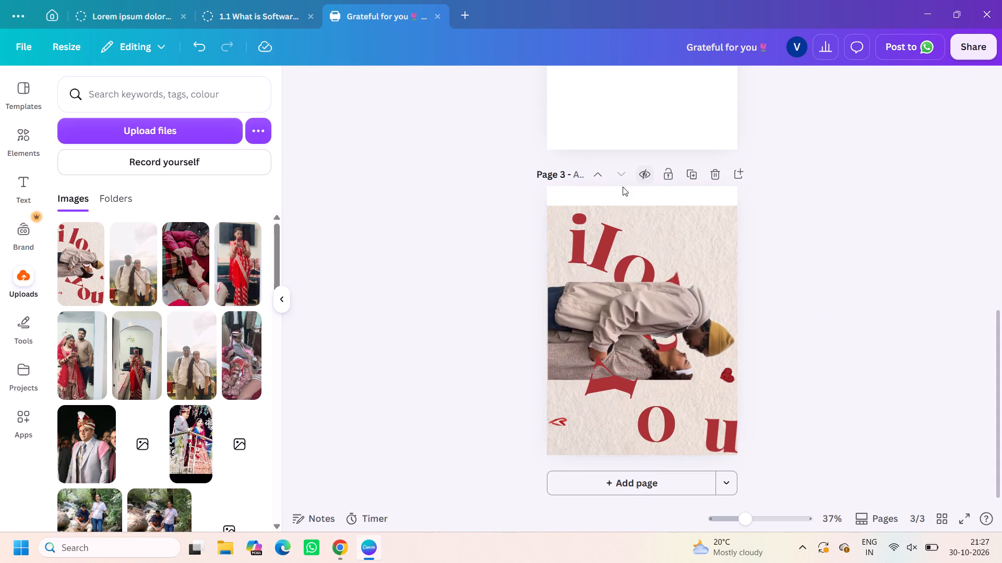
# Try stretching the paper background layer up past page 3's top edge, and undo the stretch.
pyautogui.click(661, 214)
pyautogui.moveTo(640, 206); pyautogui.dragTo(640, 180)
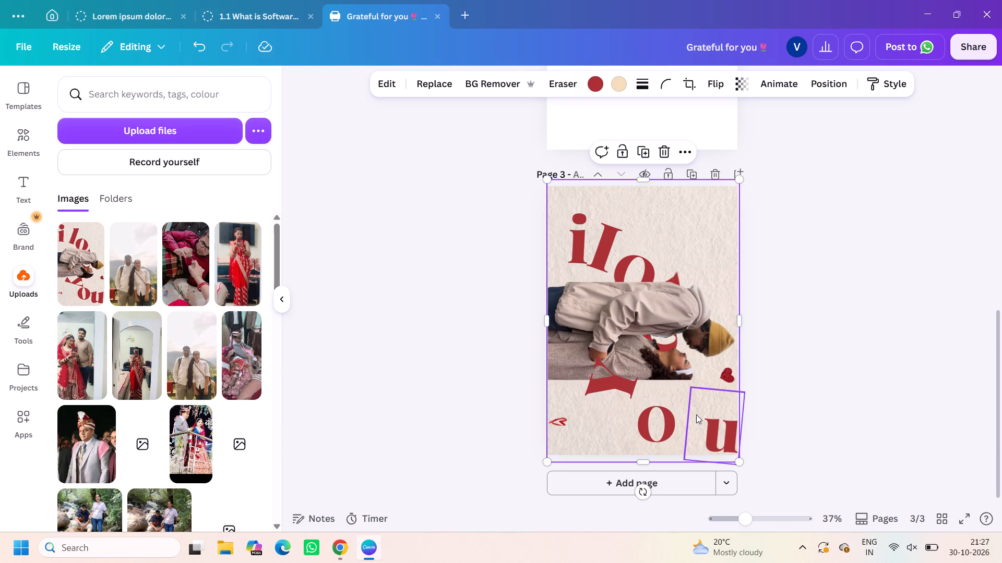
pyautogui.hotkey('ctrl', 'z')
# Remove the collage and its third page from the design.
pyautogui.click(664, 181)
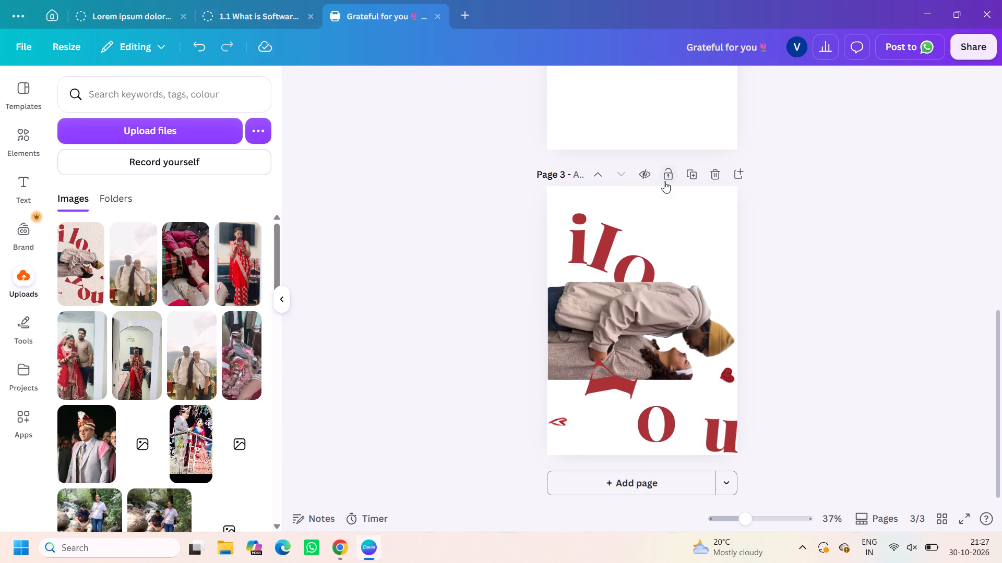
# Undo the removal of the paper background on page 3, and delete the whole page from the design.
pyautogui.hotkey('ctrl', 'z')
pyautogui.hotkey('ctrl', 'z')
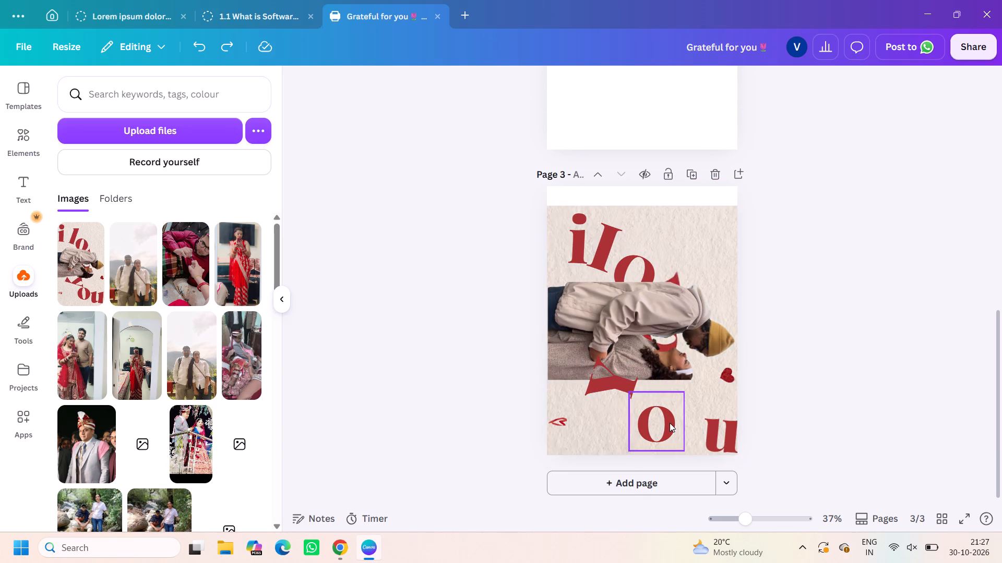
pyautogui.click(713, 177)
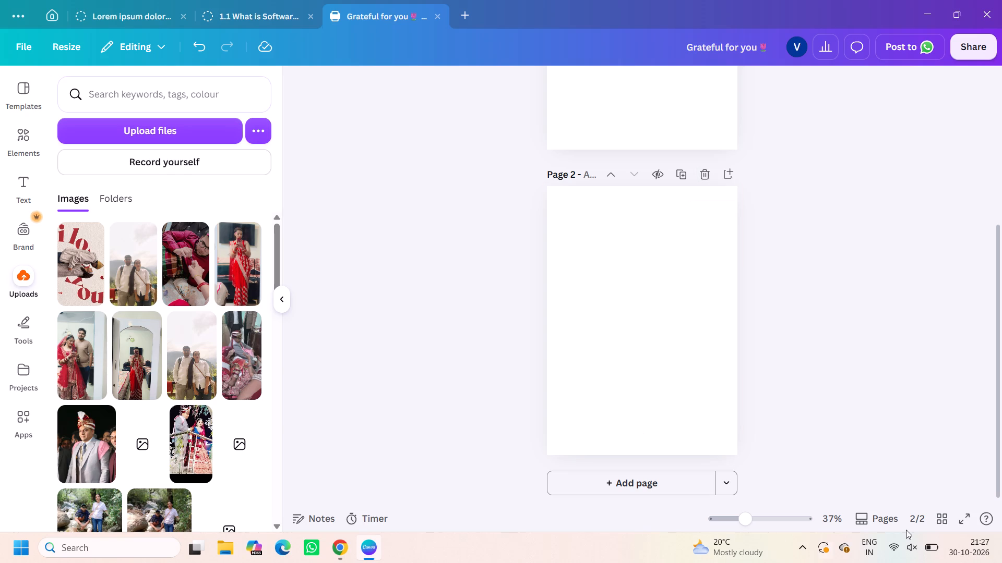
# Turn on the computer's Bluetooth and connect the CMF Buds 2a earbuds.
pyautogui.click(904, 544)
pyautogui.click(911, 545)
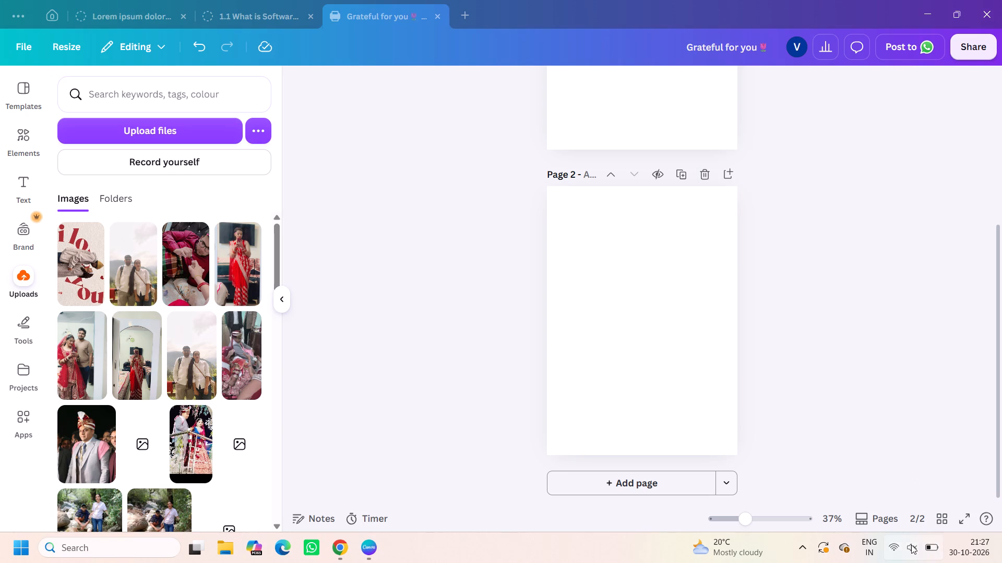
pyautogui.click(855, 297)
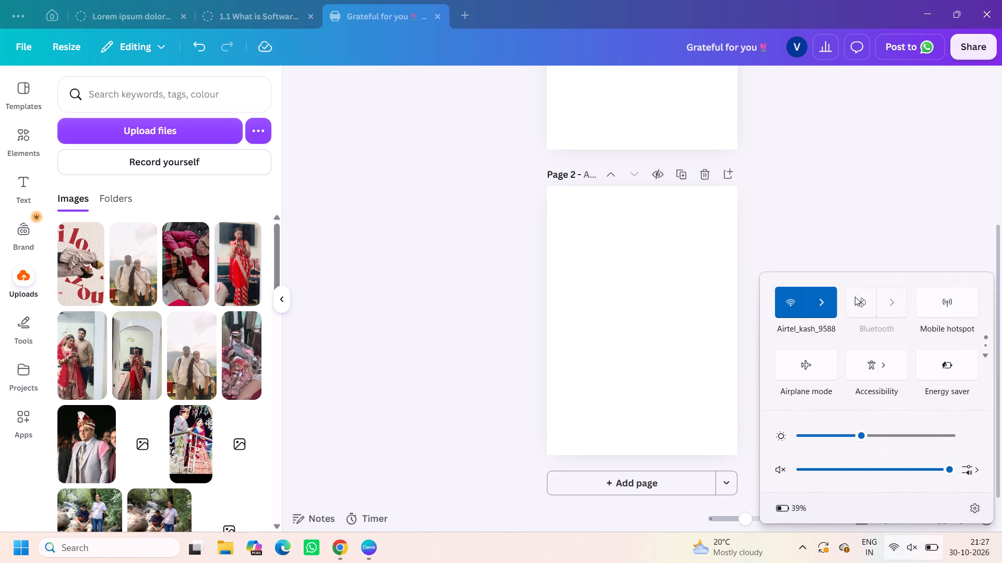
pyautogui.click(890, 309)
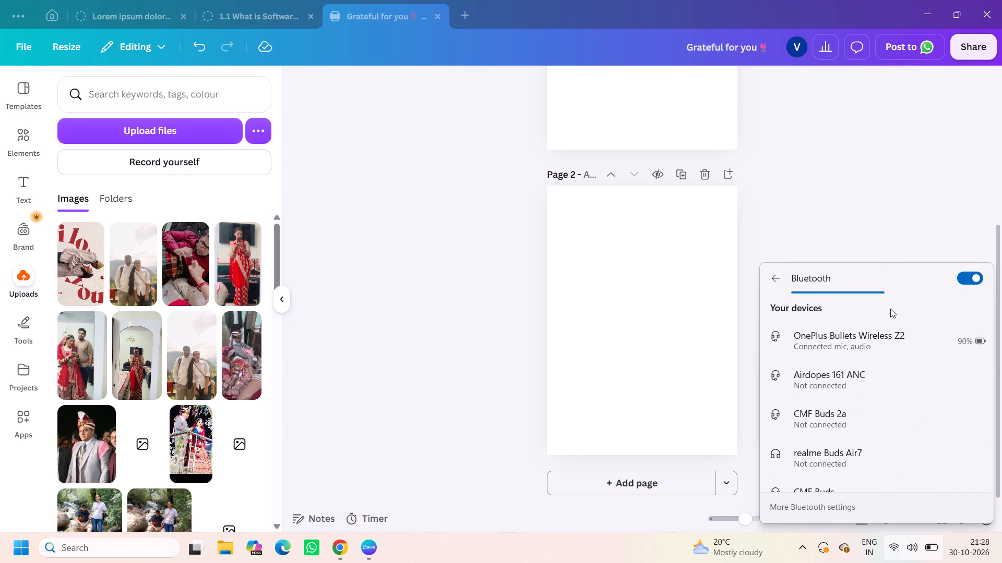
pyautogui.click(900, 412)
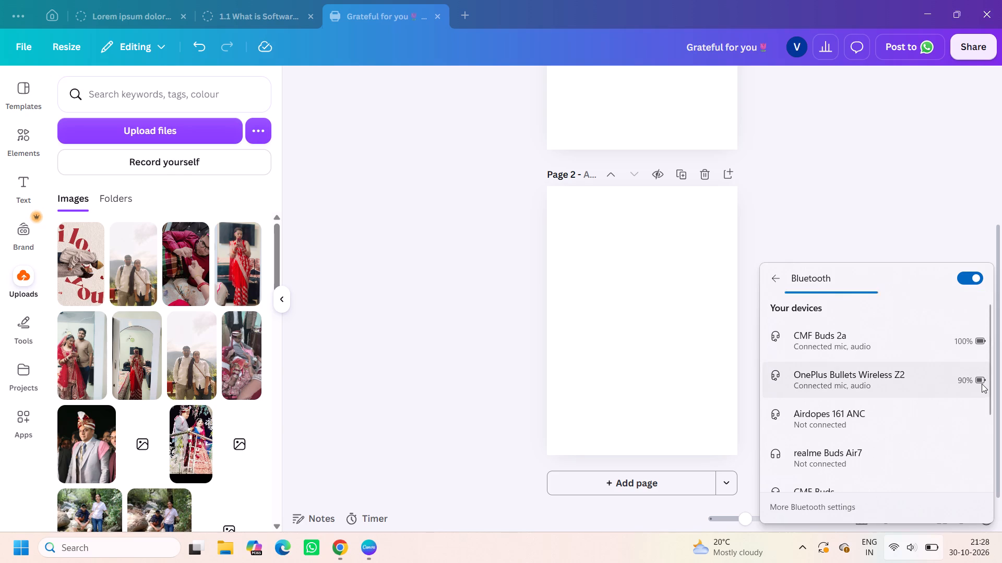
pyautogui.click(885, 214)
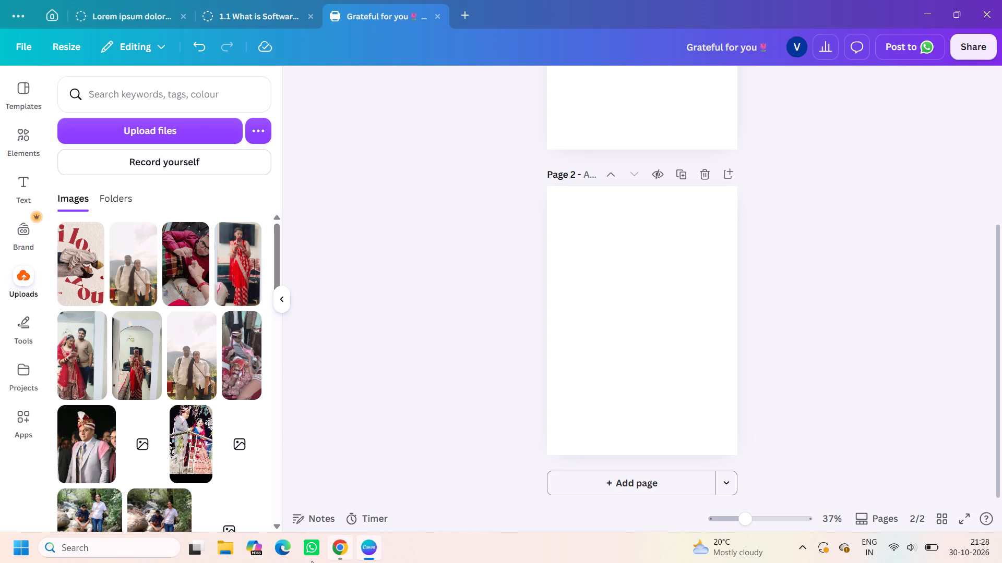
# Switch to Chrome, open YouTube in a new tab and search for "chalu m tere piche piche lyrics".
pyautogui.click(340, 542)
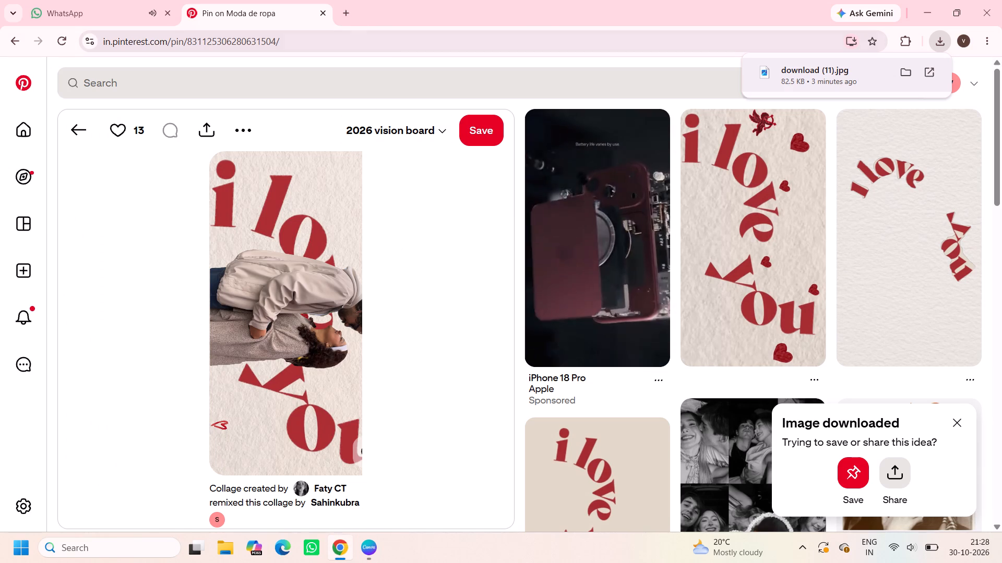
pyautogui.click(342, 8)
pyautogui.doubleClick(287, 422)
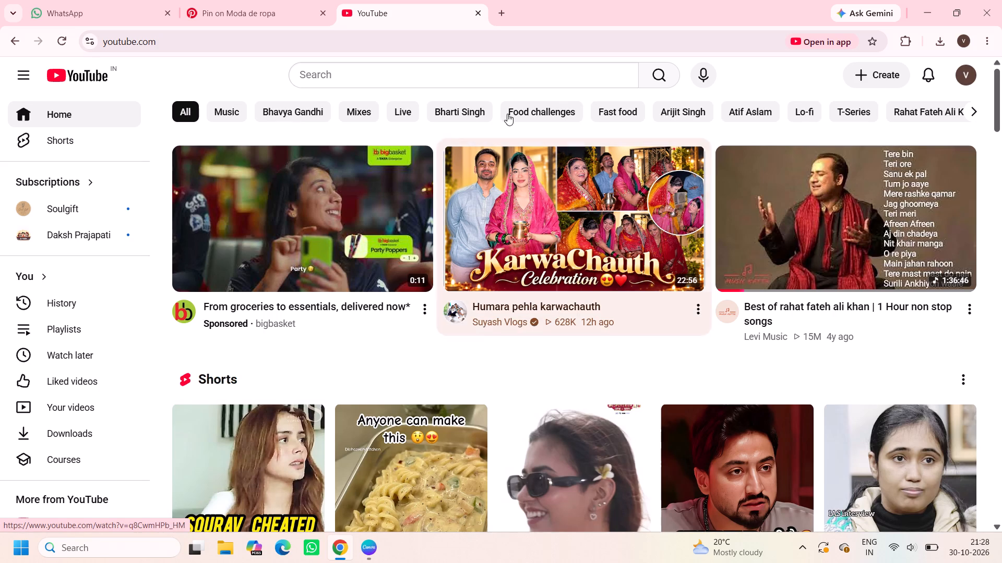
pyautogui.click(509, 71)
pyautogui.write('cha')
pyautogui.write('lu m pi')
pyautogui.click(471, 136)
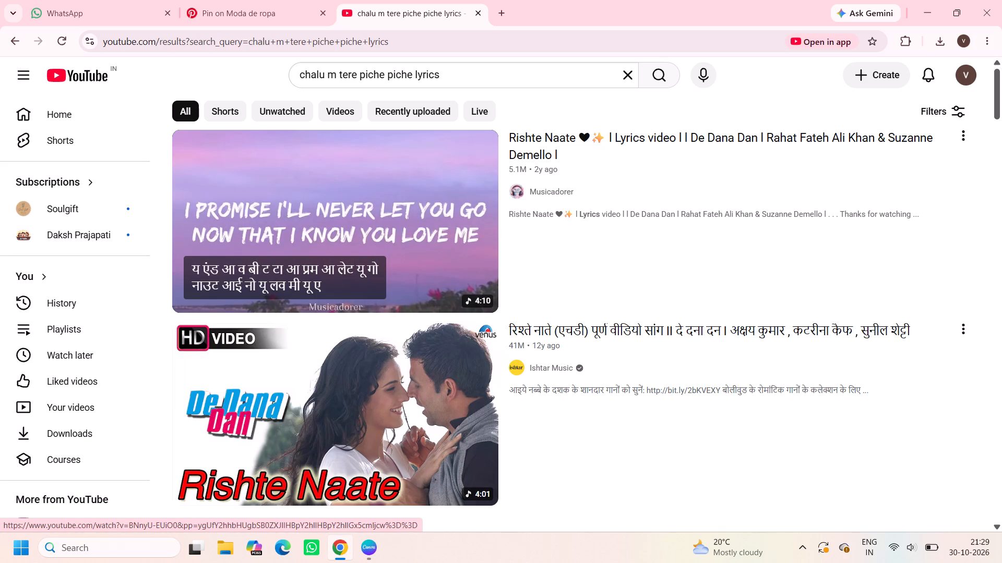
# Play Ishtar Music's Rishte Naate video from the results and skip the advert.
pyautogui.click(425, 385)
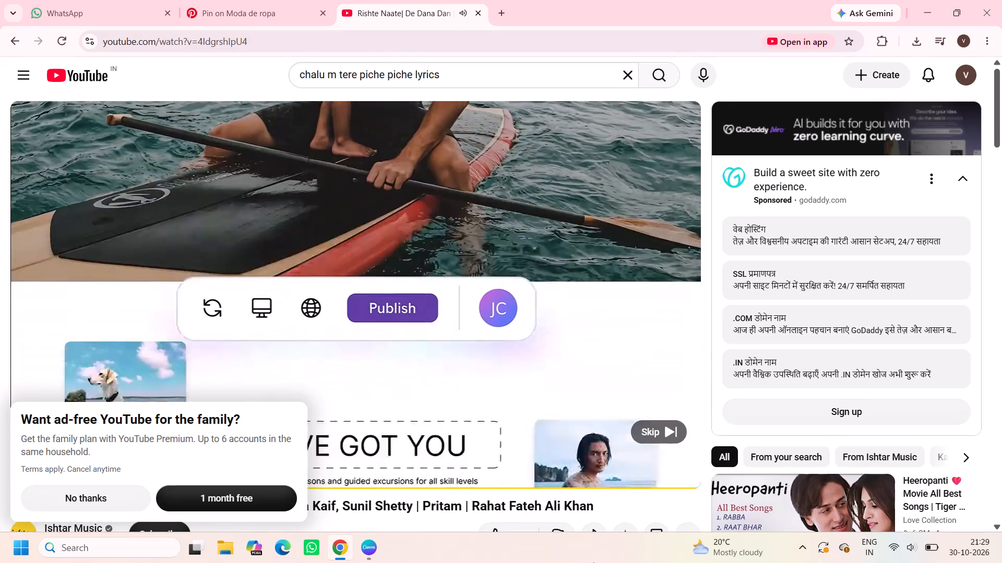
pyautogui.click(654, 429)
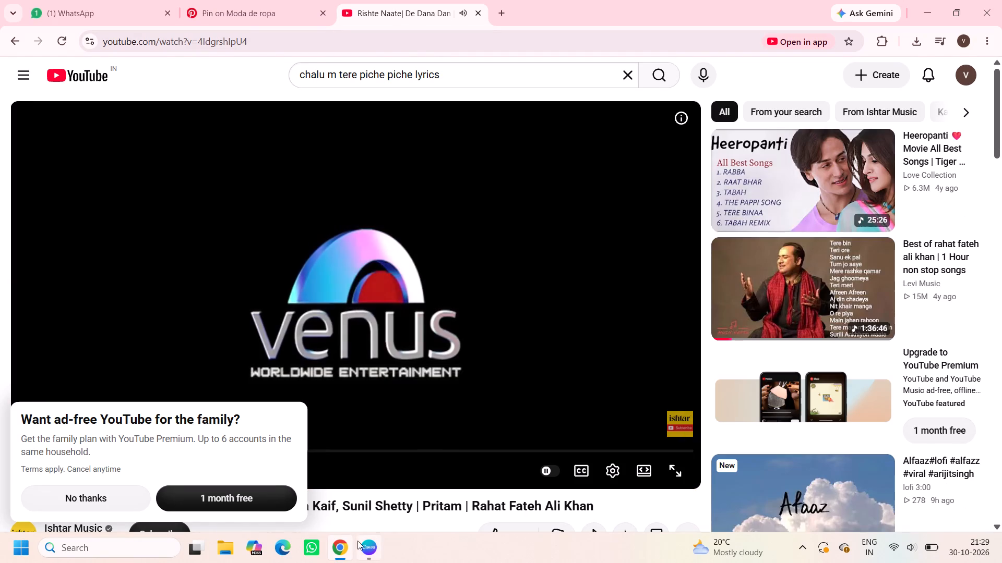
# Return to Pinterest, open the related "i love you" collage with the cupid and hearts, and download its image.
pyautogui.click(272, 0)
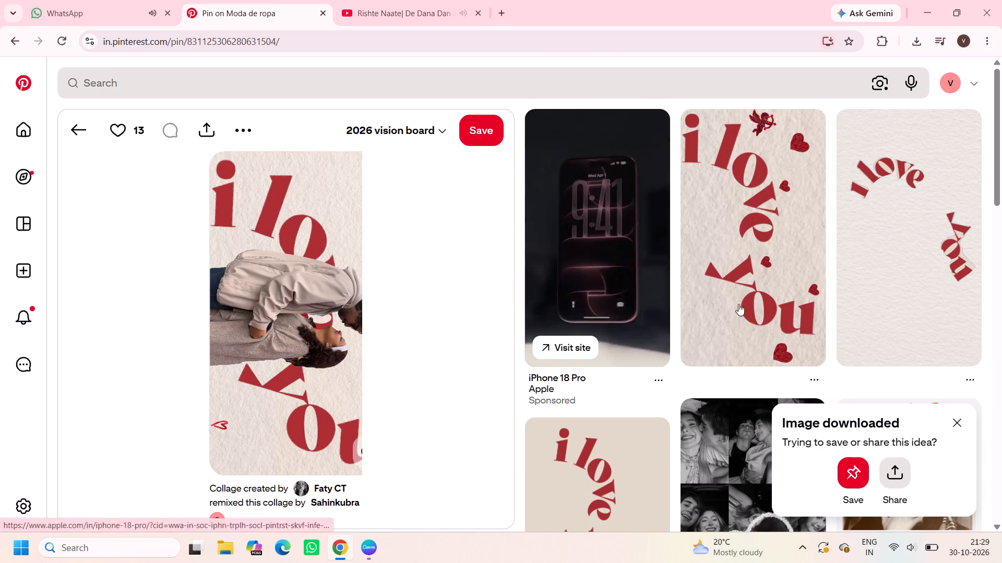
pyautogui.click(771, 285)
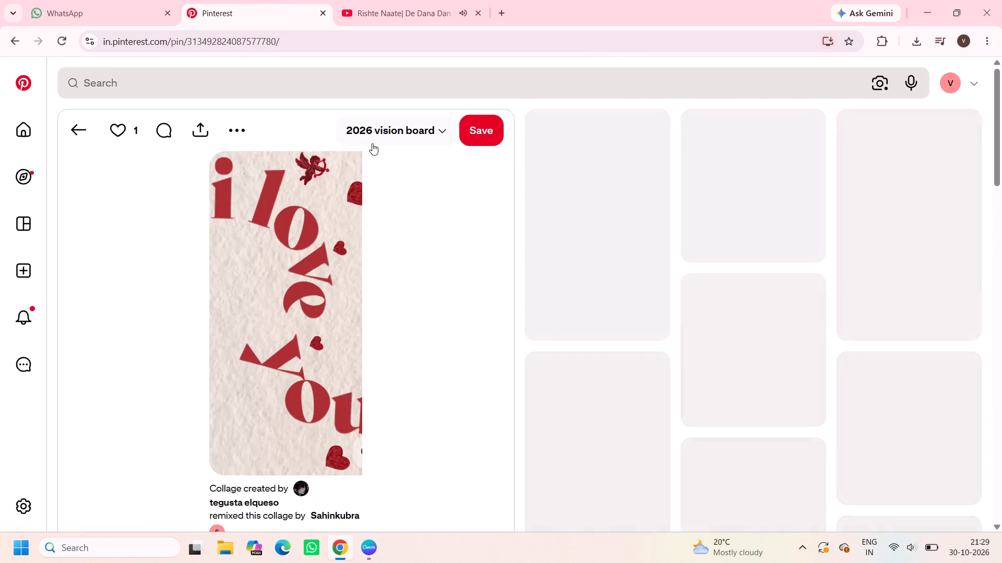
pyautogui.click(235, 130)
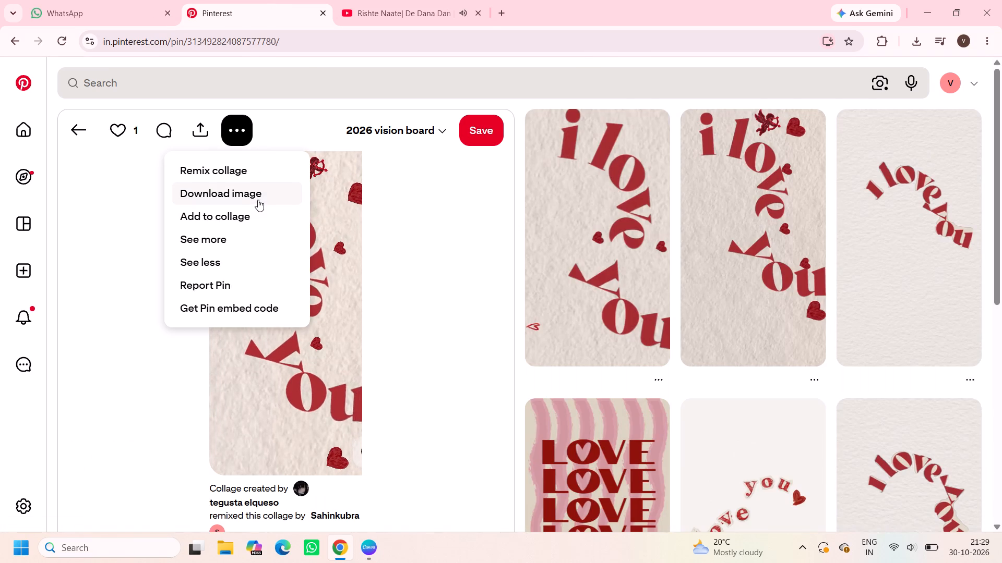
pyautogui.click(258, 196)
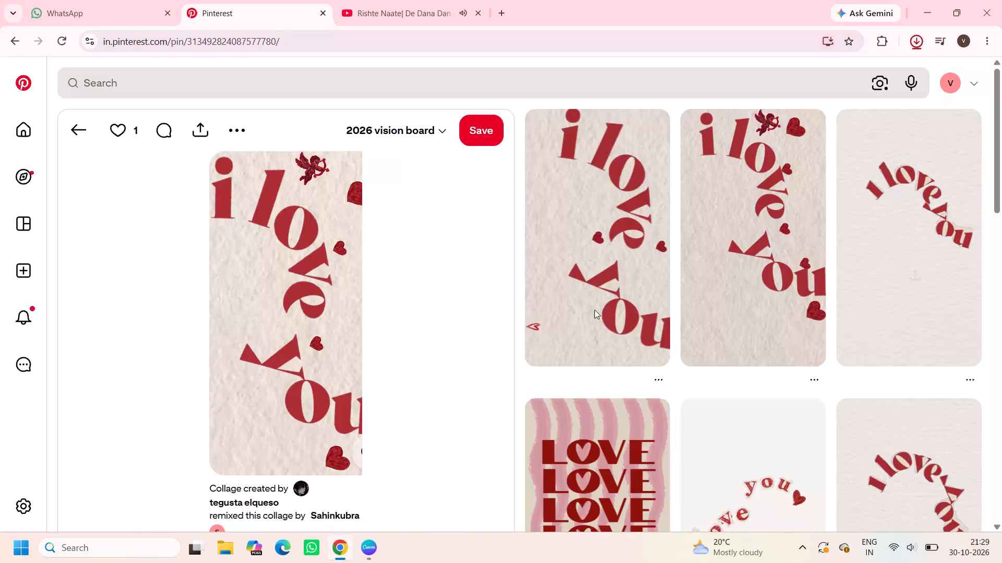
# Open the related "Pink Striped Love Background" pin with the repeated LOVE lettering and download its image.
pyautogui.scroll(-2, 667, 332)
pyautogui.click(606, 347)
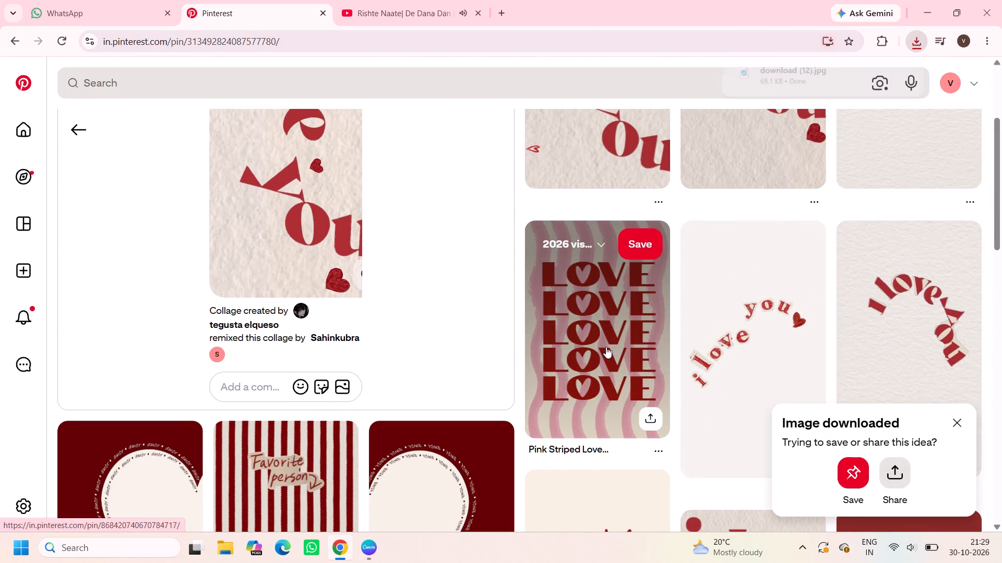
pyautogui.click(497, 124)
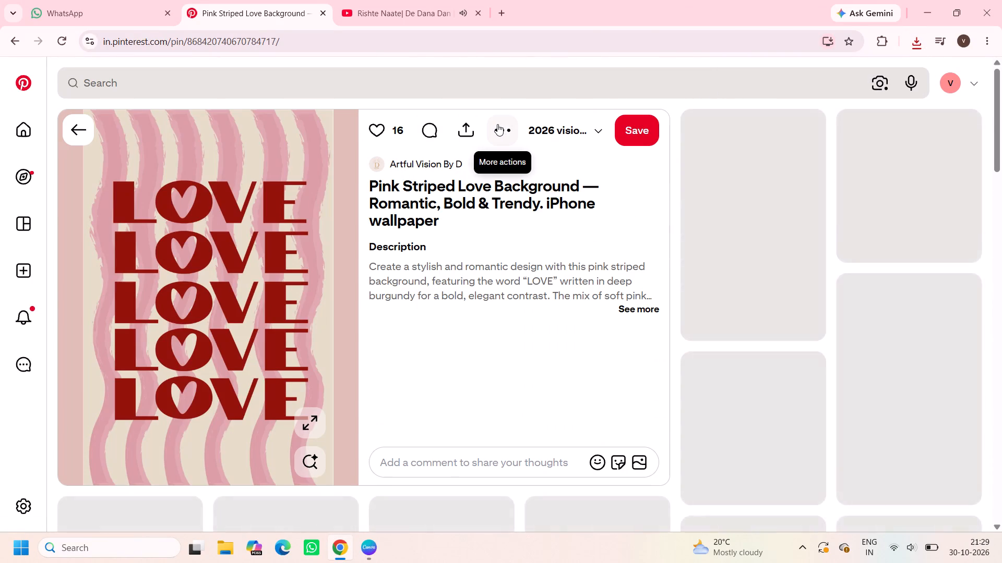
pyautogui.click(504, 176)
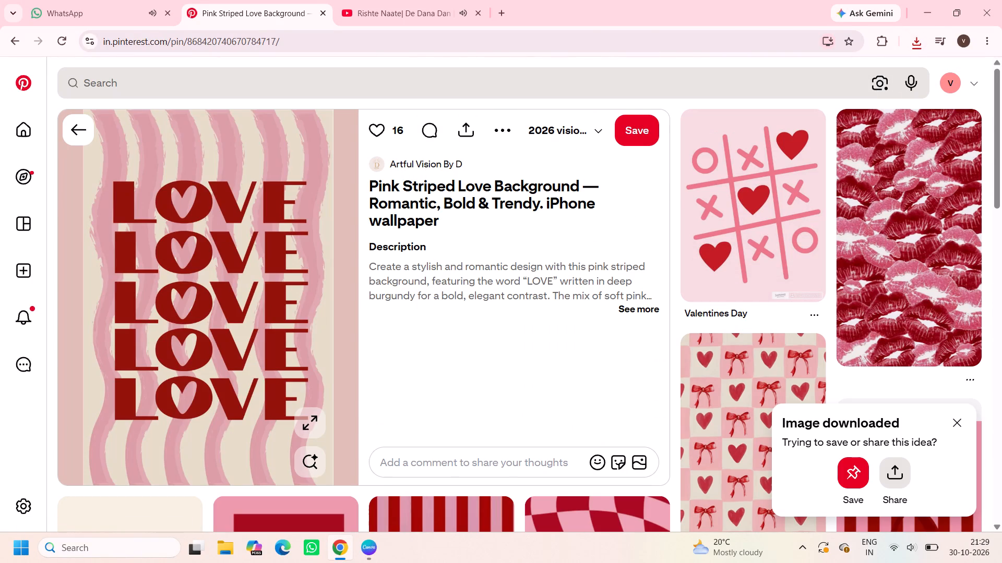
# Switch back to the "Grateful for you" design in Canva.
pyautogui.click(375, 547)
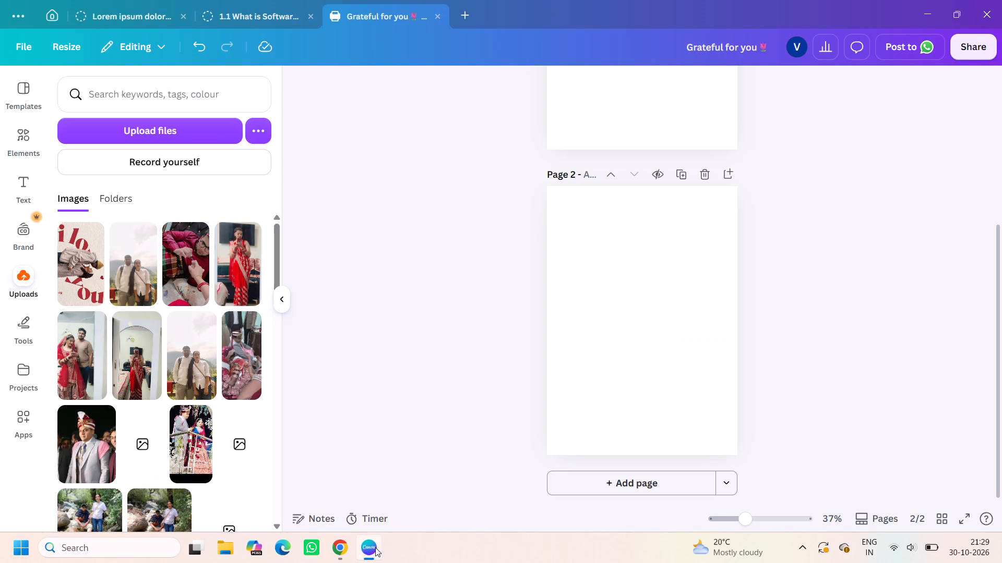
# Upload the "i love you" image file download (12) from the Downloads folder to the design's uploads.
pyautogui.click(218, 129)
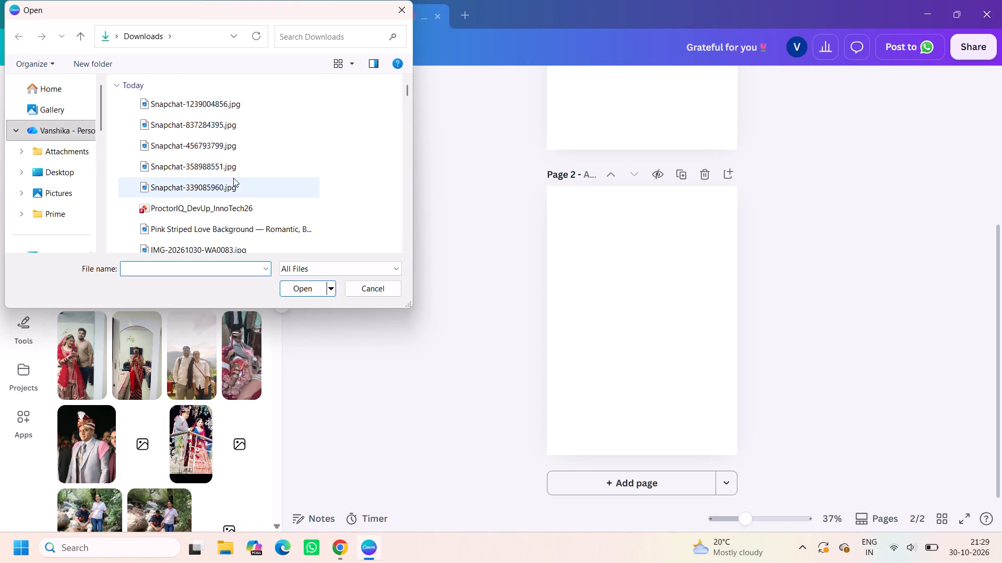
pyautogui.scroll(-3, 233, 178)
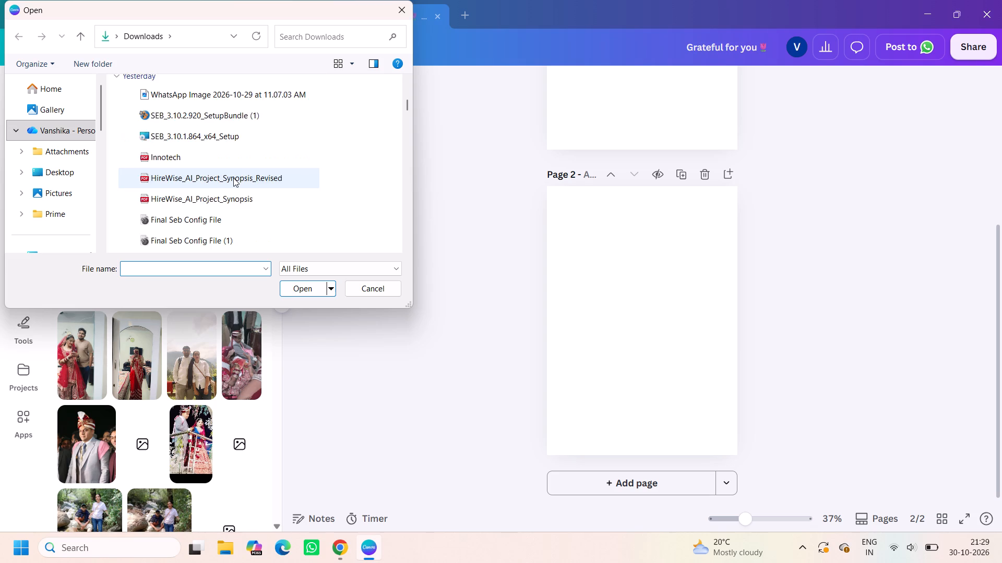
pyautogui.scroll(1, 233, 178)
pyautogui.moveTo(222, 185); pyautogui.dragTo(69, 302)
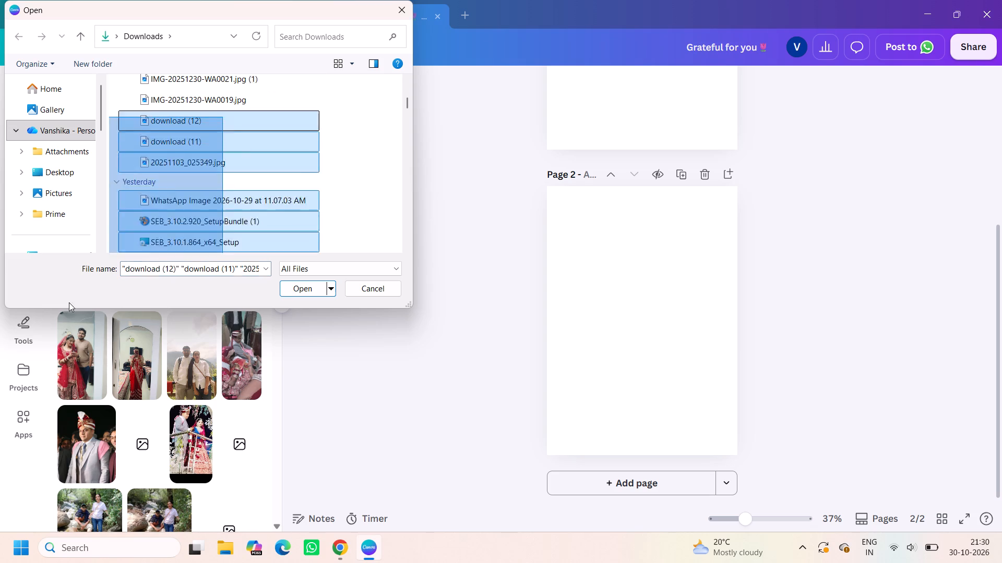
pyautogui.moveTo(69, 302); pyautogui.dragTo(178, 200)
pyautogui.scroll(-4, 285, 136)
pyautogui.scroll(2, 285, 136)
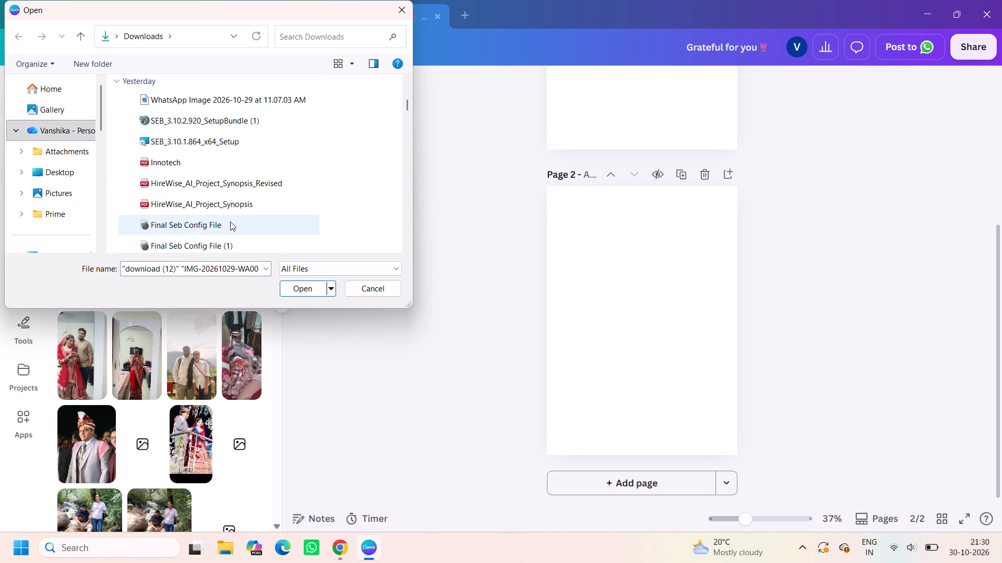
pyautogui.scroll(1, 230, 222)
pyautogui.click(228, 222)
pyautogui.moveTo(210, 205); pyautogui.dragTo(139, 47)
pyautogui.scroll(10, 242, 90)
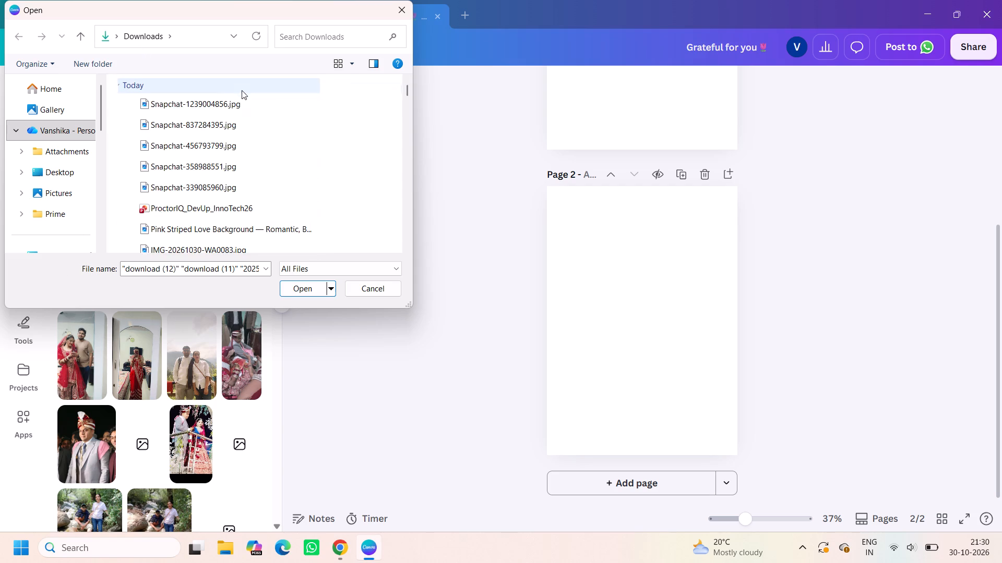
pyautogui.scroll(-2, 246, 199)
pyautogui.rightClick(246, 199)
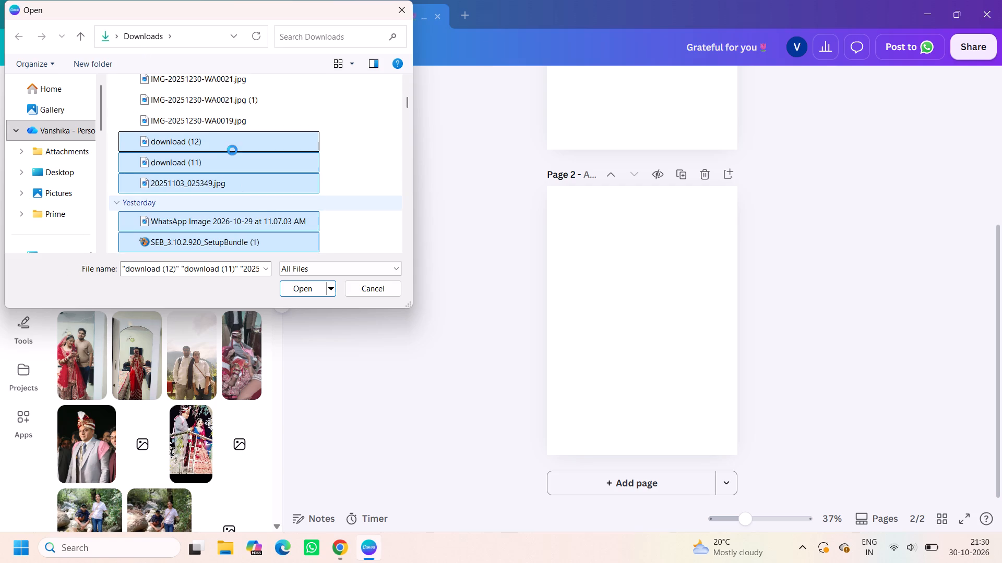
pyautogui.click(232, 145)
pyautogui.moveTo(230, 141); pyautogui.dragTo(126, 375)
# Upload the "Pink Striped Love Background" image from Chrome's recent downloads to Canva, and close the file chooser.
pyautogui.scroll(1, 205, 156)
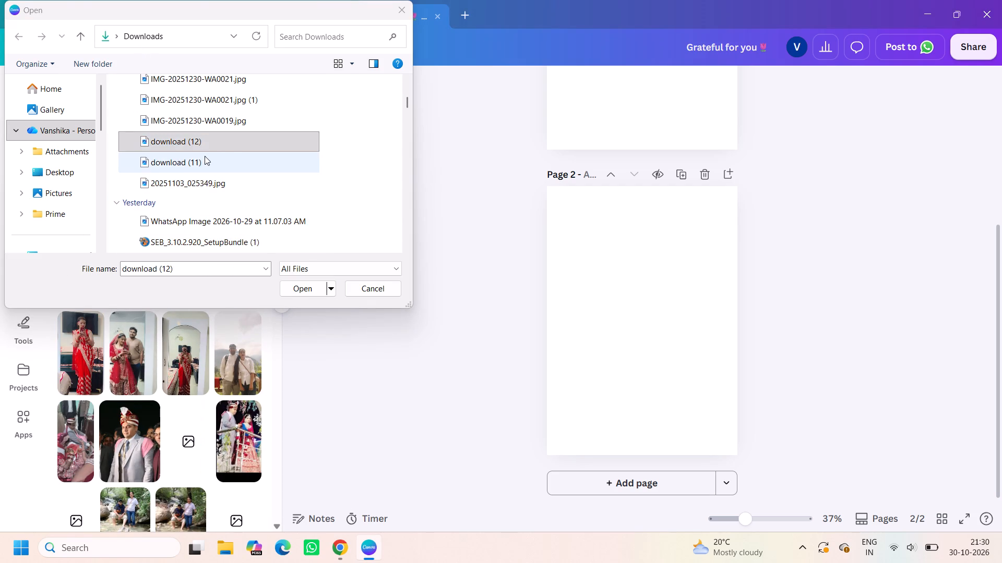
pyautogui.scroll(1, 205, 156)
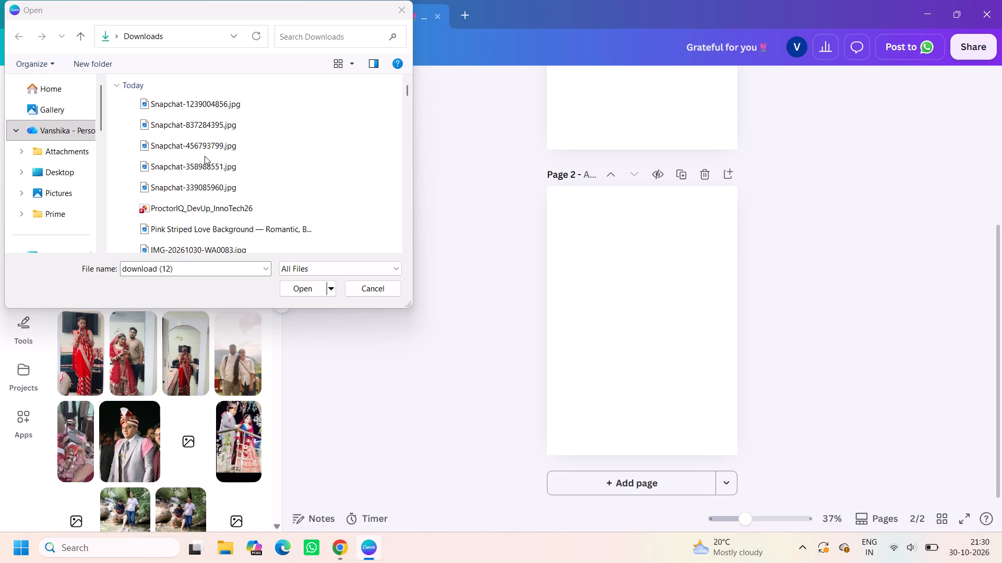
pyautogui.scroll(1, 205, 156)
pyautogui.click(342, 546)
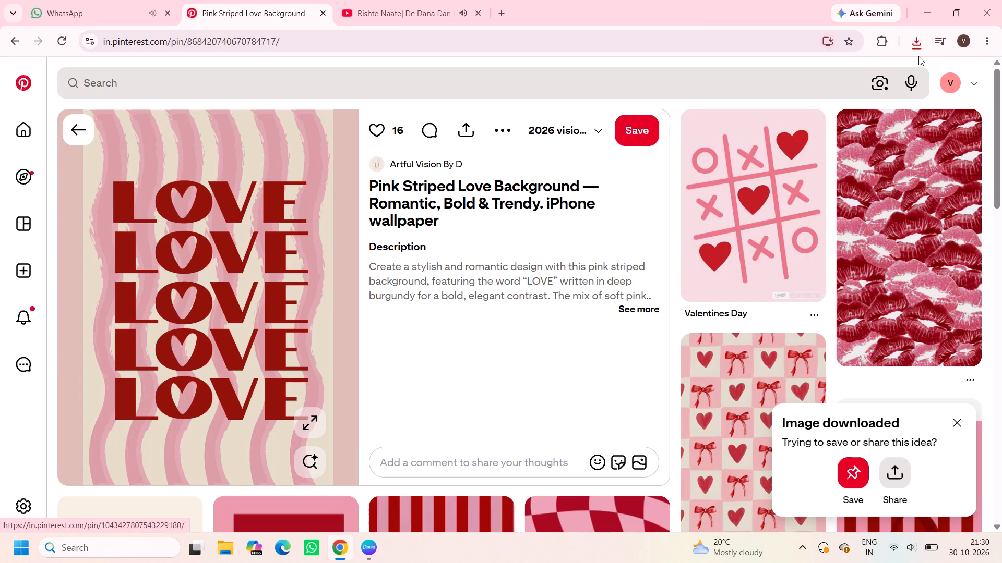
pyautogui.click(920, 46)
pyautogui.moveTo(810, 101); pyautogui.dragTo(333, 495)
pyautogui.hscroll(-1, 400, 484)
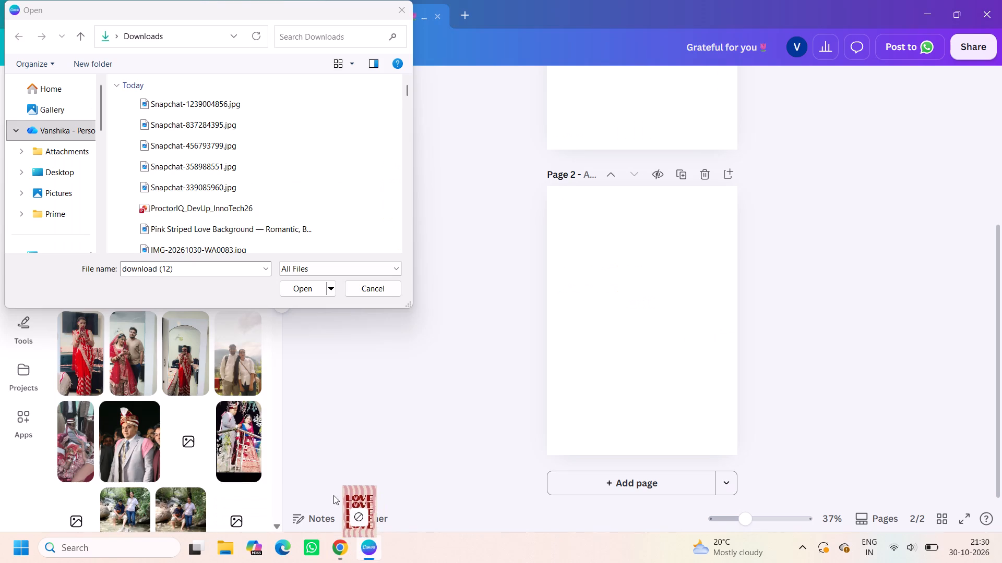
pyautogui.hscroll(-1, 333, 495)
pyautogui.moveTo(333, 495); pyautogui.dragTo(190, 403)
pyautogui.click(369, 287)
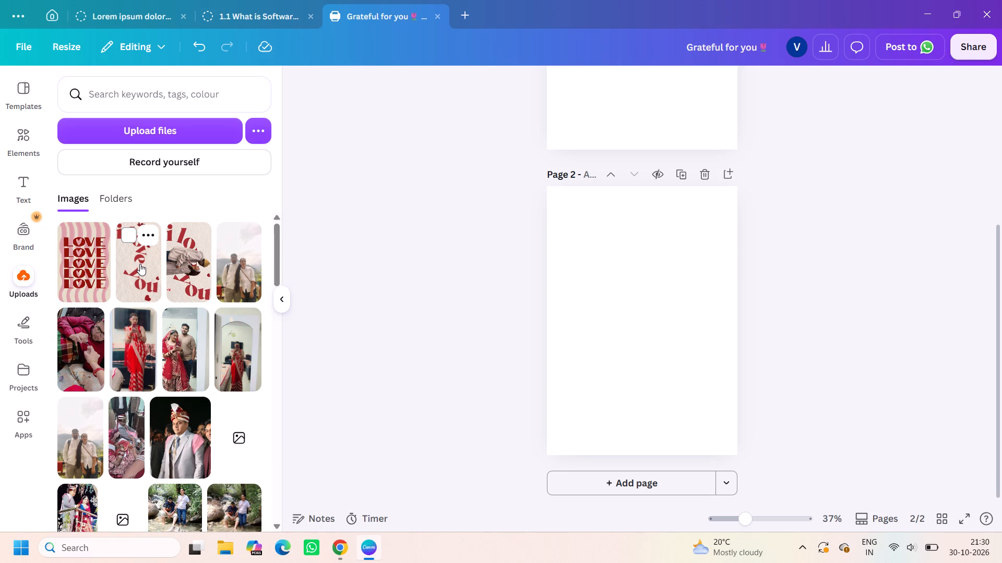
# Place the uploaded "i love you" image without the couple on page 2.
pyautogui.click(132, 277)
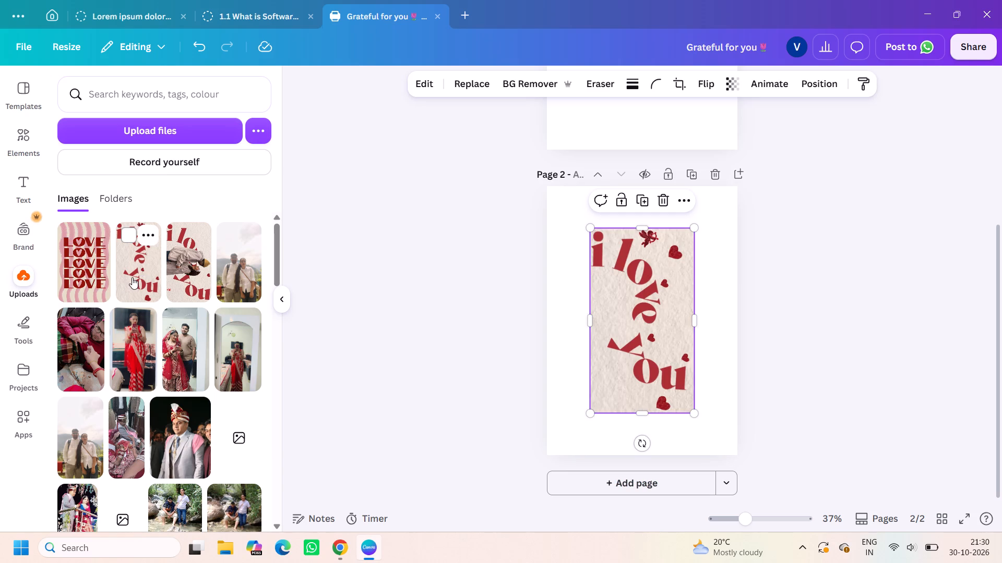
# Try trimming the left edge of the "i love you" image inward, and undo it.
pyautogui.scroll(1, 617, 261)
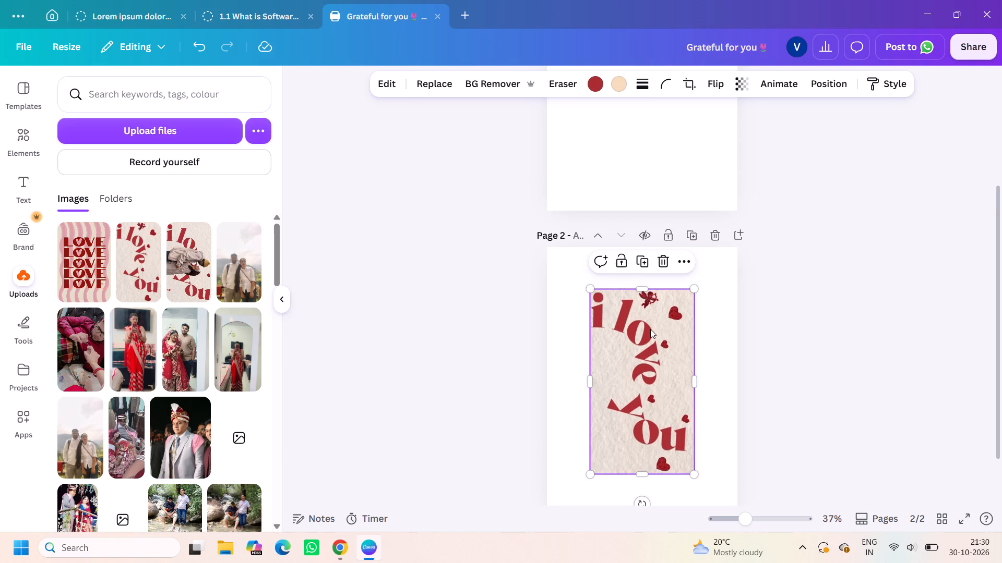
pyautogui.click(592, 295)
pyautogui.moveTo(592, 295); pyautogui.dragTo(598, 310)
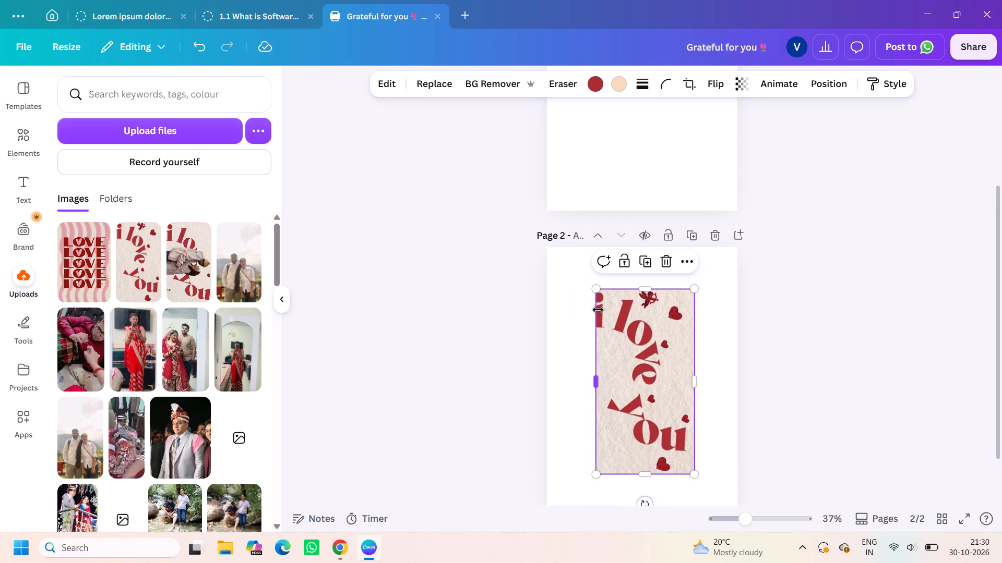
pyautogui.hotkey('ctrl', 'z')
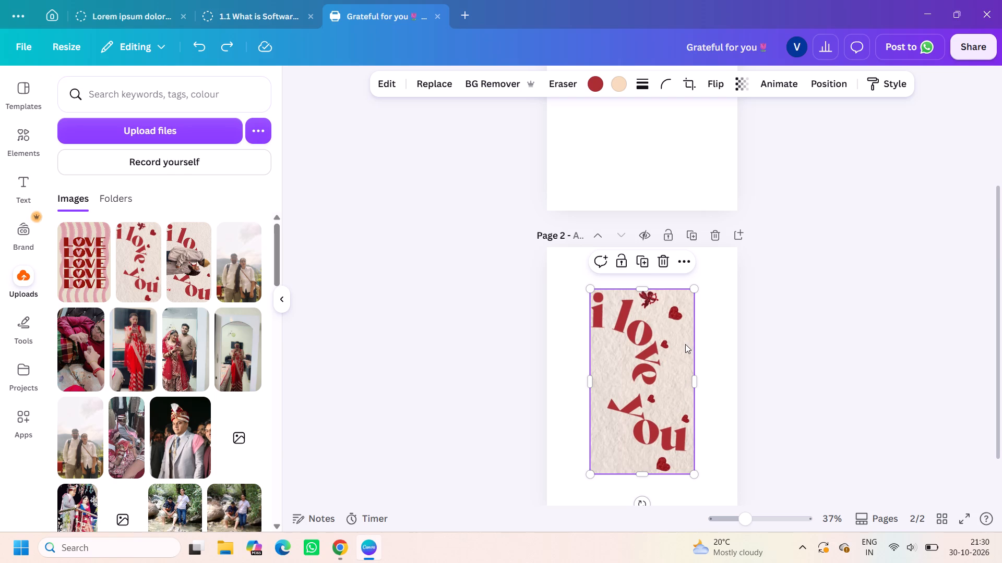
# Split the "i love you" image into editable layers with Magic Layers.
pyautogui.moveTo(438, 80); pyautogui.dragTo(475, 233)
pyautogui.click(391, 92)
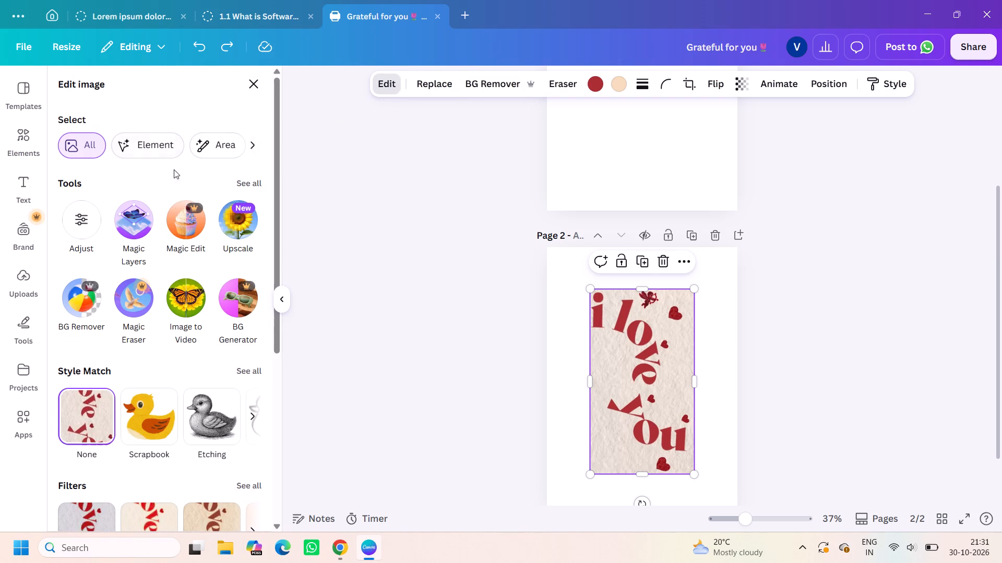
pyautogui.click(137, 228)
pyautogui.scroll(-1, 735, 431)
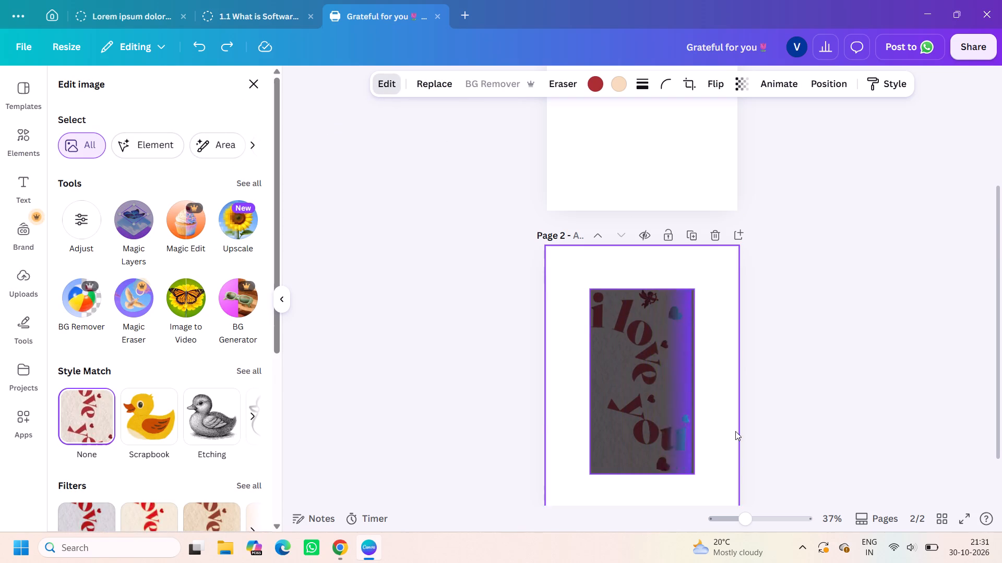
pyautogui.scroll(-1, 735, 431)
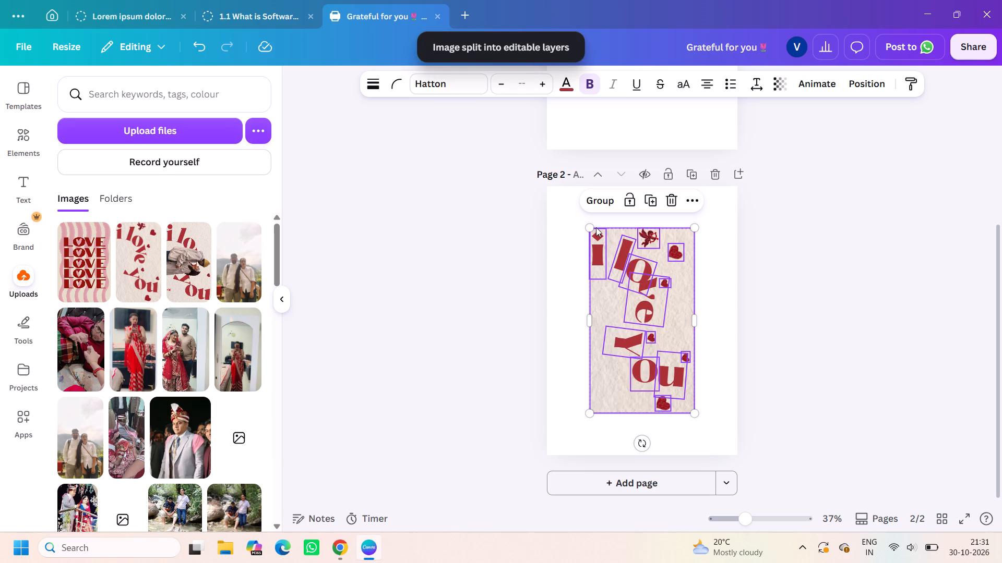
# Enlarge and stretch all the "i love you" layers together to the full width of page 2, and shift them slightly down.
pyautogui.moveTo(588, 226); pyautogui.dragTo(547, 199)
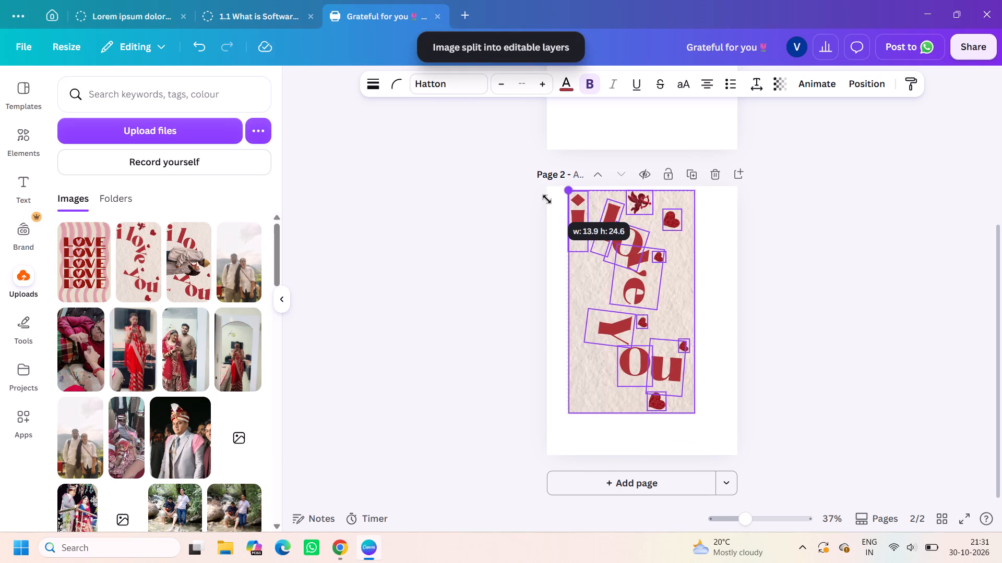
pyautogui.moveTo(547, 199); pyautogui.dragTo(546, 199)
pyautogui.moveTo(568, 301); pyautogui.dragTo(546, 301)
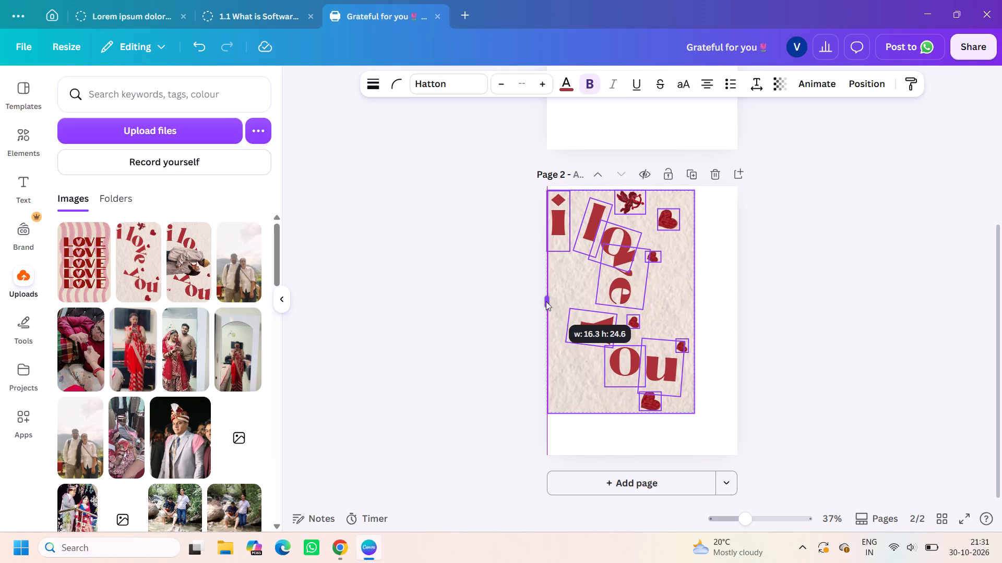
pyautogui.moveTo(546, 301); pyautogui.dragTo(545, 301)
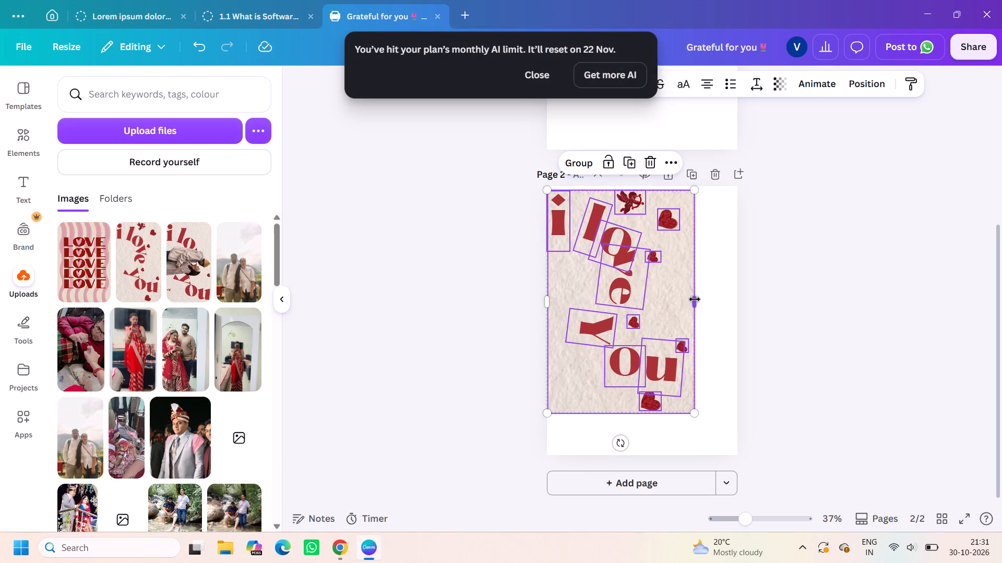
pyautogui.moveTo(695, 300); pyautogui.dragTo(741, 296)
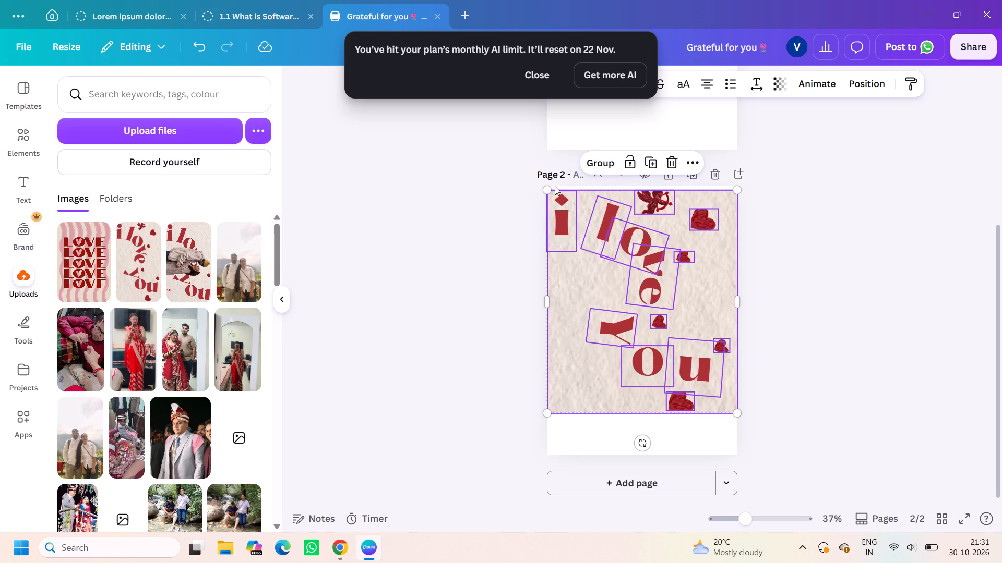
pyautogui.moveTo(547, 185); pyautogui.dragTo(543, 180)
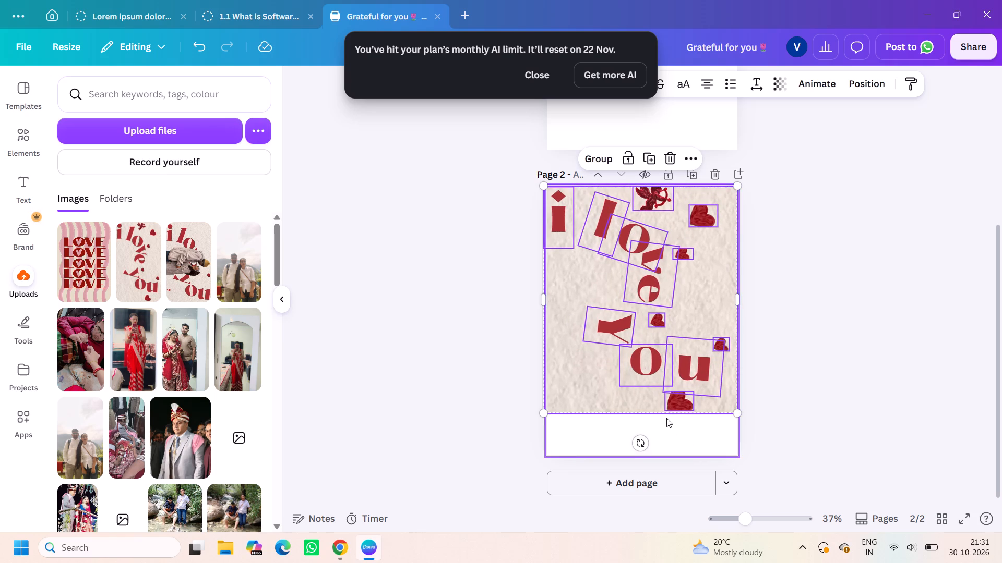
pyautogui.click(646, 413)
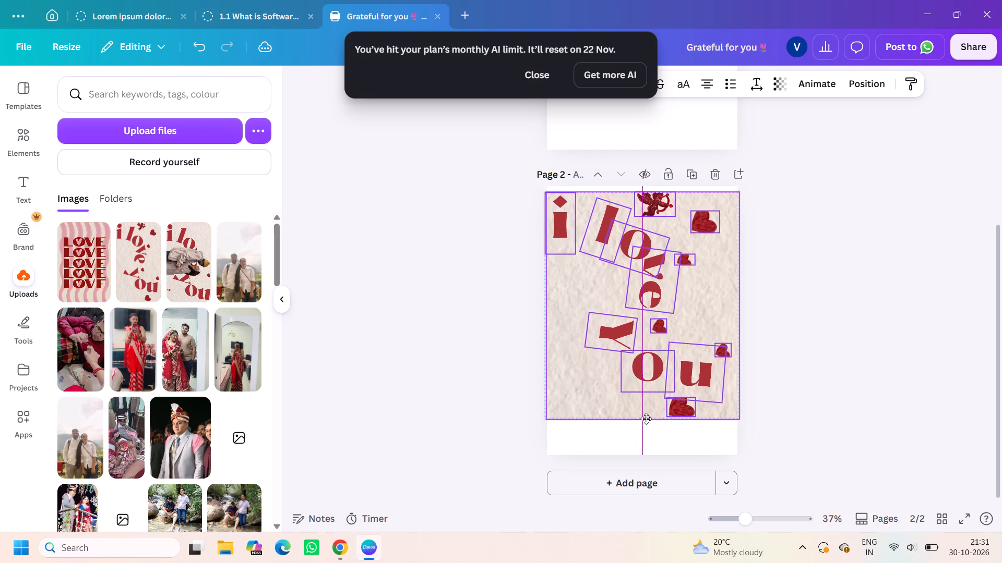
pyautogui.moveTo(653, 413); pyautogui.dragTo(658, 436)
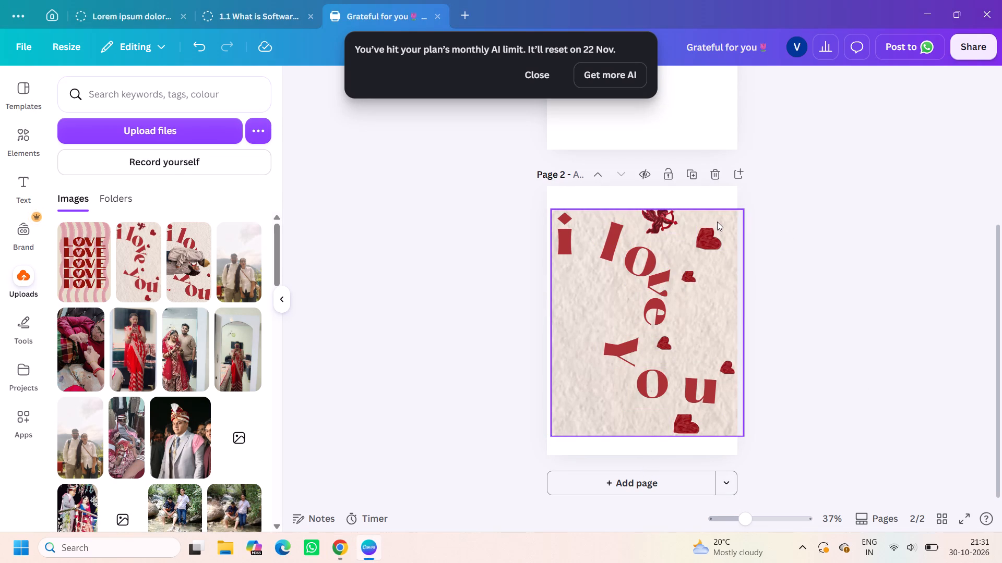
pyautogui.click(717, 221)
pyautogui.moveTo(645, 211); pyautogui.dragTo(634, 185)
pyautogui.moveTo(550, 314); pyautogui.dragTo(533, 315)
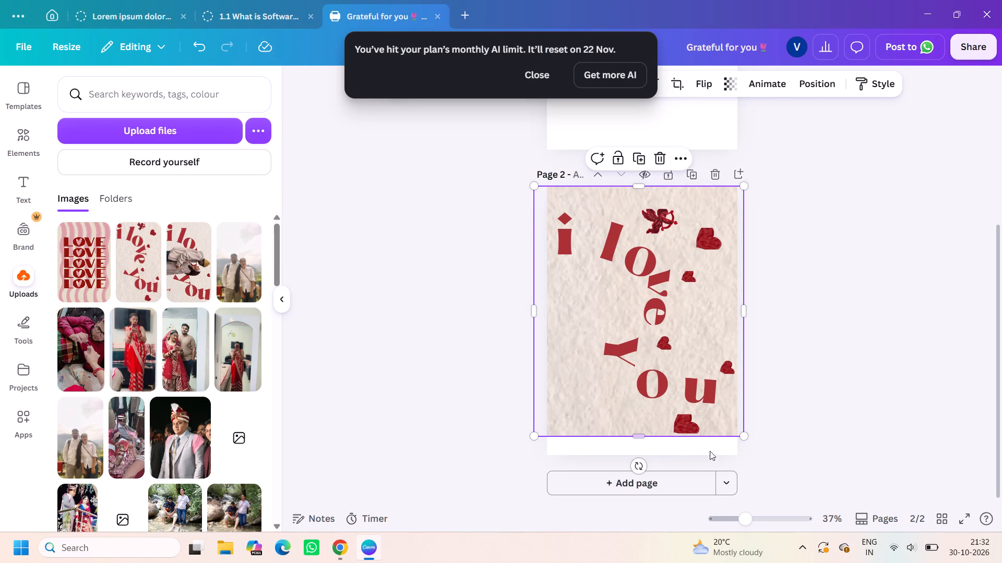
pyautogui.moveTo(641, 438); pyautogui.dragTo(650, 471)
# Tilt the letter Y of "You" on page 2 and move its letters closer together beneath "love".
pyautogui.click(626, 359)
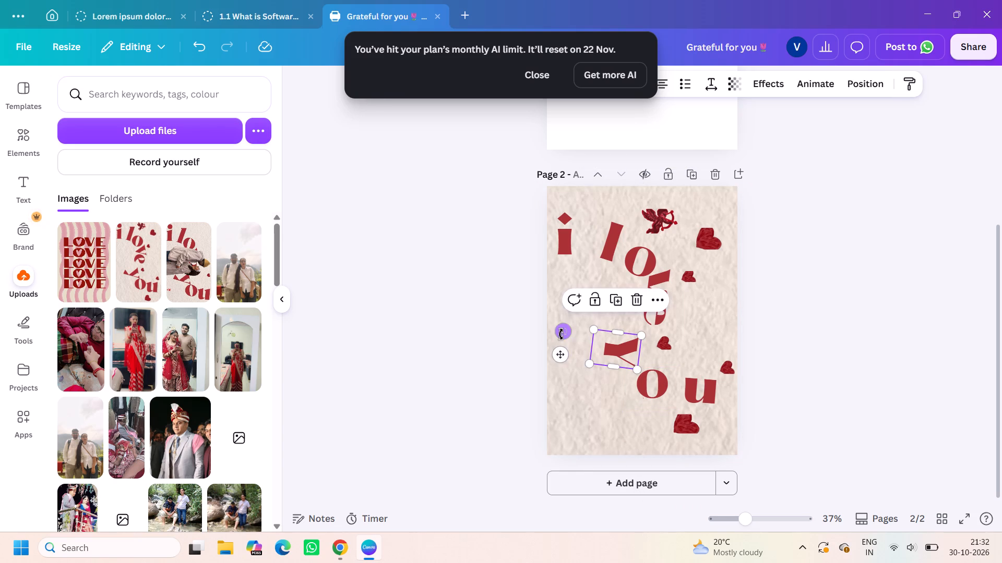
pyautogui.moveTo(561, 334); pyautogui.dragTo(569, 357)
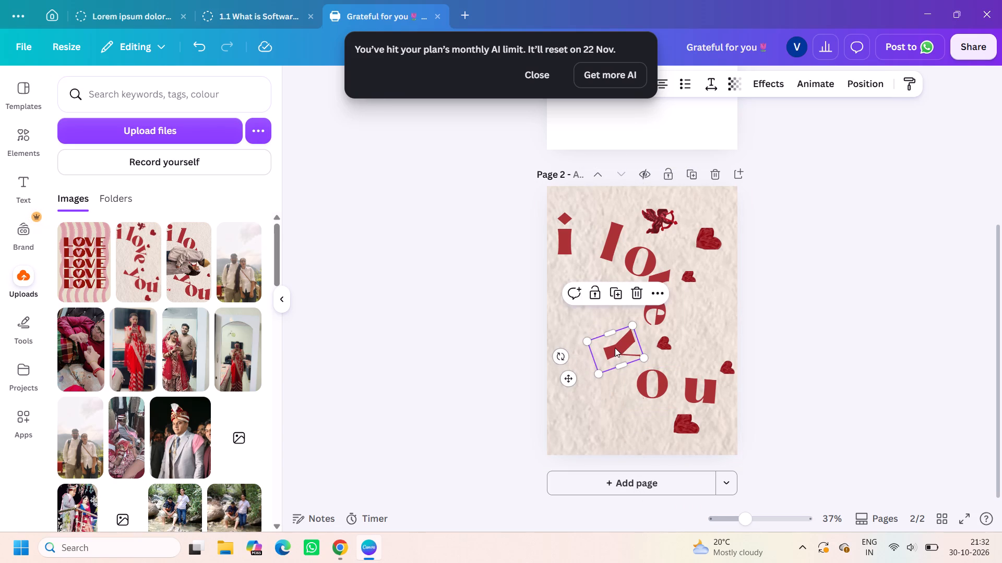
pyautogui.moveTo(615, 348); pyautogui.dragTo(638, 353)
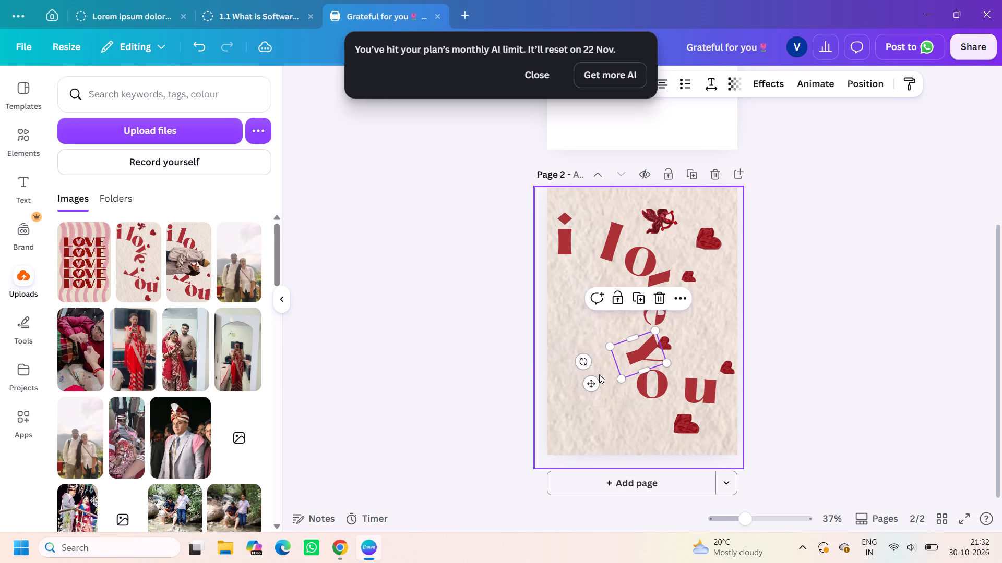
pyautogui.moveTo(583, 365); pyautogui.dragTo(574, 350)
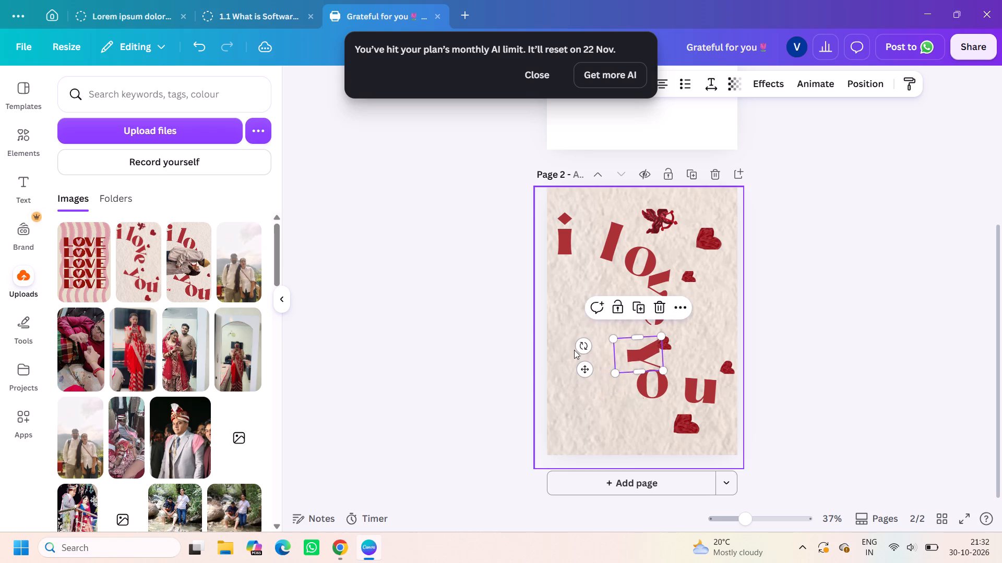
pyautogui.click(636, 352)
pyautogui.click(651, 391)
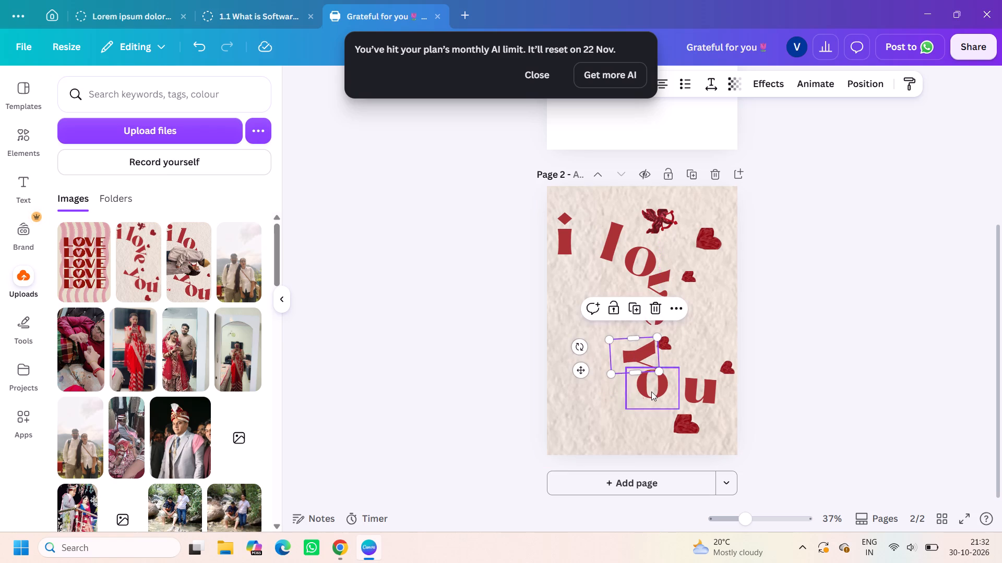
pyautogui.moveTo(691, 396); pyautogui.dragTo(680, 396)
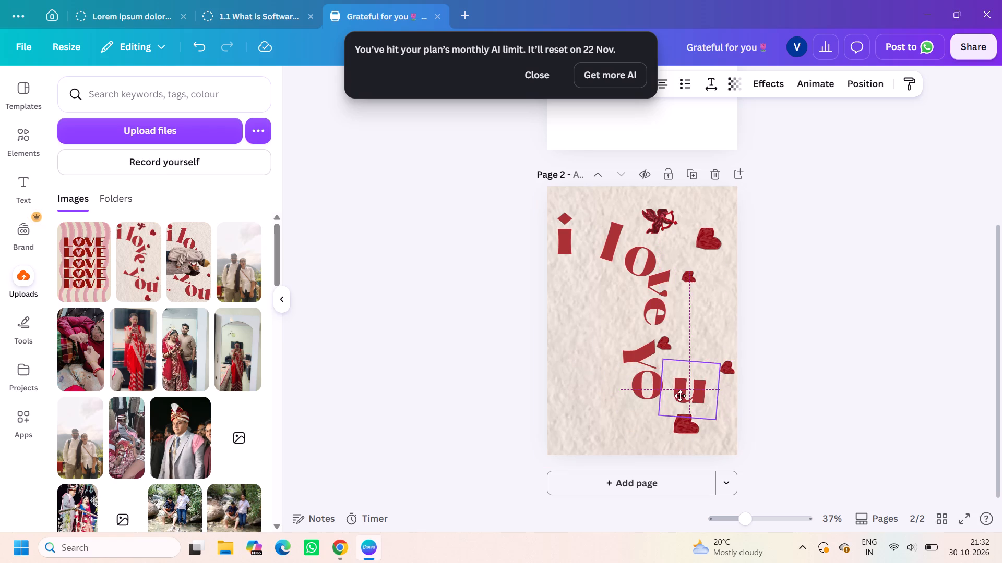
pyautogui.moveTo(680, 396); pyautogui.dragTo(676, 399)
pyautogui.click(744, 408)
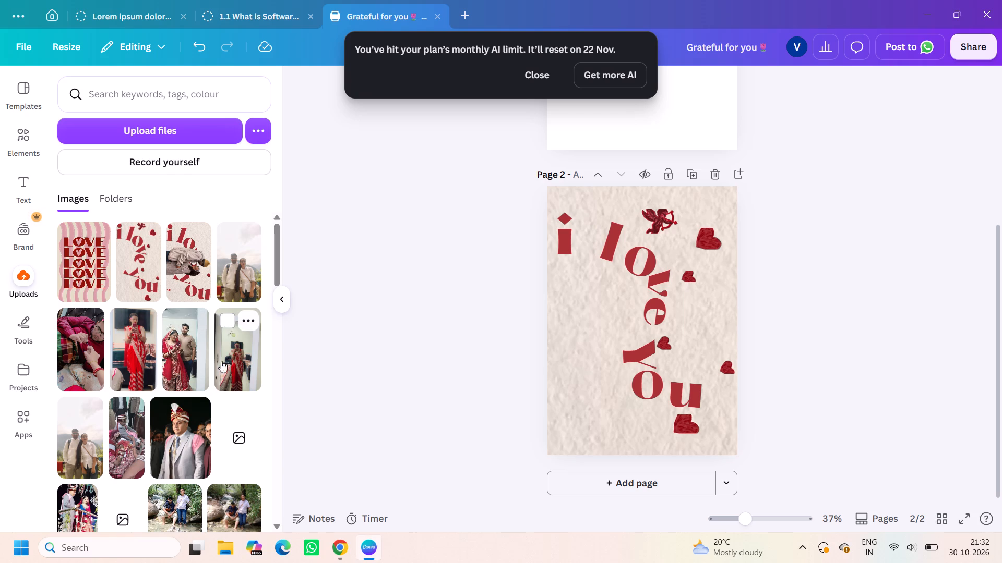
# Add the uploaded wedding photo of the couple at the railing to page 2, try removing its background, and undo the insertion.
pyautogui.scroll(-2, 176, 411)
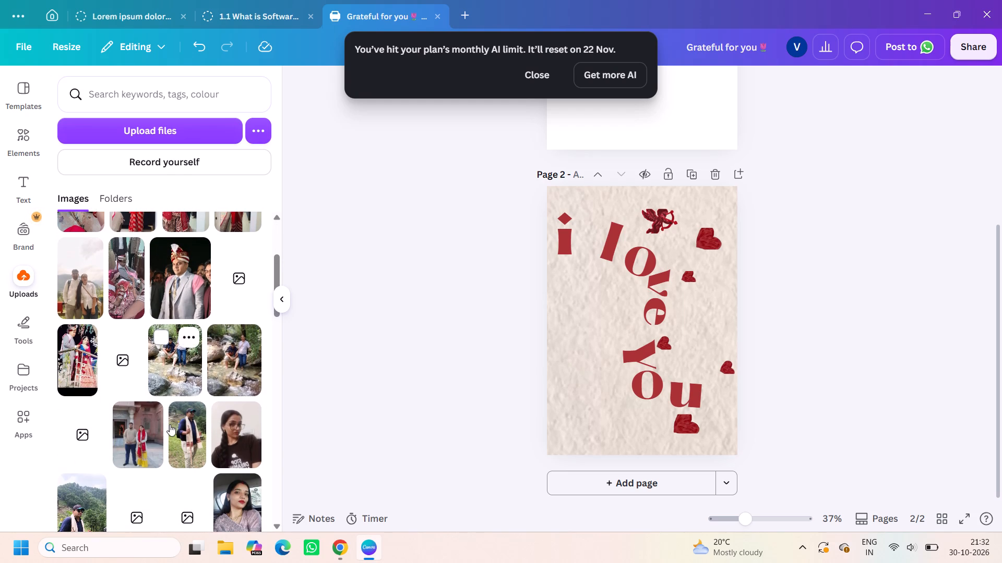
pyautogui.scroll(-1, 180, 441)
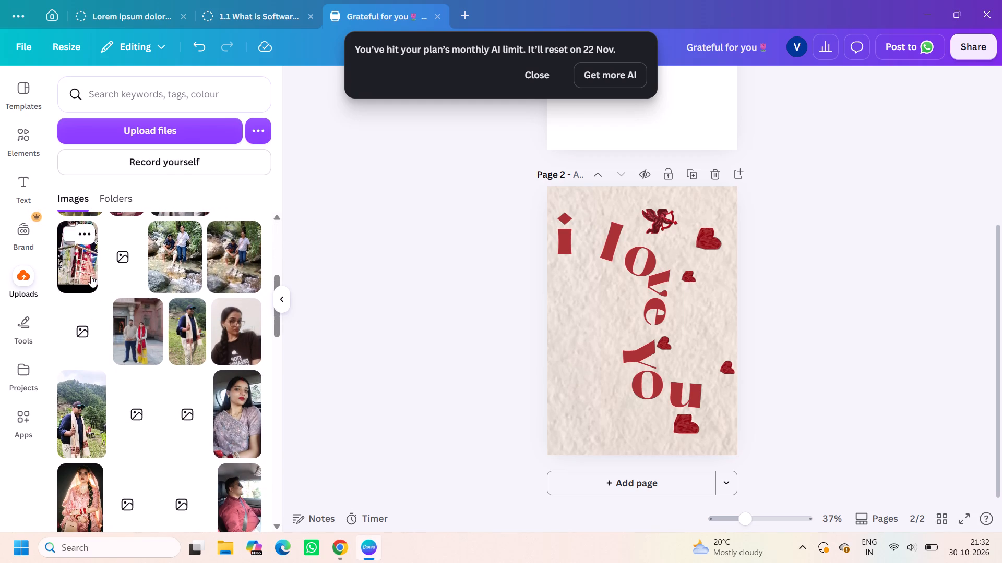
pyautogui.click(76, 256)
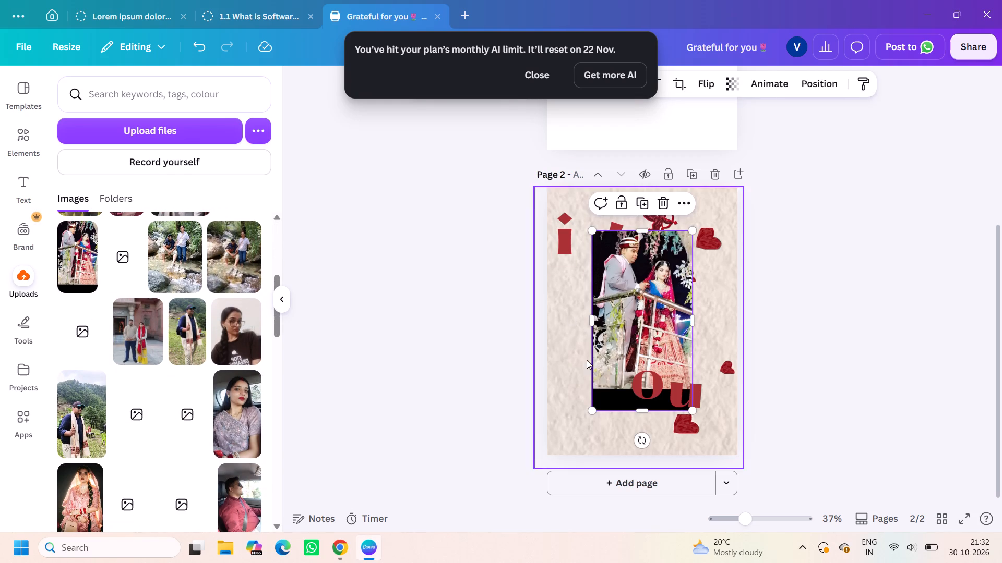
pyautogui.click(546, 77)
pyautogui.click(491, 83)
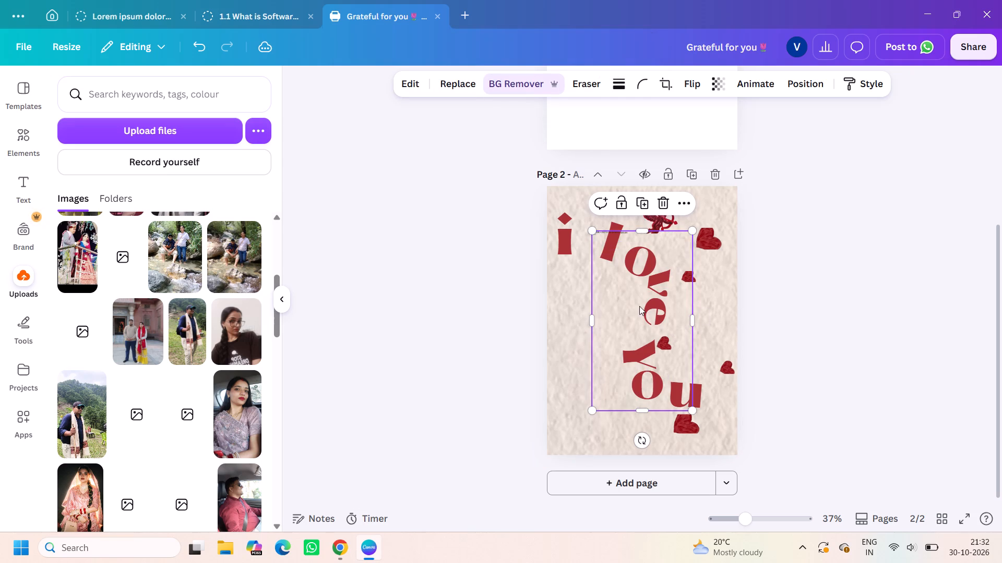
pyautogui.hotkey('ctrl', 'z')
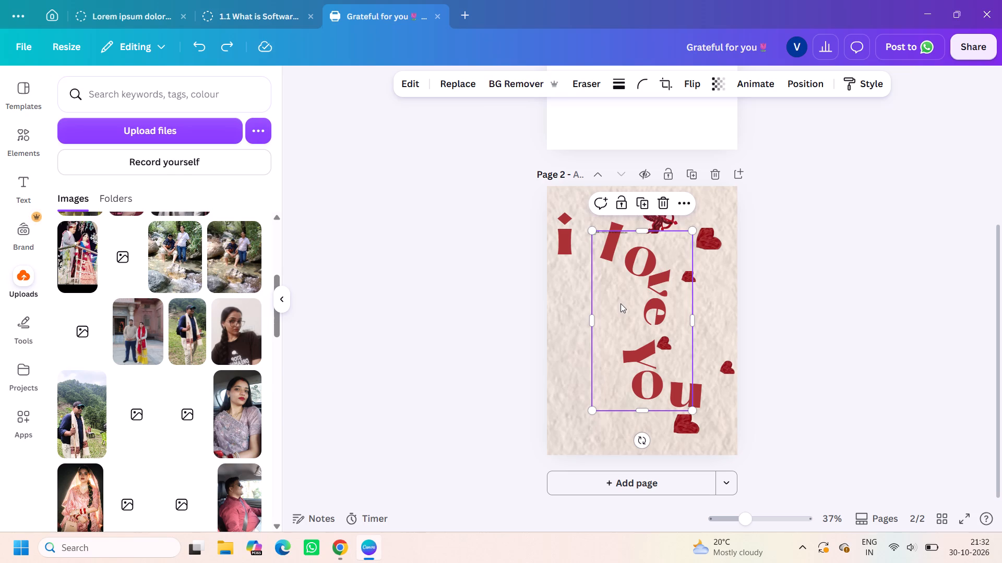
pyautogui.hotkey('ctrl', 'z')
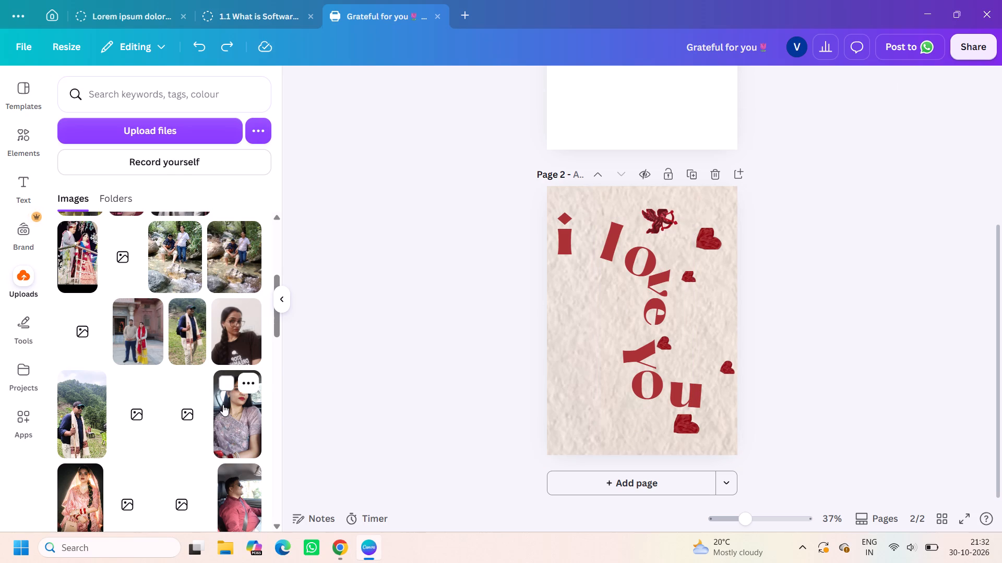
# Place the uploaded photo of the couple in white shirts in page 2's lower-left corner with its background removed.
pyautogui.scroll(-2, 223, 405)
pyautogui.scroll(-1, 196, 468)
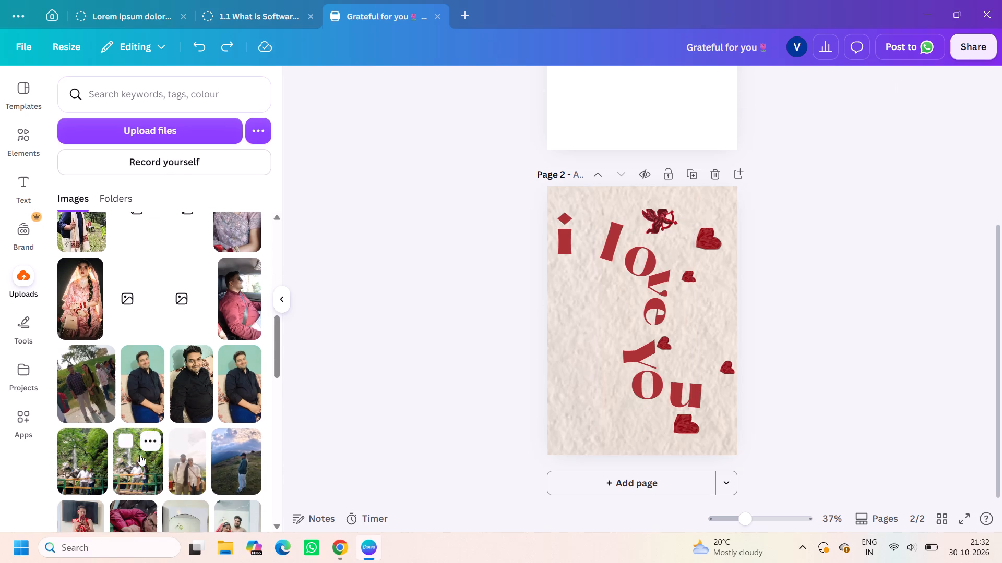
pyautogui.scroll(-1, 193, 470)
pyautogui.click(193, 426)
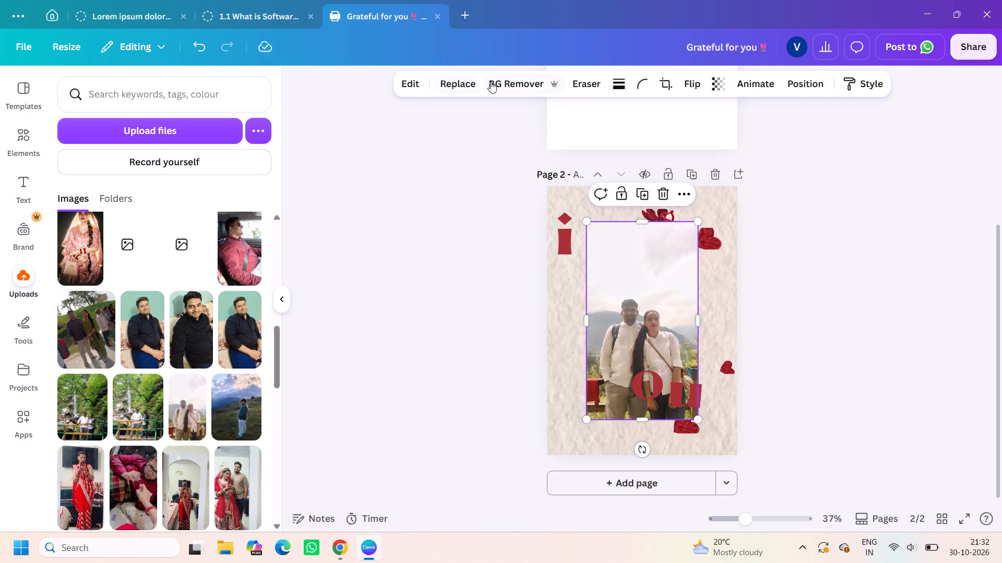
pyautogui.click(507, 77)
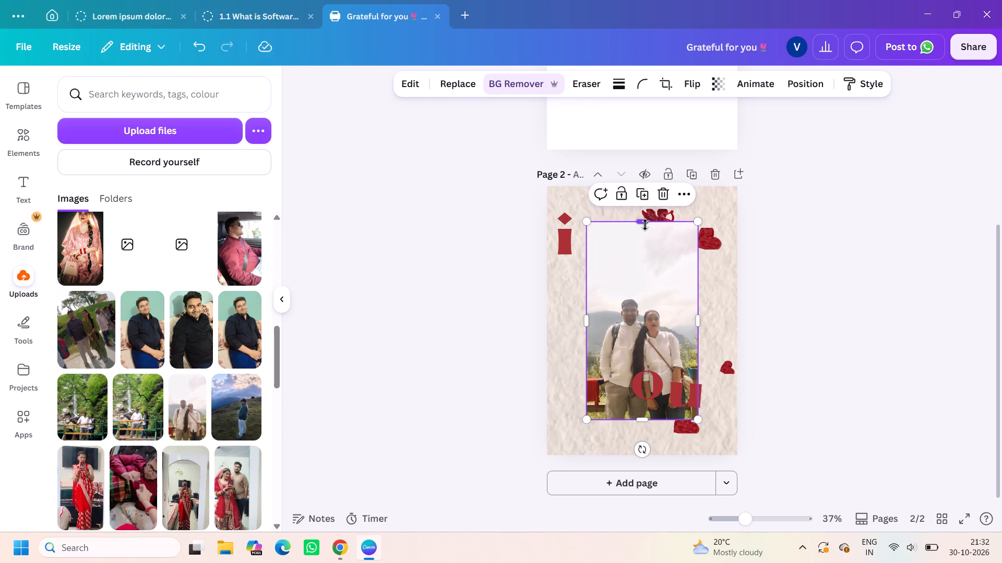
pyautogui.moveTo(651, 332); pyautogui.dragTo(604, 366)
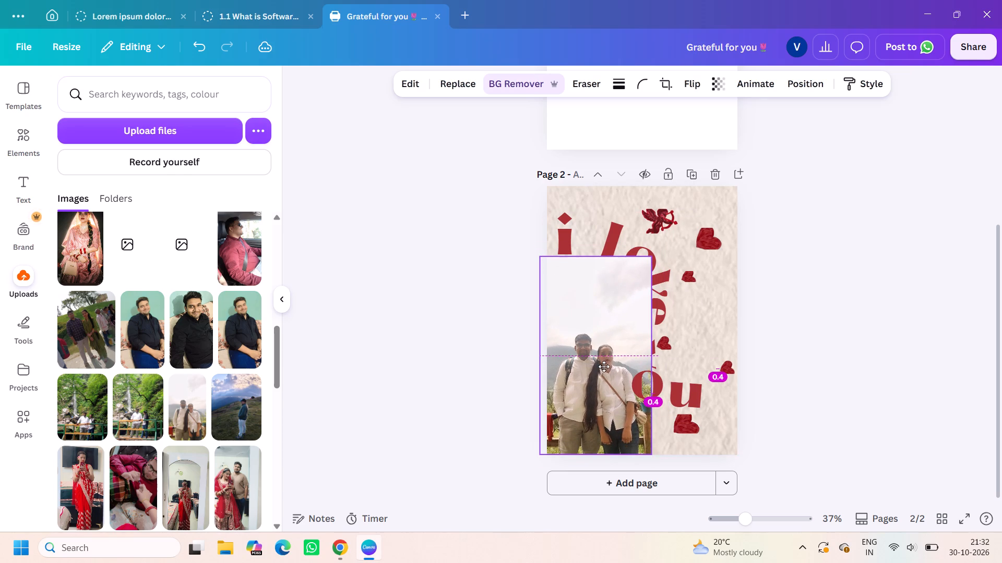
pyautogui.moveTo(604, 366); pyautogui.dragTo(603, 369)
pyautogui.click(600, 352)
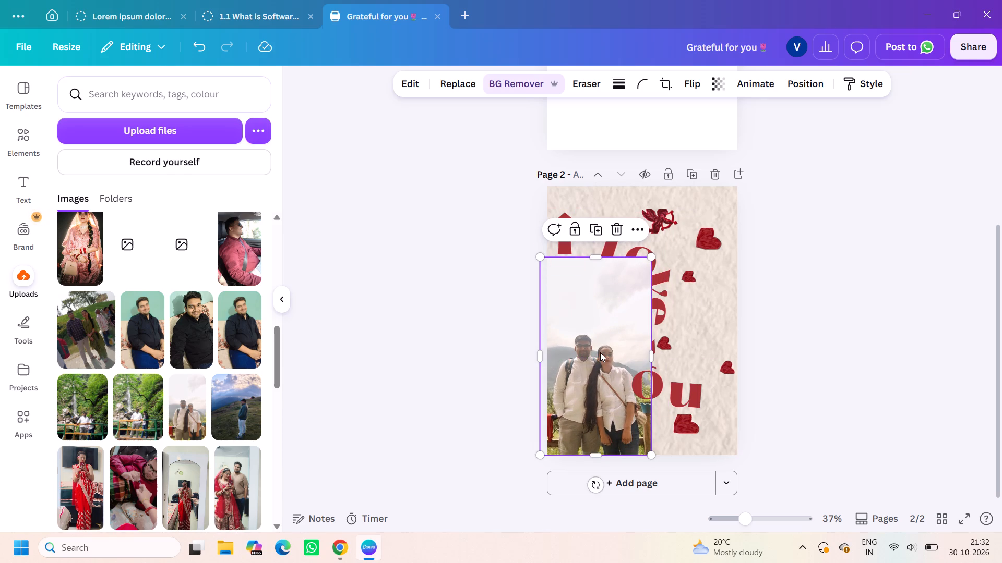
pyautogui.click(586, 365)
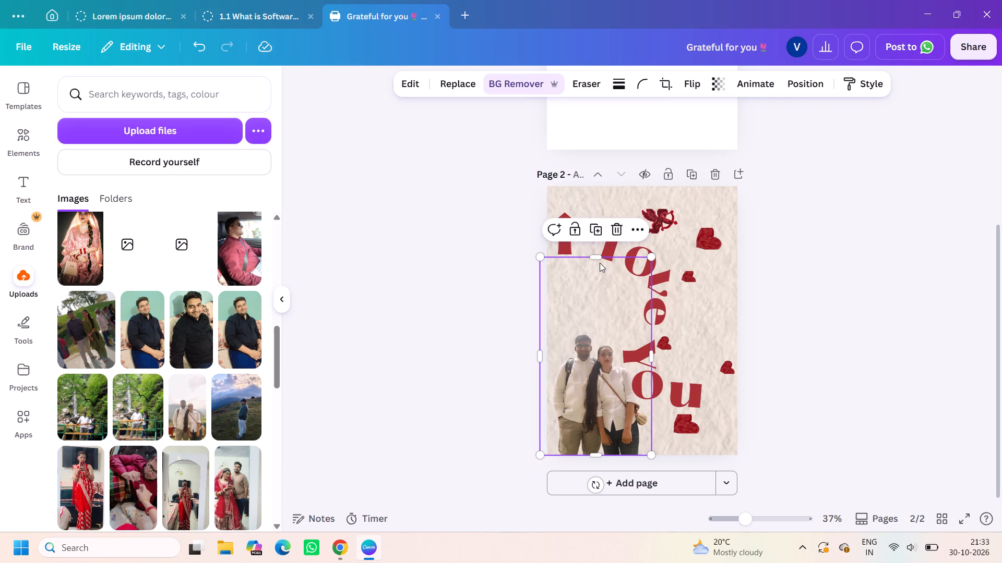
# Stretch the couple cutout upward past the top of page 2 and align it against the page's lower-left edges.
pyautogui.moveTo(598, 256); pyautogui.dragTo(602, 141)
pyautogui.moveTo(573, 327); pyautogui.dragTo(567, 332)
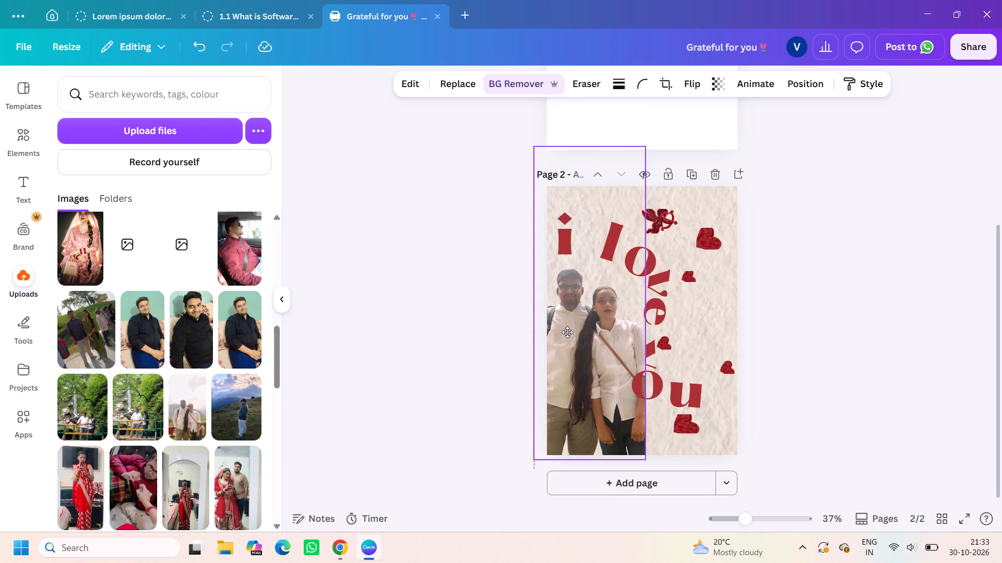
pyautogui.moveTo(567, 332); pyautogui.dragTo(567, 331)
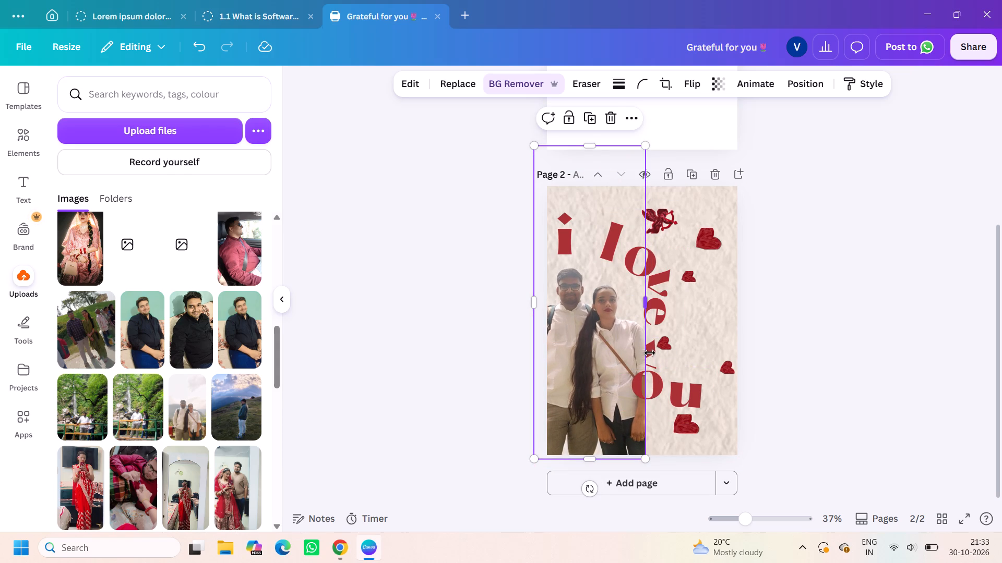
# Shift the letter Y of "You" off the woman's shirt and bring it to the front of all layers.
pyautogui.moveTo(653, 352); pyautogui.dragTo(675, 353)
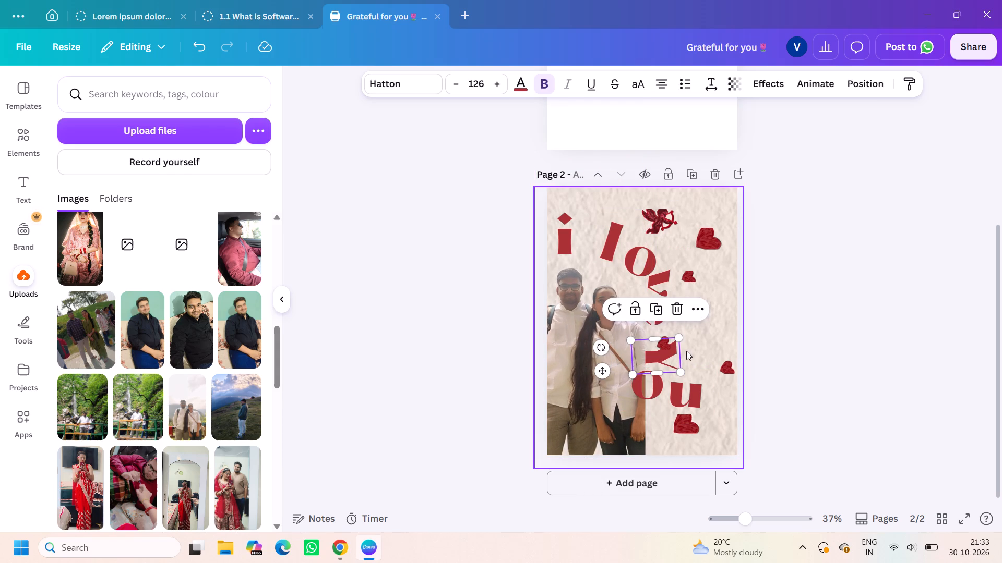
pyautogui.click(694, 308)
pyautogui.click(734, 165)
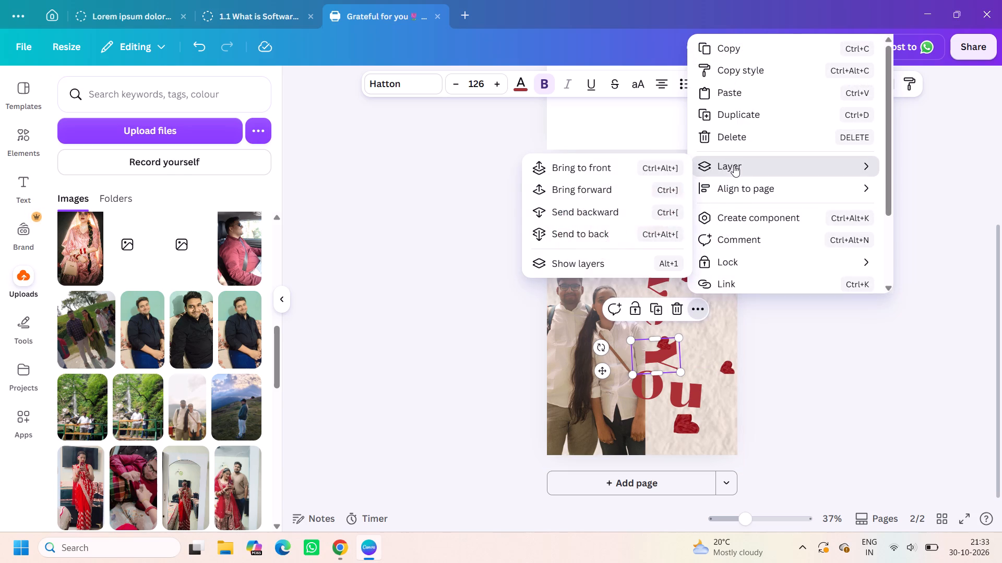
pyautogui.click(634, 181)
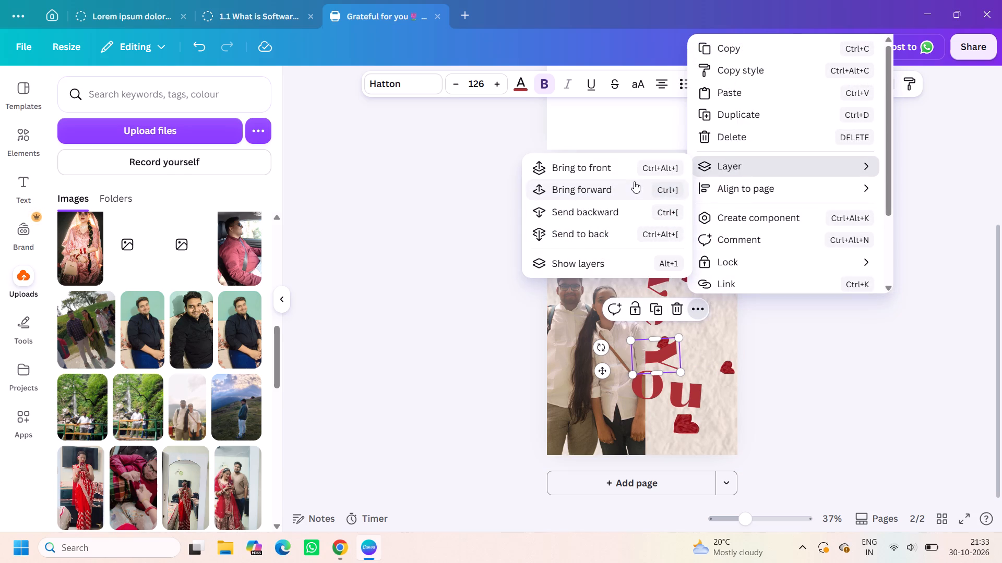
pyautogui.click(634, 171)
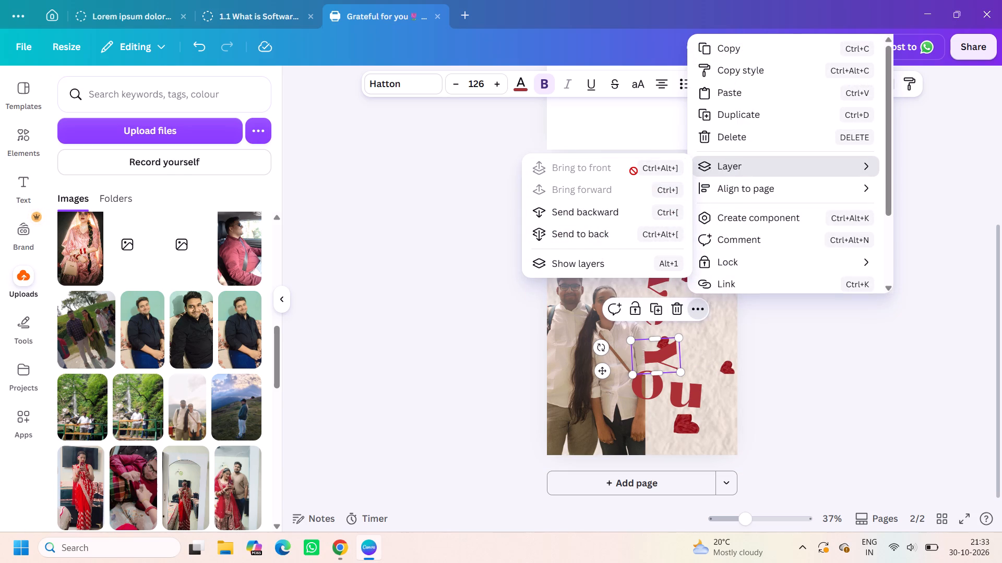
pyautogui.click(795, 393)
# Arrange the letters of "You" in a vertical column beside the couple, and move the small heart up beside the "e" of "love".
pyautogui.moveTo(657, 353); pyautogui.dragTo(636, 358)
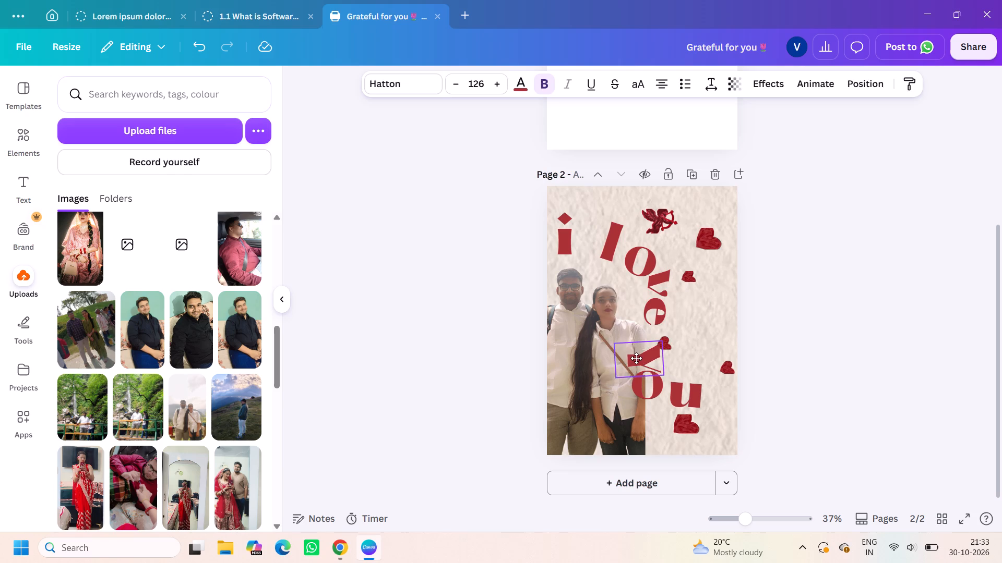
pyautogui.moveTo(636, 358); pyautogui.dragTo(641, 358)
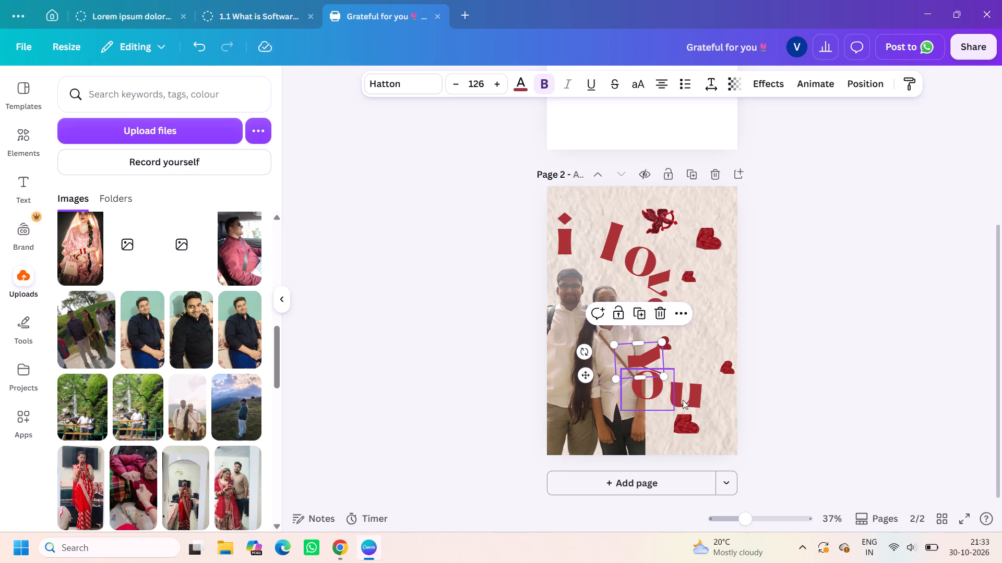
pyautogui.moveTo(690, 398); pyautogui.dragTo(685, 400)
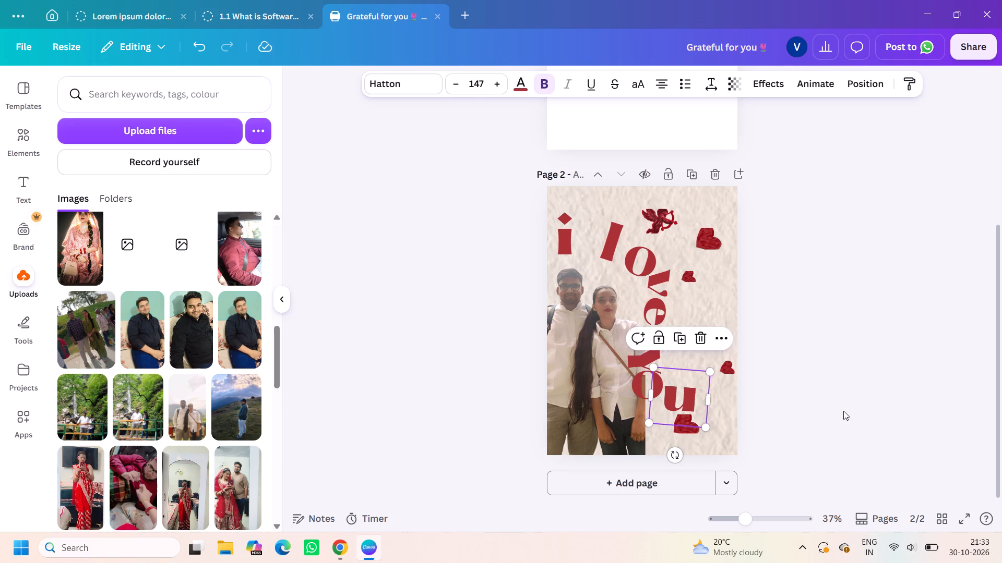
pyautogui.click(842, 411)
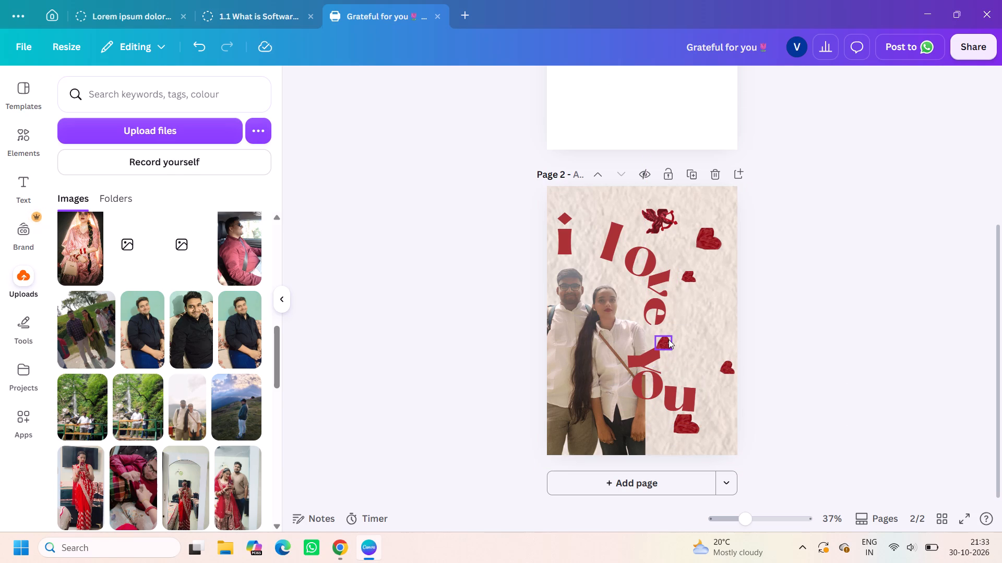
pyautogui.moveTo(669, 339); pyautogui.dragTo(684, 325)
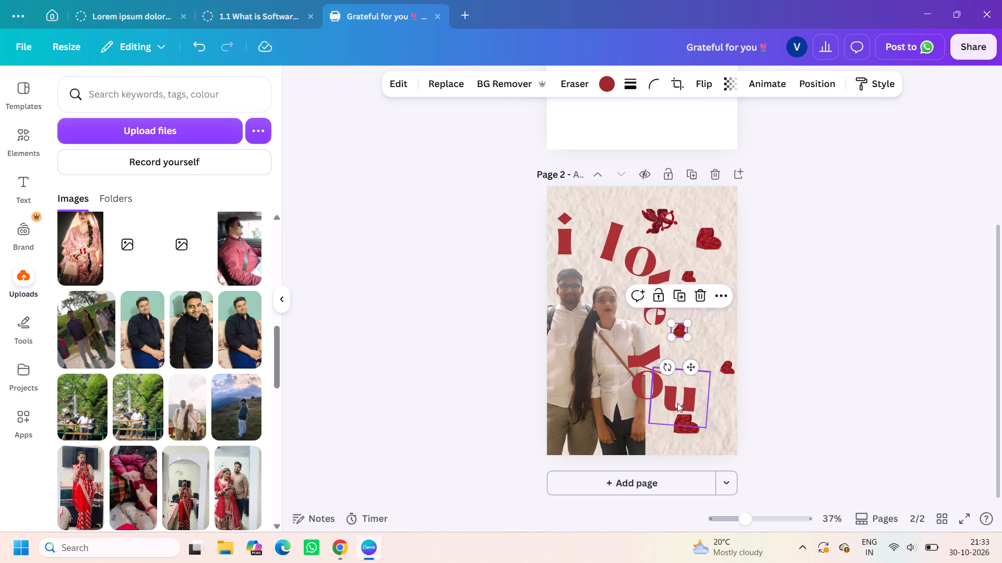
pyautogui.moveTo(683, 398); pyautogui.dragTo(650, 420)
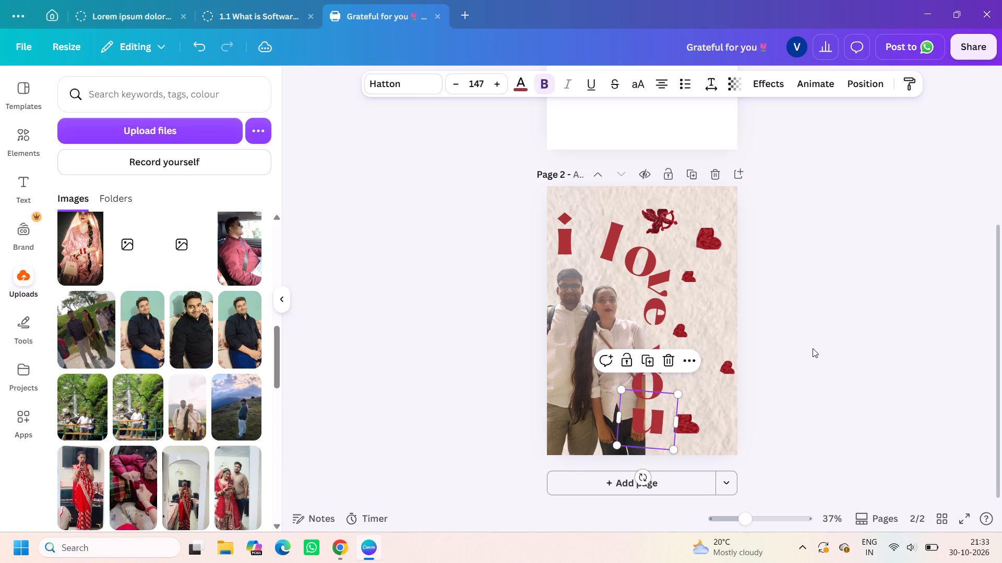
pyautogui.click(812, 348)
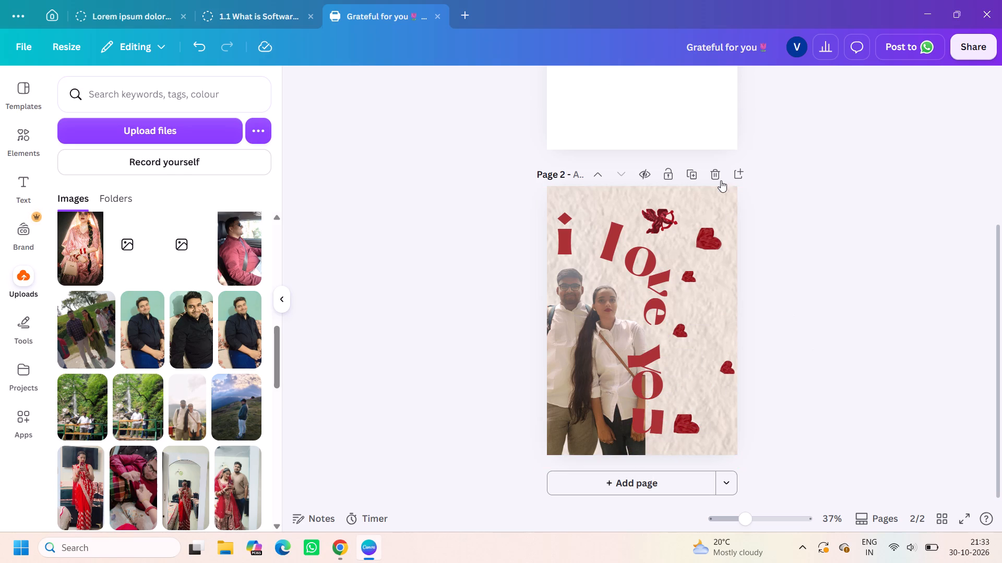
# Delete page 2 with the "i love you" couple layout and add a blank page in its place.
pyautogui.click(717, 179)
pyautogui.click(618, 444)
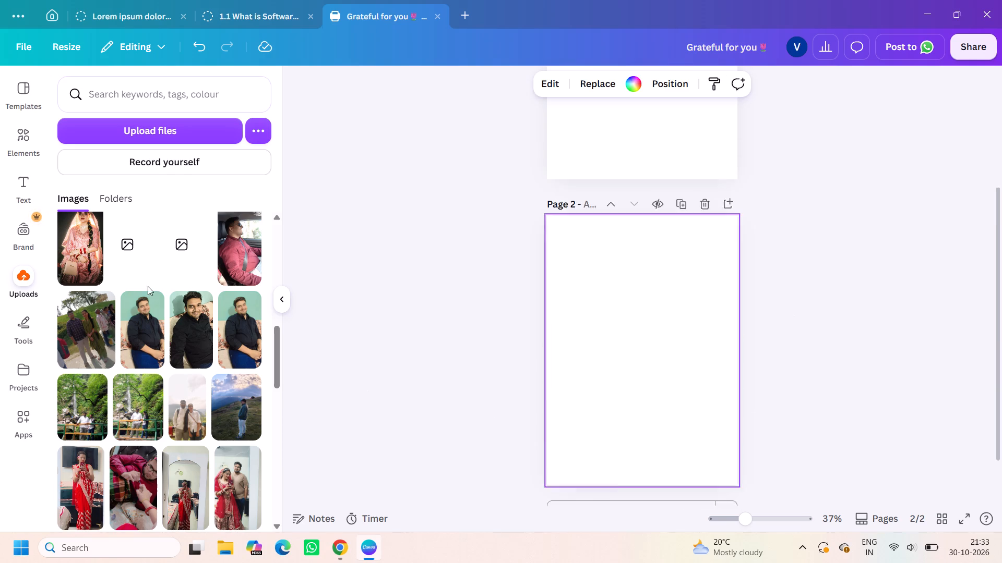
# Place the uploaded pink striped LOVE artwork on the blank page 2.
pyautogui.scroll(9, 206, 311)
pyautogui.click(82, 279)
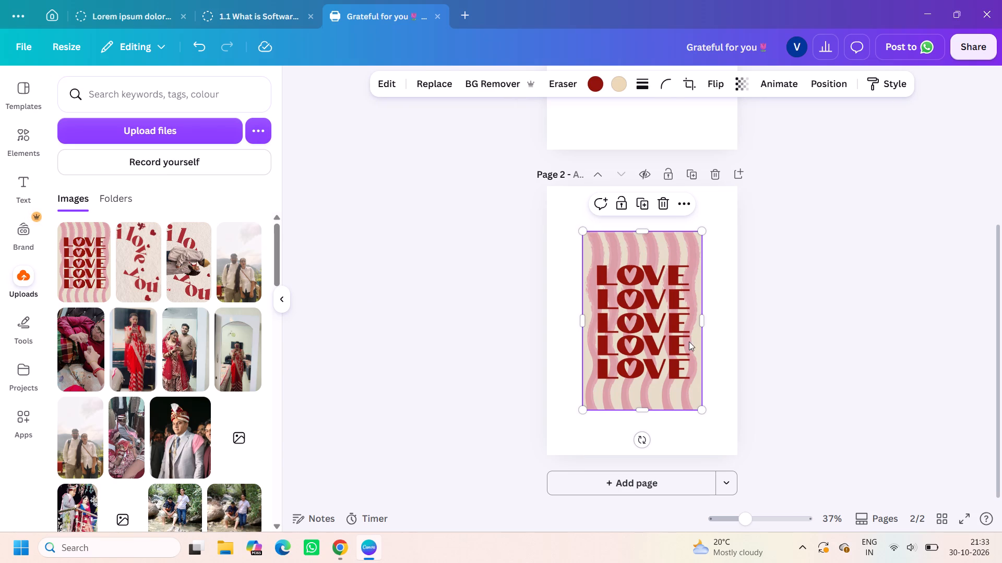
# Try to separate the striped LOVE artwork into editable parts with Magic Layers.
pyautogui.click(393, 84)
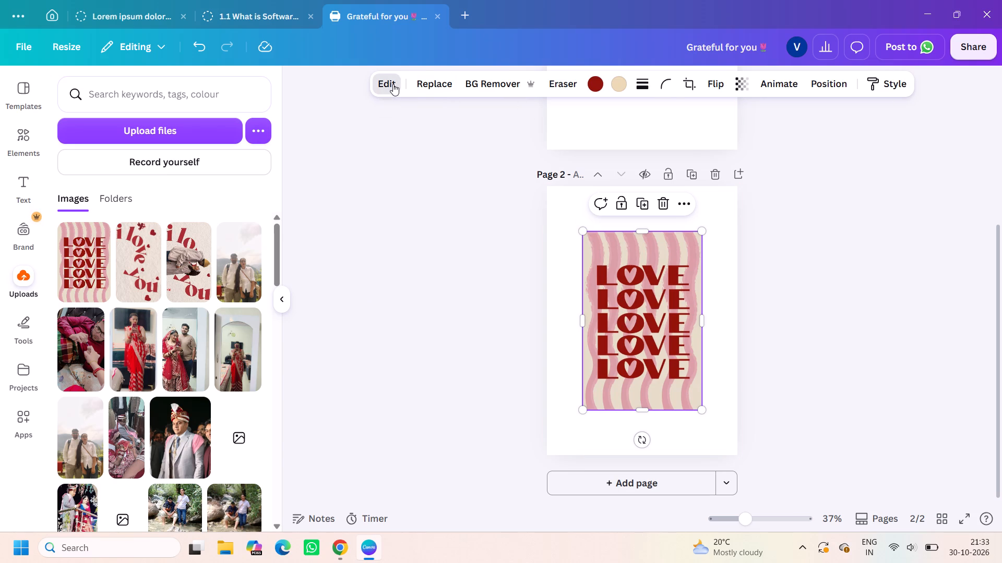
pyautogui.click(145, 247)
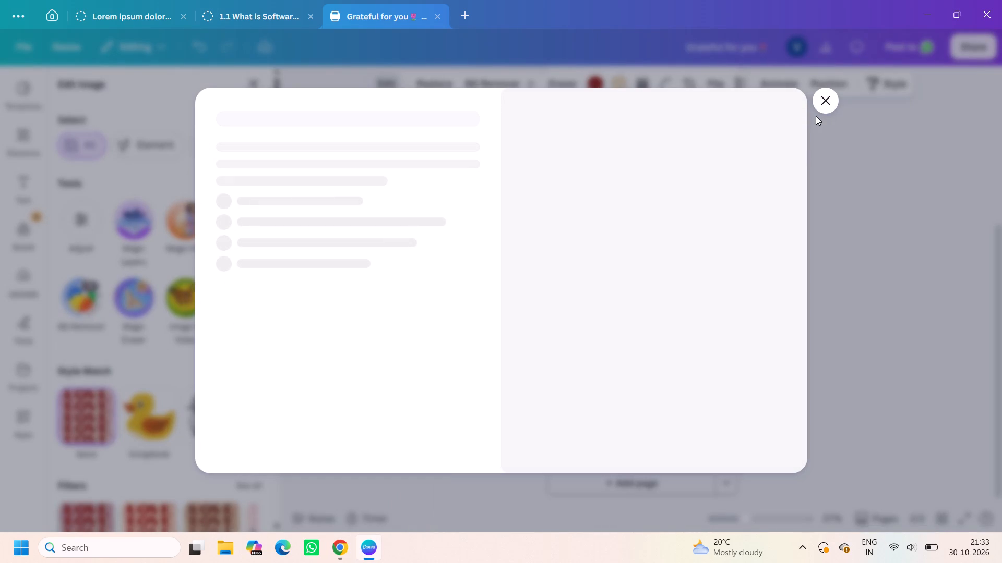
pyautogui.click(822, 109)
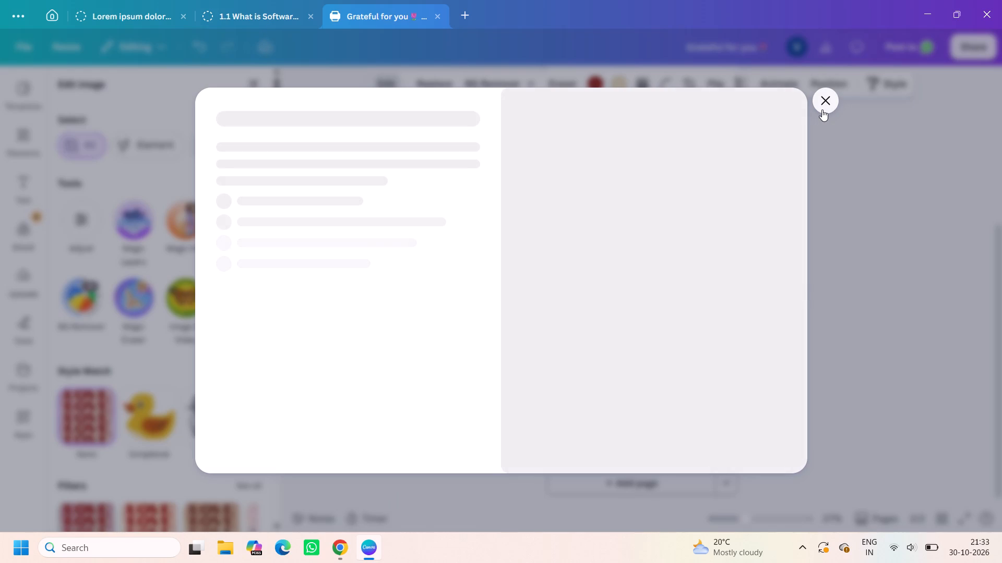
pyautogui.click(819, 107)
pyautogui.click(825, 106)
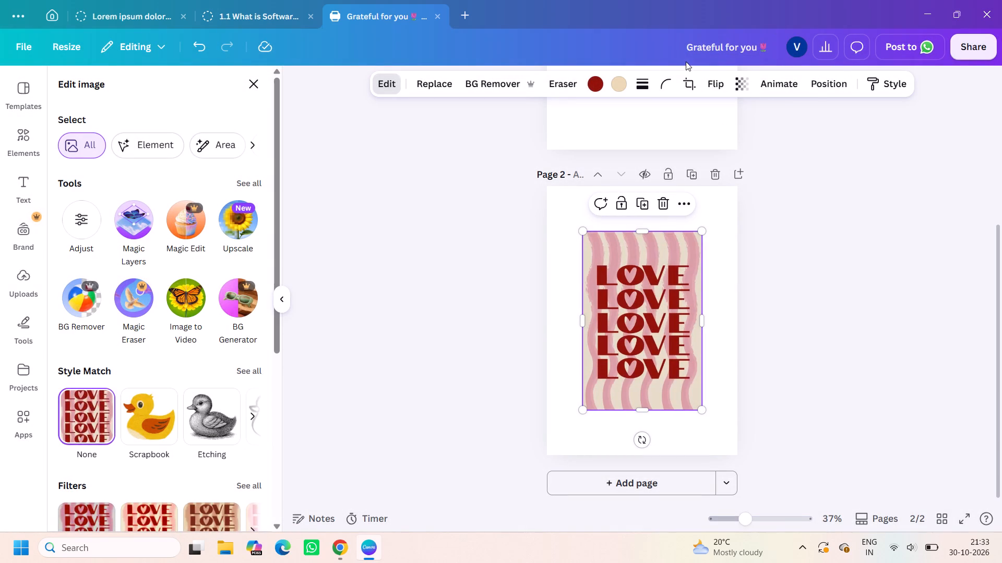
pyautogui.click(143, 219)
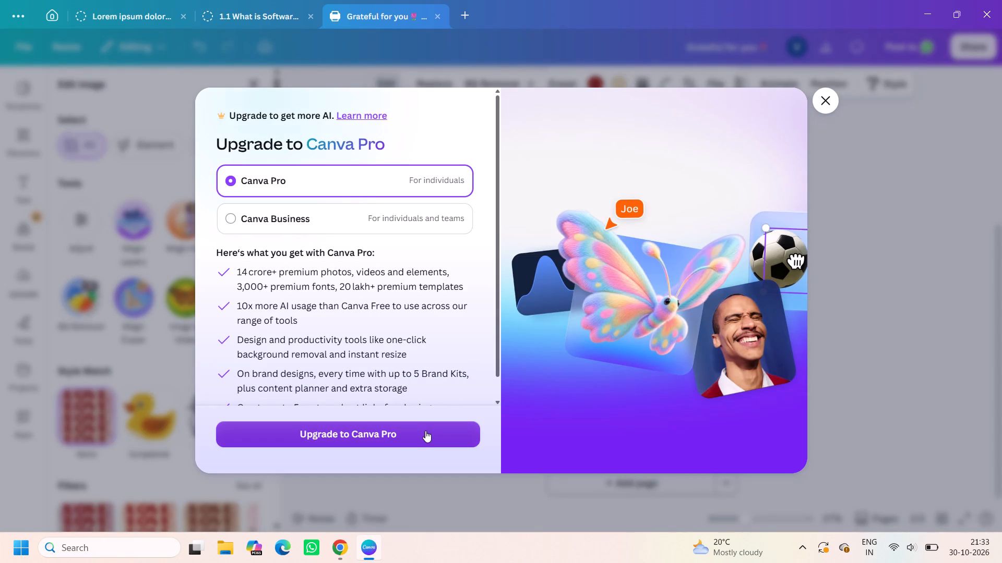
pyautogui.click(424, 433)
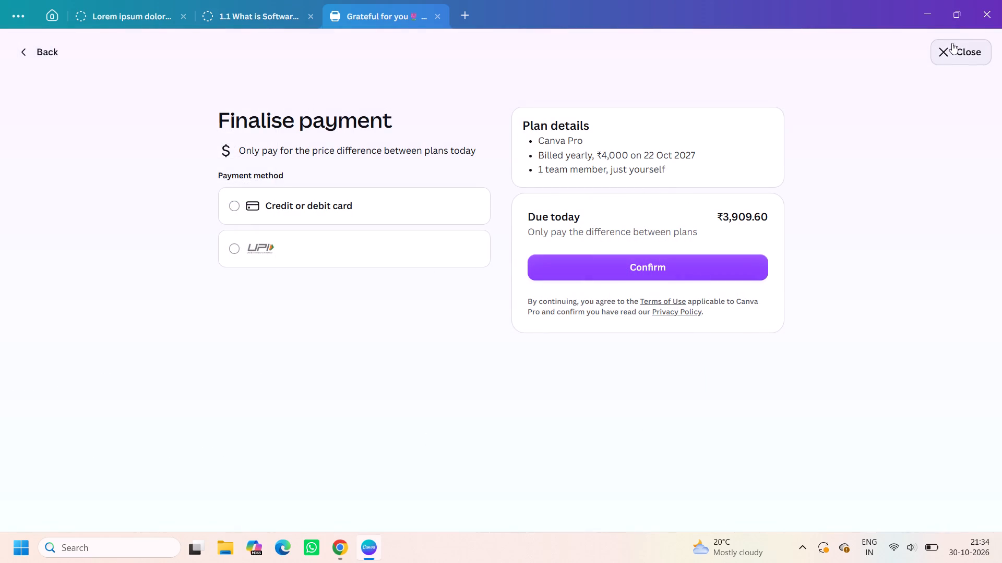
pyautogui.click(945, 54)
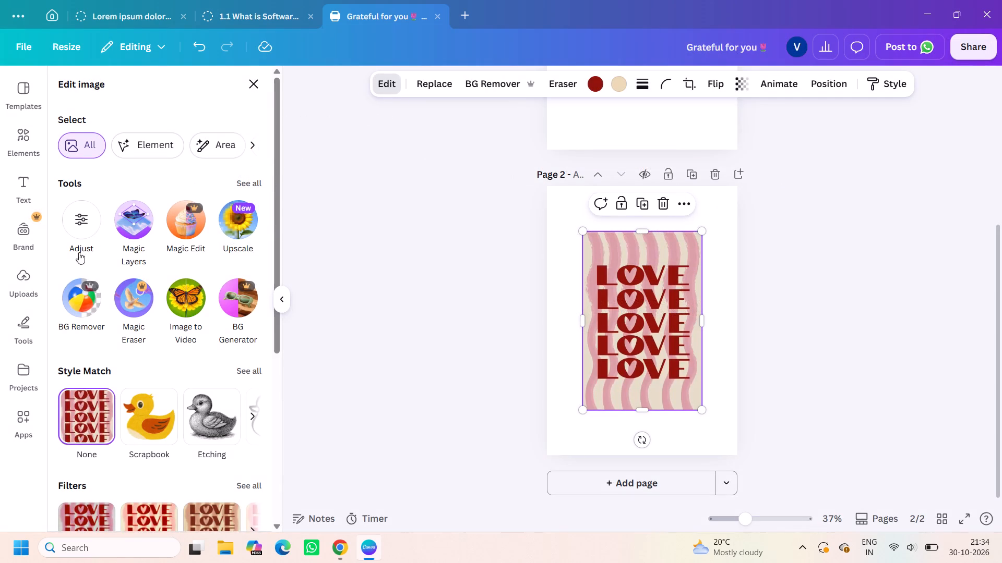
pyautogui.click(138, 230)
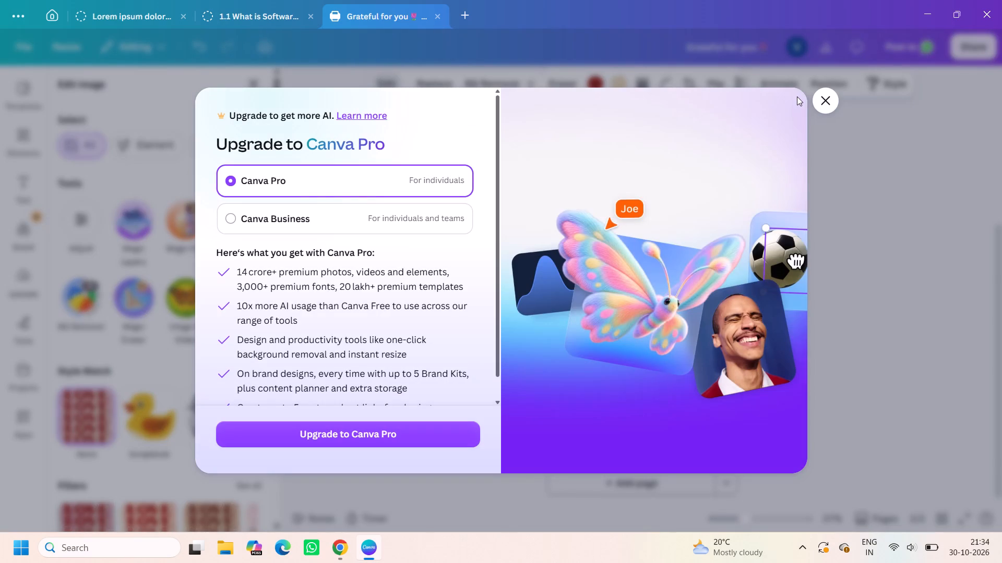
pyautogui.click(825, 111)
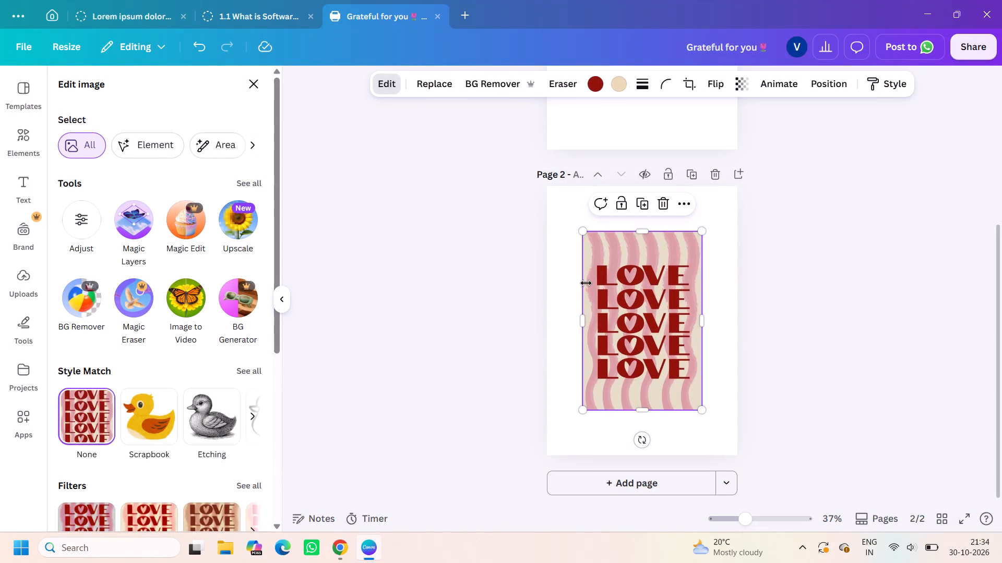
# Enlarge the striped LOVE artwork so that it covers page 2 from edge to edge.
pyautogui.scroll(-3, 463, 347)
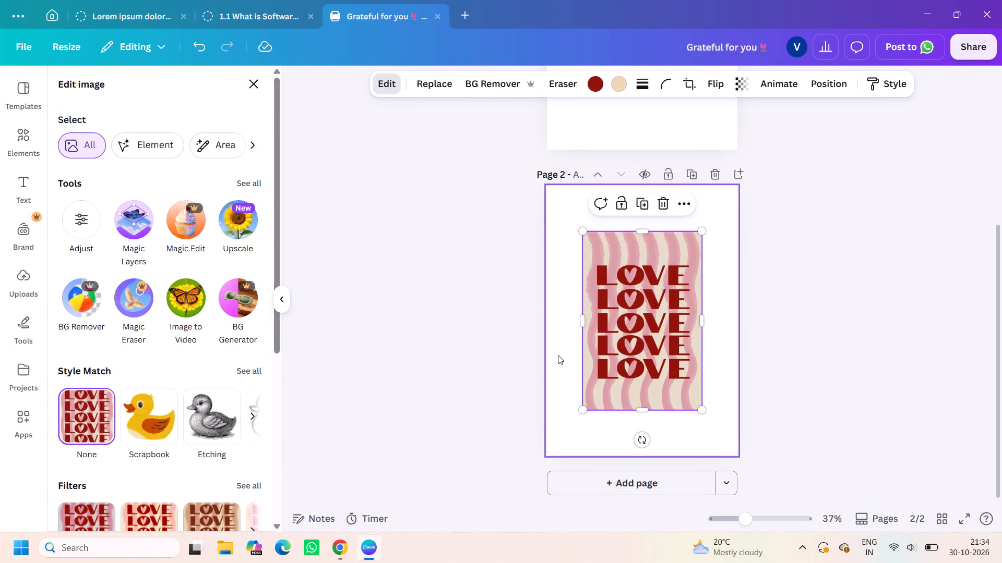
pyautogui.scroll(-5, 558, 355)
pyautogui.scroll(-1, 381, 447)
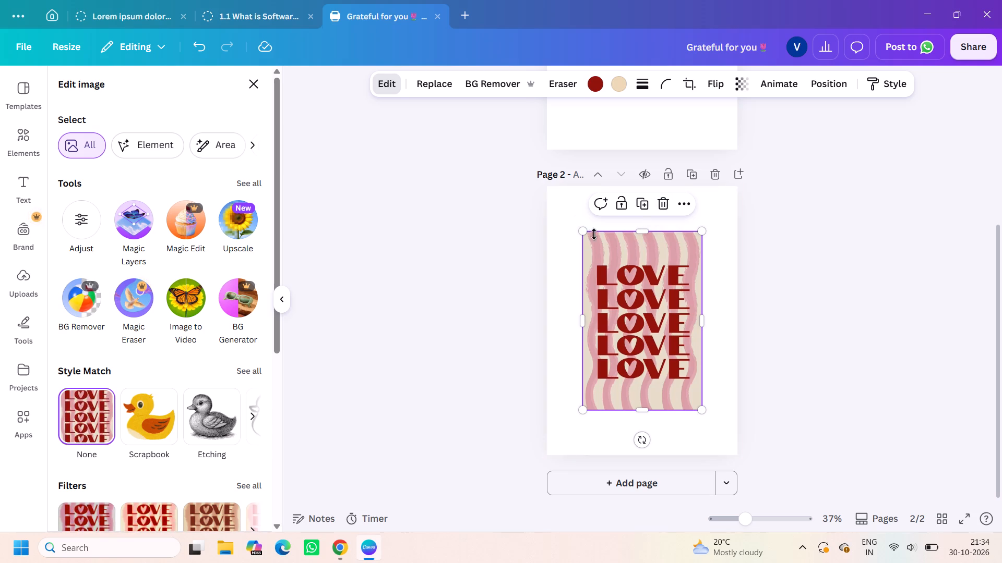
pyautogui.moveTo(585, 233); pyautogui.dragTo(545, 189)
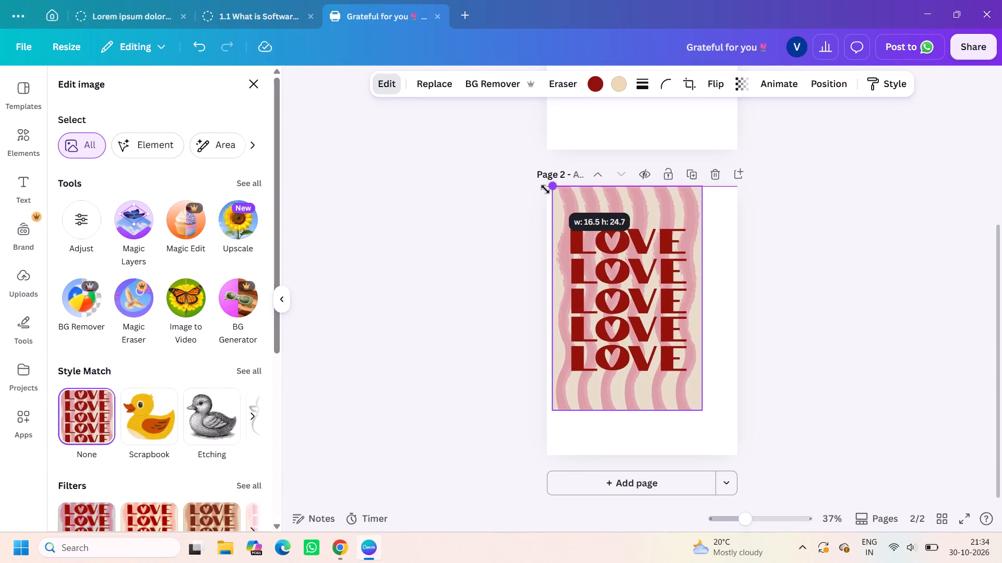
pyautogui.moveTo(545, 189); pyautogui.dragTo(541, 190)
pyautogui.moveTo(703, 299); pyautogui.dragTo(731, 297)
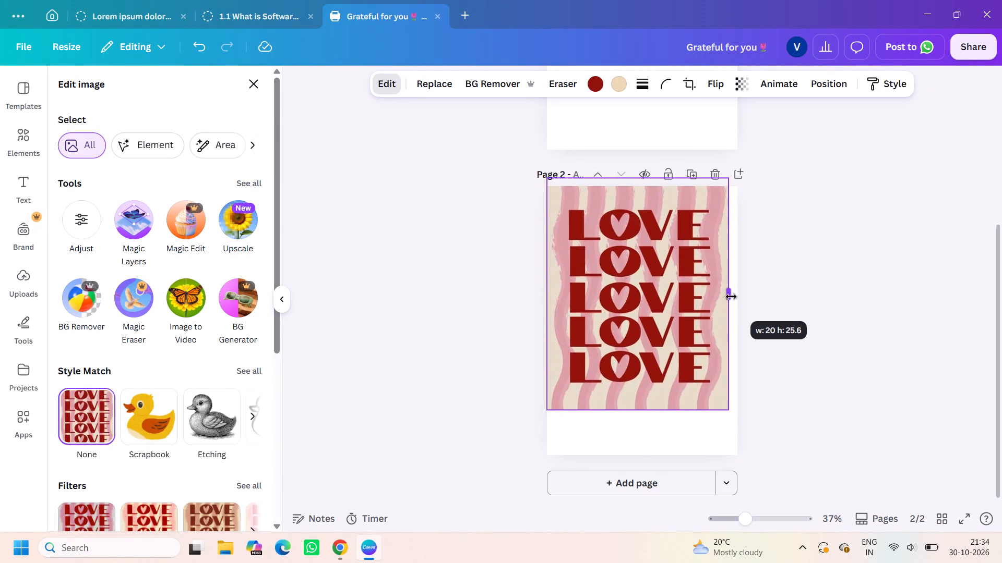
pyautogui.moveTo(731, 297); pyautogui.dragTo(743, 295)
pyautogui.moveTo(646, 409); pyautogui.dragTo(653, 463)
pyautogui.click(888, 356)
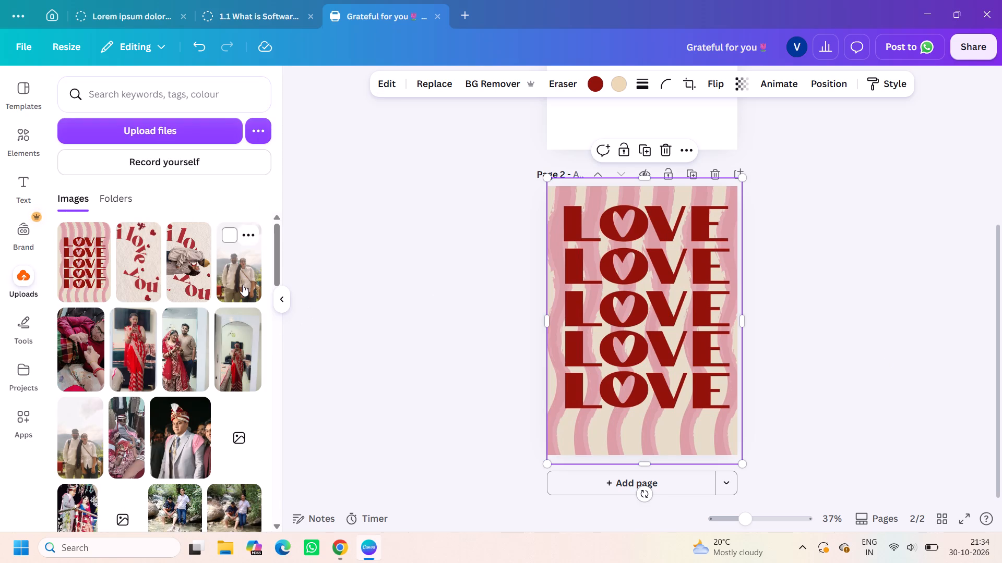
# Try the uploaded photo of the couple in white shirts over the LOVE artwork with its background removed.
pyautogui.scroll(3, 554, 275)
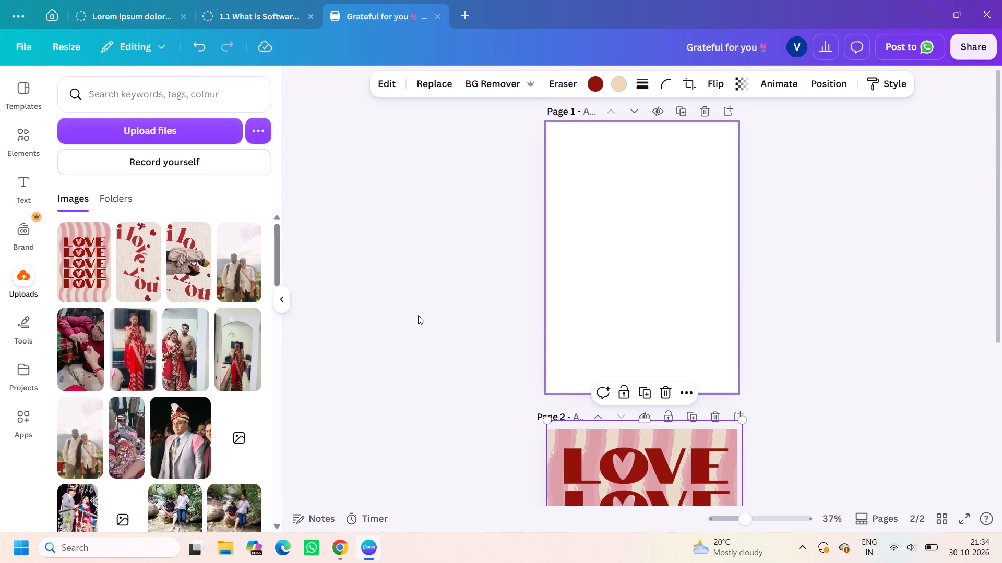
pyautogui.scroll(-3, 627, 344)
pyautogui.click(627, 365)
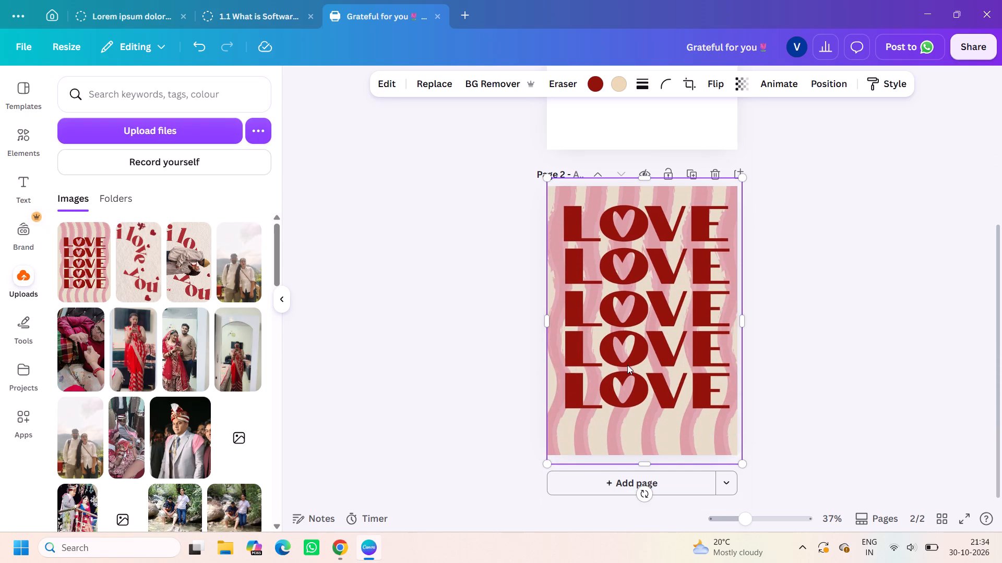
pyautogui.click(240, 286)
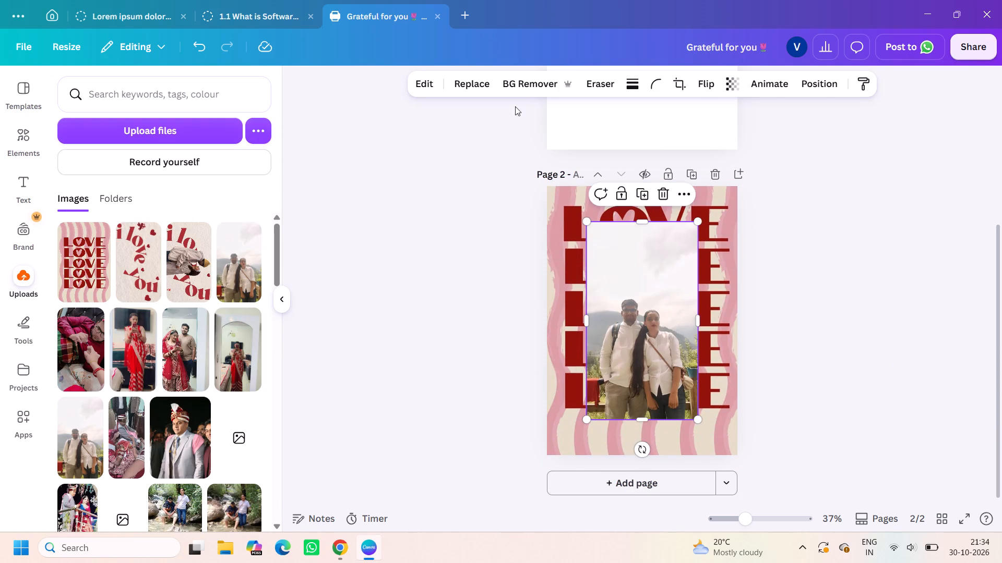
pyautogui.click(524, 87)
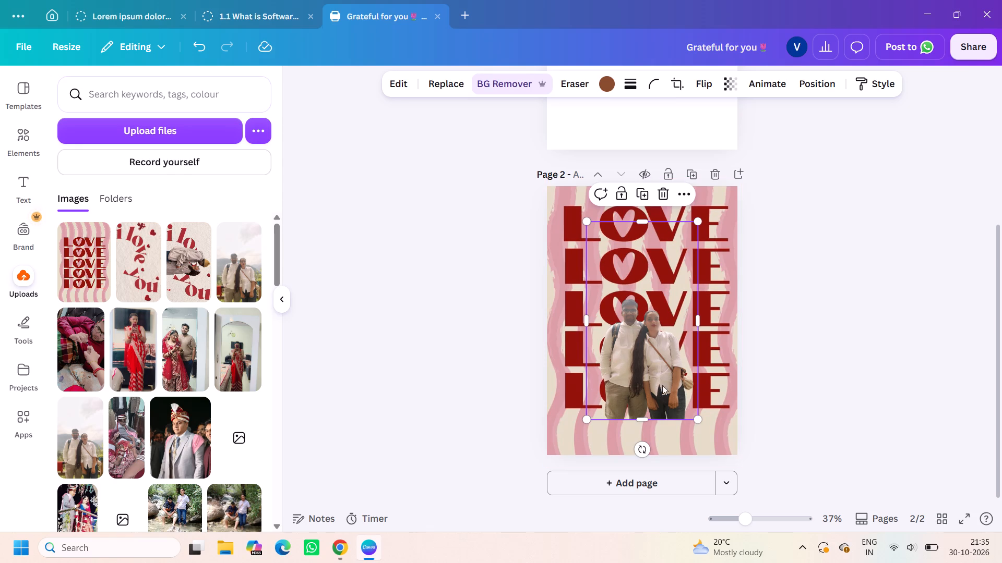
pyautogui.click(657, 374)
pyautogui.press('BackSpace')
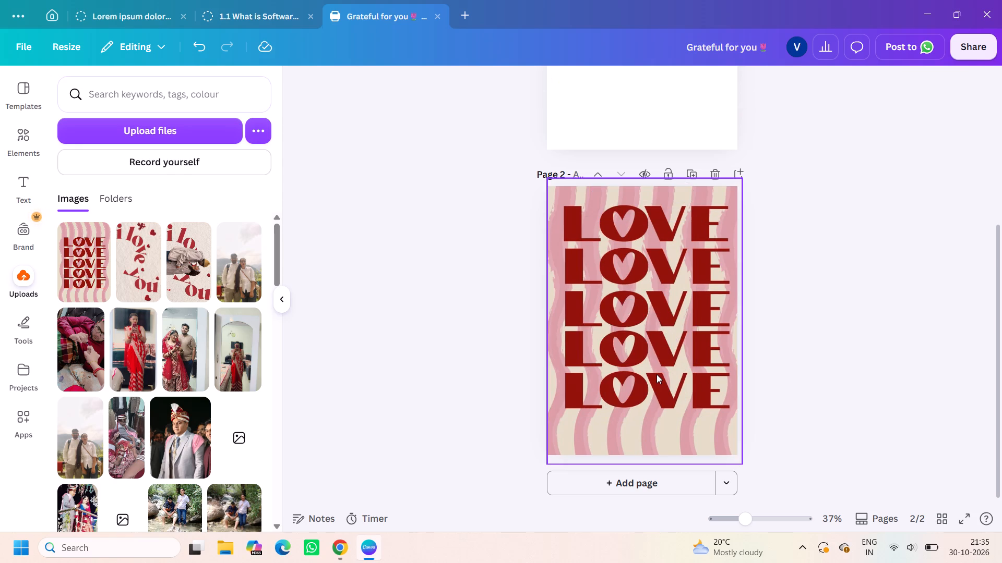
# Add the uploaded photo of the bride in red with the man in a beige T-shirt to page 2 and remove its background.
pyautogui.click(185, 358)
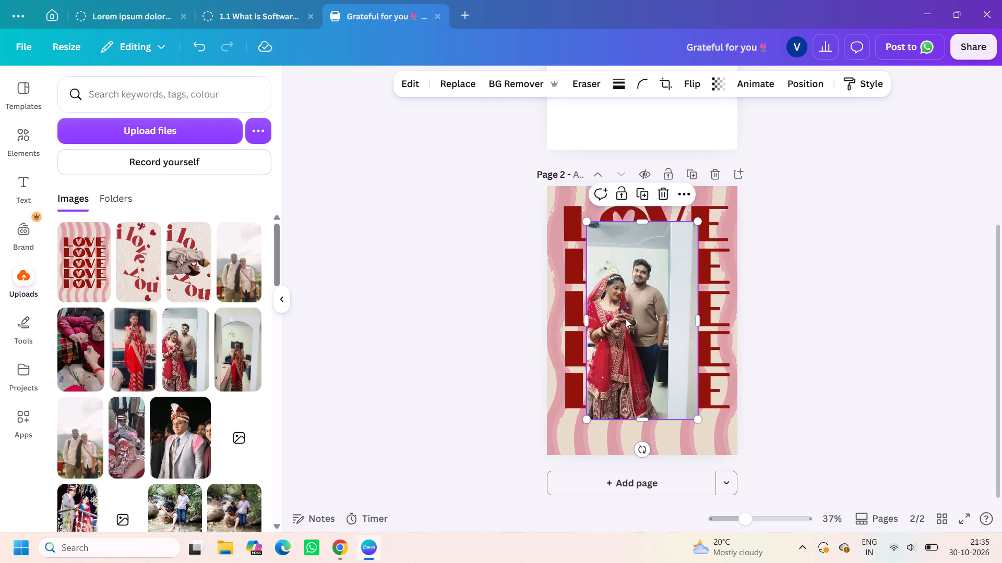
pyautogui.click(460, 81)
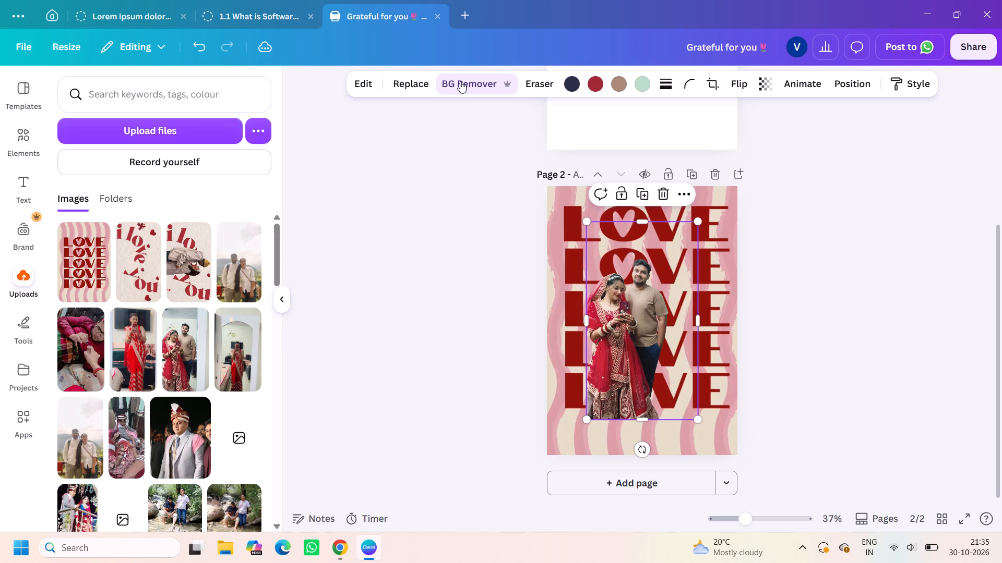
# Enlarge the bride-and-man cutout and position it over the lower LOVE rows, with its base running past the bottom edge of page 2.
pyautogui.moveTo(699, 421); pyautogui.dragTo(704, 425)
pyautogui.moveTo(704, 425); pyautogui.dragTo(763, 485)
pyautogui.moveTo(629, 375); pyautogui.dragTo(640, 373)
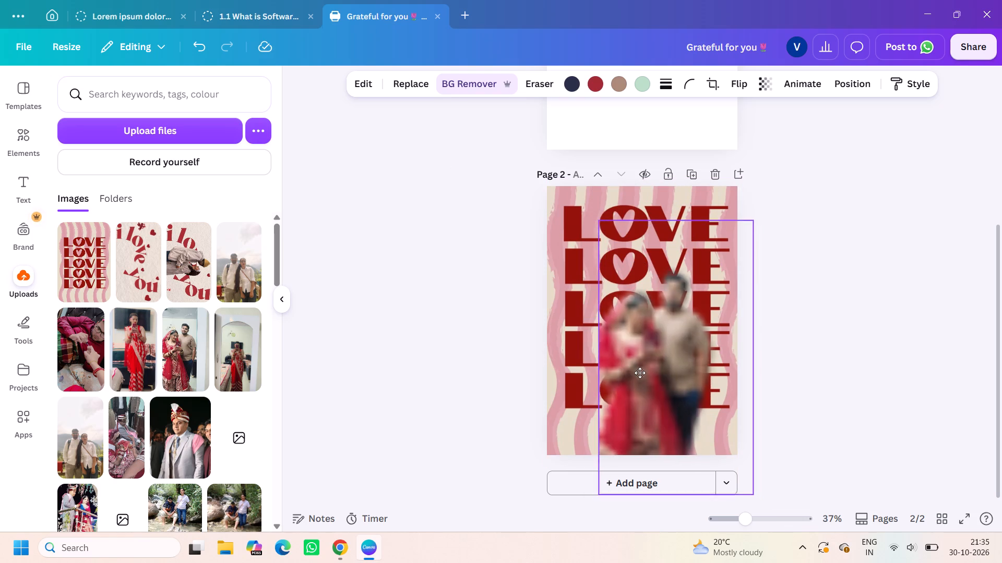
pyautogui.moveTo(640, 373); pyautogui.dragTo(642, 372)
pyautogui.moveTo(637, 374); pyautogui.dragTo(628, 375)
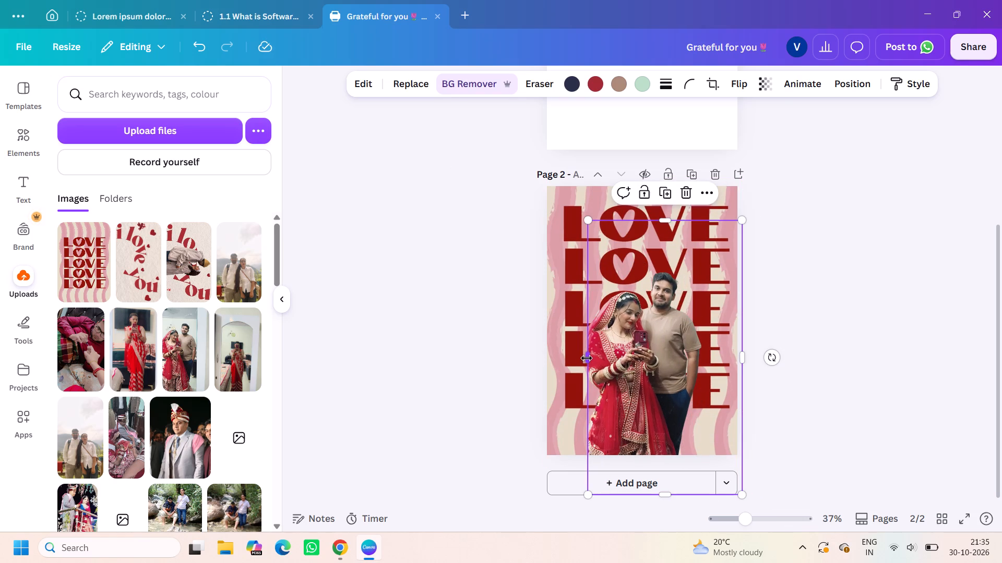
pyautogui.moveTo(587, 358); pyautogui.dragTo(575, 359)
pyautogui.moveTo(639, 364); pyautogui.dragTo(650, 388)
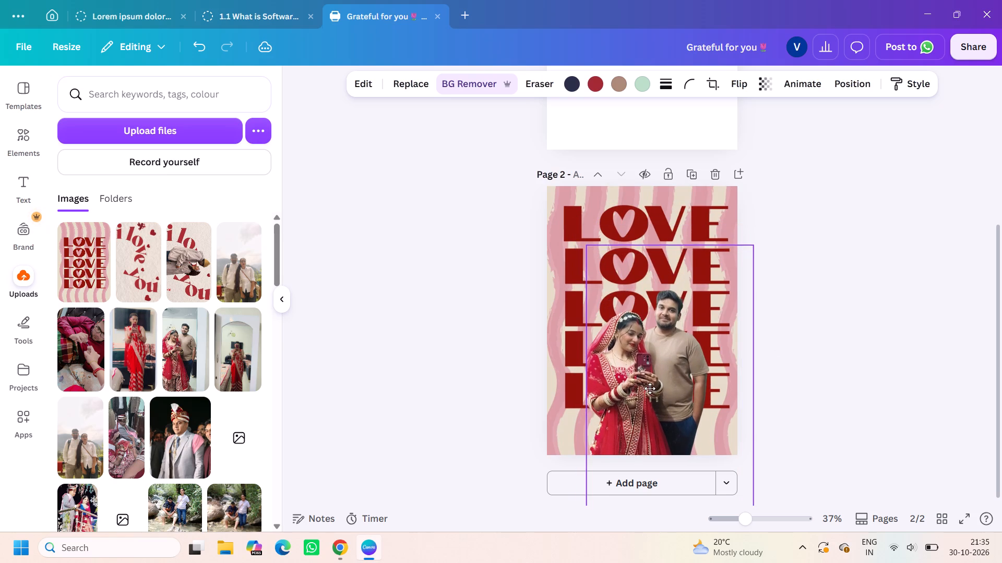
pyautogui.moveTo(650, 388); pyautogui.dragTo(652, 366)
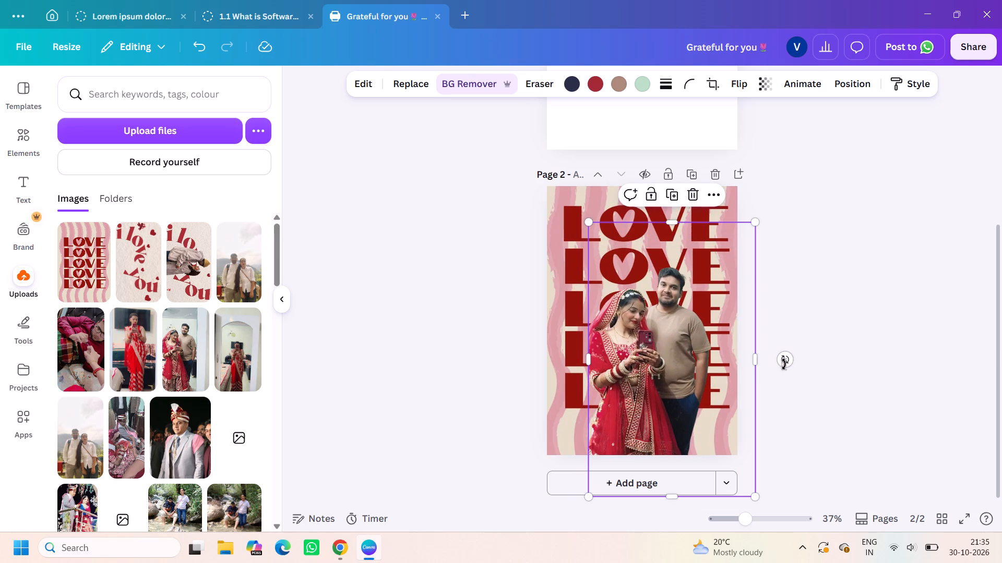
pyautogui.click(813, 398)
# Add a blank page 3 after the finished LOVE page.
pyautogui.scroll(1, 756, 220)
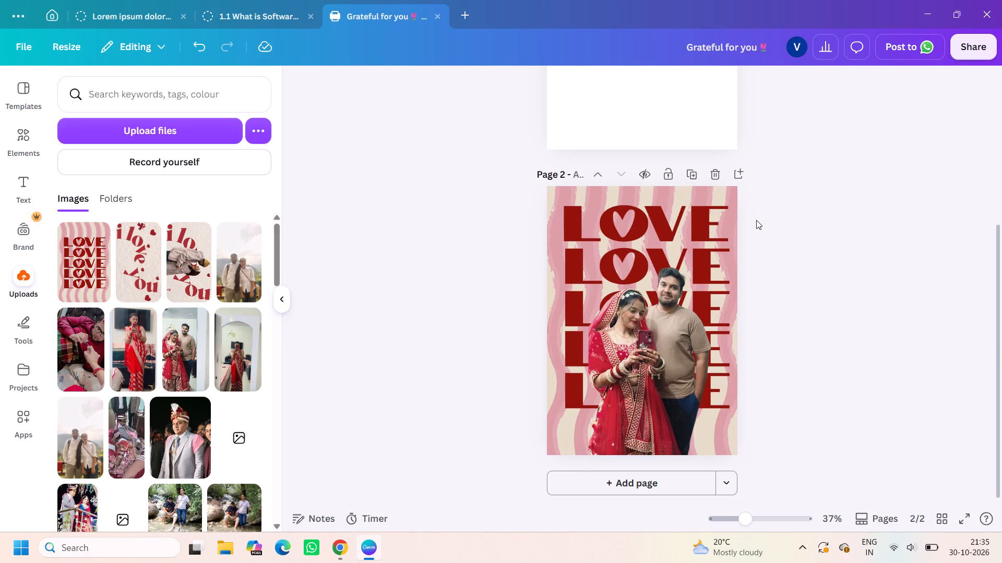
pyautogui.scroll(1, 756, 220)
pyautogui.scroll(-4, 694, 327)
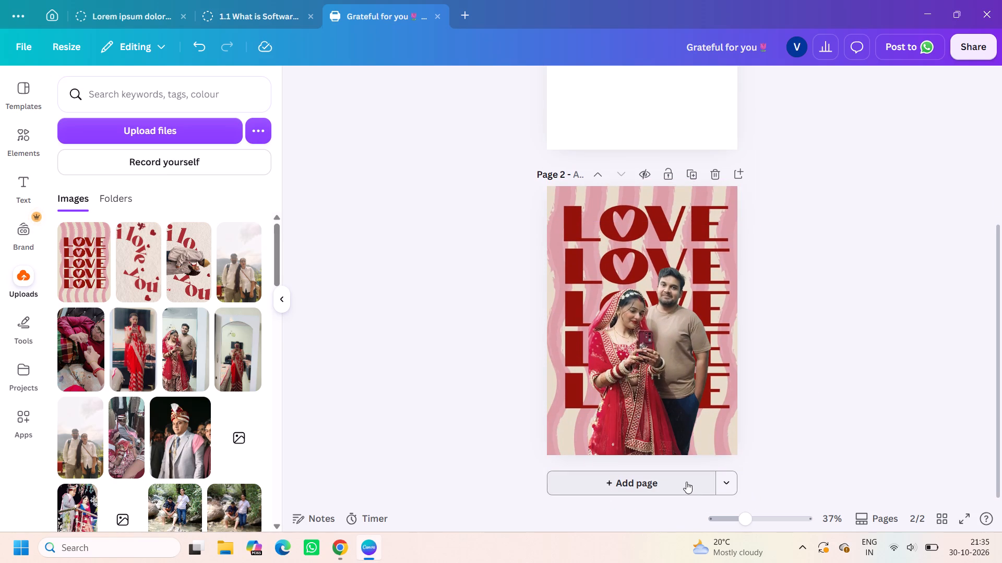
pyautogui.click(686, 482)
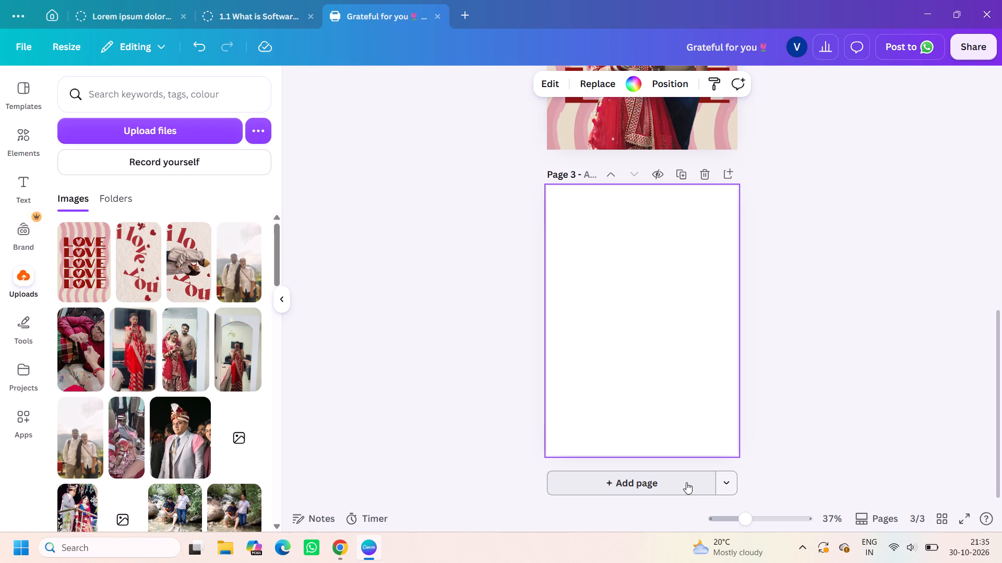
# Switch to Pinterest in Chrome and browse the couple-magazine and love-themed pins for a page 3 design.
pyautogui.click(332, 550)
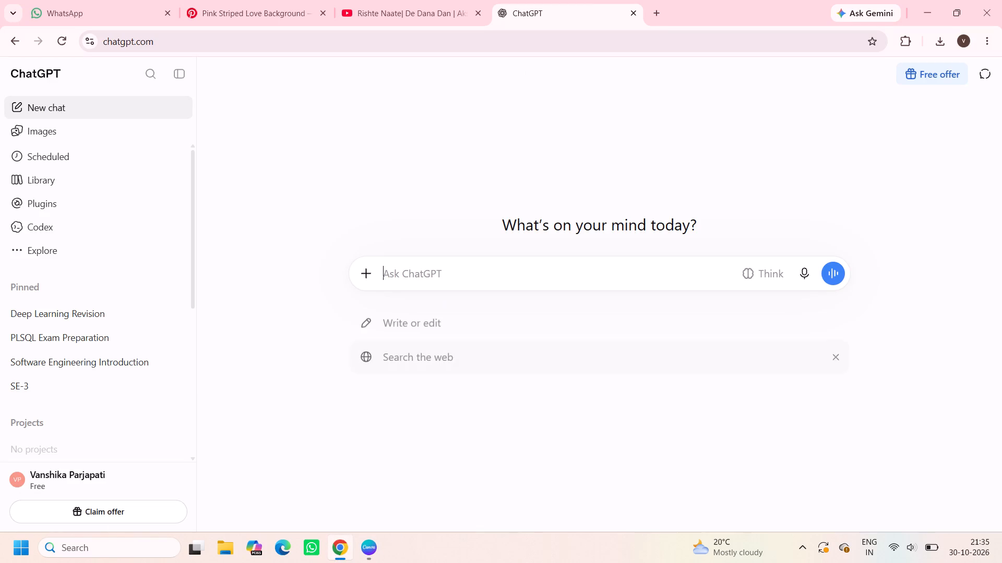
pyautogui.click(273, 11)
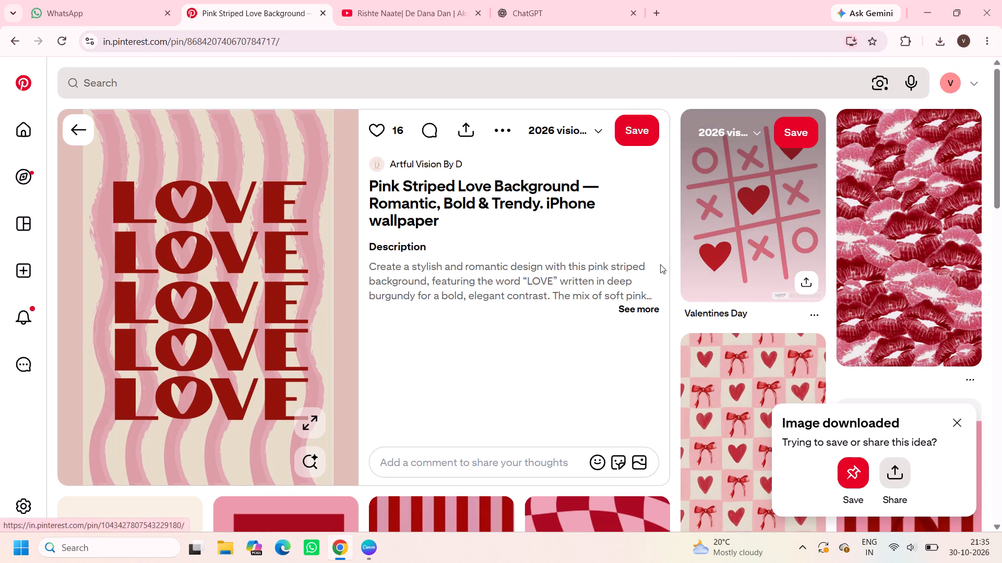
pyautogui.click(16, 42)
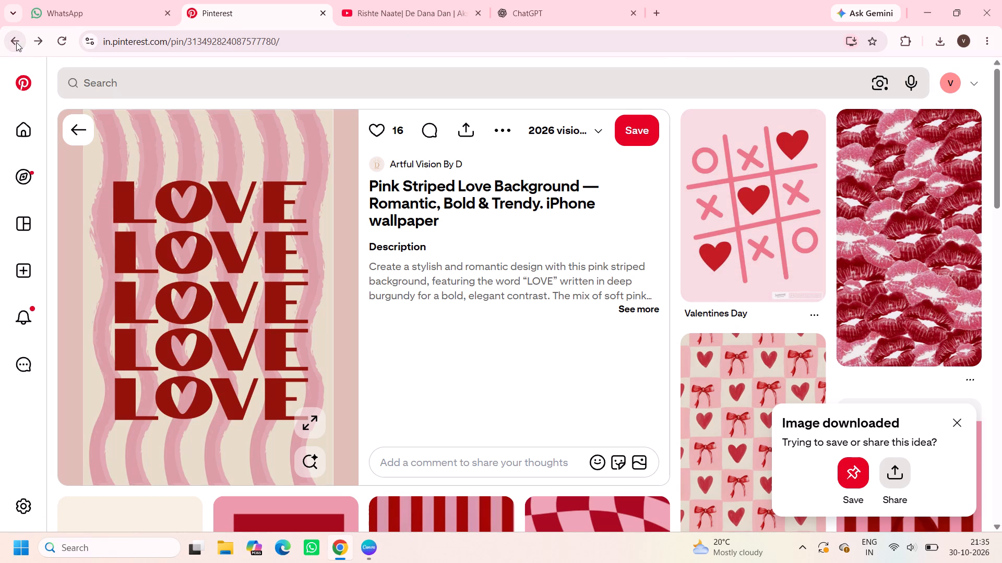
pyautogui.click(80, 121)
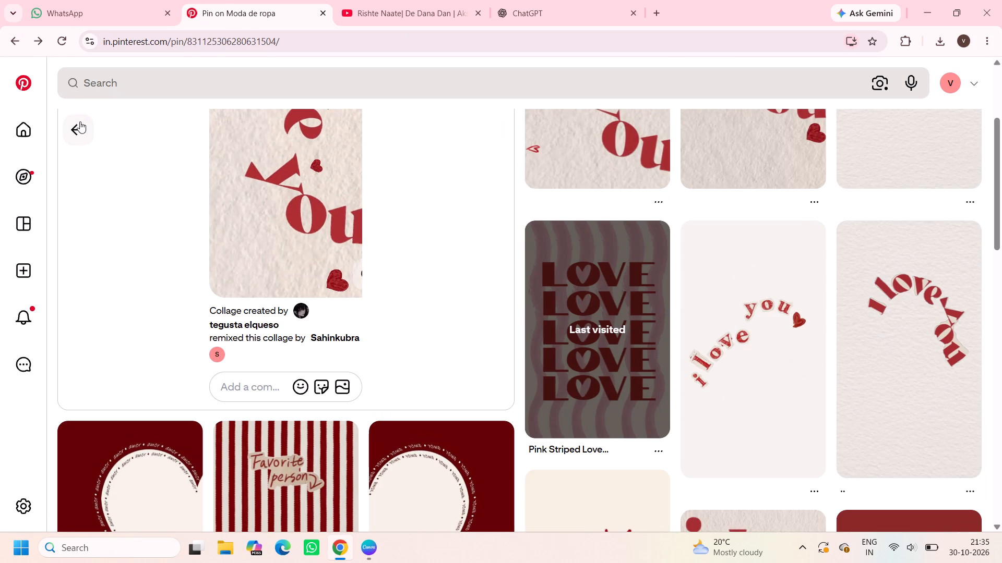
pyautogui.scroll(-3, 574, 405)
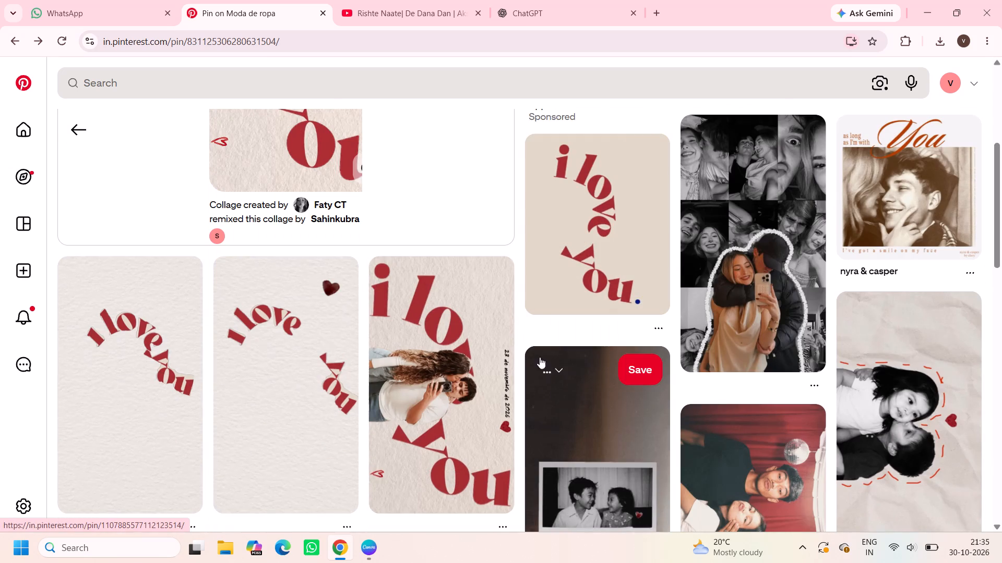
pyautogui.scroll(-3, 540, 336)
pyautogui.scroll(9, 540, 336)
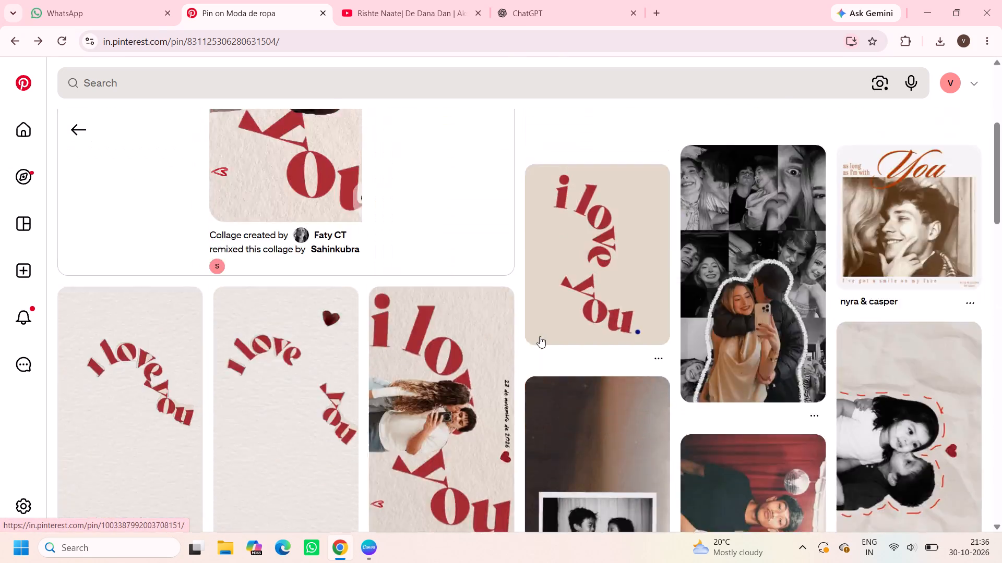
pyautogui.click(80, 139)
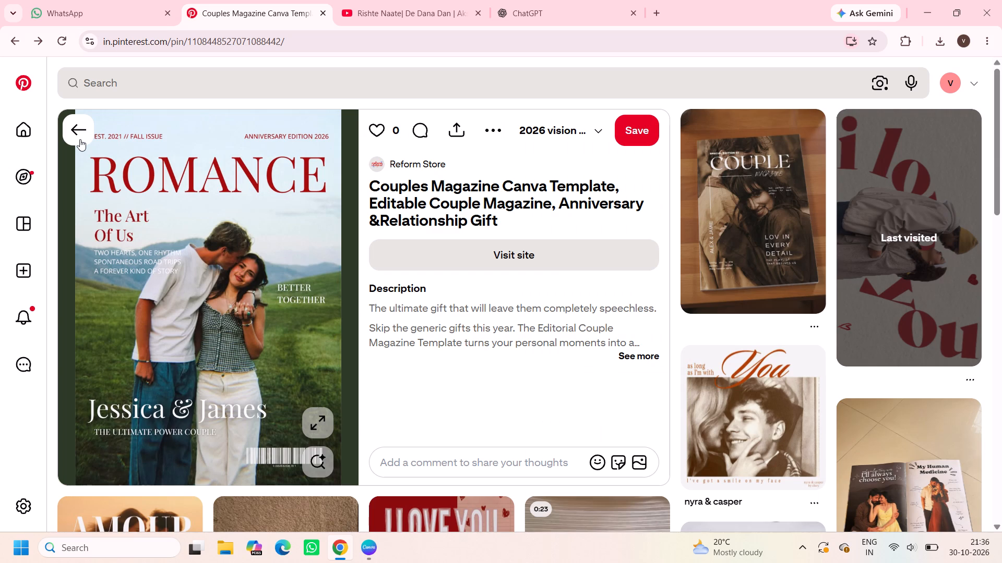
pyautogui.scroll(-2, 434, 129)
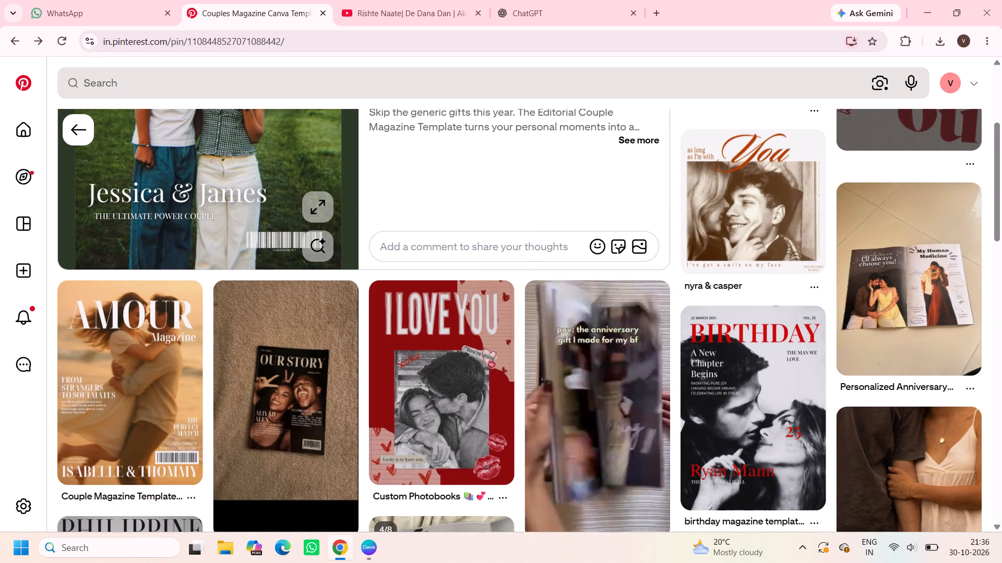
pyautogui.scroll(-1, 655, 315)
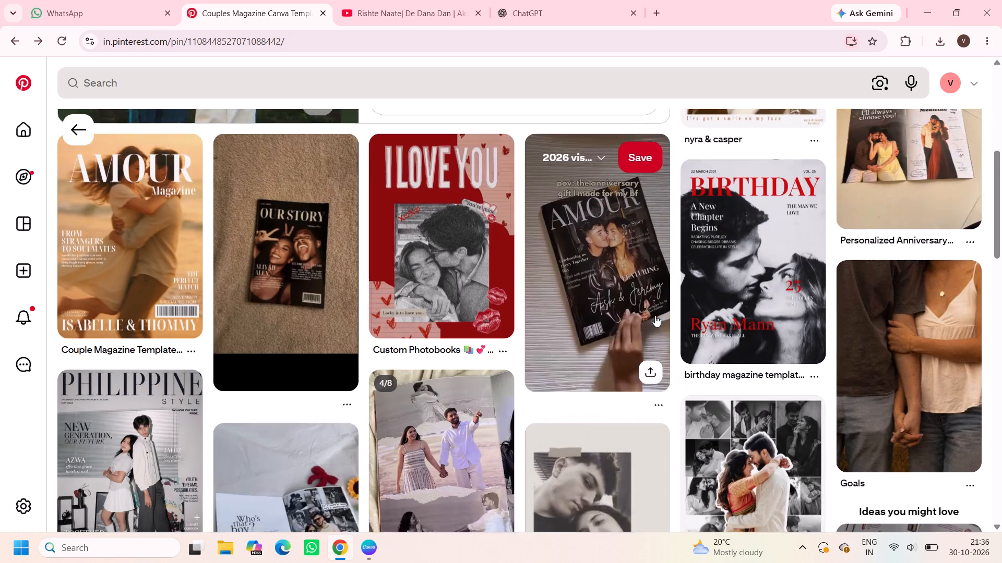
pyautogui.scroll(-3, 655, 315)
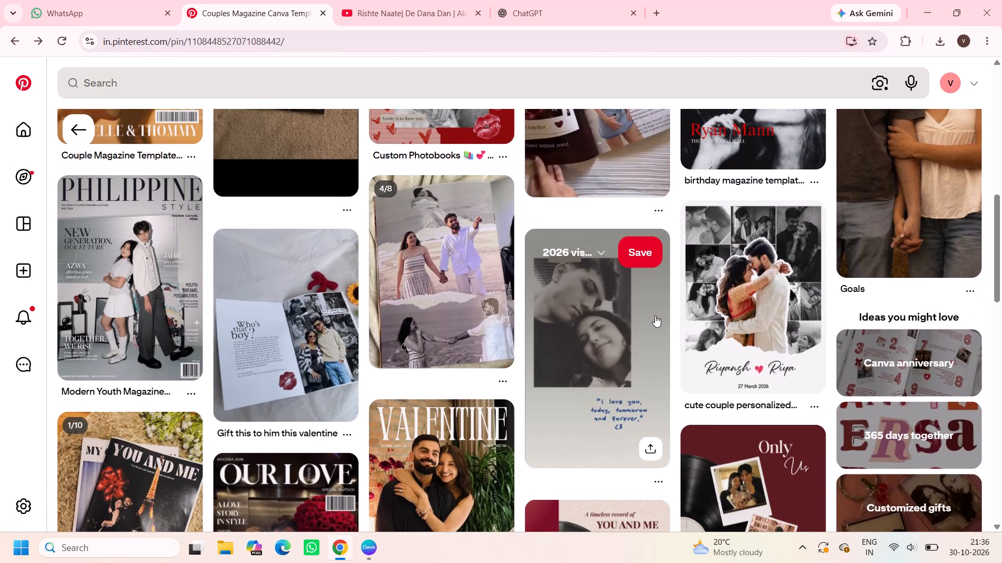
pyautogui.click(613, 431)
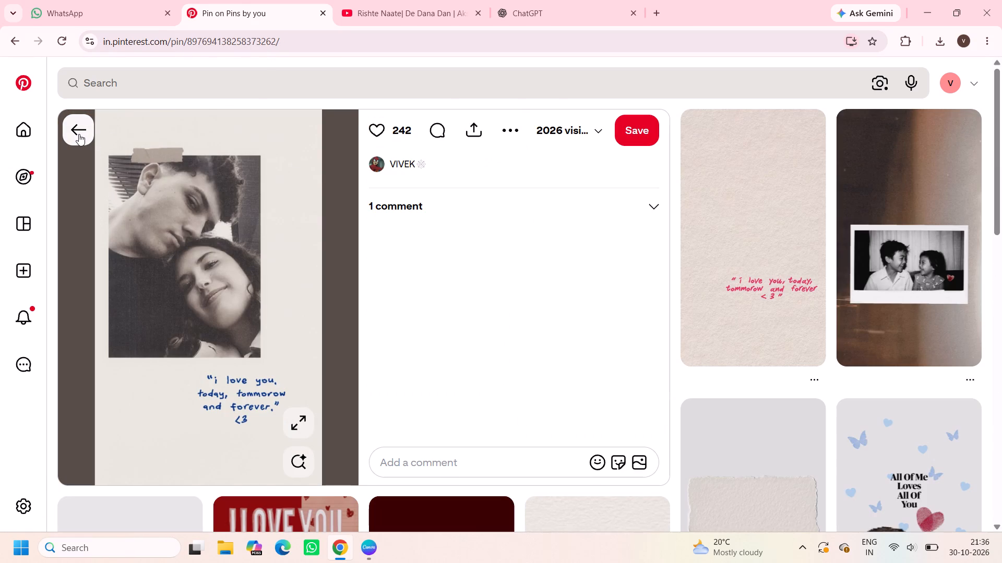
pyautogui.click(78, 132)
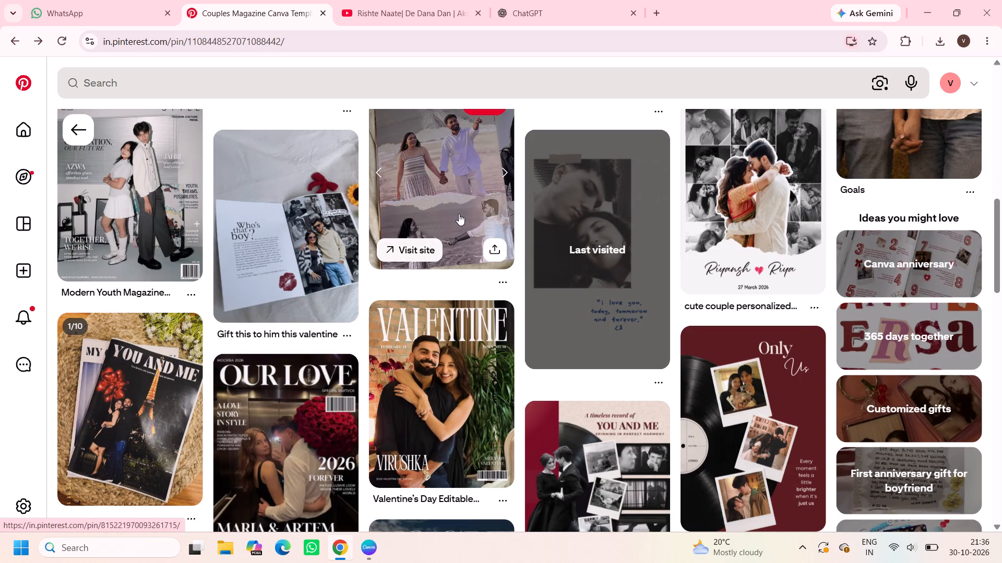
pyautogui.scroll(-2, 457, 407)
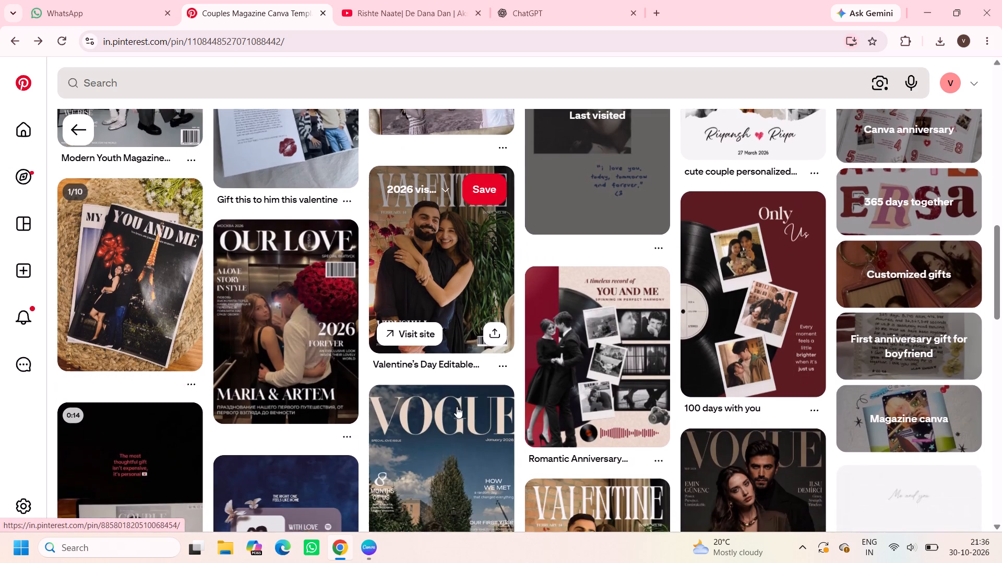
pyautogui.scroll(-2, 457, 407)
pyautogui.scroll(-1, 661, 368)
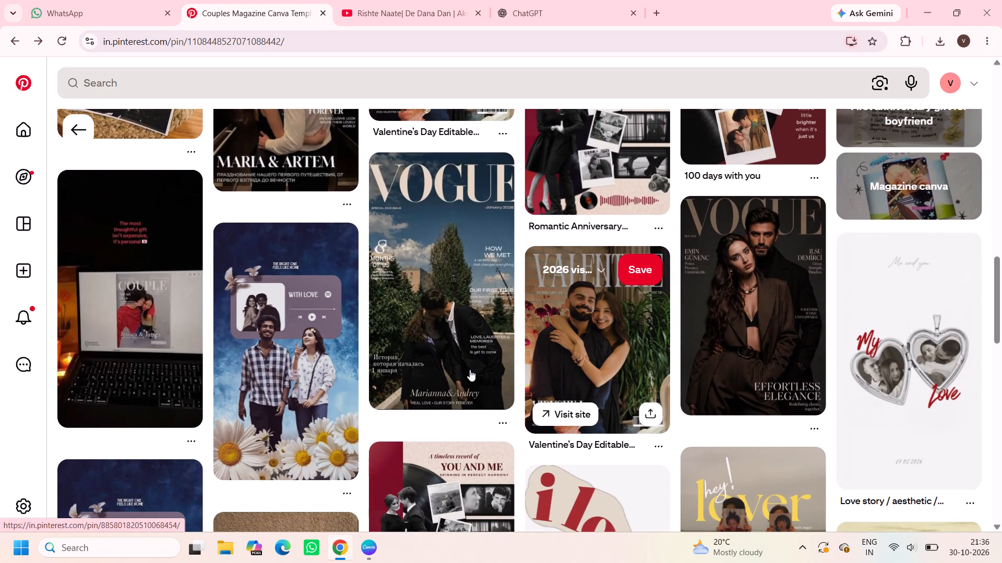
pyautogui.scroll(-1, 622, 301)
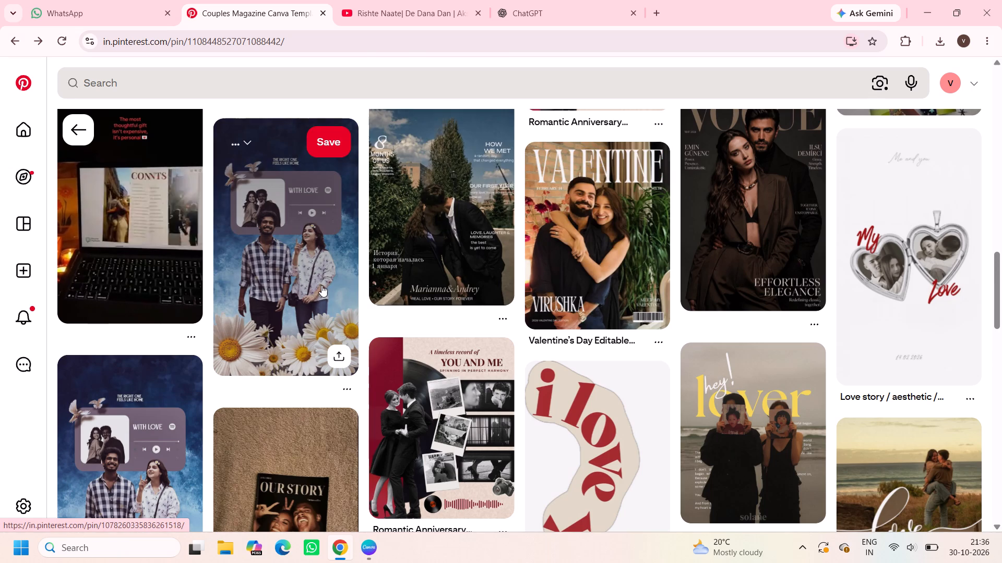
# Download the blue "WITH LOVE" music-player pin showing a couple above white daisies.
pyautogui.click(321, 285)
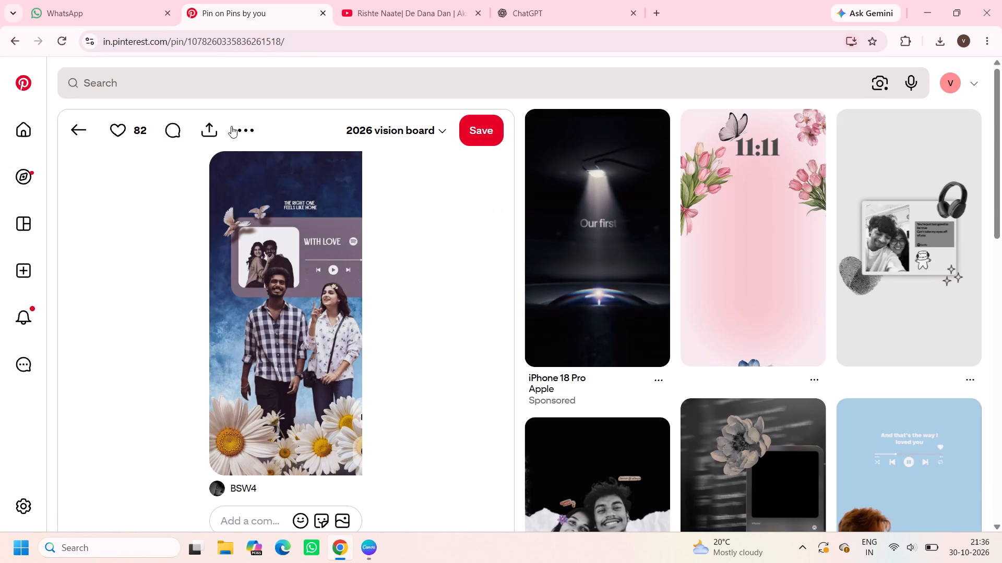
pyautogui.click(246, 127)
pyautogui.click(256, 174)
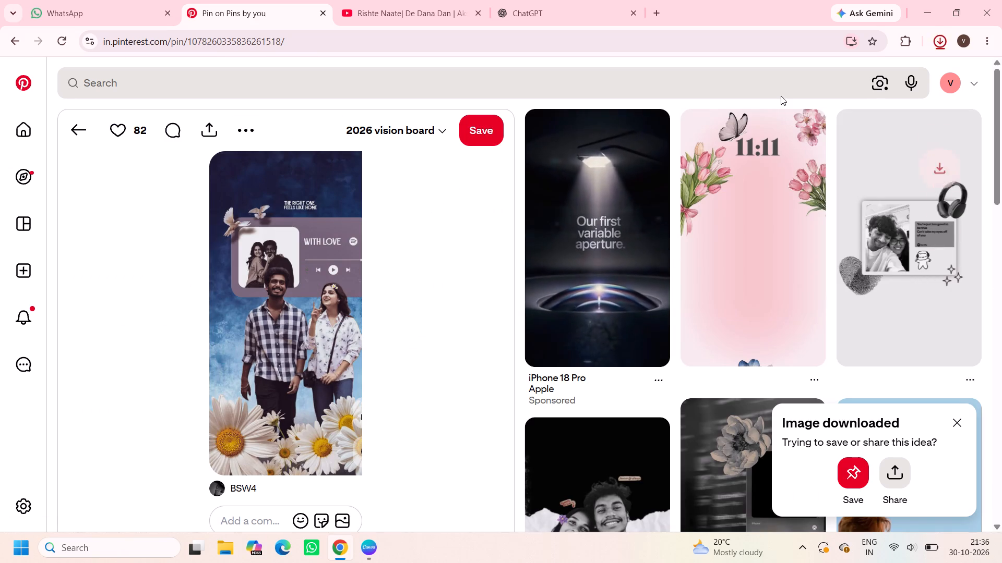
pyautogui.click(843, 79)
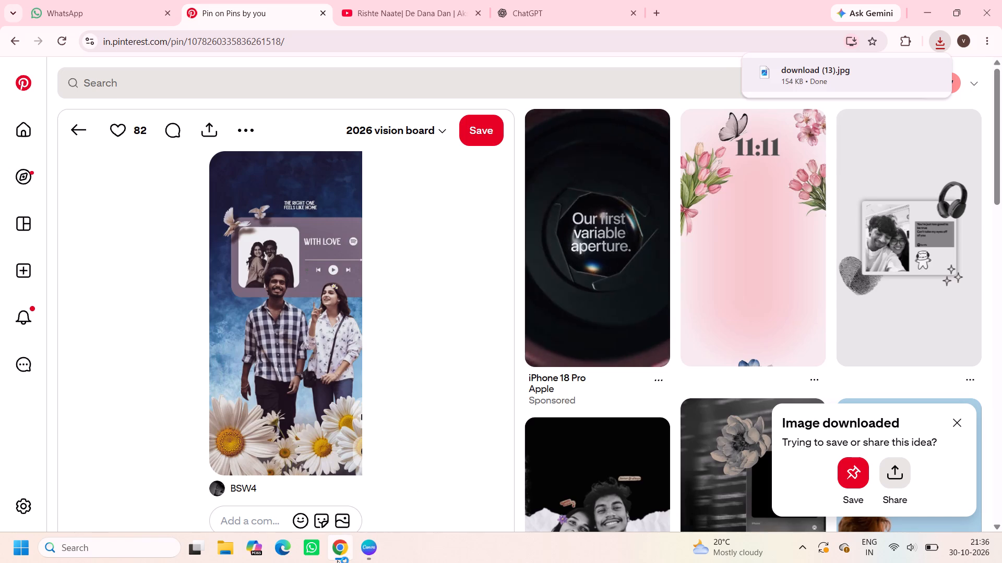
pyautogui.keyDown('ctrl'); pyautogui.scroll(5, 341, 557); pyautogui.keyUp('ctrl')
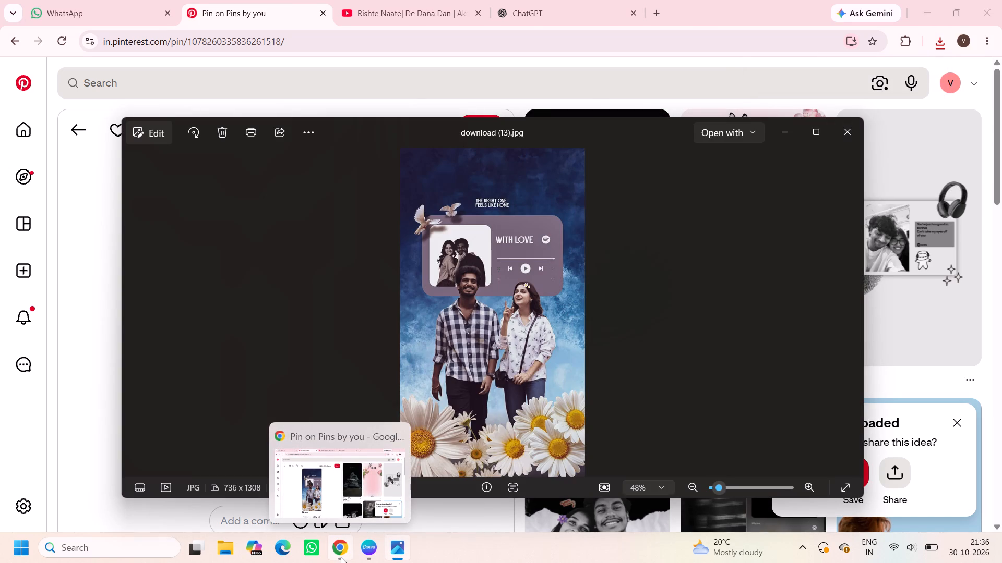
pyautogui.keyDown('ctrl'); pyautogui.scroll(1, 341, 557); pyautogui.keyUp('ctrl')
pyautogui.click(845, 125)
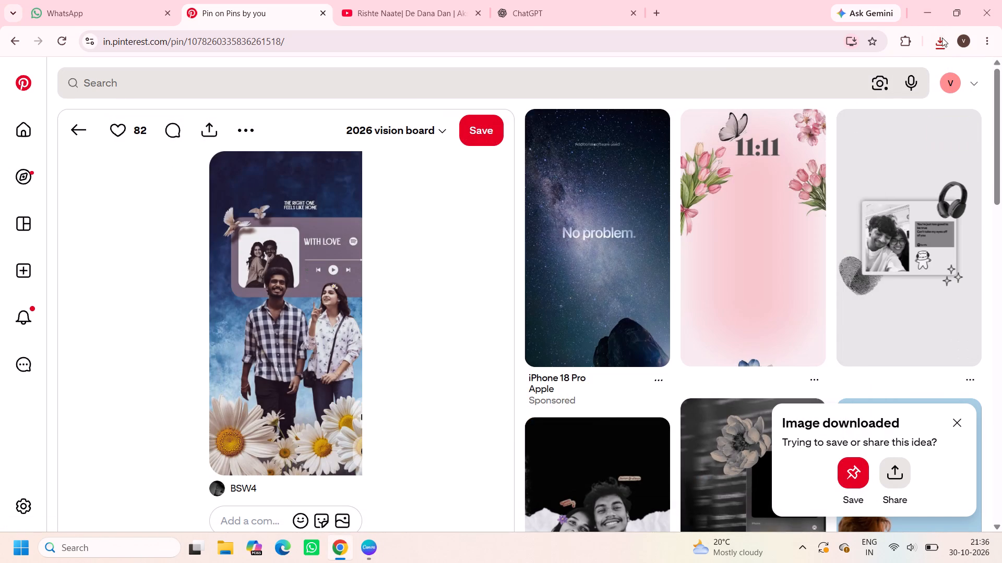
# Upload the downloaded file download (13).jpg to the Canva design and place it on page 3.
pyautogui.click(940, 36)
pyautogui.moveTo(852, 96); pyautogui.dragTo(379, 516)
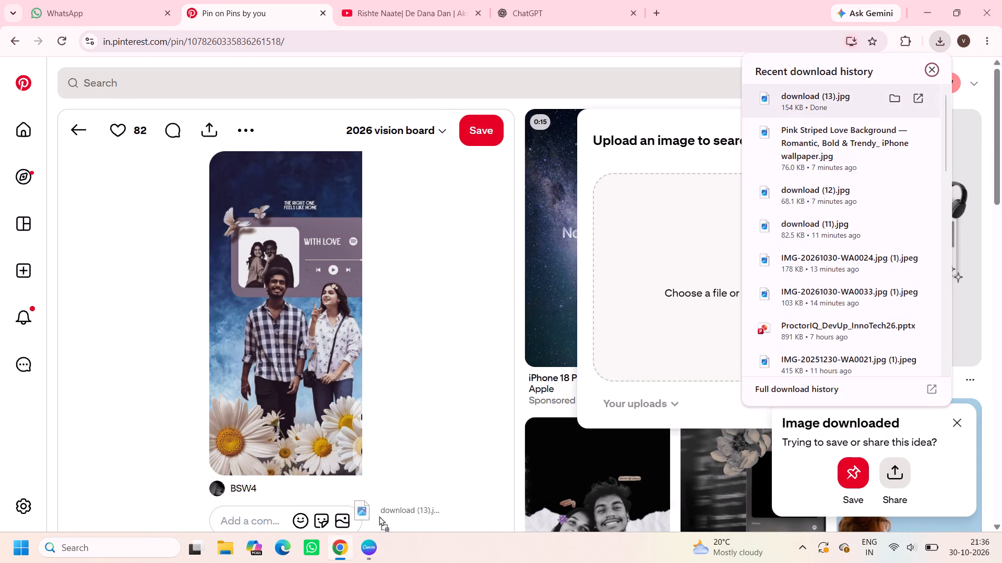
pyautogui.moveTo(379, 516); pyautogui.dragTo(175, 423)
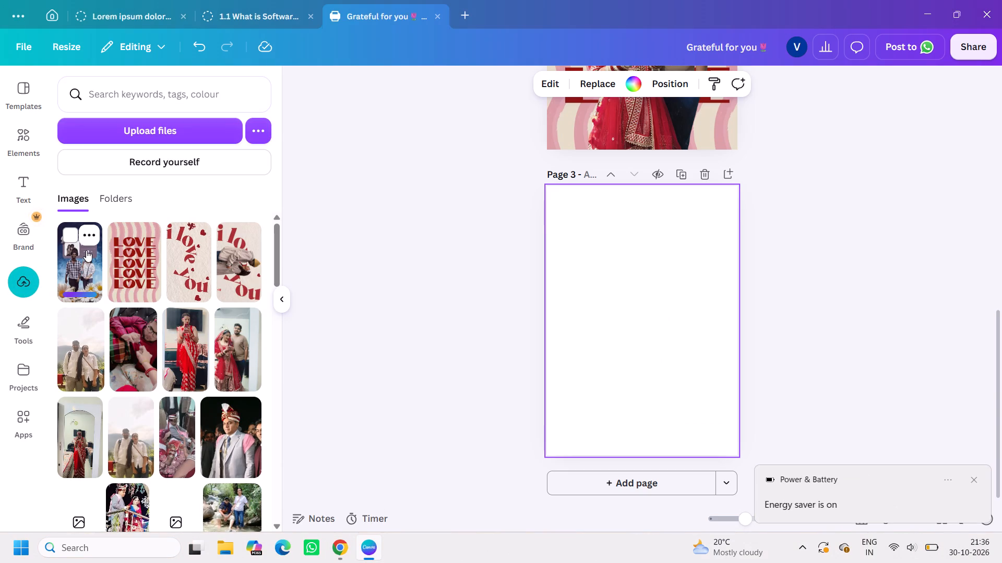
pyautogui.click(75, 261)
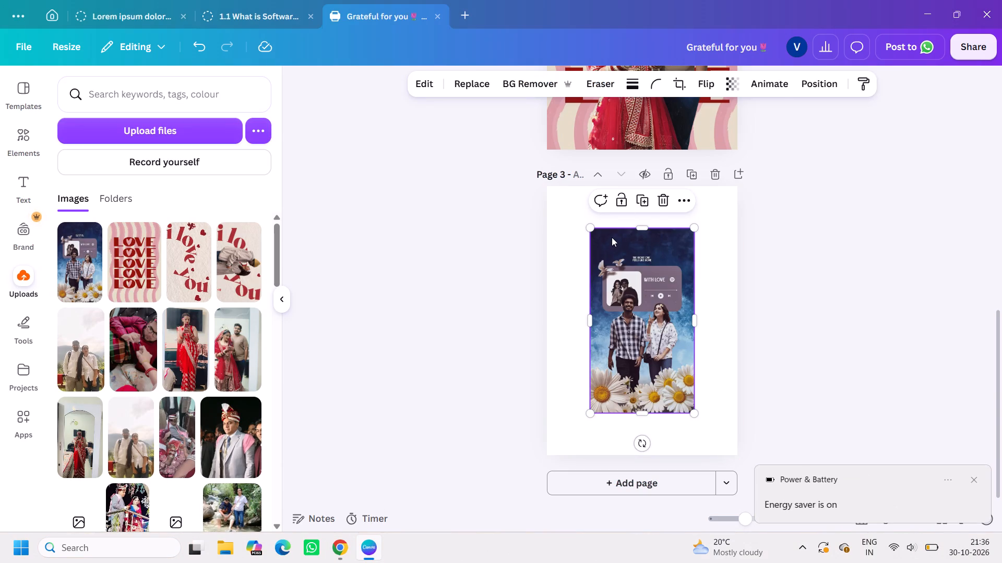
# Enlarge the "WITH LOVE" artwork toward the upper-left corner of page 3.
pyautogui.moveTo(594, 230); pyautogui.dragTo(532, 192)
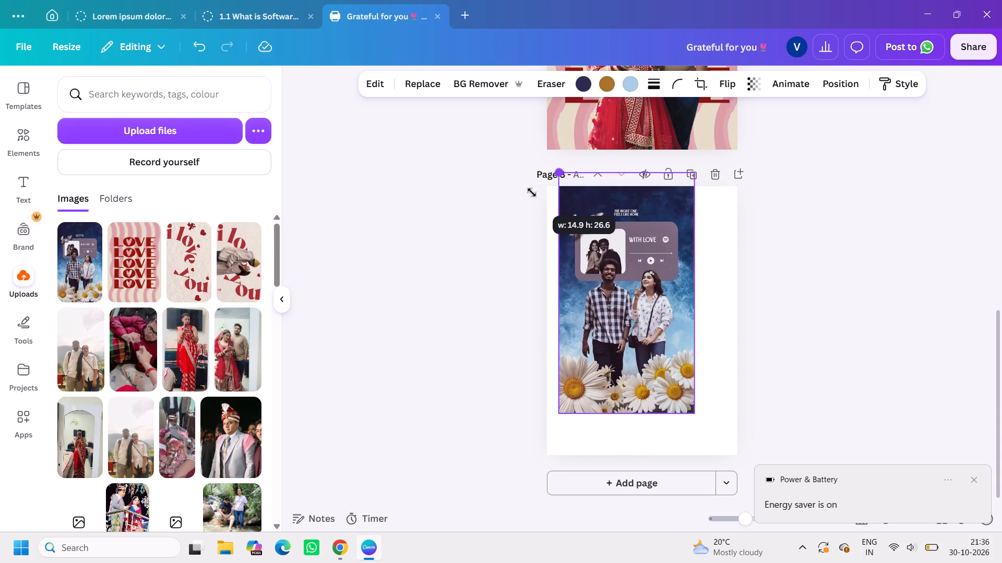
pyautogui.moveTo(532, 192); pyautogui.dragTo(552, 212)
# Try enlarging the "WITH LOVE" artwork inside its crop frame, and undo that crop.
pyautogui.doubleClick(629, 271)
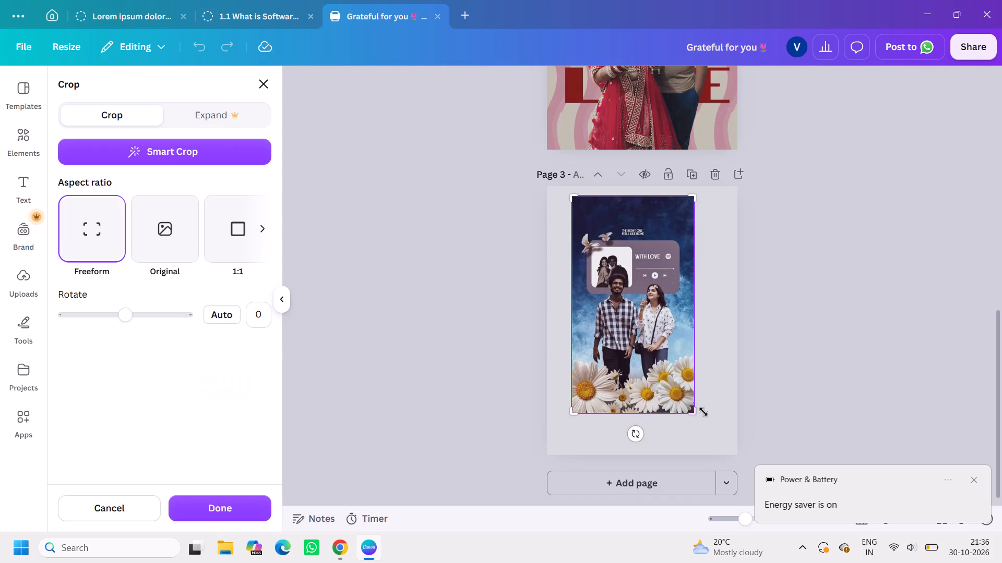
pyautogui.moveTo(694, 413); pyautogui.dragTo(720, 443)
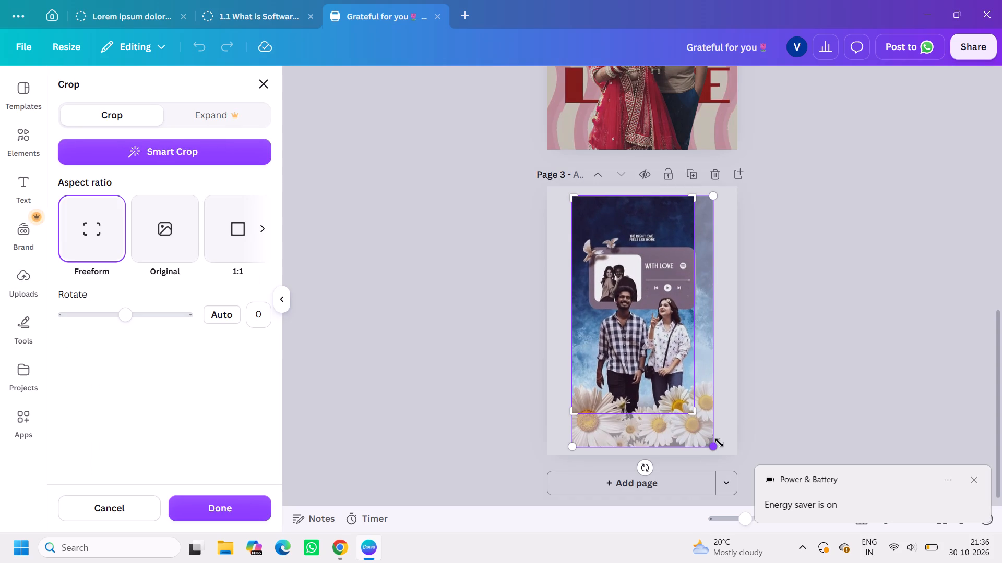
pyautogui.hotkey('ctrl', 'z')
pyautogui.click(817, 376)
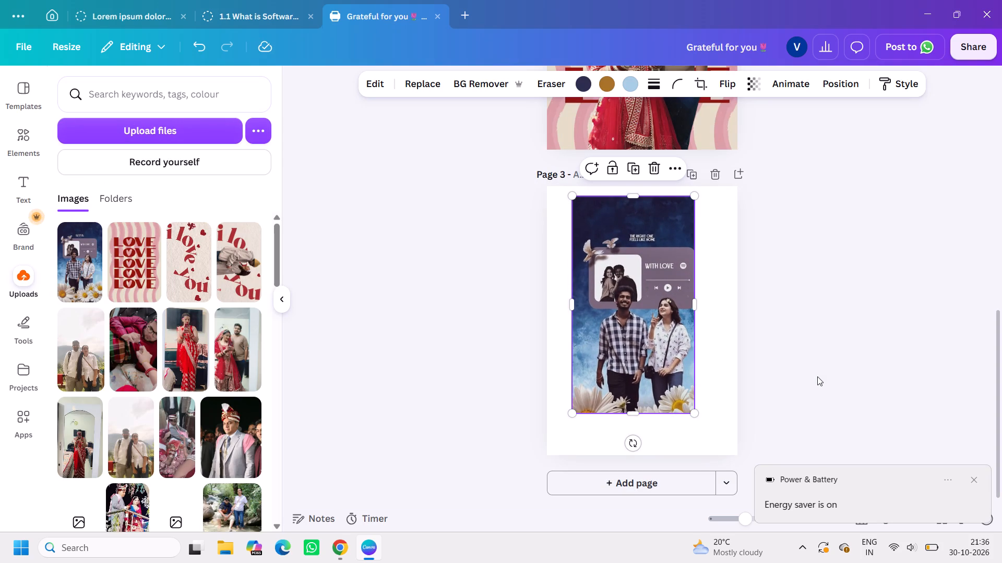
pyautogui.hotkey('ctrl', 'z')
# Enlarge the "WITH LOVE" artwork and extend its top and both sides until it fills page 3 edge to edge.
pyautogui.moveTo(689, 413); pyautogui.dragTo(731, 439)
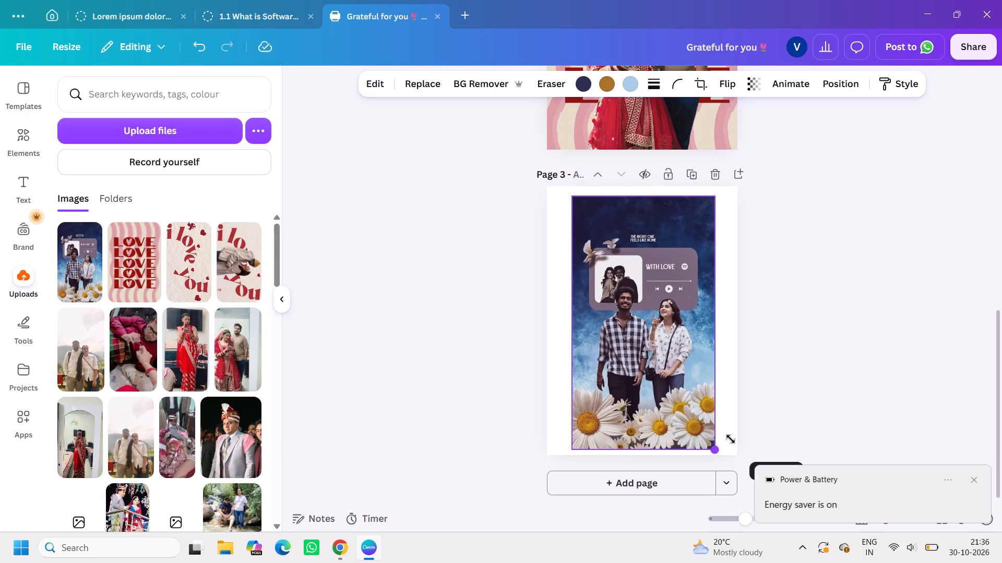
pyautogui.moveTo(731, 439); pyautogui.dragTo(736, 445)
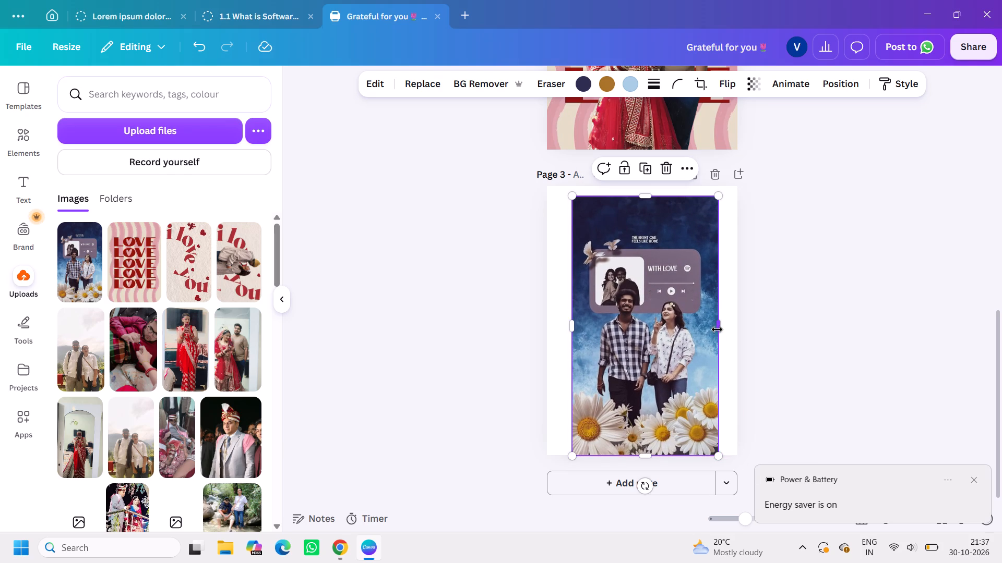
pyautogui.moveTo(644, 195); pyautogui.dragTo(643, 185)
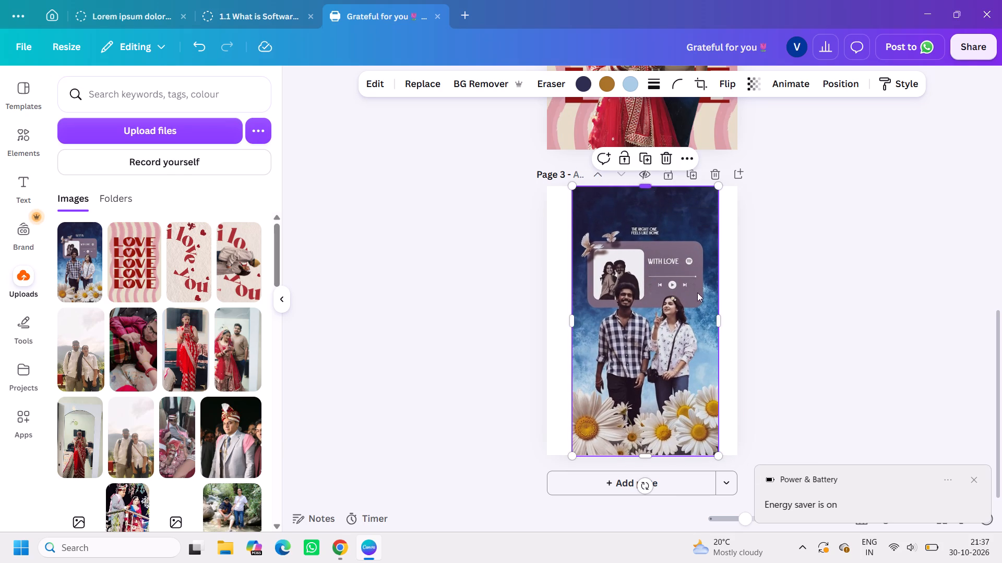
pyautogui.moveTo(719, 319); pyautogui.dragTo(738, 321)
pyautogui.moveTo(570, 319); pyautogui.dragTo(542, 317)
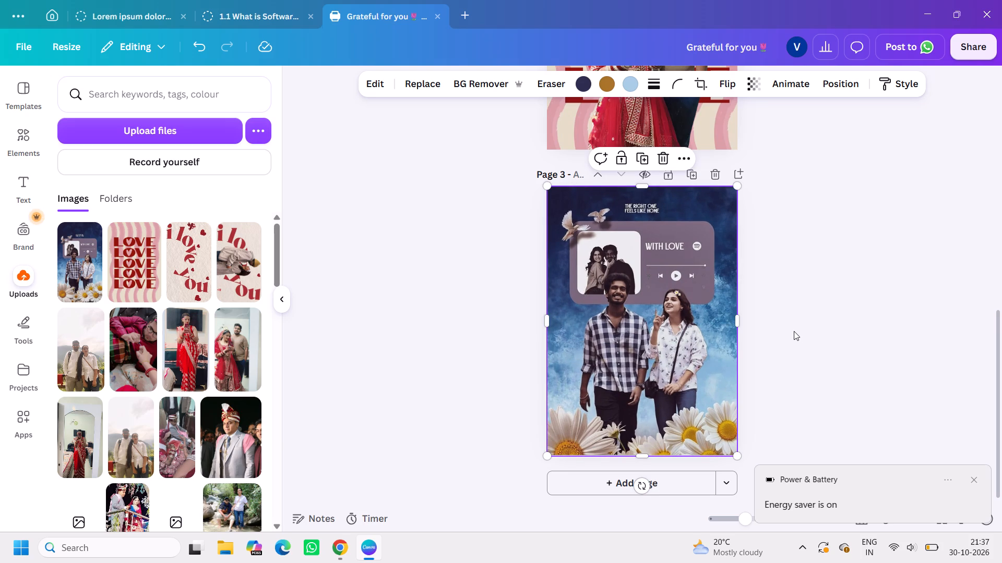
pyautogui.click(794, 331)
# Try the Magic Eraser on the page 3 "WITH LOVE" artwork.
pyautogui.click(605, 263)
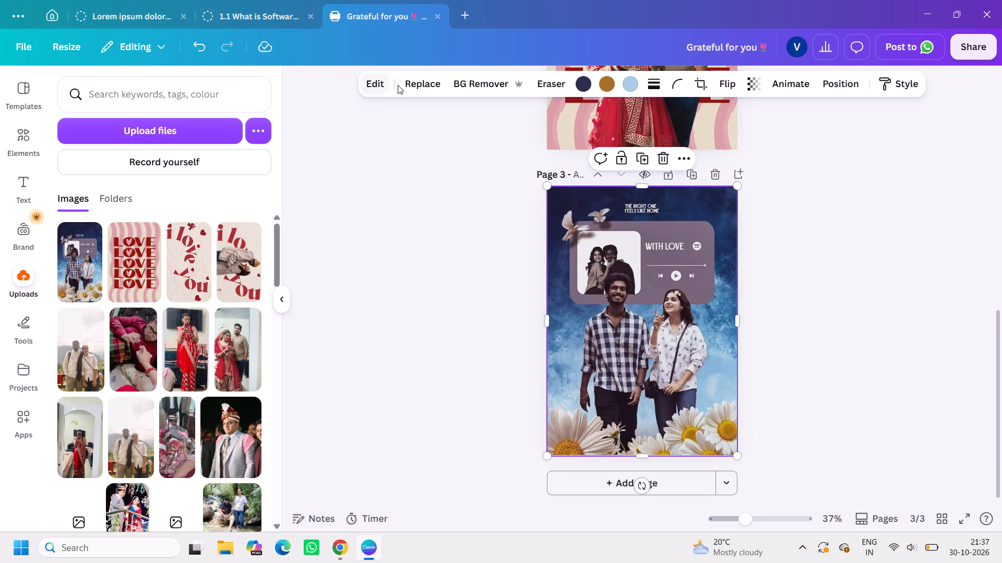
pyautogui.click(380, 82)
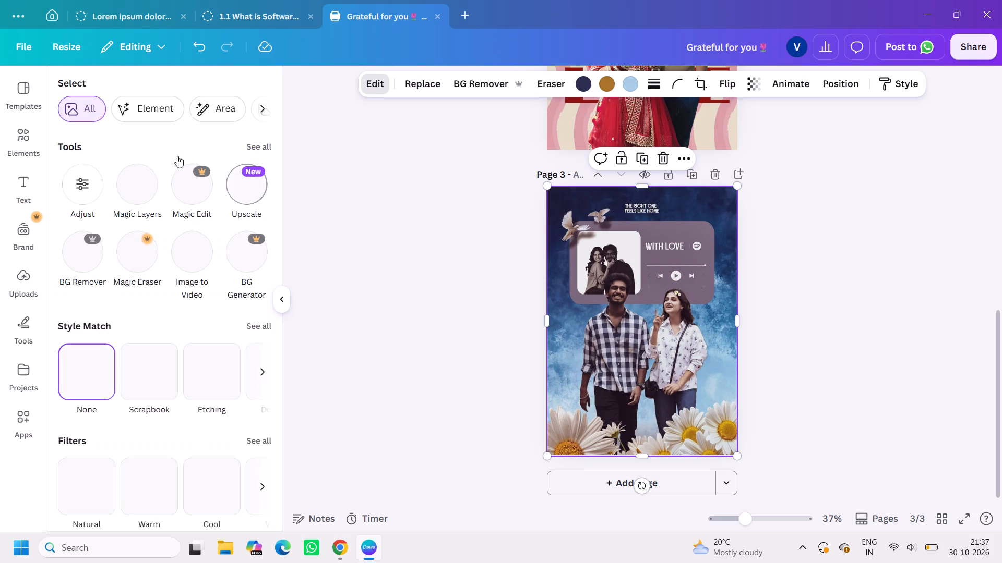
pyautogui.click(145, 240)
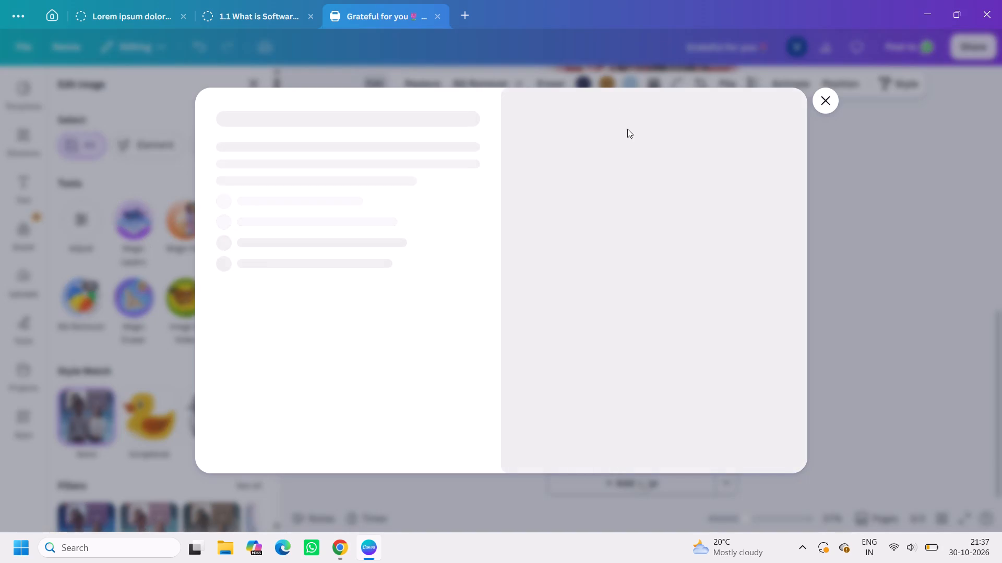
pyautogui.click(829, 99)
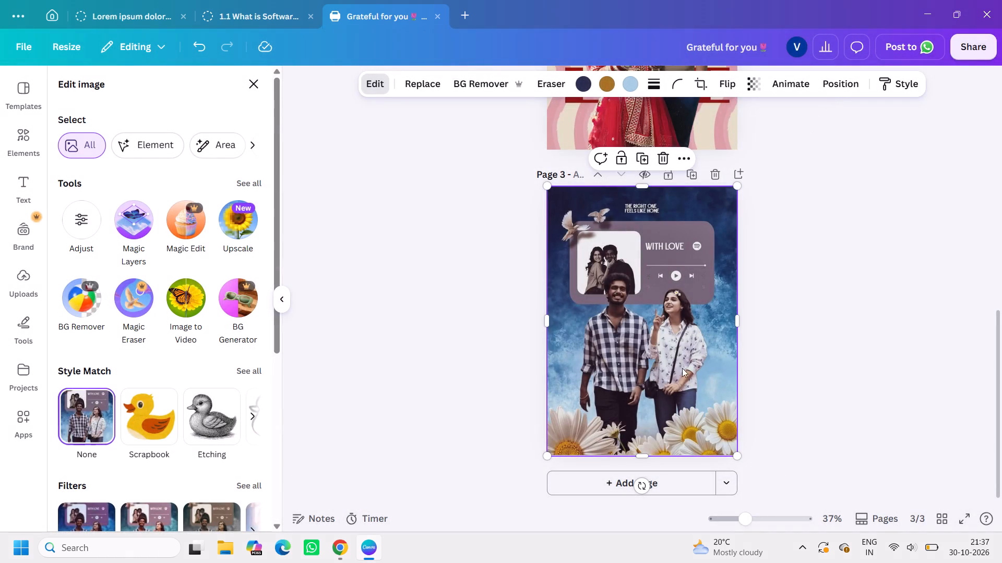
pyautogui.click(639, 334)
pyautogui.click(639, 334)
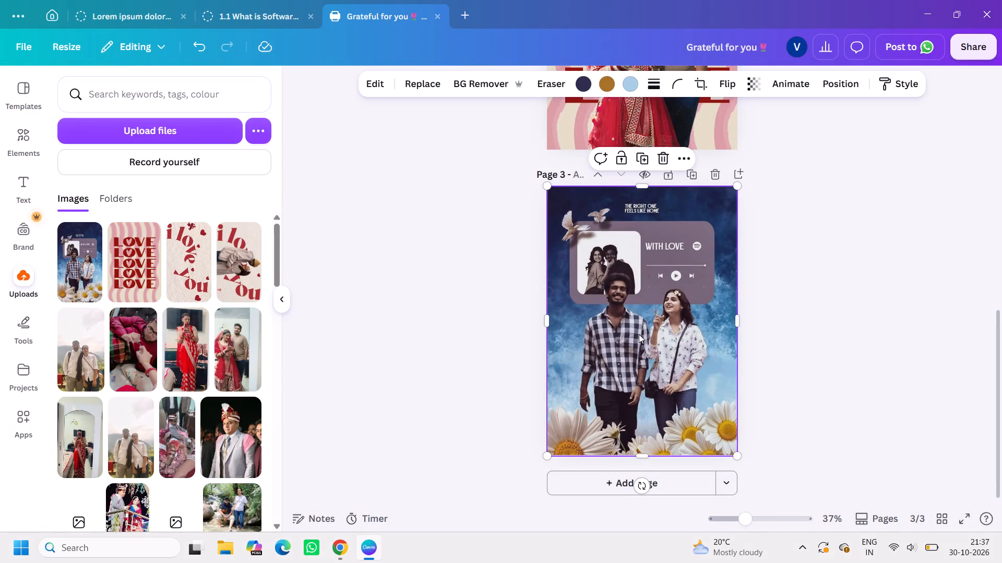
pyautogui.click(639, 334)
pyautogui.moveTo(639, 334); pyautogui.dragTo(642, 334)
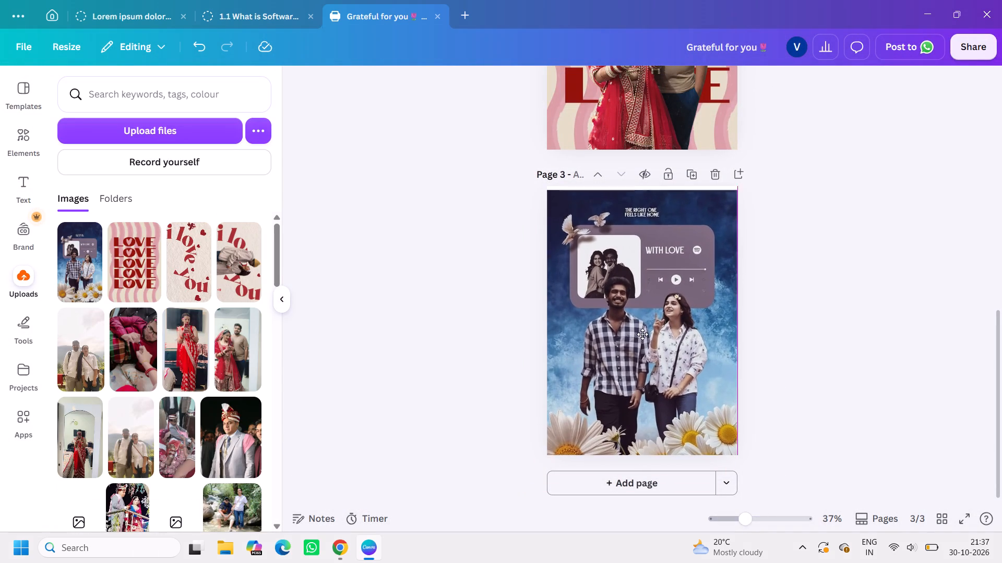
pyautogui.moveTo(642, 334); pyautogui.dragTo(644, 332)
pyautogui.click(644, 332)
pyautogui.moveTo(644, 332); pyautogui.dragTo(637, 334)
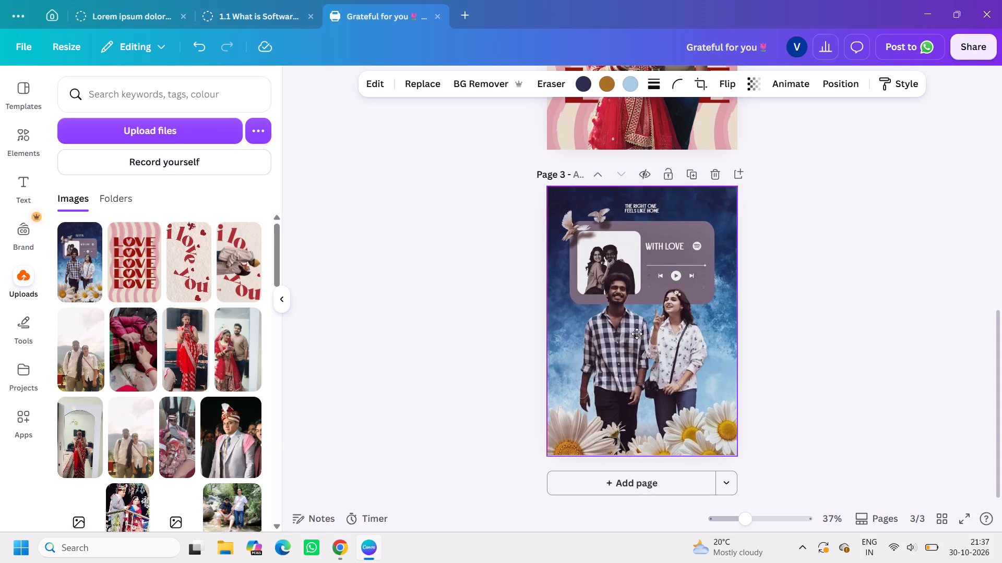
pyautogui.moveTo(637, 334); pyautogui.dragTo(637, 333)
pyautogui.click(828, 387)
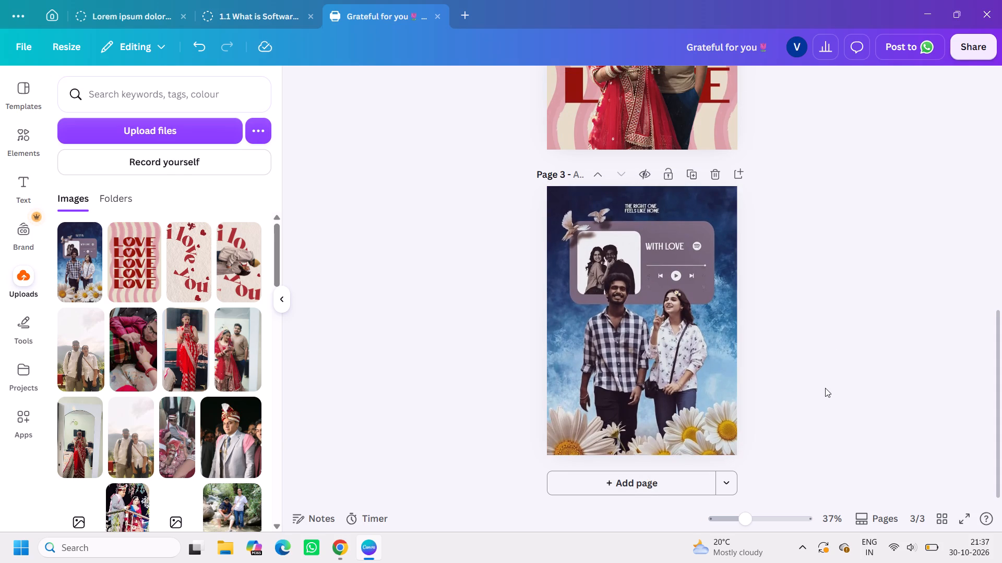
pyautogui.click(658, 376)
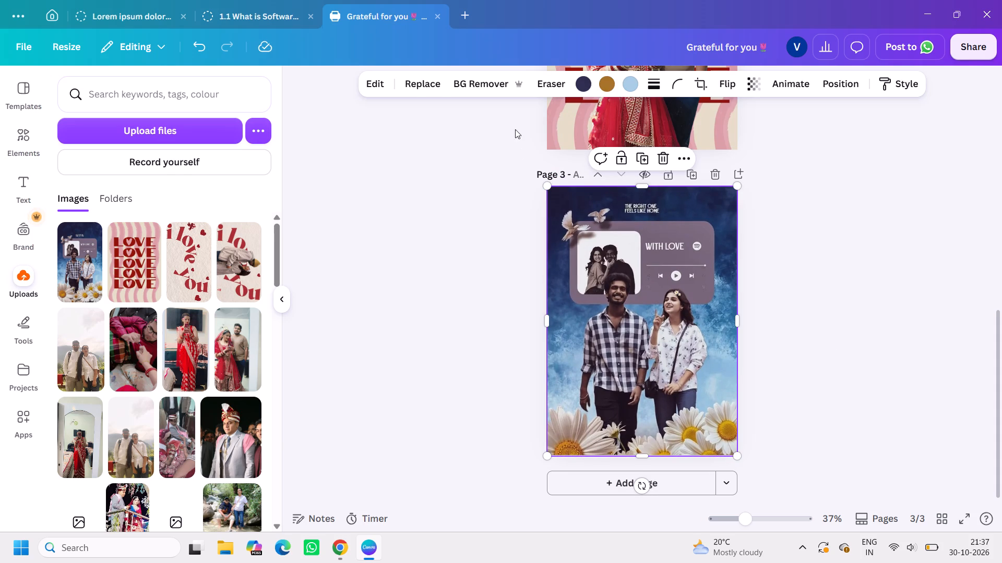
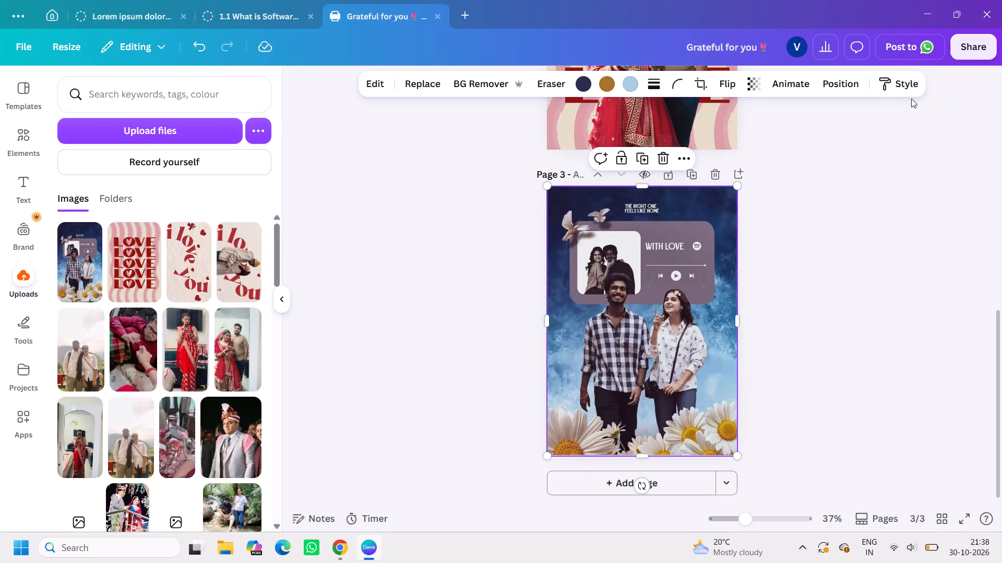
# Open the sharing options for the "Grateful for you" design.
pyautogui.click(980, 56)
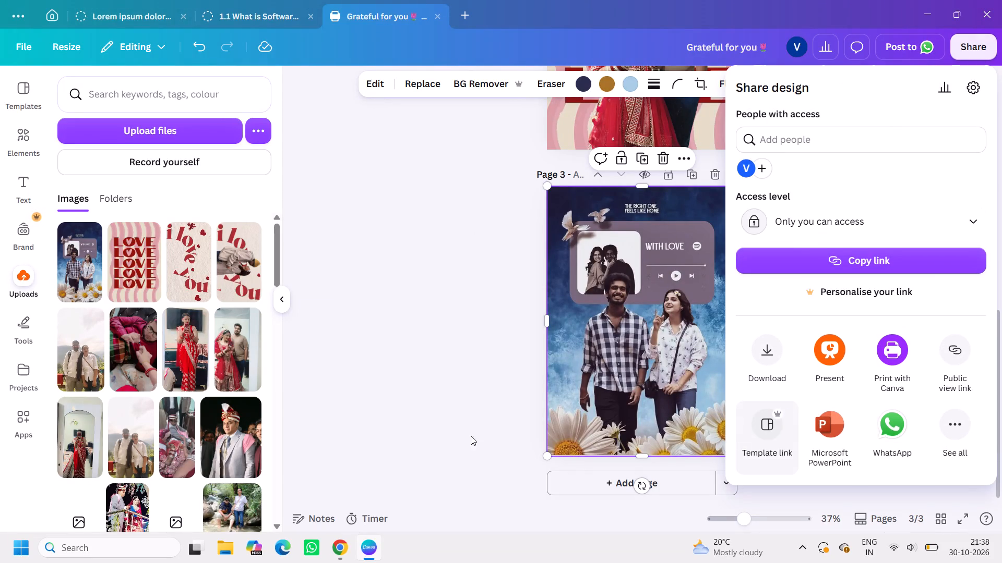
# Leave the design for the home page and open the account options there.
pyautogui.click(10, 7)
pyautogui.click(14, 12)
pyautogui.click(52, 25)
pyautogui.click(22, 510)
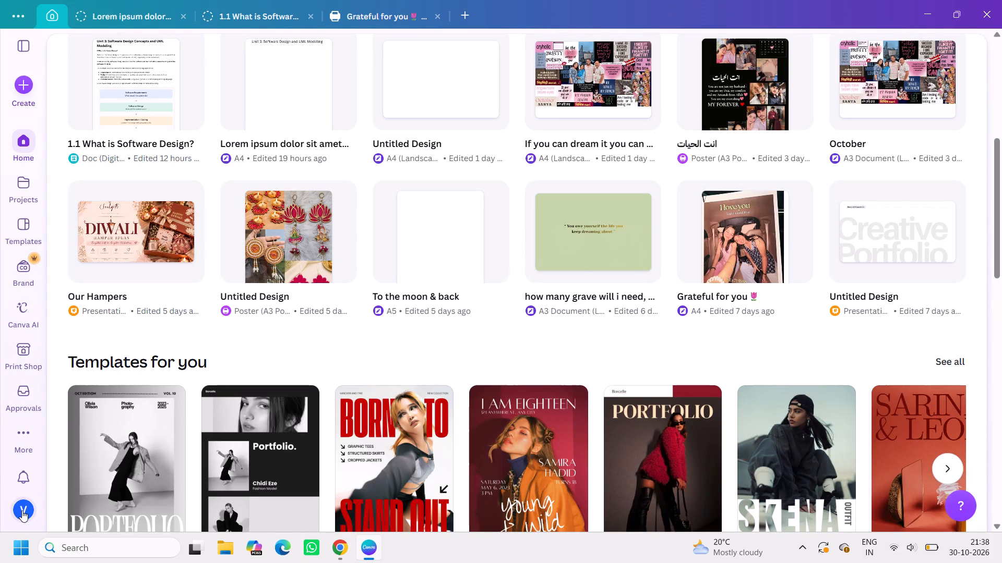
pyautogui.scroll(-1, 108, 507)
pyautogui.click(108, 507)
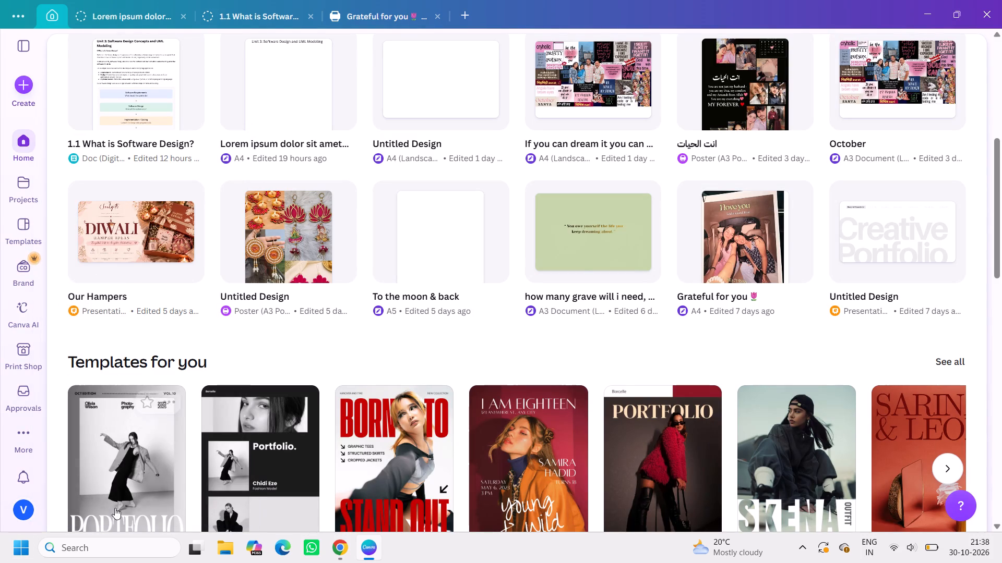
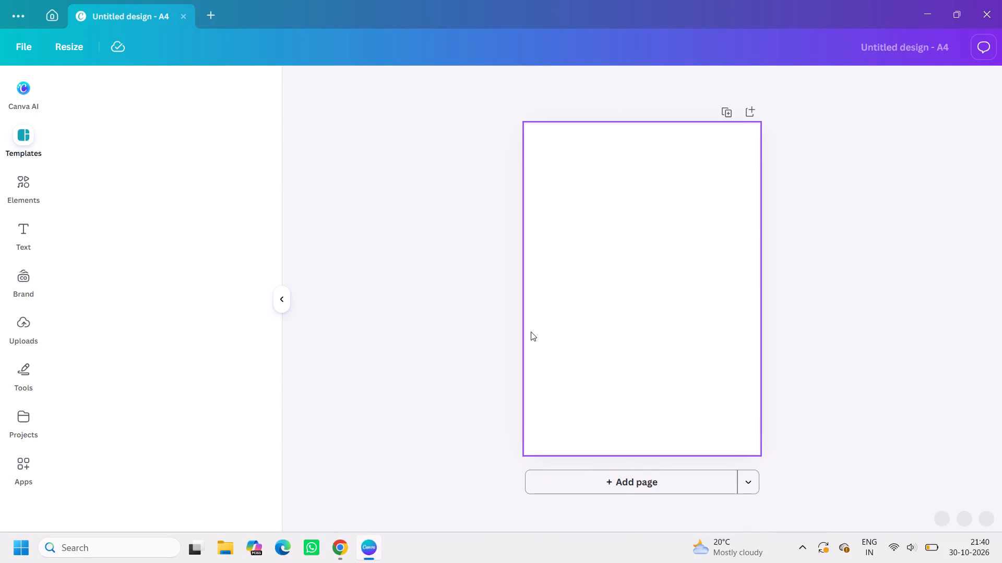
# Switch to Pinterest in Chrome and browse the related pins and home feed for couple magazine ideas.
pyautogui.click(531, 332)
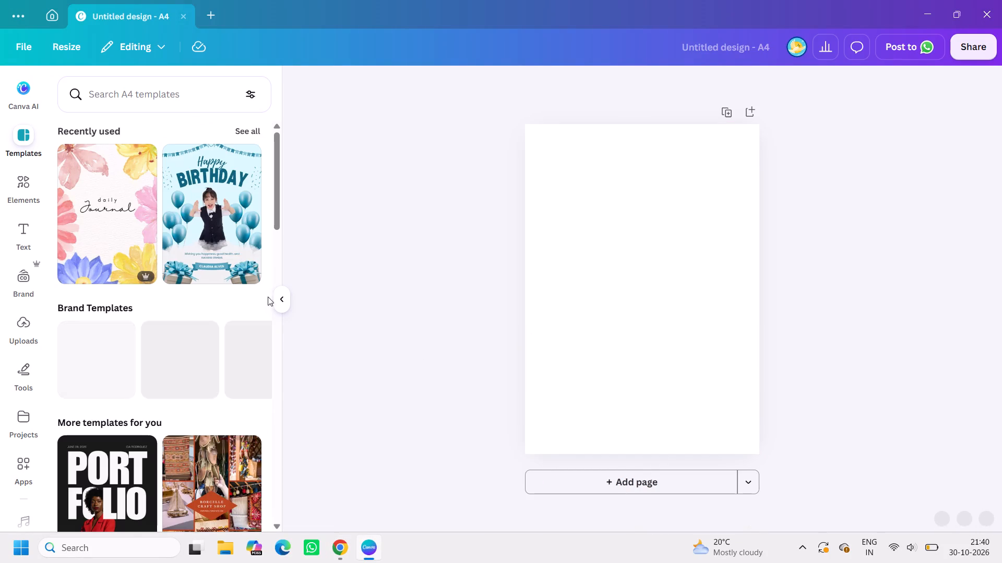
pyautogui.click(338, 552)
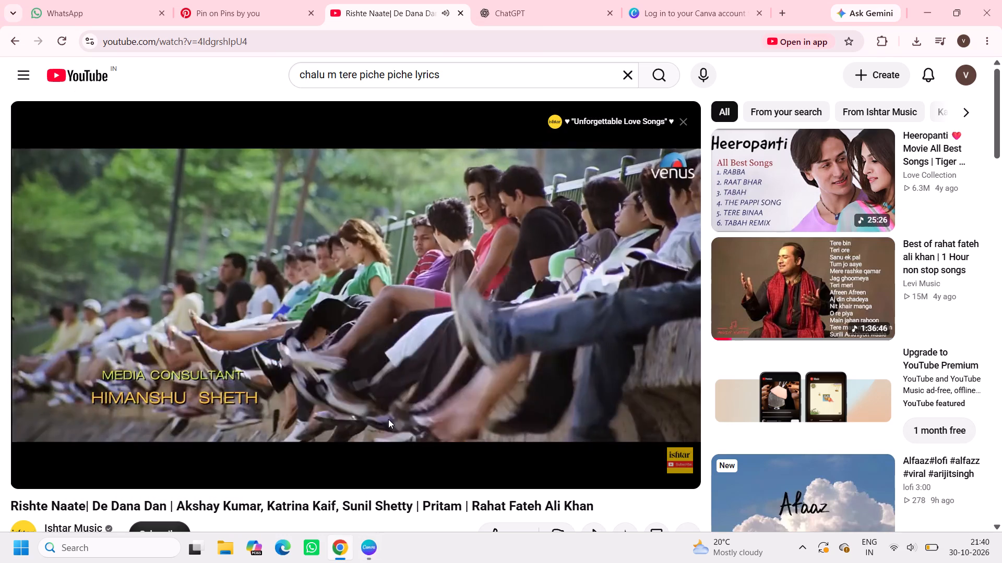
pyautogui.click(260, 9)
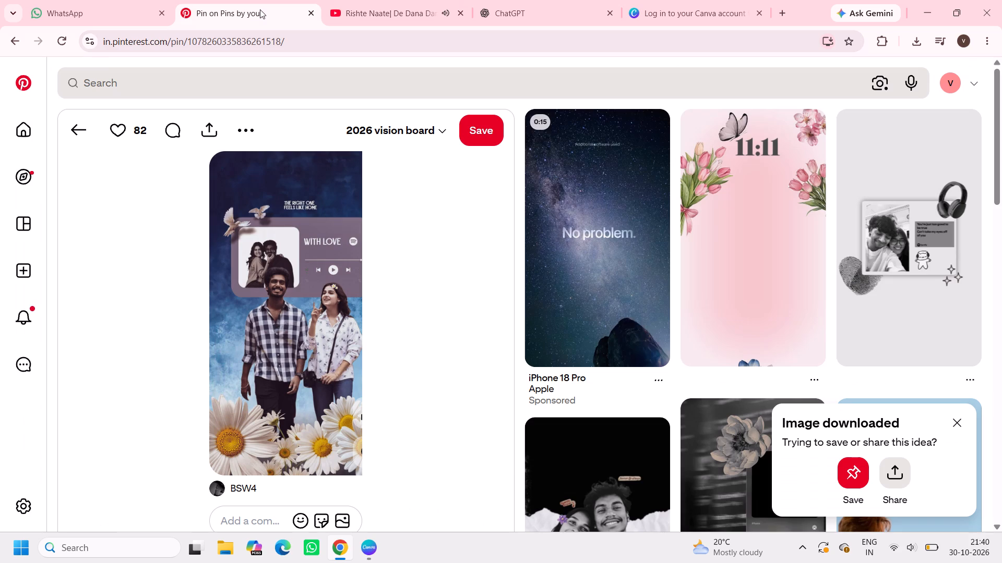
pyautogui.click(78, 126)
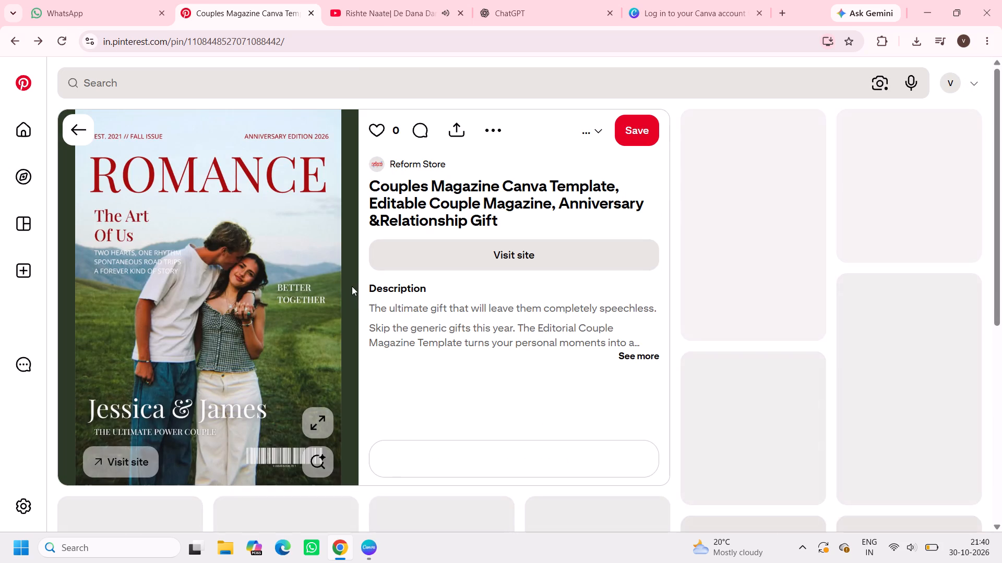
pyautogui.scroll(-1, 474, 299)
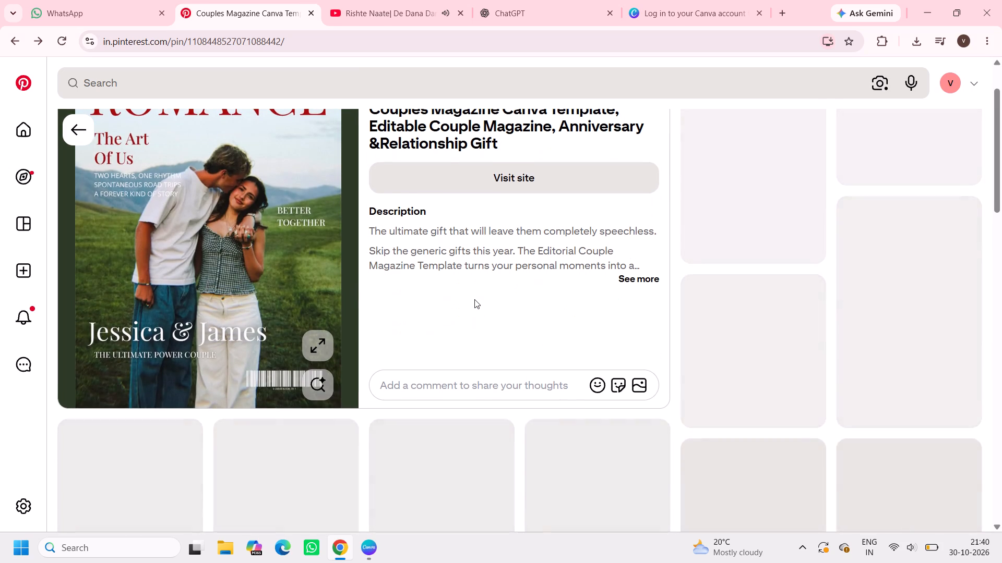
pyautogui.scroll(-1, 474, 299)
pyautogui.scroll(3, 474, 299)
pyautogui.scroll(-6, 474, 299)
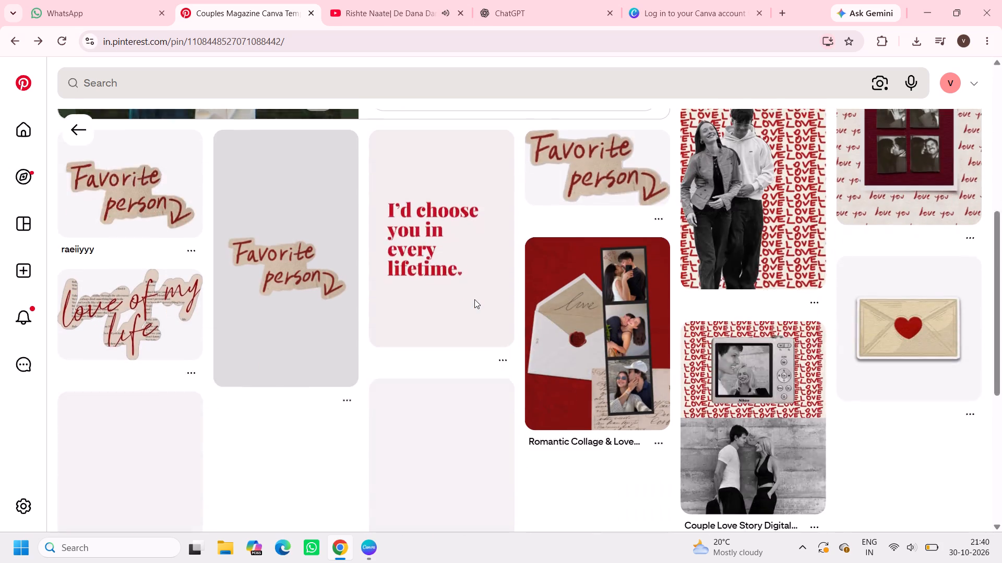
pyautogui.click(80, 126)
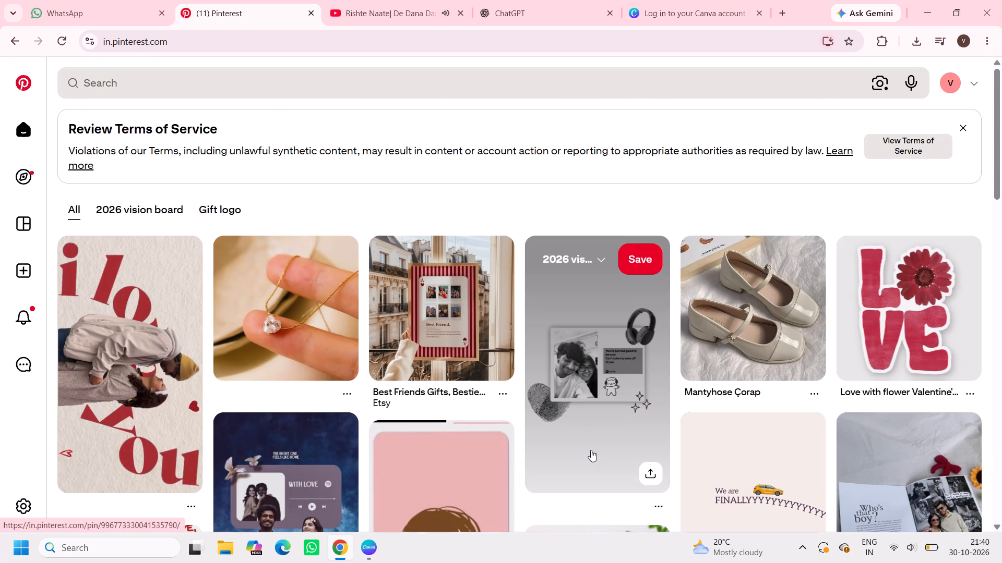
pyautogui.scroll(-3, 591, 450)
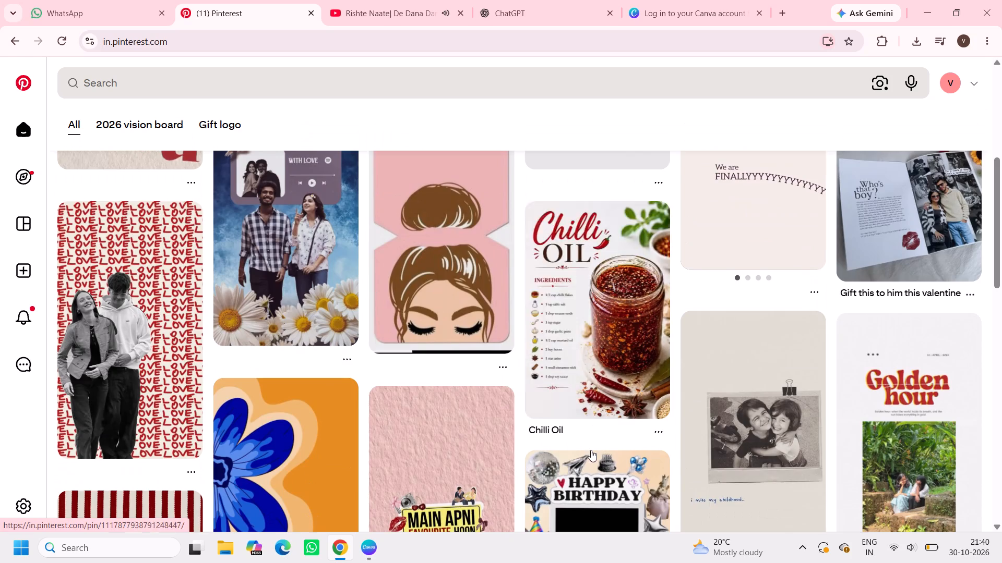
pyautogui.scroll(7, 591, 450)
# Search Pinterest for "couple magazine" and narrow the results to "Cover photo".
pyautogui.click(321, 91)
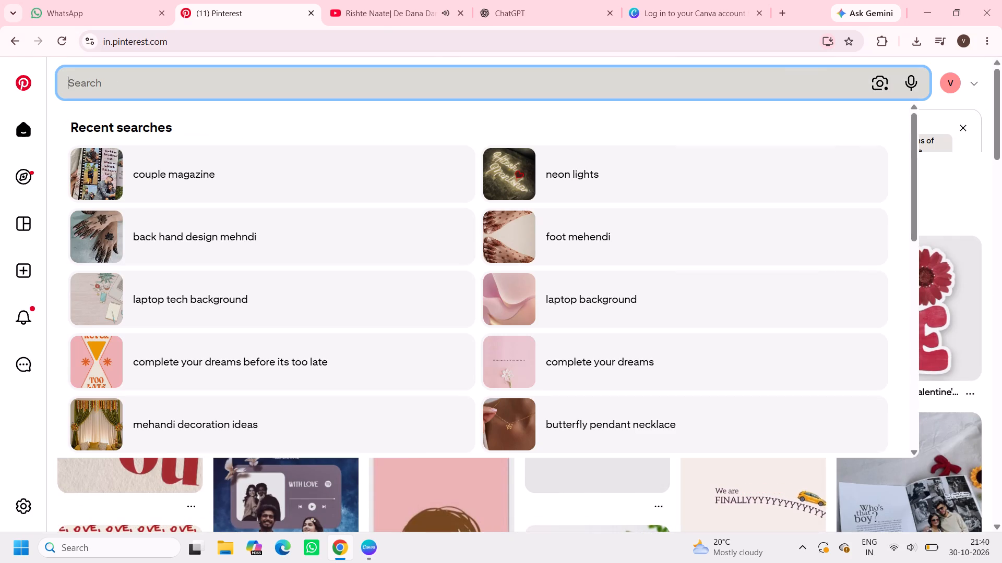
pyautogui.click(255, 184)
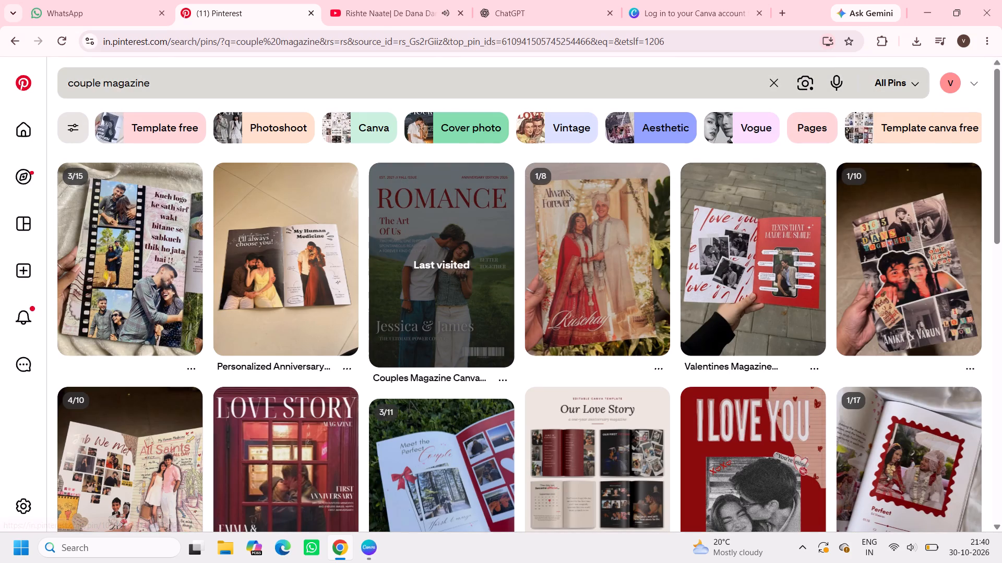
pyautogui.click(475, 132)
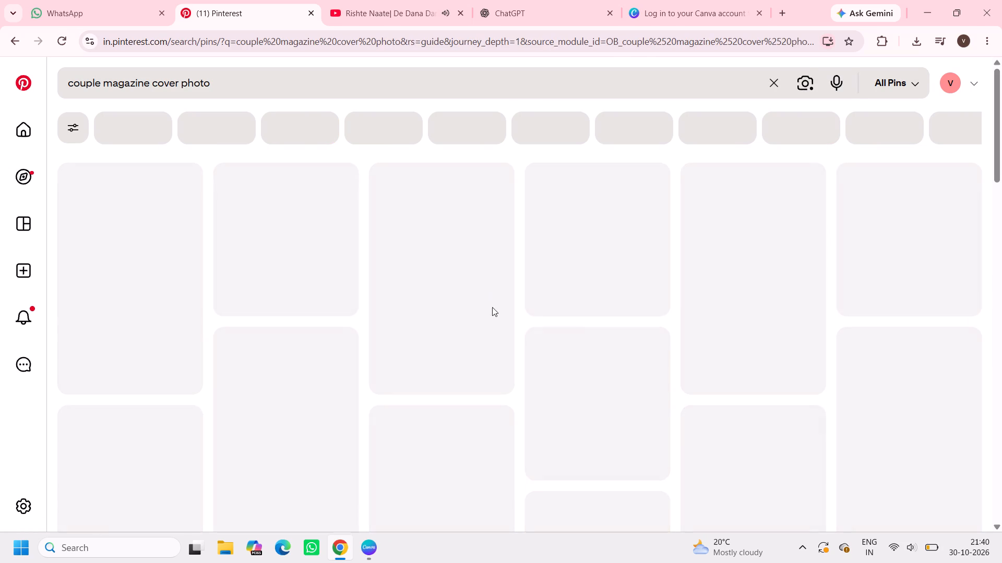
# Find the COUPLE magazine cover with the mountain selfie among the search results and download its image.
pyautogui.click(271, 273)
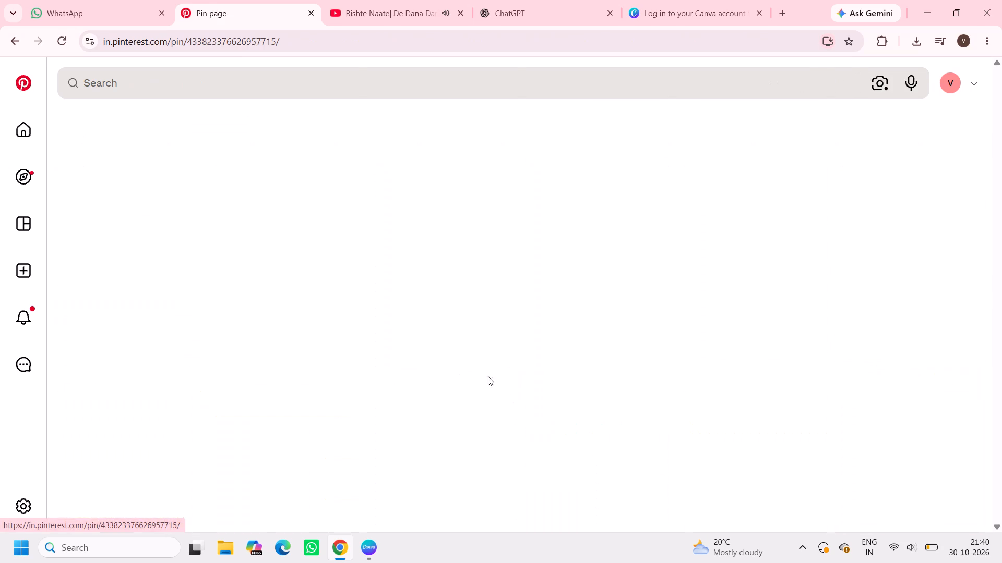
pyautogui.click(76, 127)
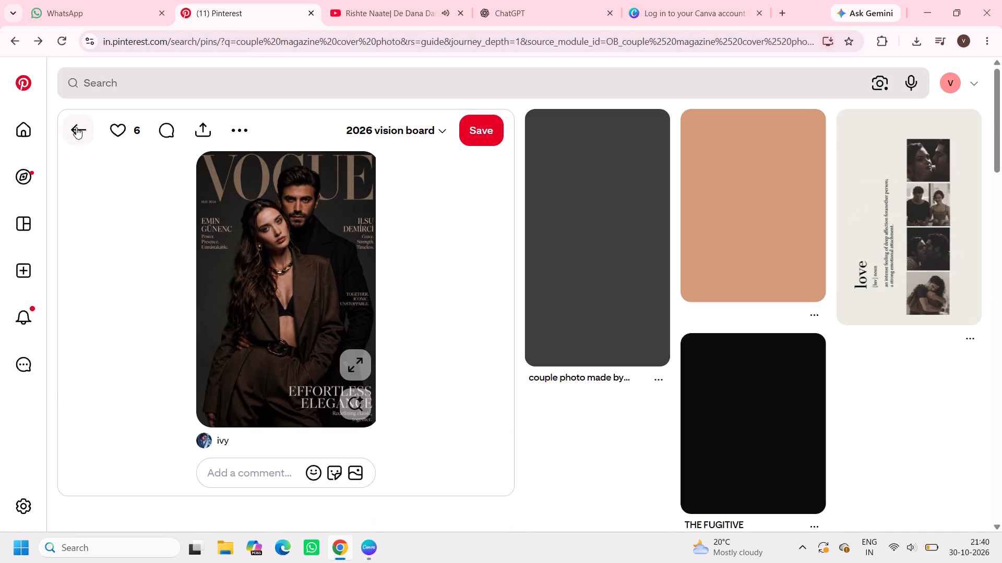
pyautogui.hscroll(1, 553, 345)
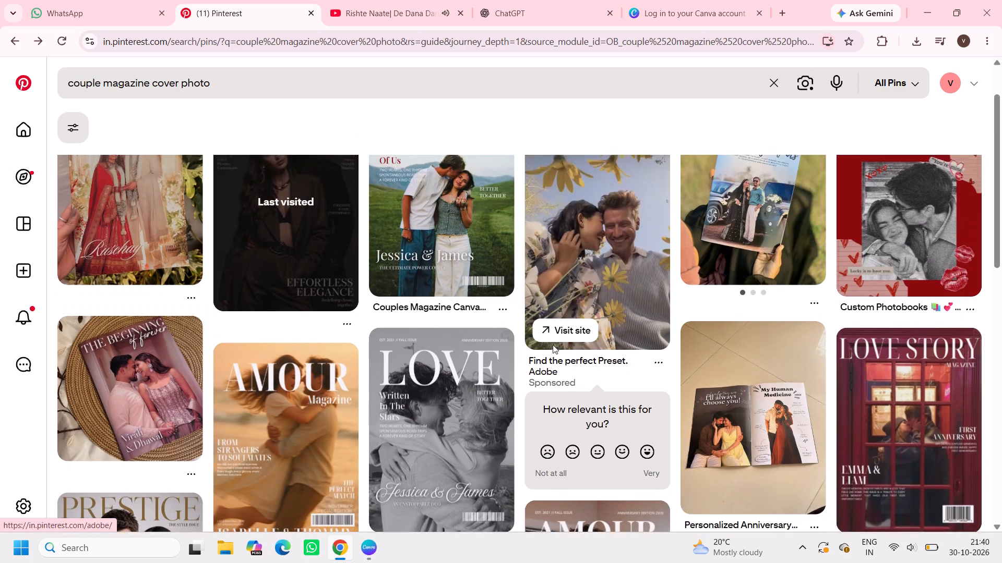
pyautogui.hscroll(1, 553, 345)
pyautogui.scroll(-2, 778, 408)
pyautogui.scroll(-1, 340, 400)
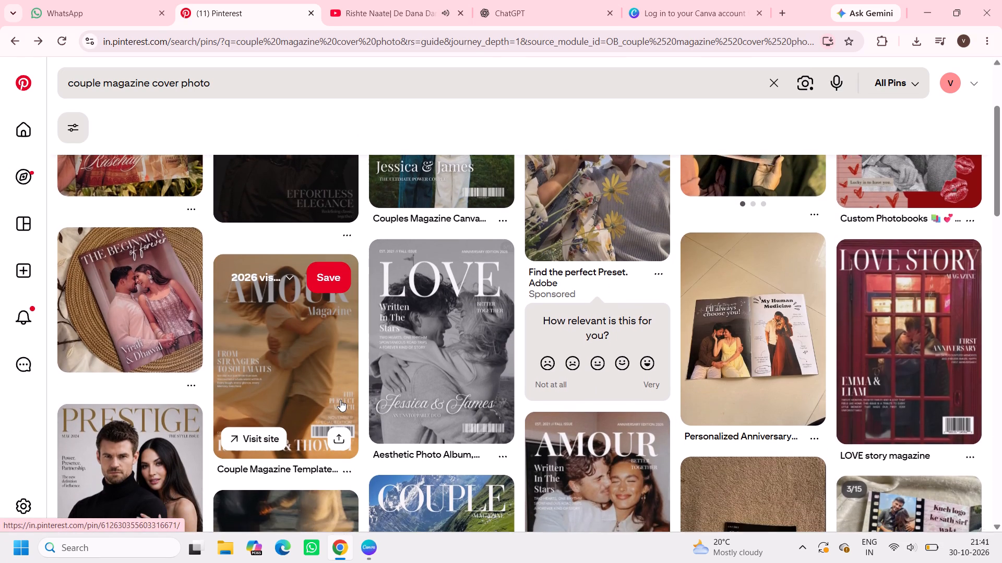
pyautogui.scroll(-2, 340, 400)
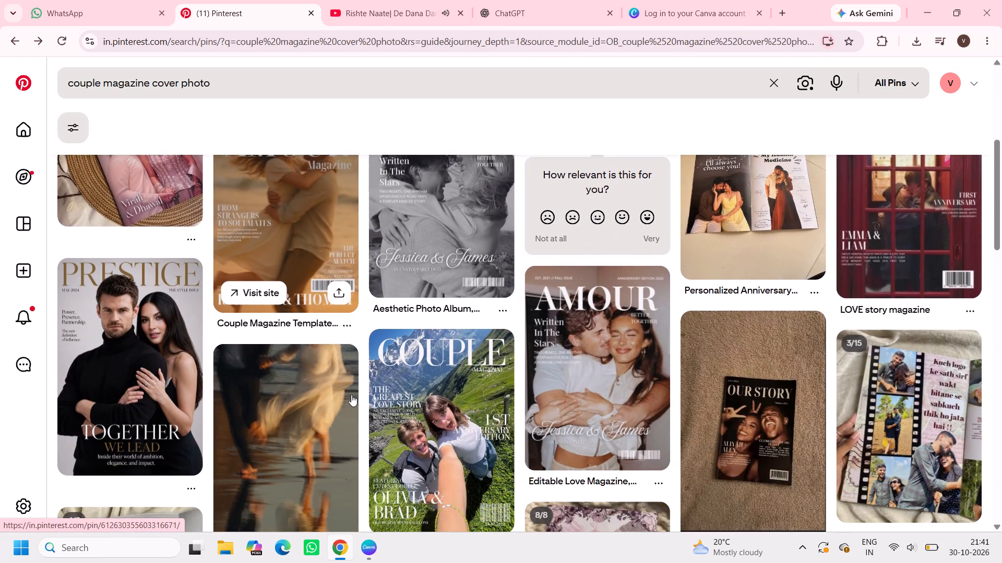
pyautogui.scroll(-2, 351, 395)
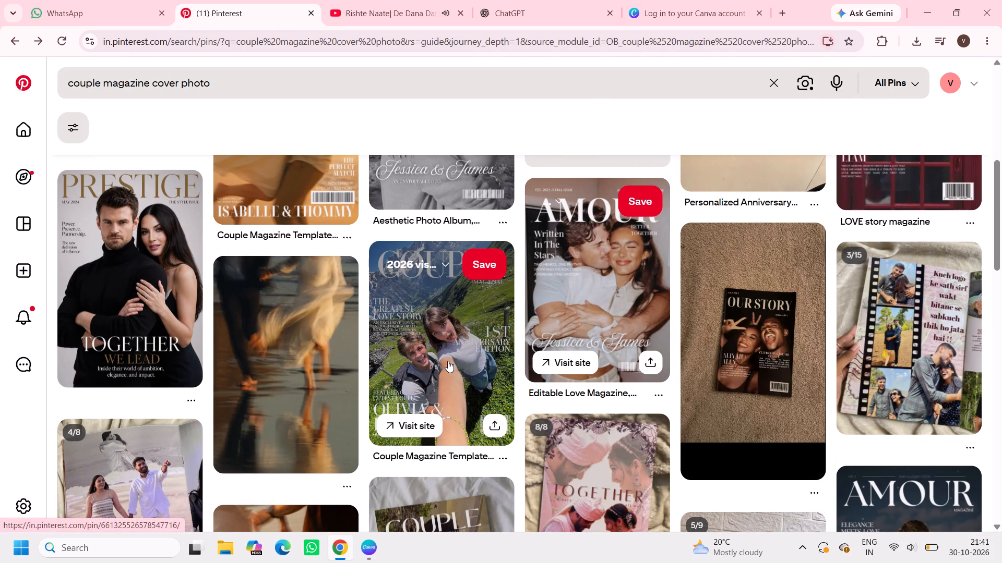
pyautogui.click(448, 359)
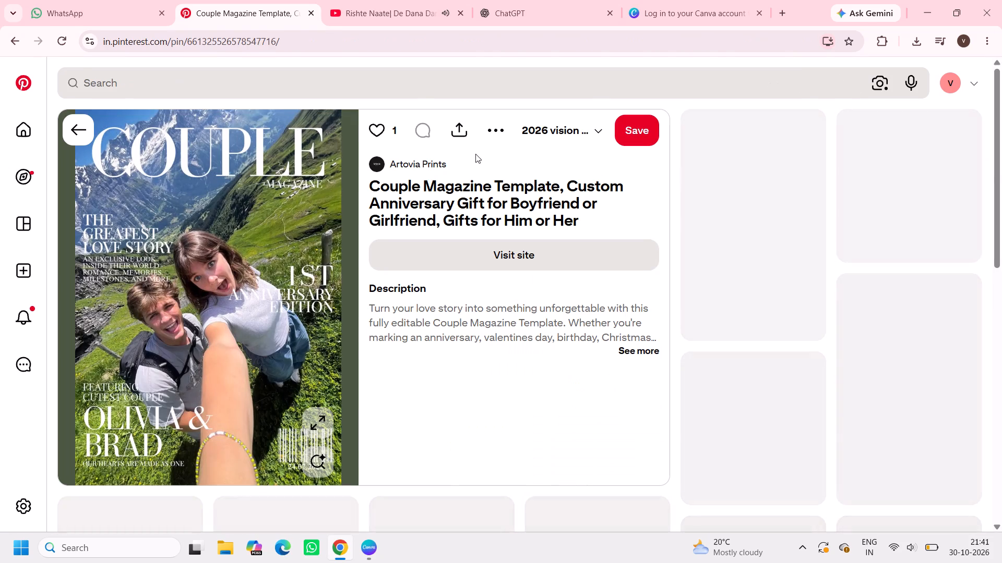
pyautogui.click(485, 138)
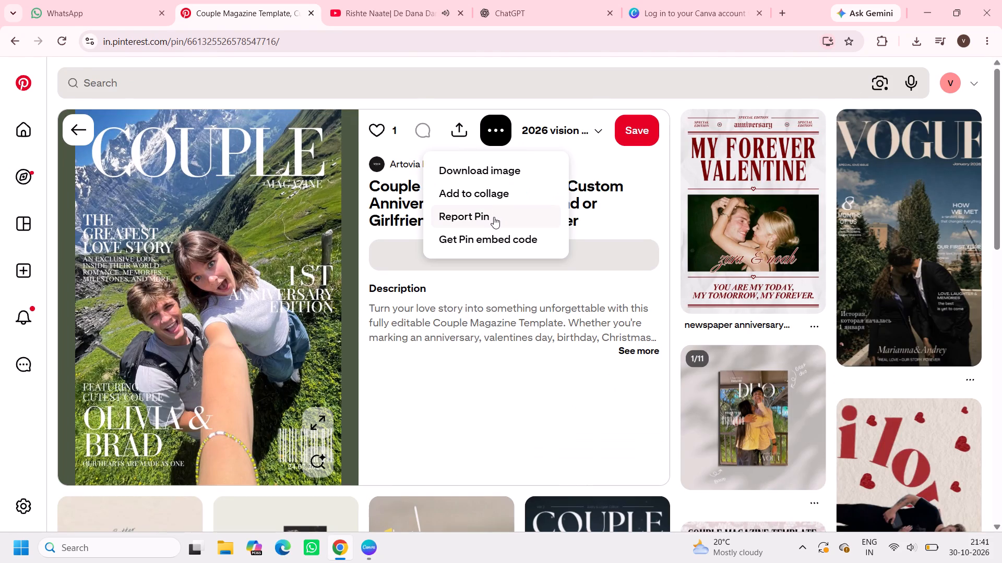
pyautogui.click(490, 172)
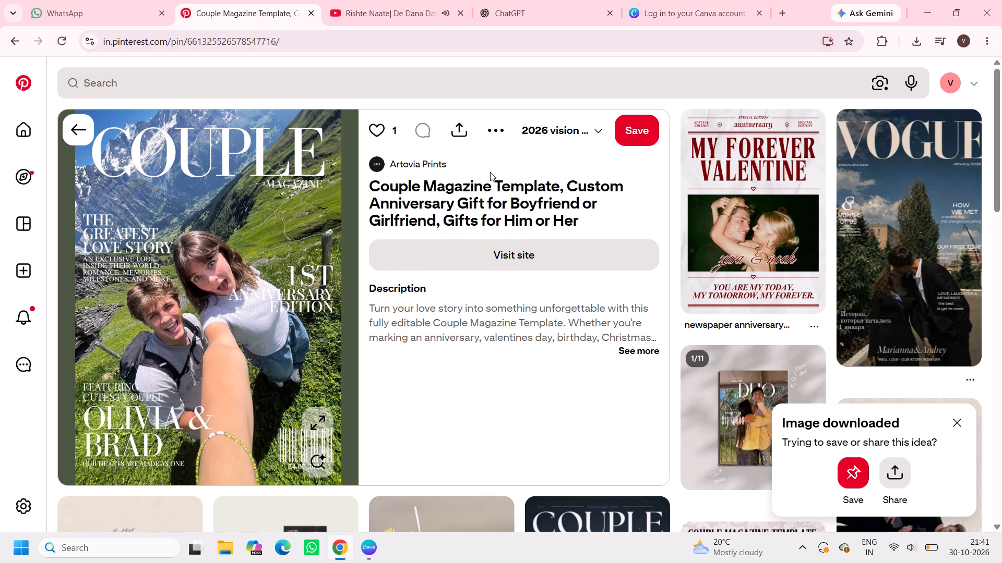
# Place the downloaded COUPLE magazine cover on the blank A4 page in Canva and show the uploaded images.
pyautogui.moveTo(806, 88); pyautogui.dragTo(380, 508)
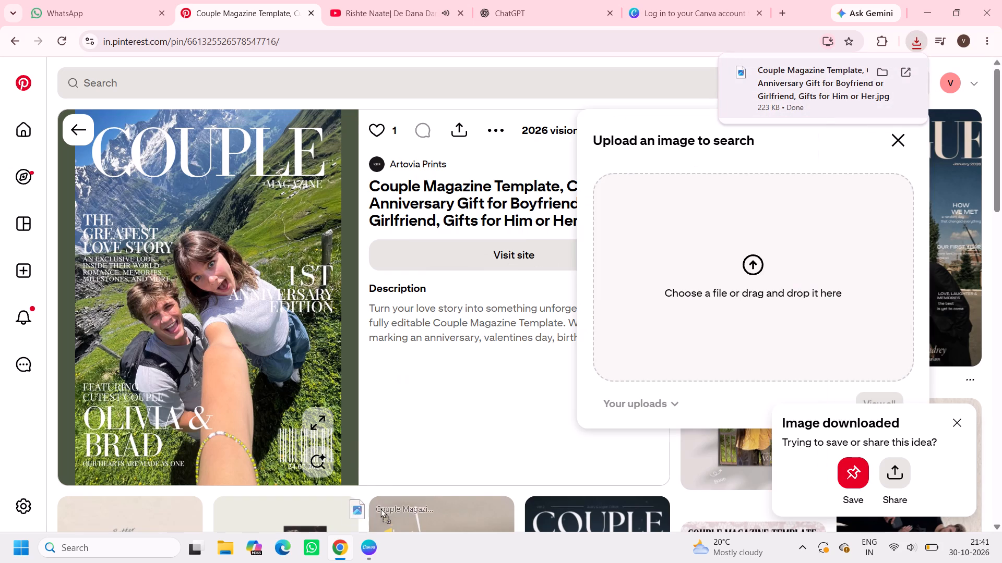
pyautogui.moveTo(380, 508); pyautogui.dragTo(137, 346)
pyautogui.hscroll(-1, 375, 515)
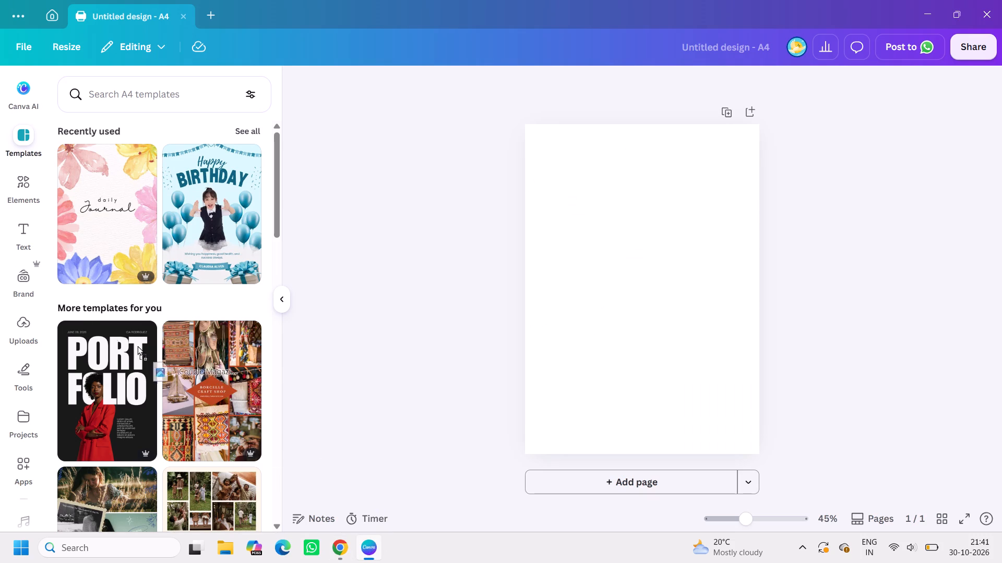
pyautogui.moveTo(137, 346); pyautogui.dragTo(555, 409)
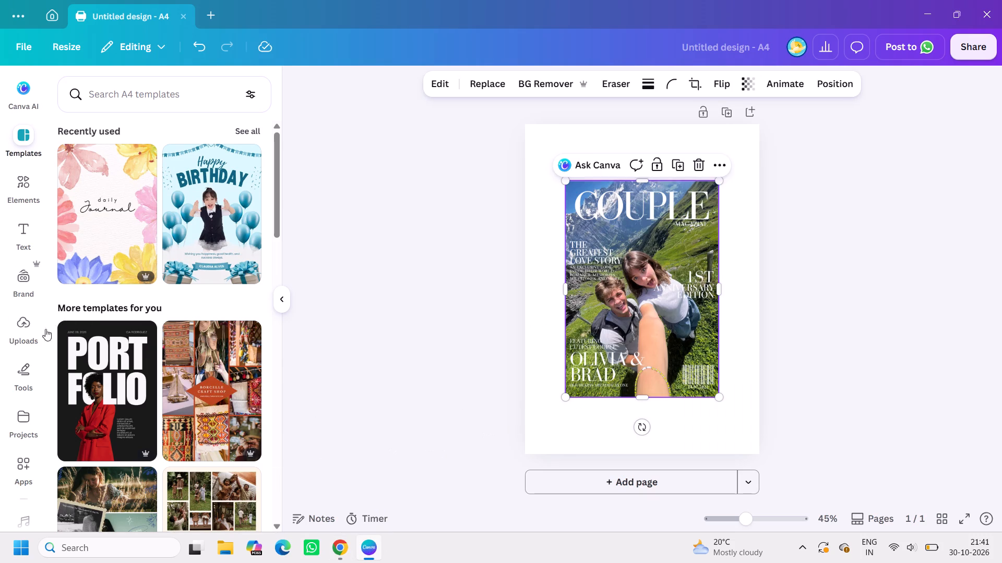
pyautogui.click(27, 329)
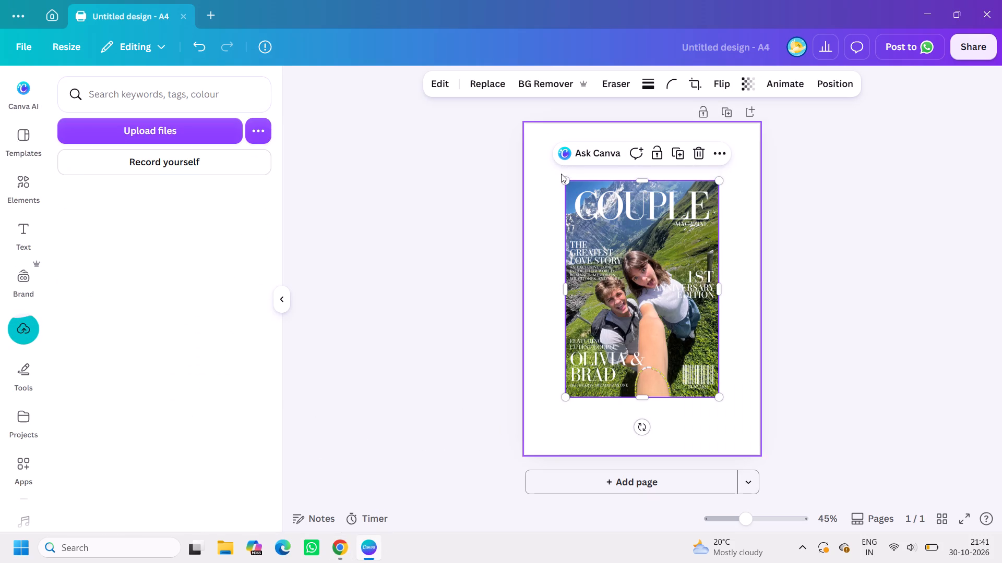
# Enlarge the COUPLE cover image to fill the whole A4 page, about 21 wide by 30 high.
pyautogui.moveTo(567, 181); pyautogui.dragTo(523, 115)
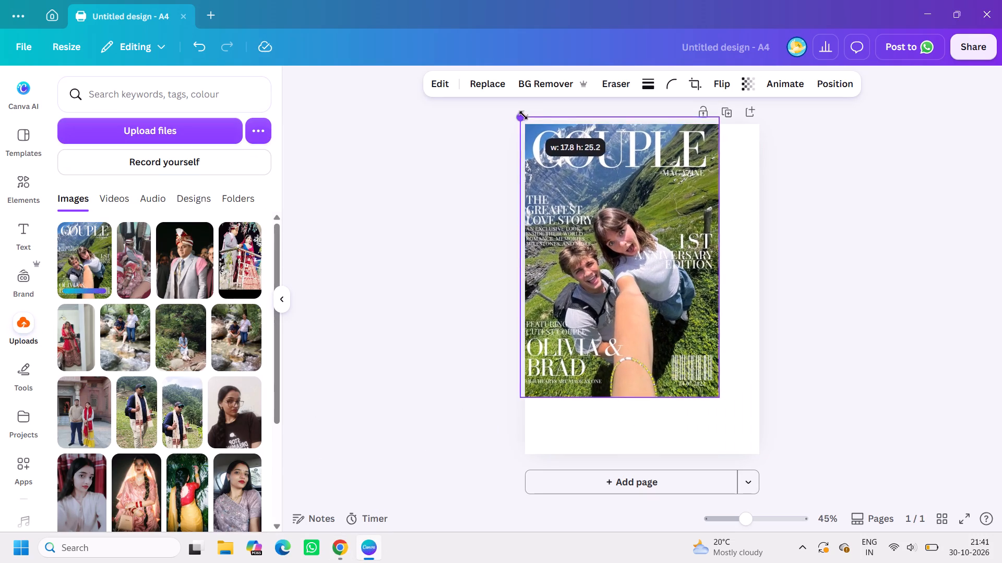
pyautogui.moveTo(523, 115); pyautogui.dragTo(518, 114)
pyautogui.click(744, 354)
pyautogui.moveTo(692, 334); pyautogui.dragTo(698, 339)
pyautogui.moveTo(725, 399); pyautogui.dragTo(761, 447)
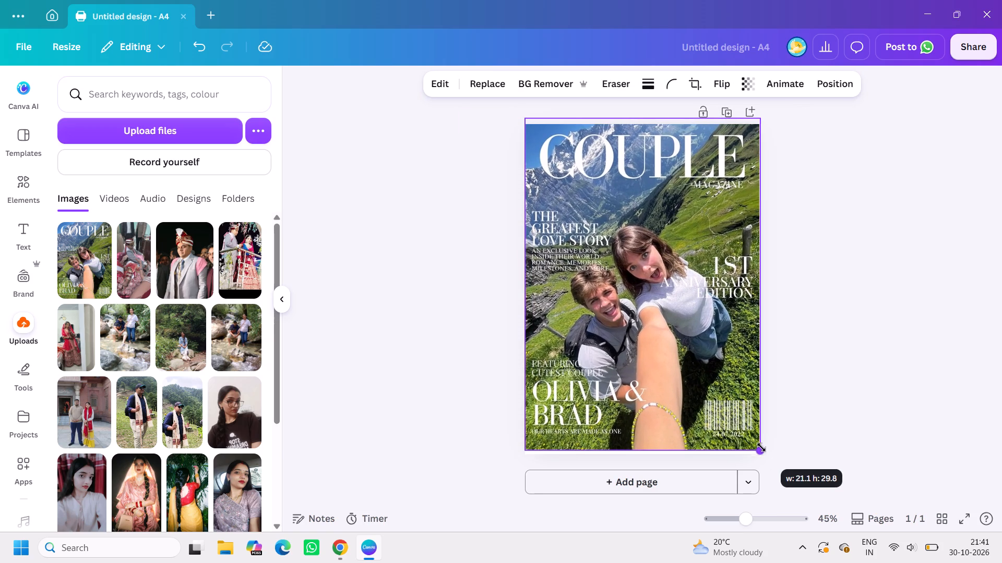
pyautogui.moveTo(761, 447); pyautogui.dragTo(763, 449)
pyautogui.click(827, 380)
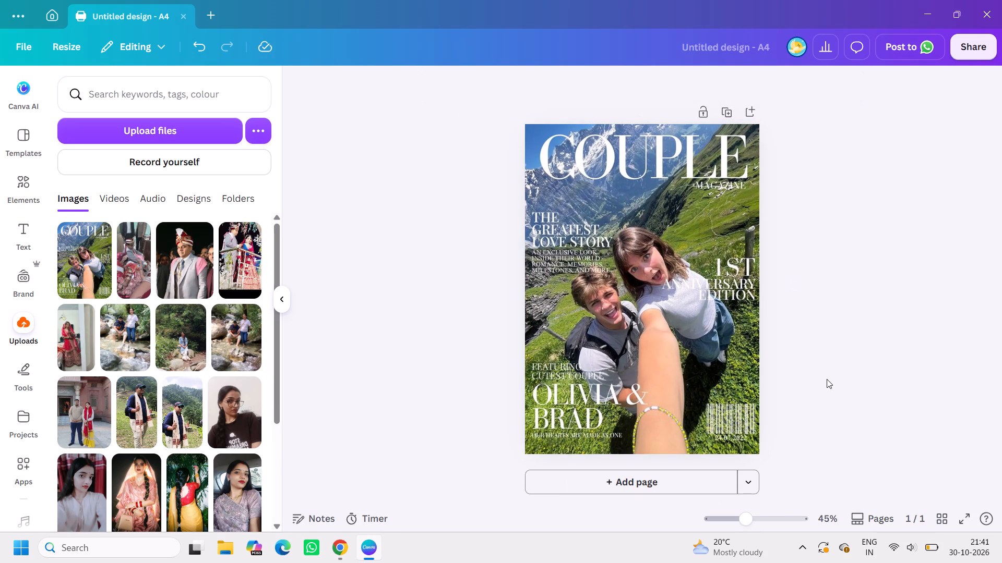
# Split the COUPLE cover image into editable layers with Magic Layers.
pyautogui.click(543, 157)
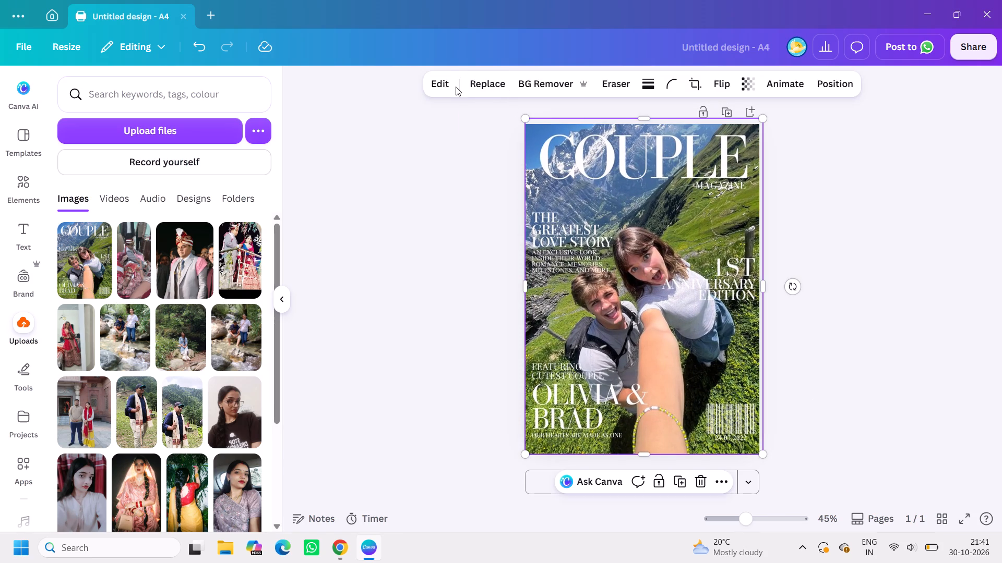
pyautogui.click(442, 86)
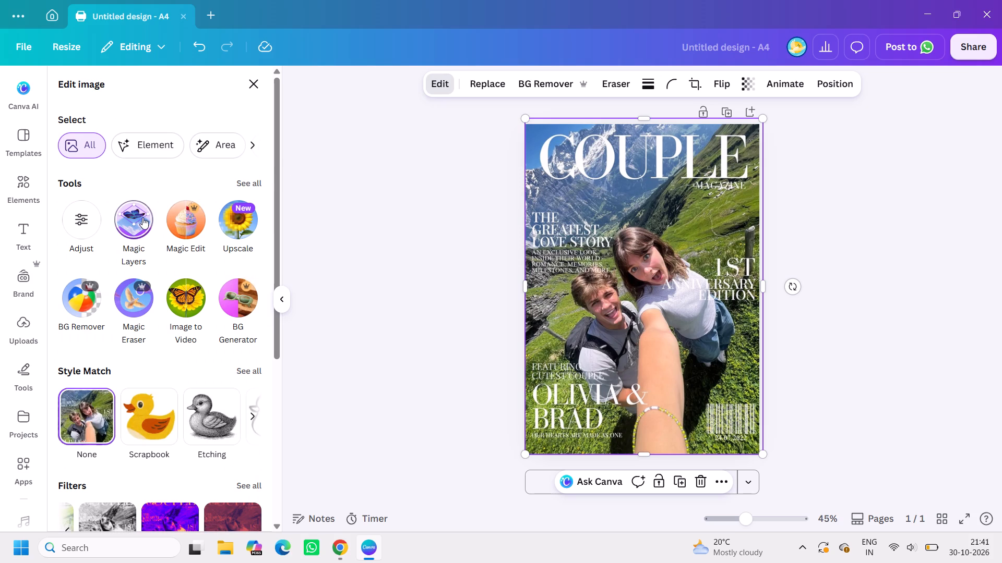
pyautogui.click(144, 217)
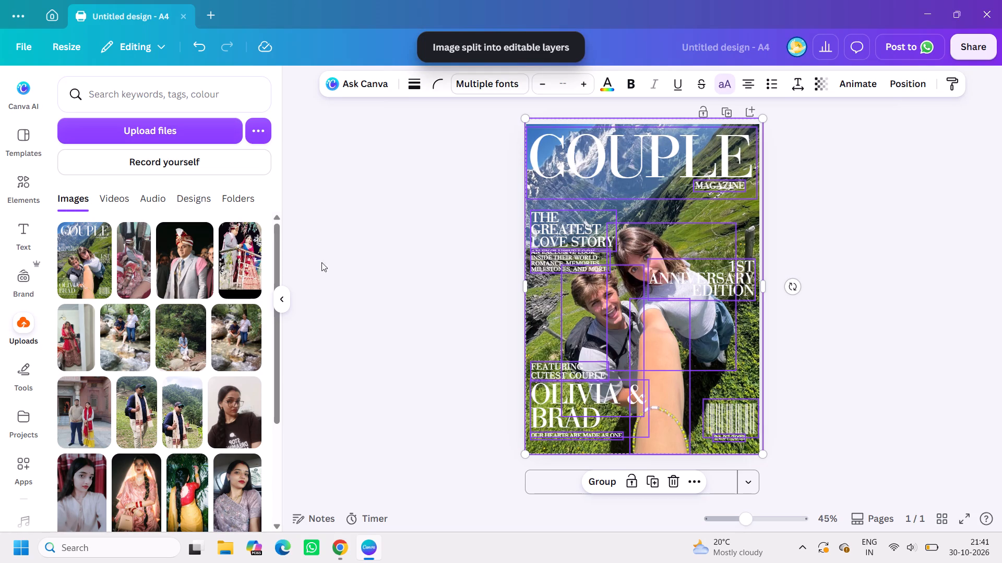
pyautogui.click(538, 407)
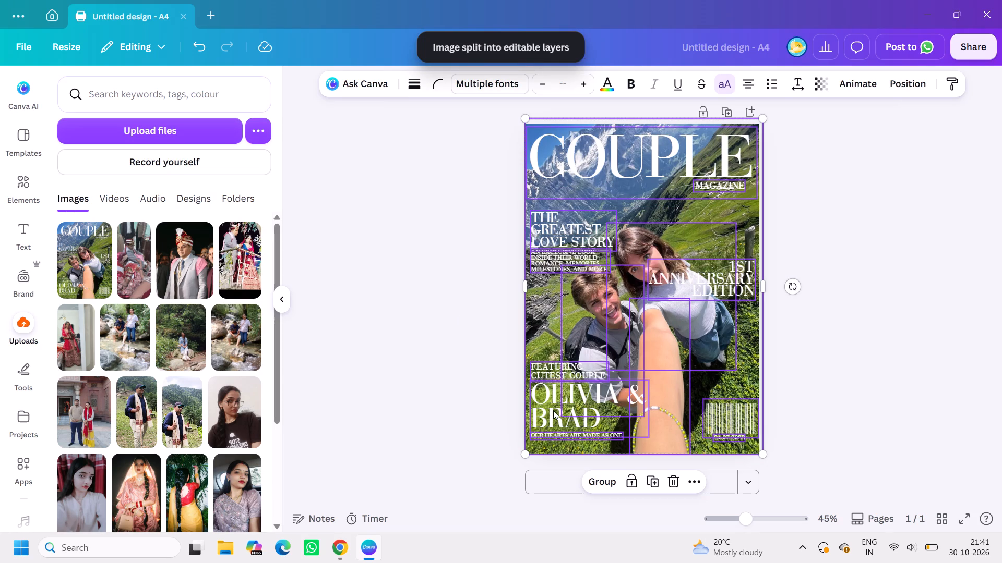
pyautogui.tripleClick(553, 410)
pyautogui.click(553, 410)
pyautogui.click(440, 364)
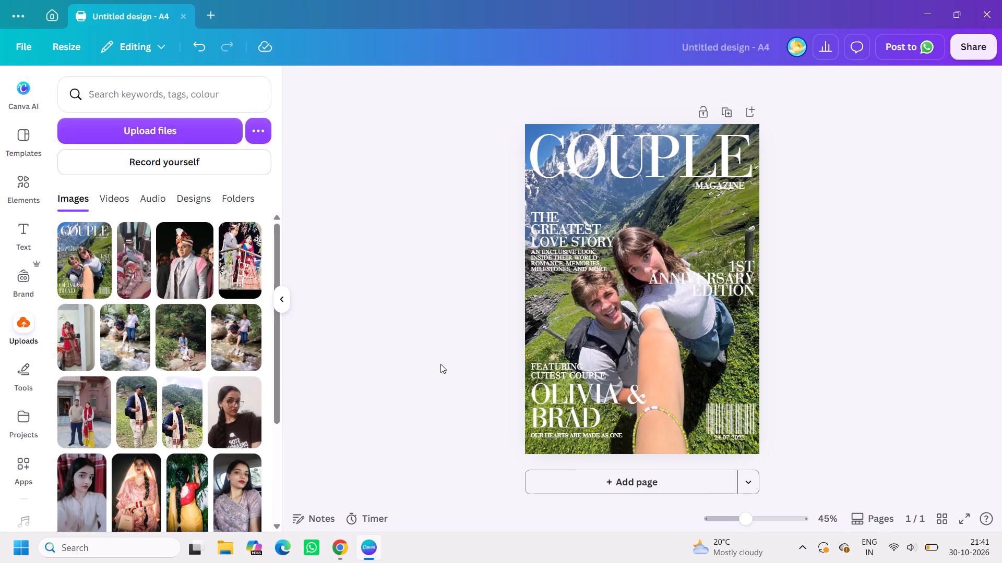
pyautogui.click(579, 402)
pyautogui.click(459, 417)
# Add the uploaded photo of the couple standing in front of the stone building to the magazine cover.
pyautogui.click(86, 411)
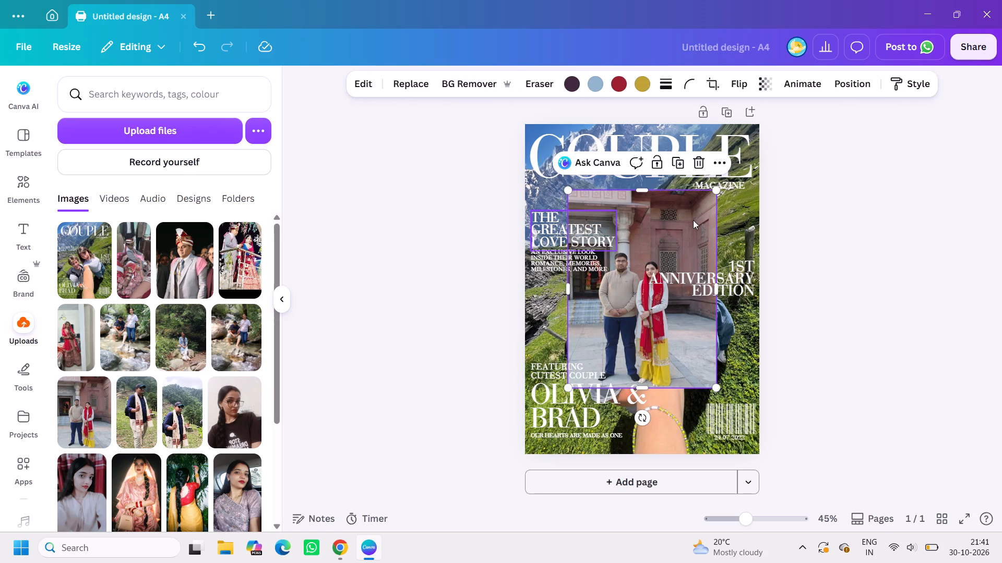
pyautogui.click(663, 239)
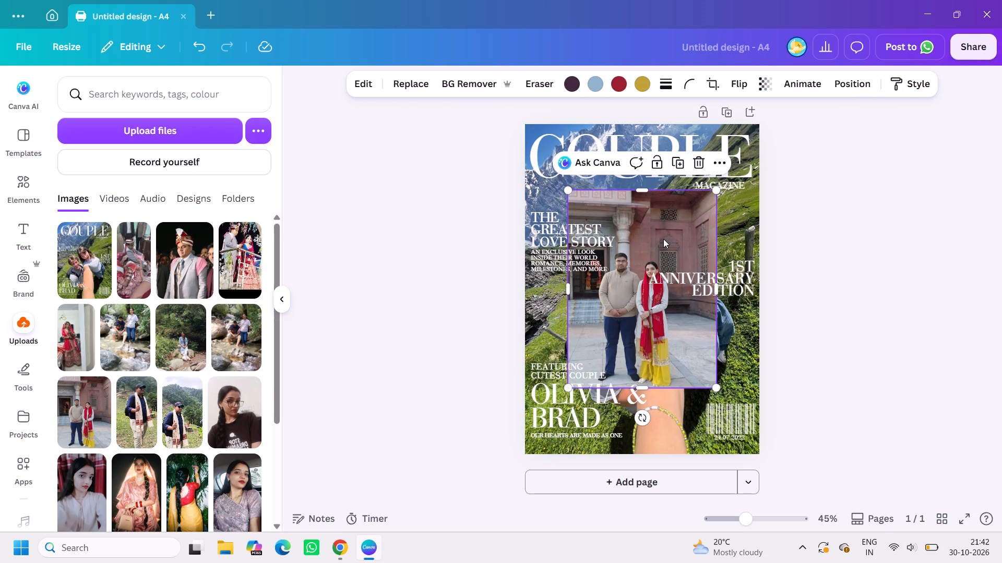
# Delete the added photo of the couple in front of the stone building from the magazine cover.
pyautogui.press('=')
pyautogui.press('BackSpace')
pyautogui.click(653, 241)
pyautogui.press('BackSpace')
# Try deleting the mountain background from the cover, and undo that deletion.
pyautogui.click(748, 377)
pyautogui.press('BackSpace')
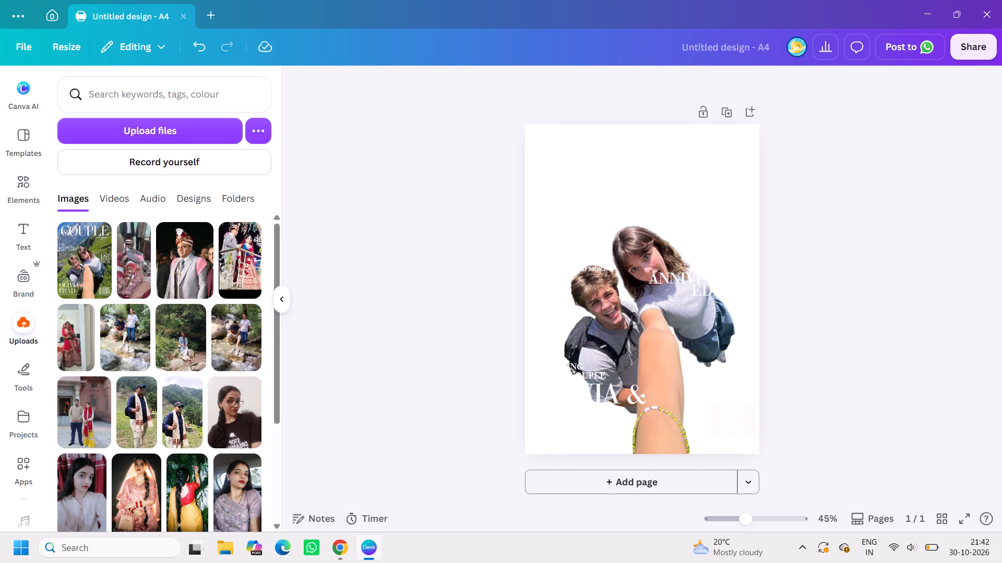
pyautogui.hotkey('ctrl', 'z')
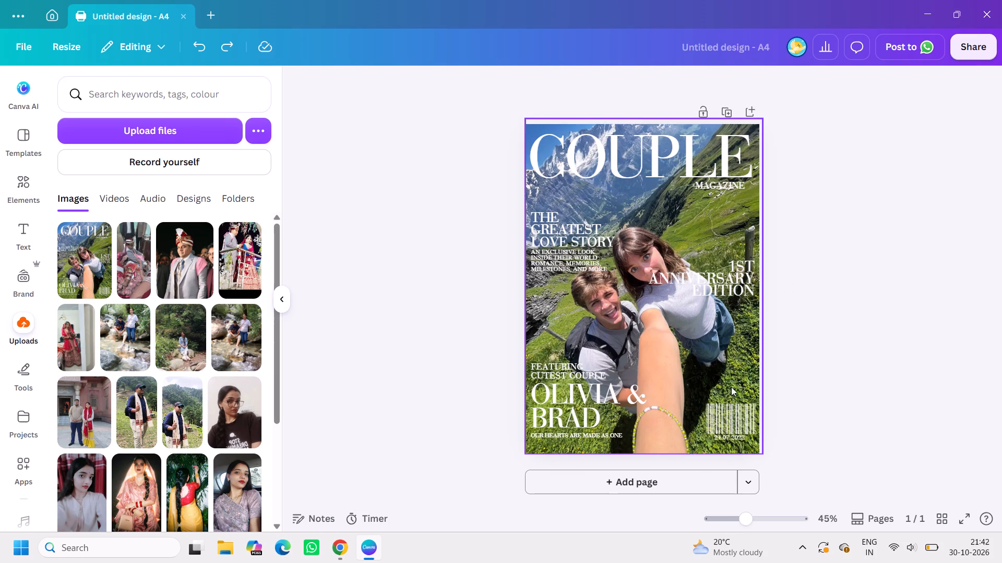
# Delete the original couple's cutouts from the cover: the outstretched arm, the woman and the man.
pyautogui.click(679, 350)
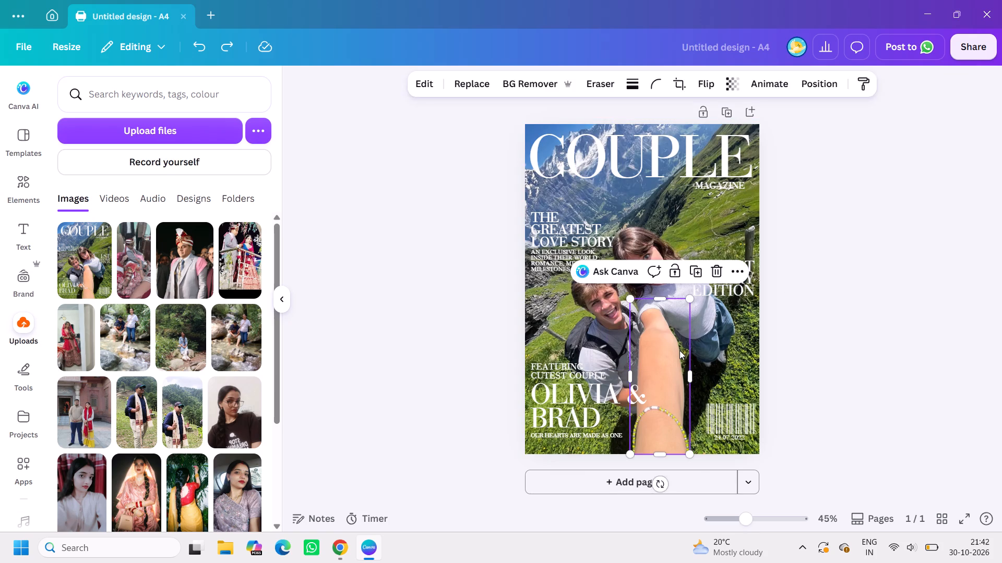
pyautogui.press('BackSpace')
pyautogui.click(653, 317)
pyautogui.press('BackSpace')
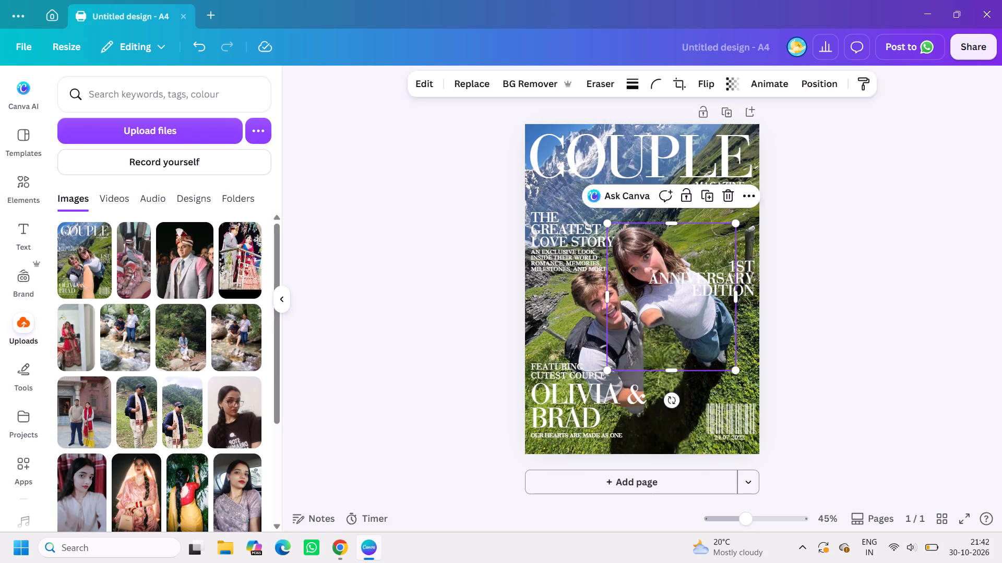
pyautogui.click(612, 324)
pyautogui.press('BackSpace')
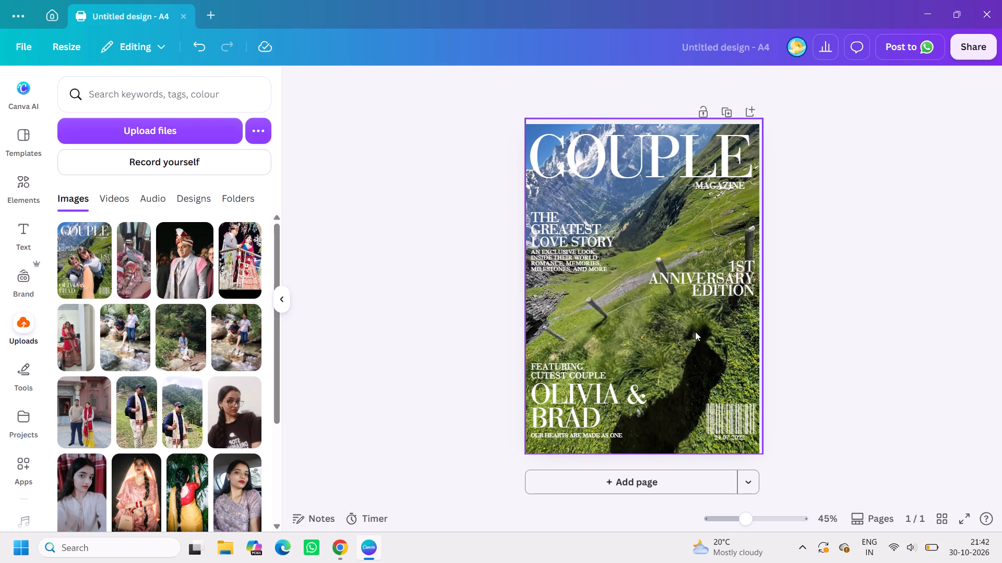
# Delete the mountain landscape background from the page, keeping the white cover text layers.
pyautogui.click(690, 332)
pyautogui.press('BackSpace')
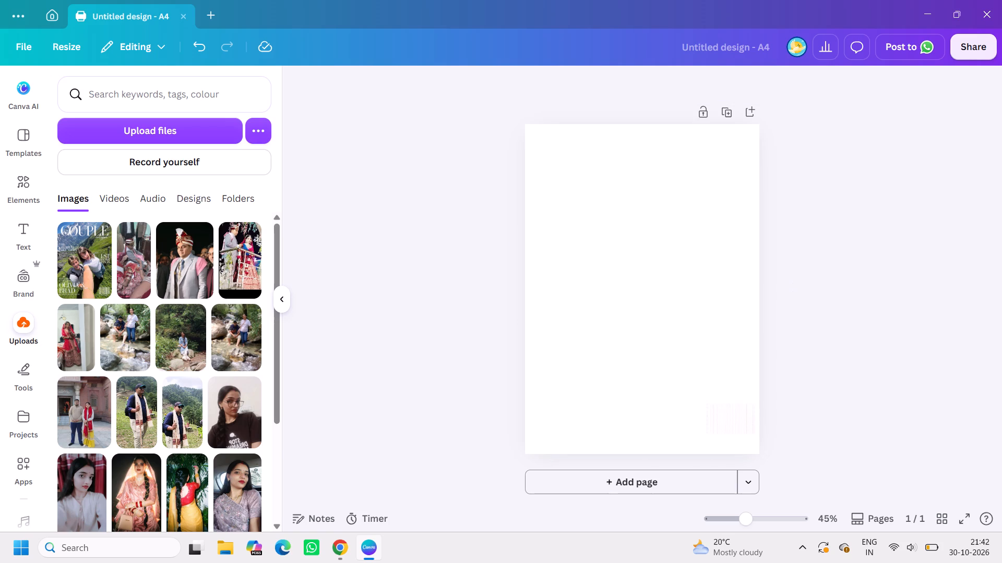
pyautogui.hotkey('ctrl', 'z')
pyautogui.click(747, 446)
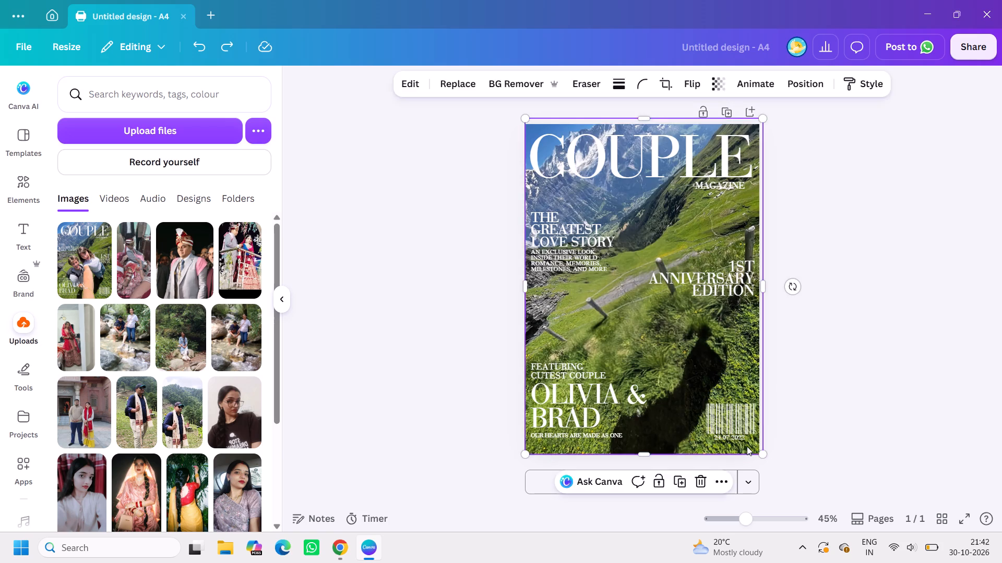
pyautogui.press('BackSpace')
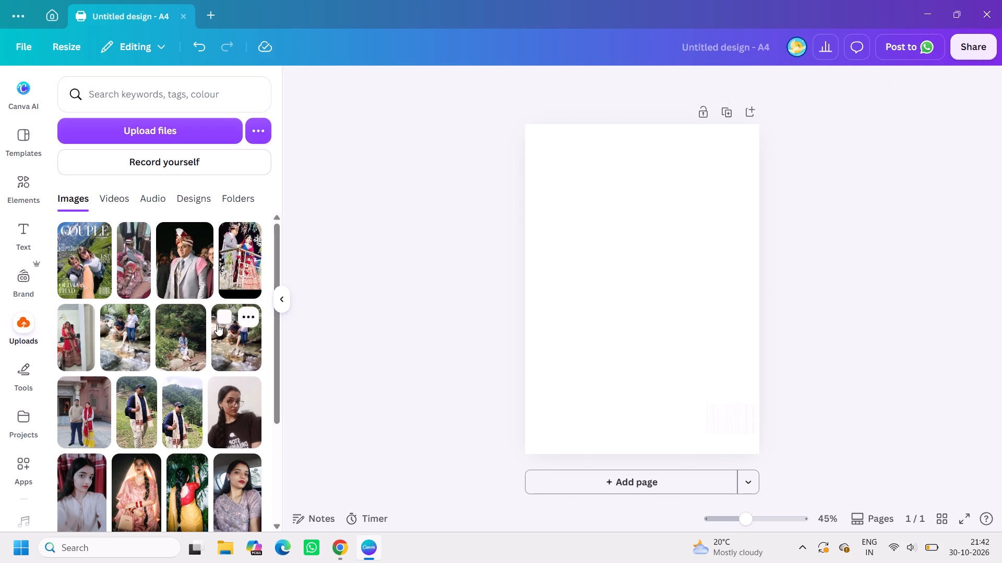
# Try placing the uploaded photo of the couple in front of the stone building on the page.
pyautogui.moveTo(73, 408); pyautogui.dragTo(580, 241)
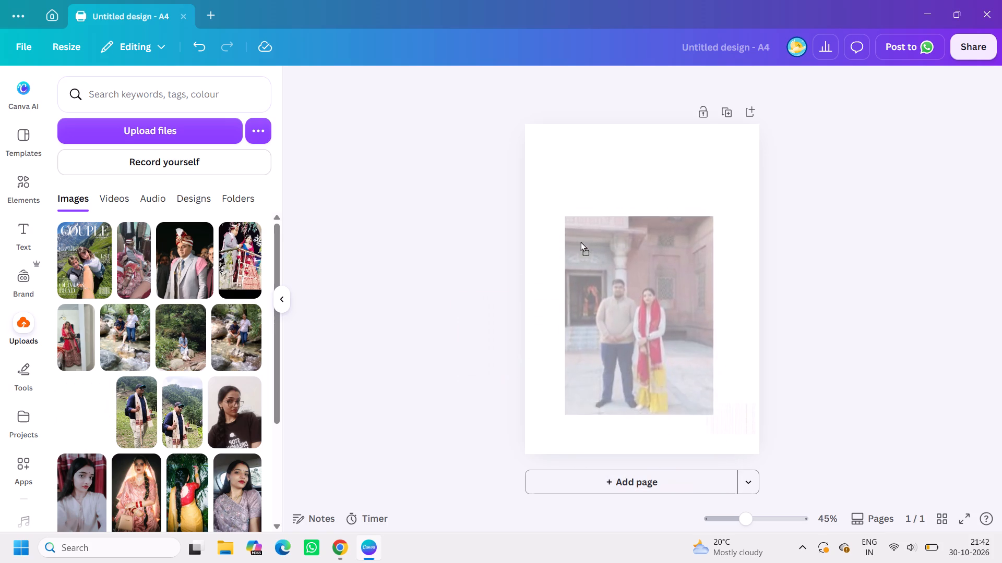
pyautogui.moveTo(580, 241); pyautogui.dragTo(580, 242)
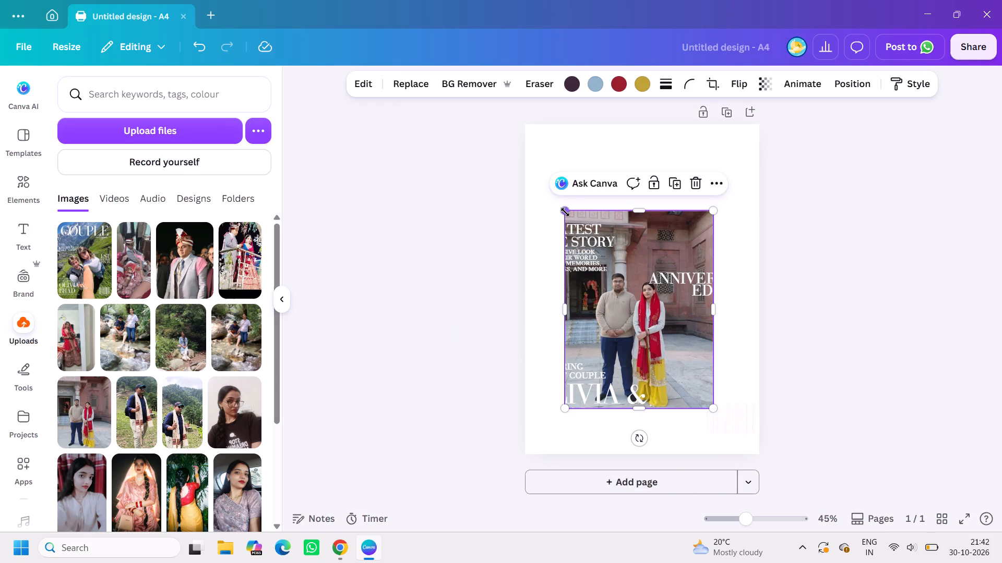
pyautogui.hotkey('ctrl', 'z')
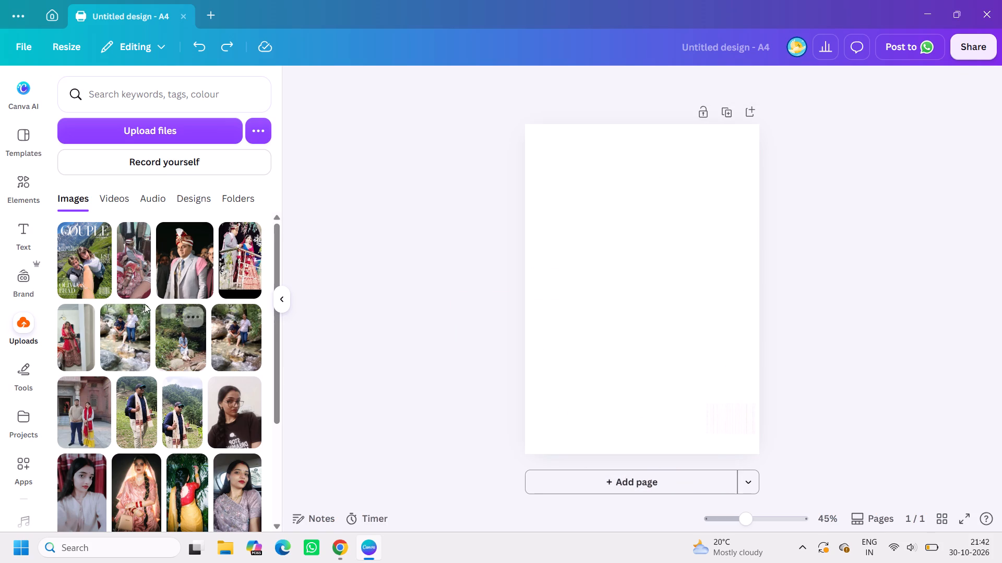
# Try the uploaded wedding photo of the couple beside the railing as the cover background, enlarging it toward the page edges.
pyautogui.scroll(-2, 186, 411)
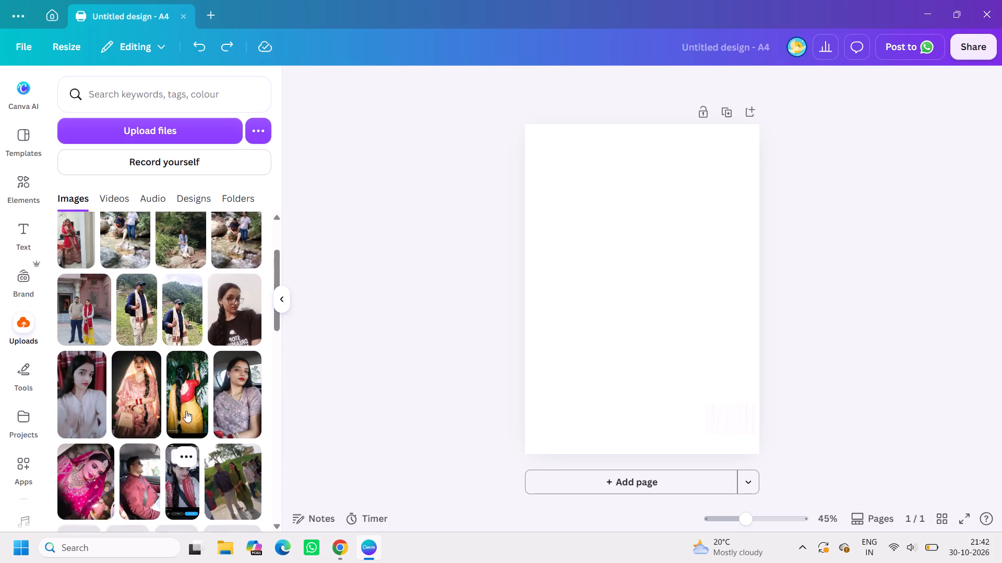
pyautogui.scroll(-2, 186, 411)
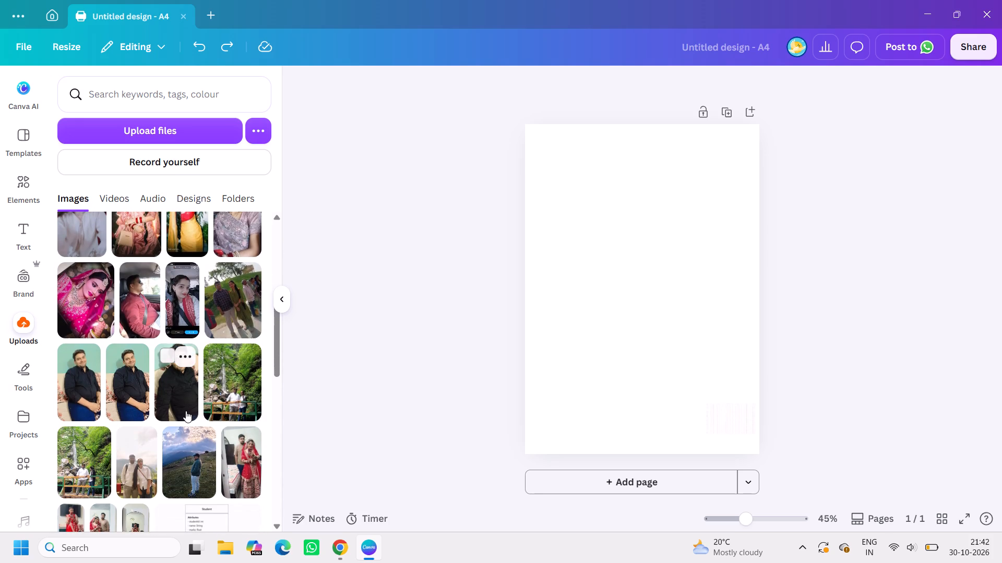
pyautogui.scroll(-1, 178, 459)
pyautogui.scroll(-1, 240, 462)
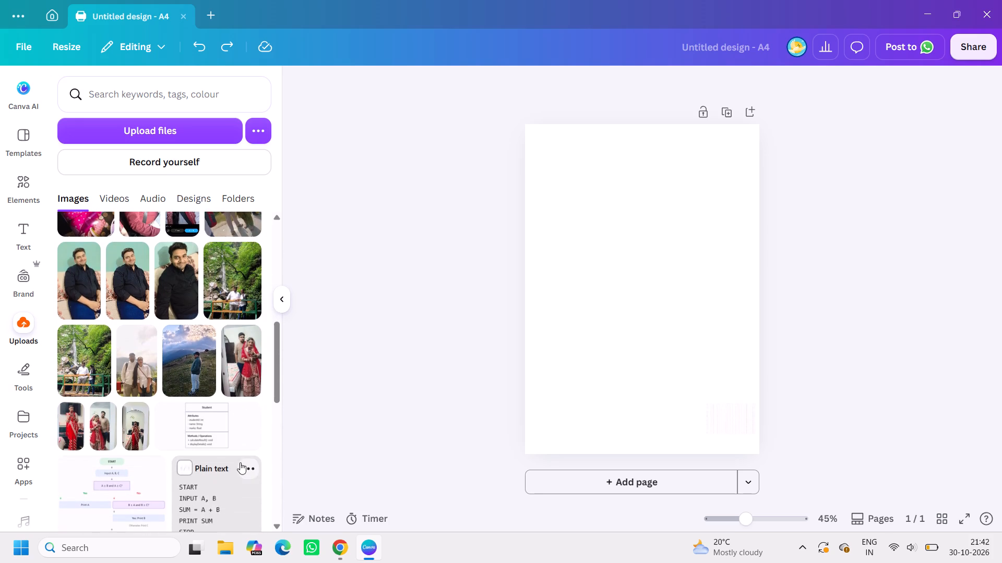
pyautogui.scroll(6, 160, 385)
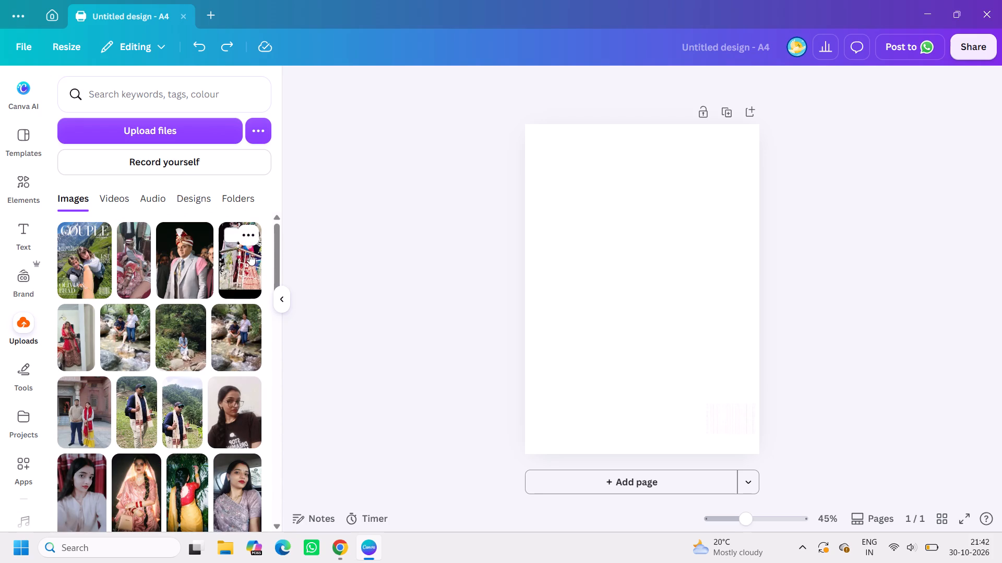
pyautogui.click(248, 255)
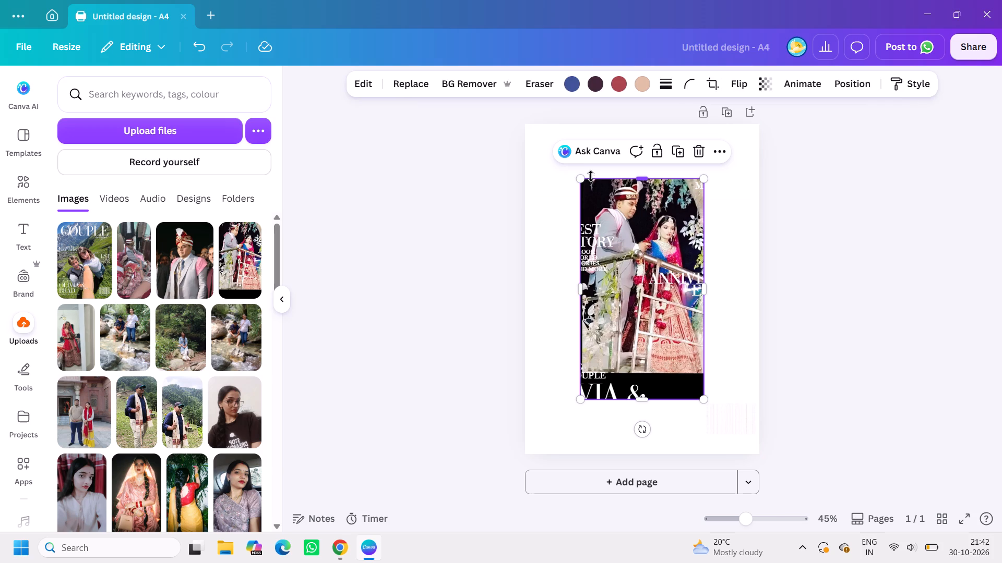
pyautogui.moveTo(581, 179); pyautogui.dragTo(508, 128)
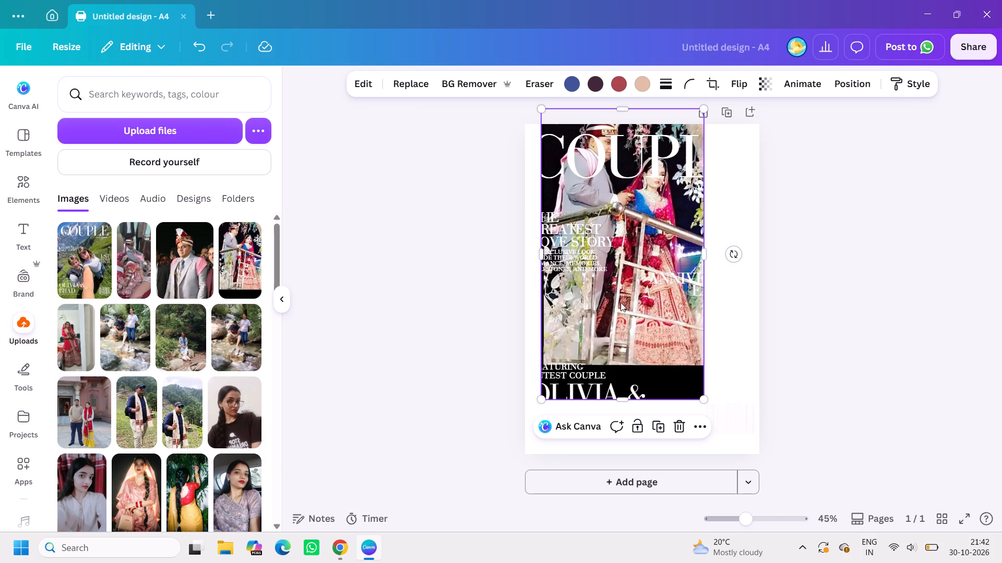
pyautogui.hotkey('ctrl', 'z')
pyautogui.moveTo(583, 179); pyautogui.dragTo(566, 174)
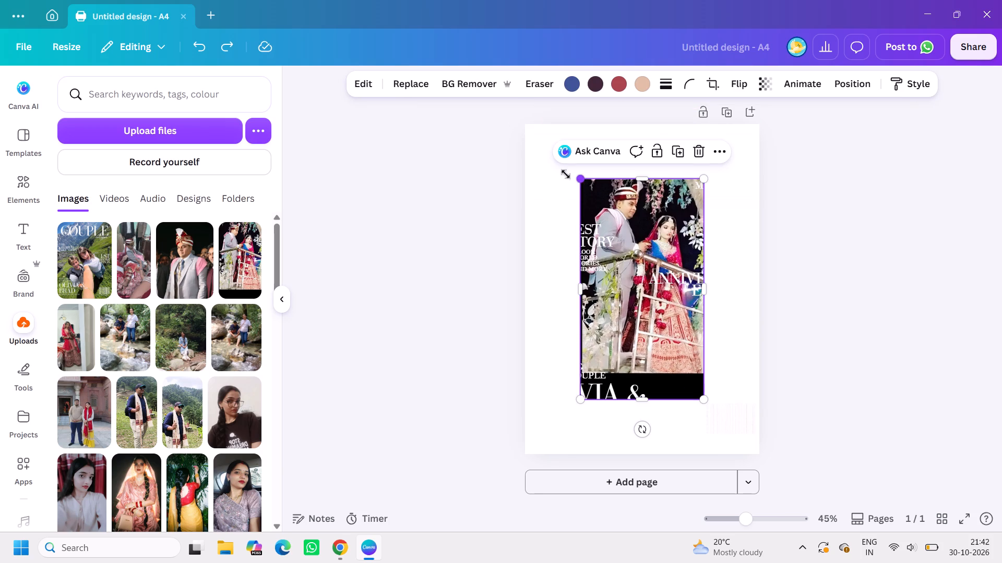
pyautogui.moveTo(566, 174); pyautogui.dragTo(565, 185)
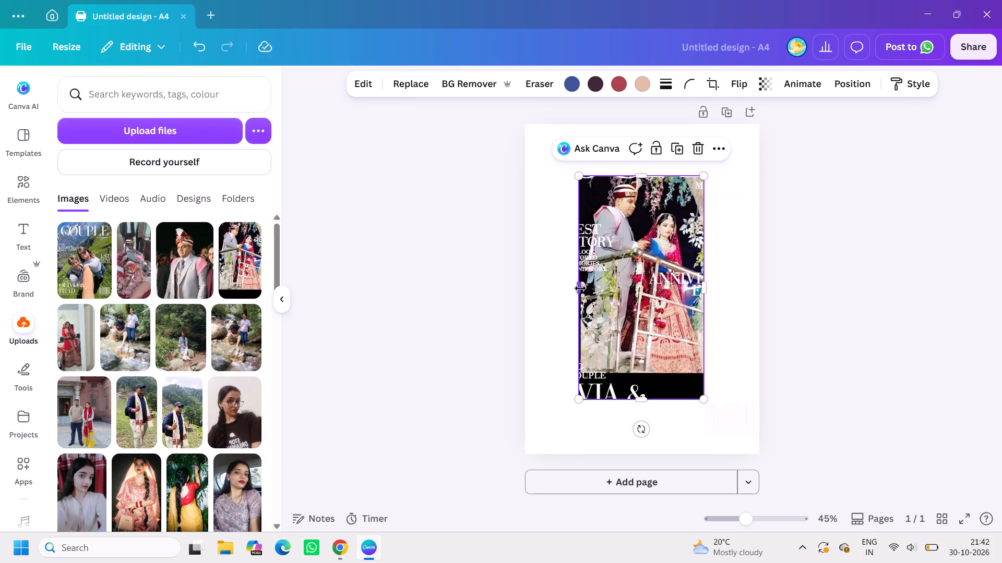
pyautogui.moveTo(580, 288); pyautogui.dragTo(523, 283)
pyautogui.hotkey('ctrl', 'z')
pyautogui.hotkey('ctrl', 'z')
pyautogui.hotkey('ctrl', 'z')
# Add the uploaded photo of the couple in front of the stone building and enlarge it to about 22.1 wide by 30 high.
pyautogui.scroll(4, 177, 310)
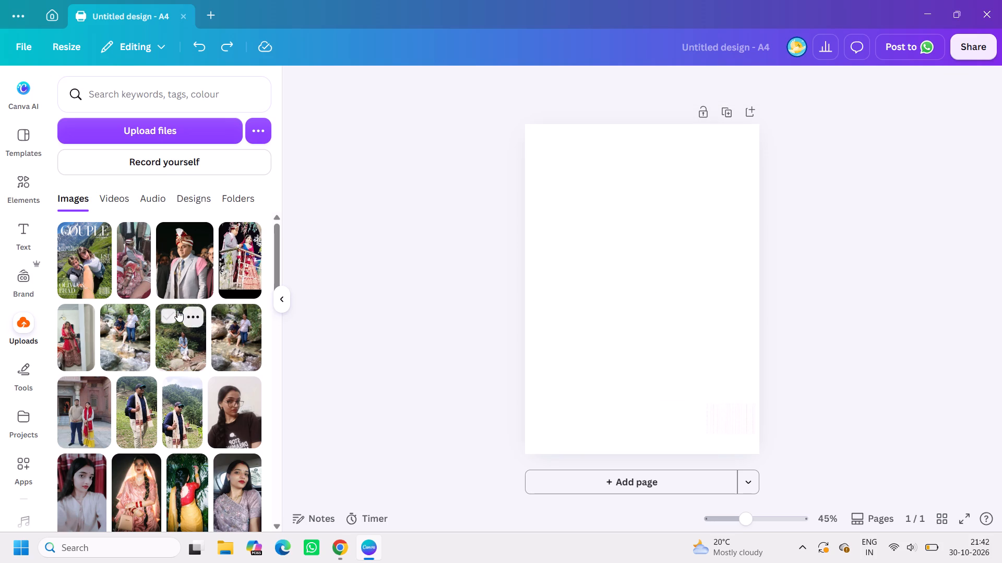
pyautogui.scroll(4, 177, 310)
pyautogui.click(85, 432)
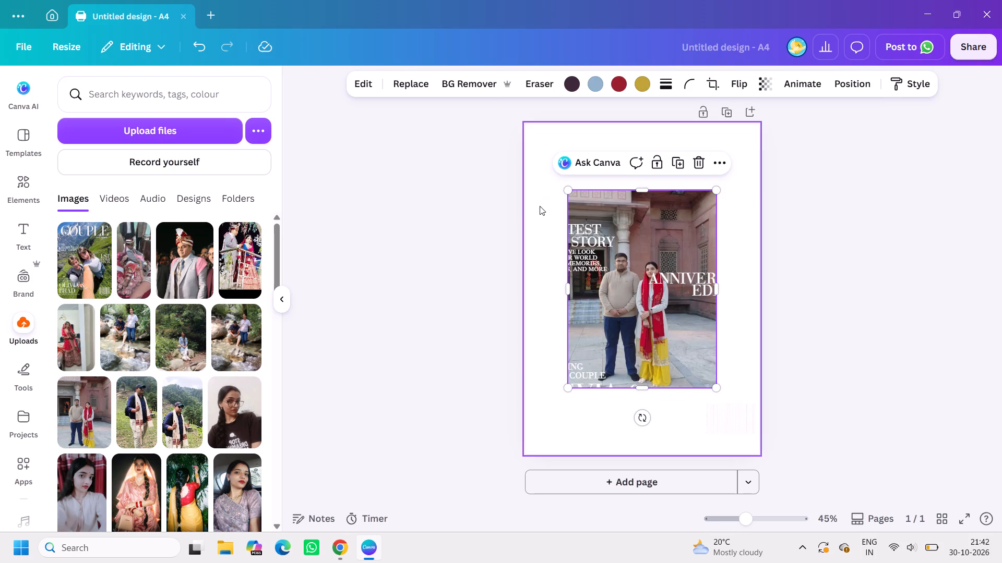
pyautogui.moveTo(567, 190); pyautogui.dragTo(526, 124)
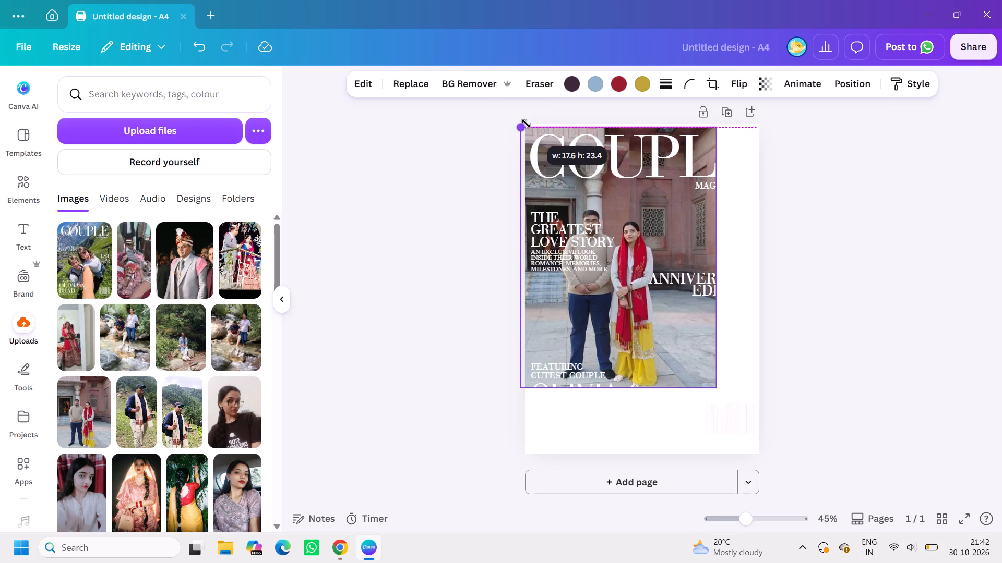
pyautogui.moveTo(526, 124); pyautogui.dragTo(524, 122)
pyautogui.moveTo(719, 256); pyautogui.dragTo(769, 267)
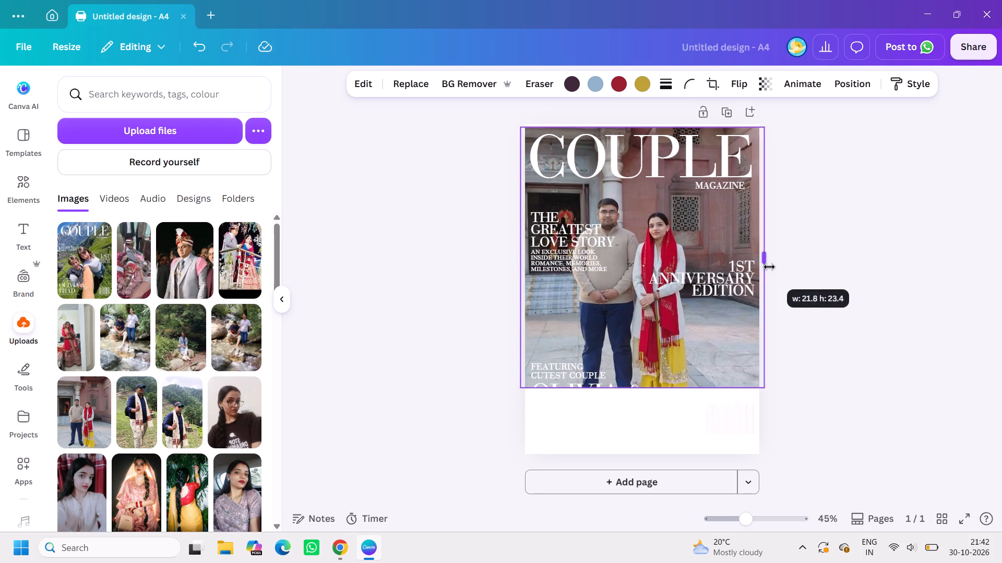
pyautogui.moveTo(769, 267); pyautogui.dragTo(769, 267)
pyautogui.moveTo(646, 390); pyautogui.dragTo(656, 463)
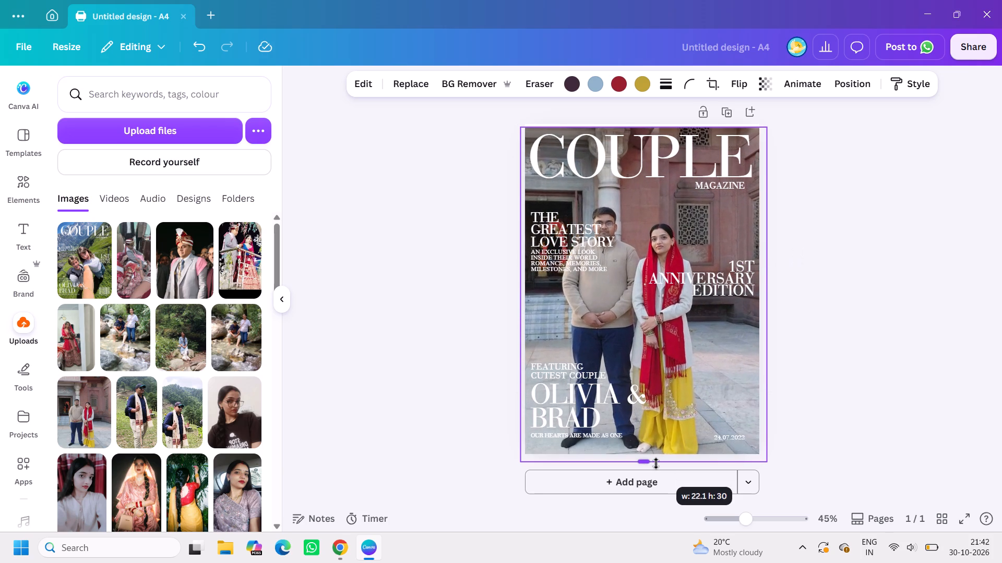
pyautogui.moveTo(656, 463); pyautogui.dragTo(656, 464)
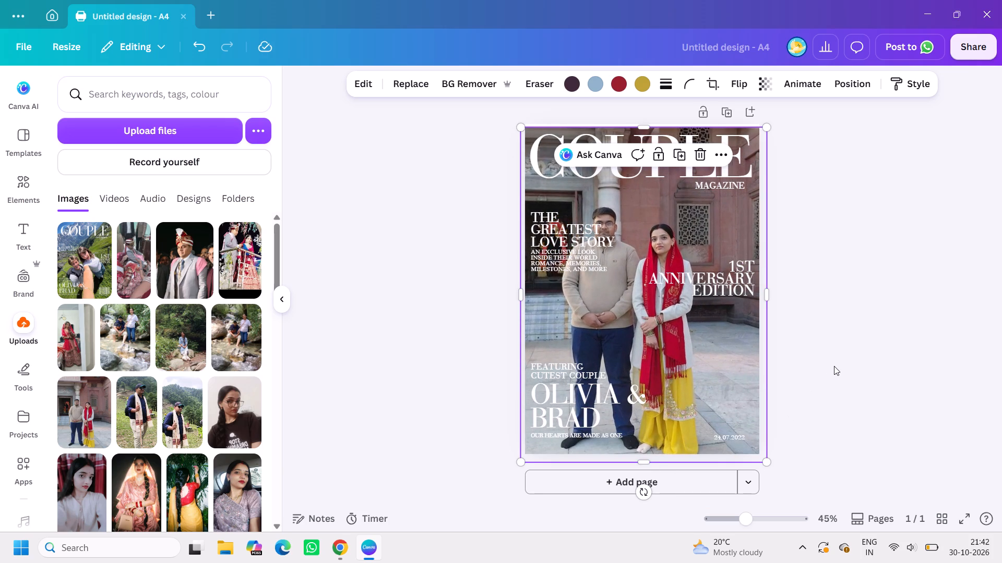
pyautogui.click(833, 366)
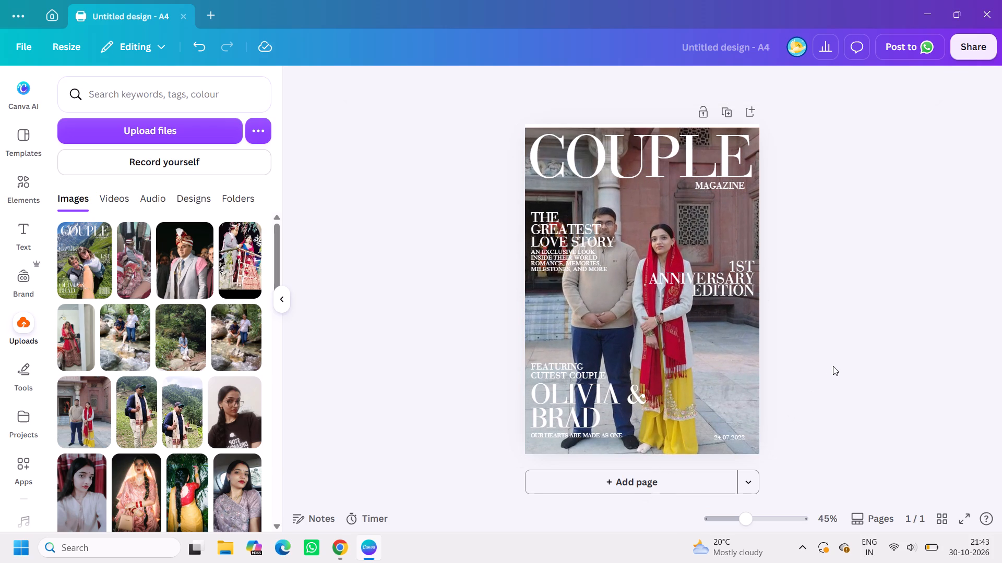
# Shift the couple photo rightward and slightly down, and extend its left and top edges to cover the whole page.
pyautogui.doubleClick(735, 354)
pyautogui.click(735, 354)
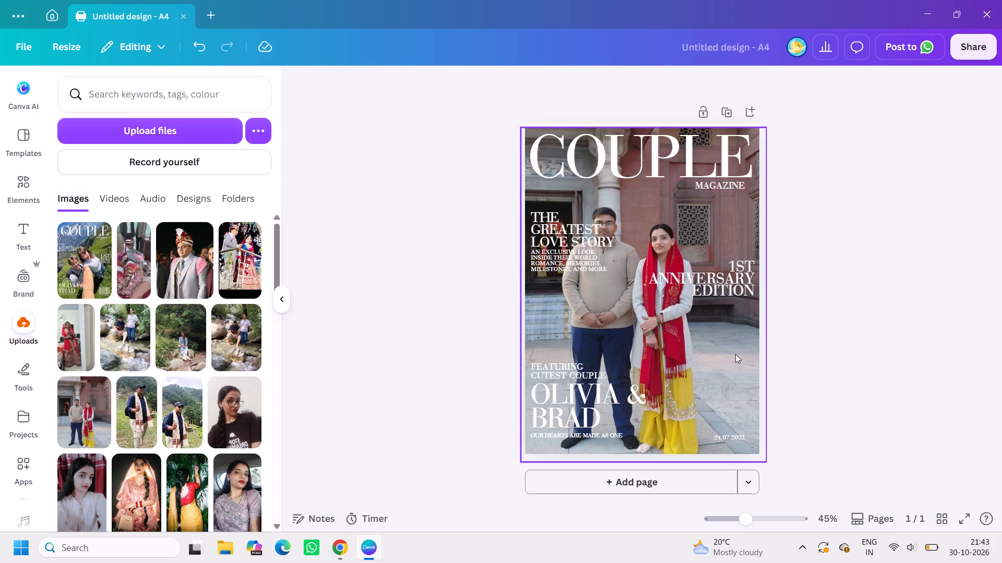
pyautogui.moveTo(736, 355); pyautogui.dragTo(754, 361)
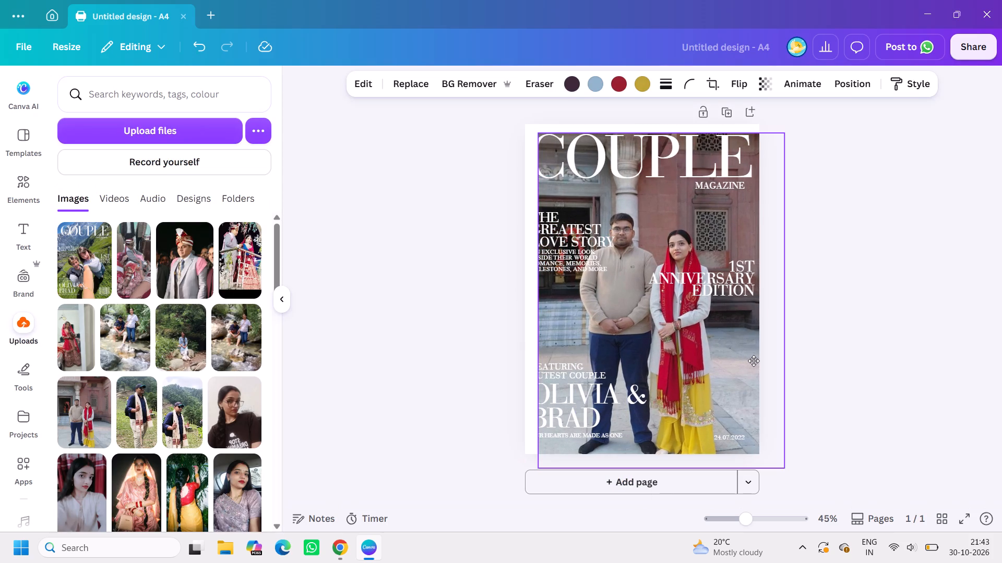
pyautogui.moveTo(754, 361); pyautogui.dragTo(755, 359)
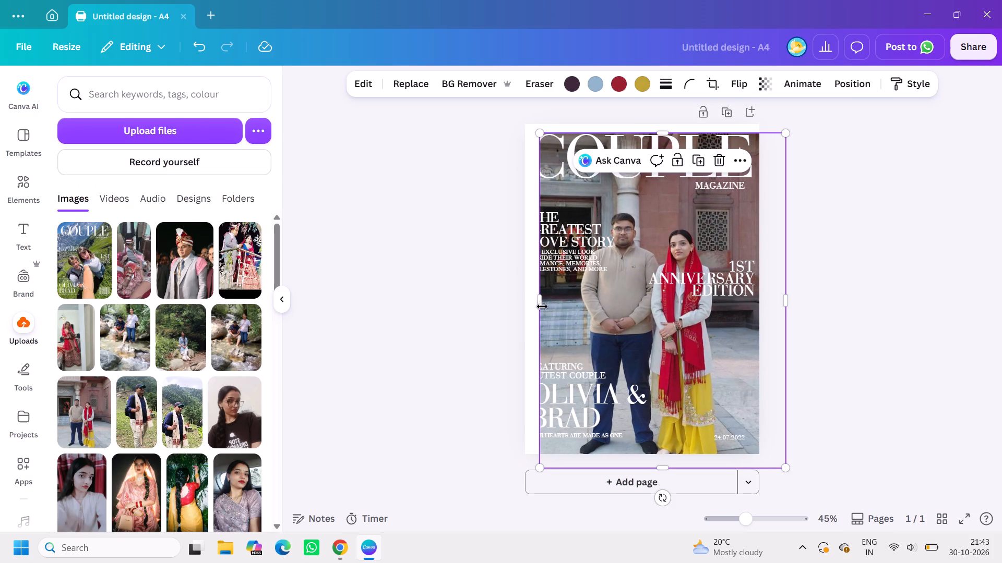
pyautogui.moveTo(540, 296); pyautogui.dragTo(519, 293)
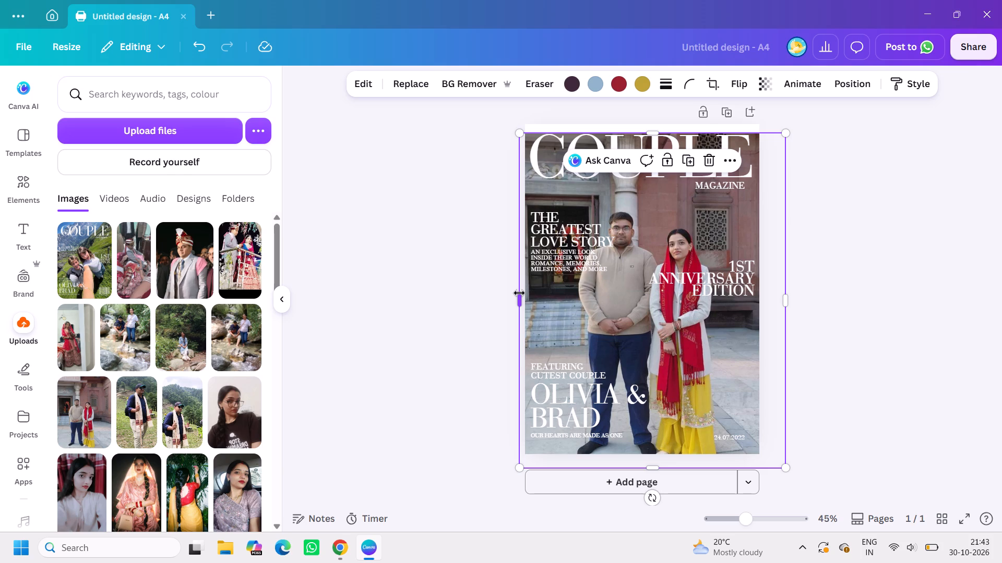
pyautogui.click(598, 399)
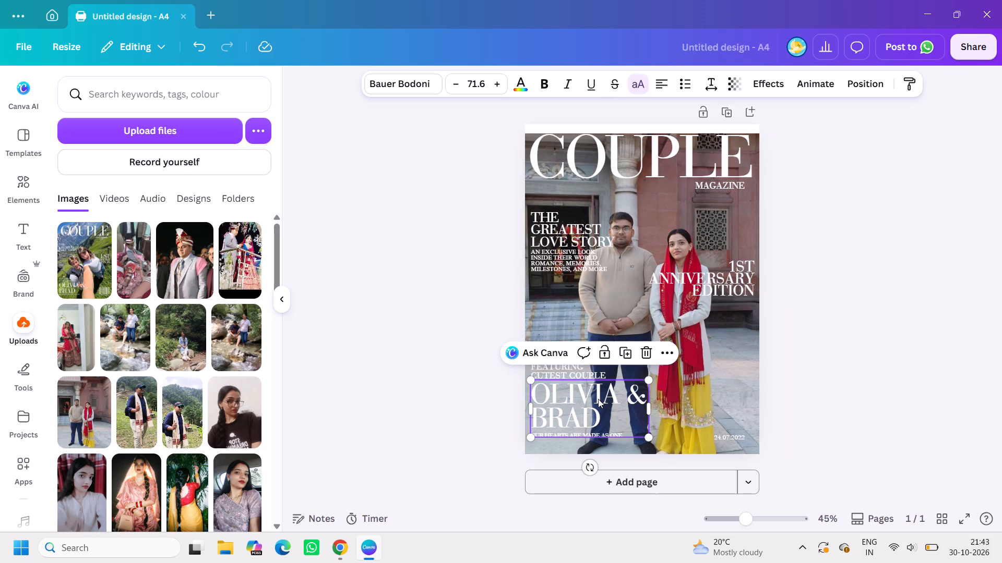
pyautogui.click(819, 375)
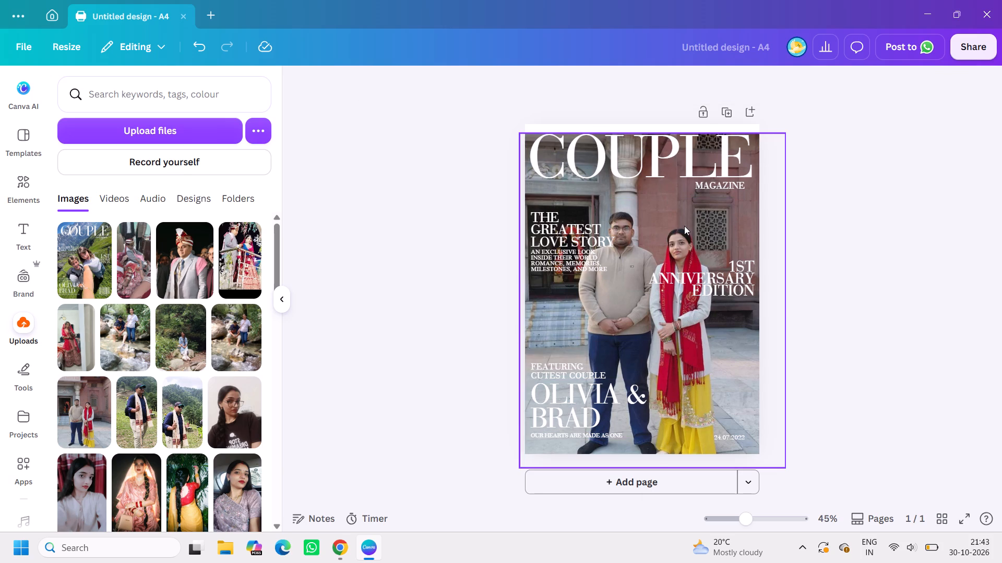
pyautogui.click(684, 226)
pyautogui.moveTo(653, 136); pyautogui.dragTo(651, 115)
pyautogui.click(821, 374)
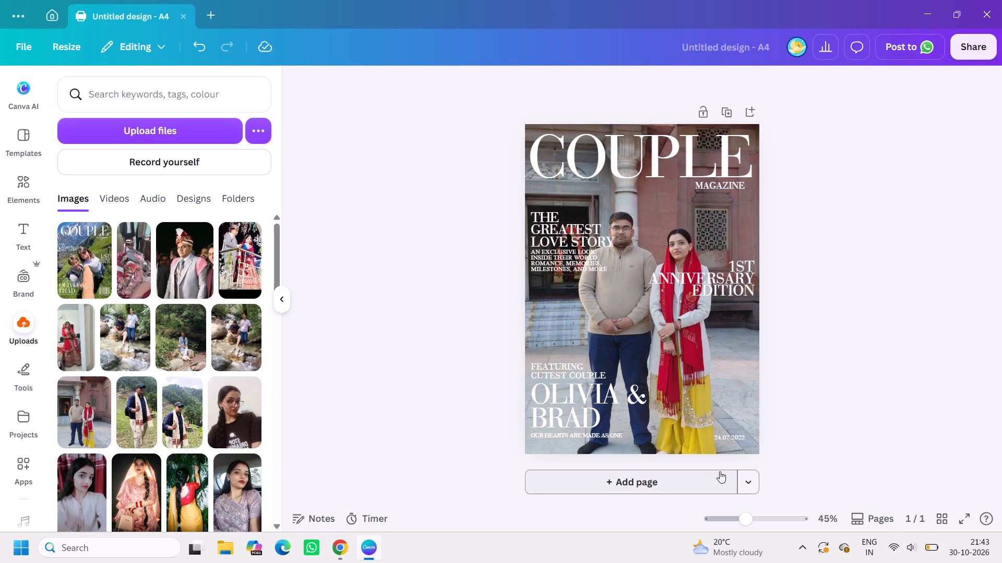
# Add a blank second page after the COUPLE magazine cover.
pyautogui.click(710, 468)
pyautogui.click(684, 486)
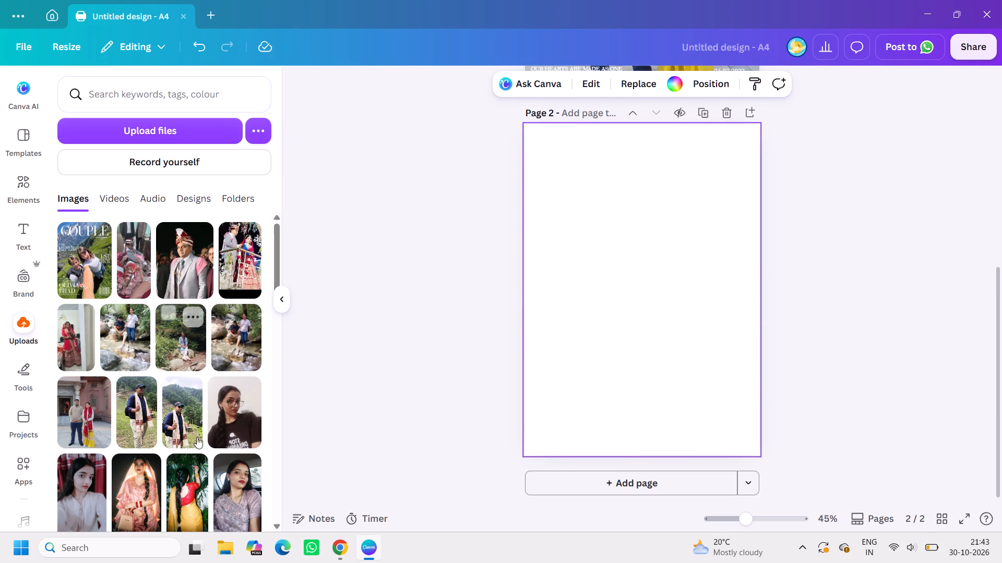
# Bring the downloaded "Pink Striped Love Background" image from Chrome's recent downloads onto the blank second page.
pyautogui.scroll(-2, 214, 393)
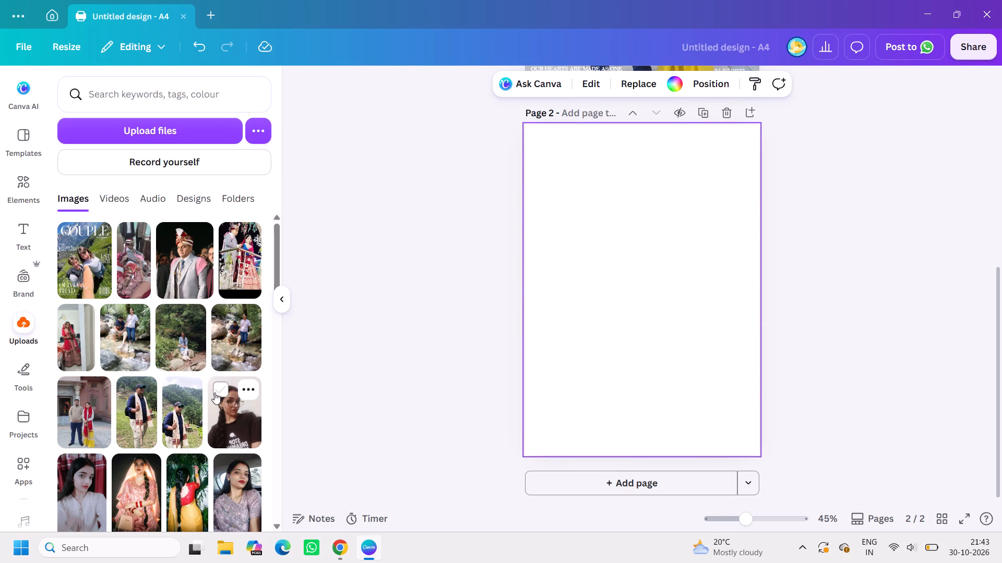
pyautogui.scroll(-3, 214, 393)
pyautogui.scroll(5, 214, 393)
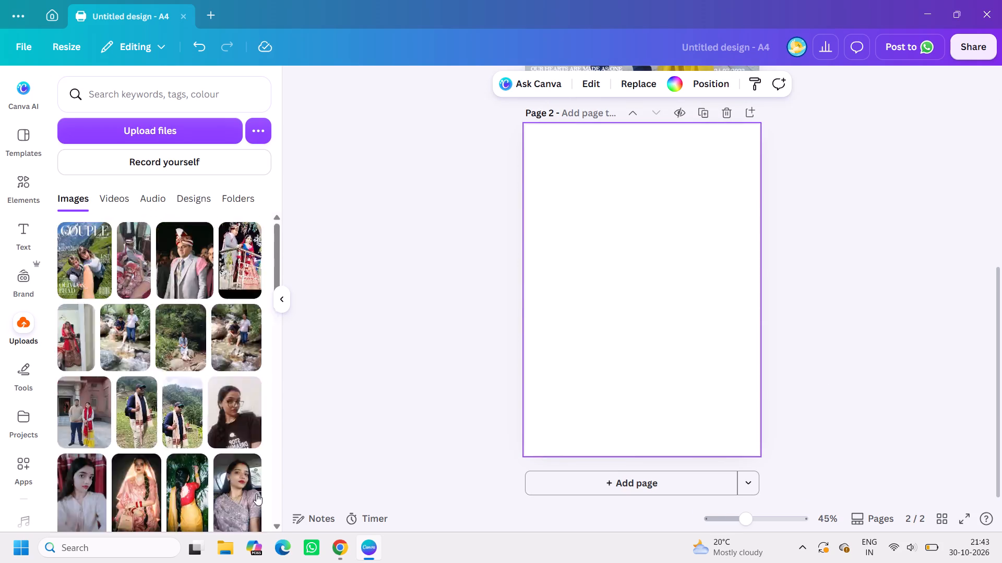
pyautogui.click(344, 549)
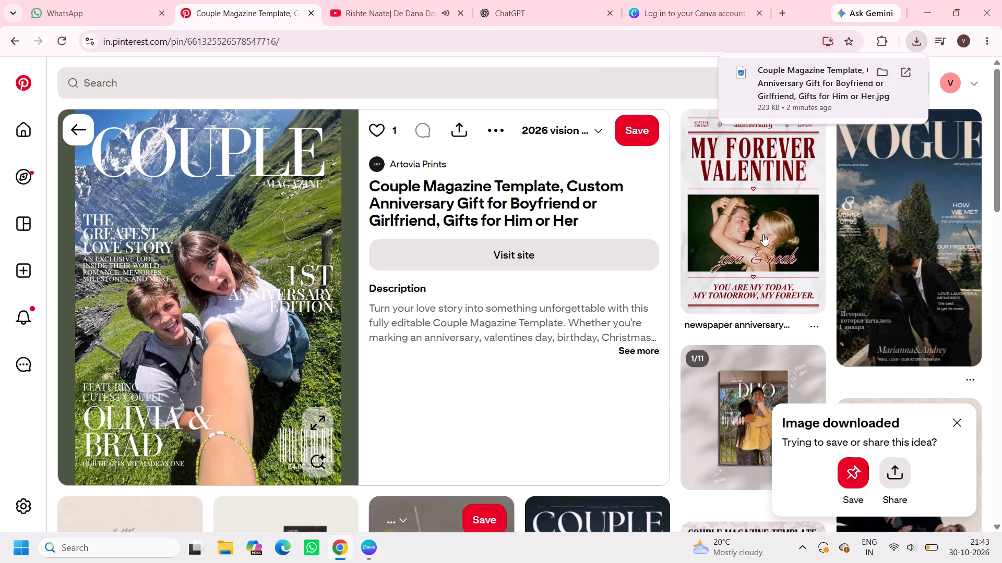
pyautogui.click(920, 44)
pyautogui.click(917, 44)
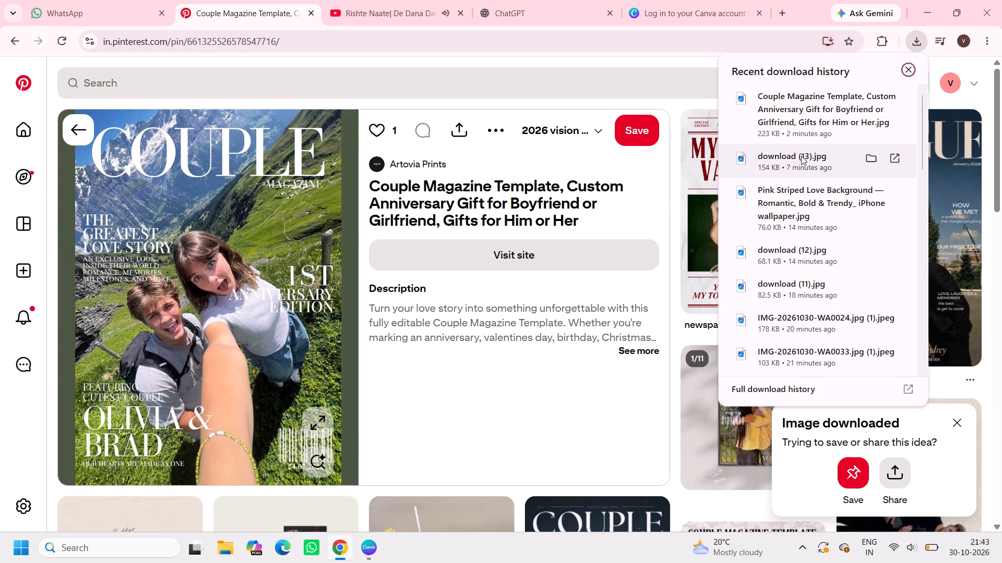
pyautogui.moveTo(810, 191); pyautogui.dragTo(526, 354)
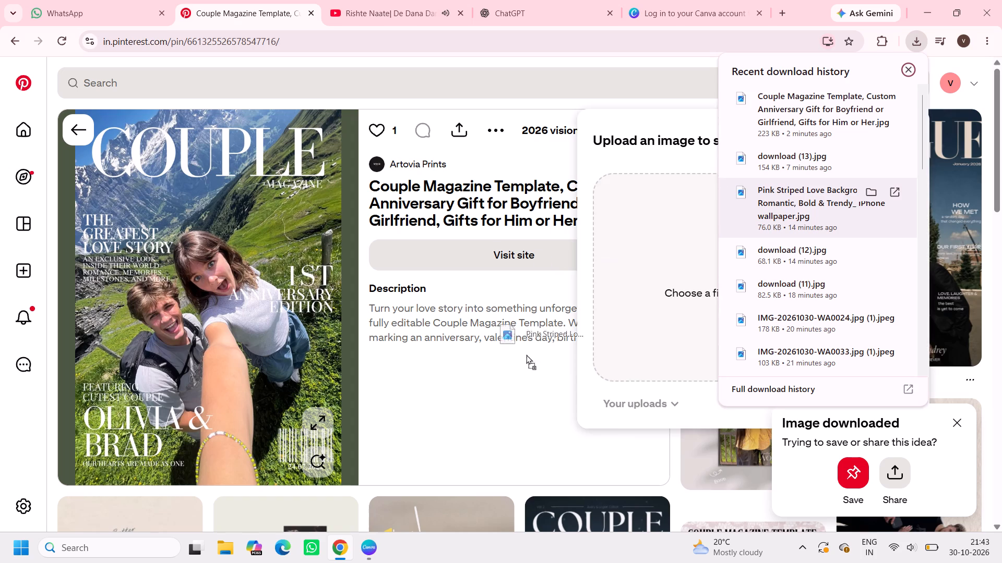
pyautogui.moveTo(526, 354); pyautogui.dragTo(599, 345)
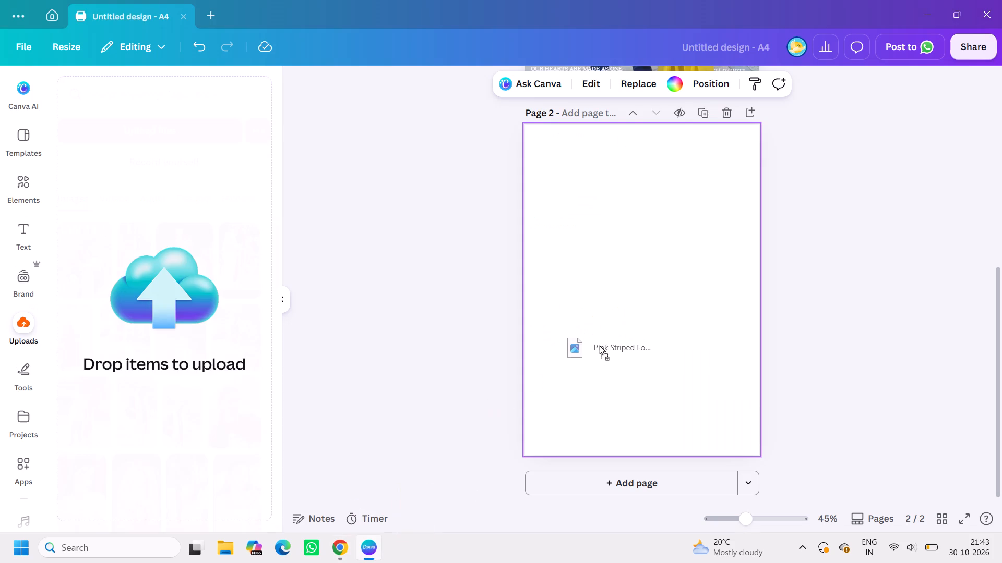
pyautogui.moveTo(599, 345); pyautogui.dragTo(580, 334)
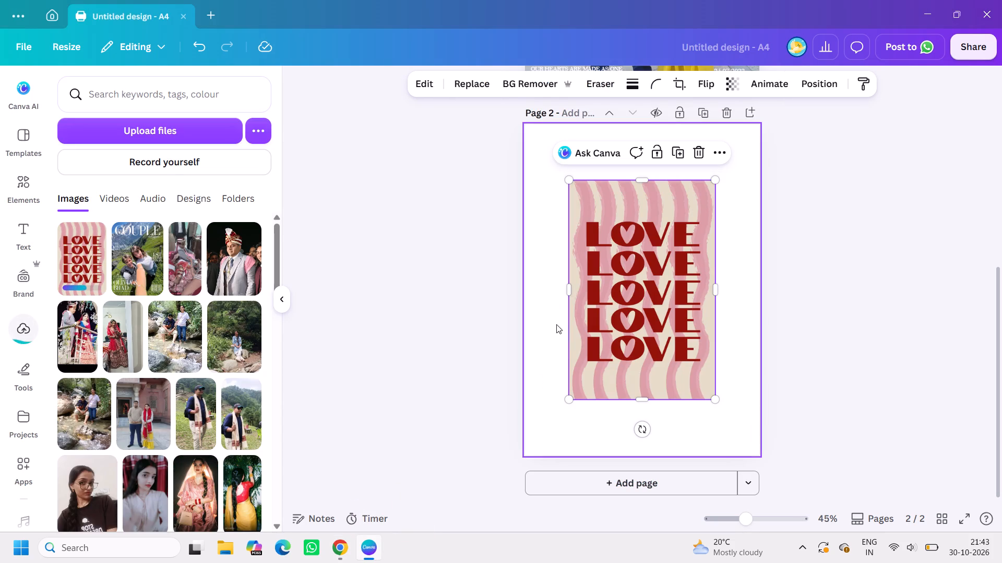
# Enlarge the striped LOVE image from its top-left and bottom-right corners until it spans the full width of page 2.
pyautogui.moveTo(565, 177); pyautogui.dragTo(523, 131)
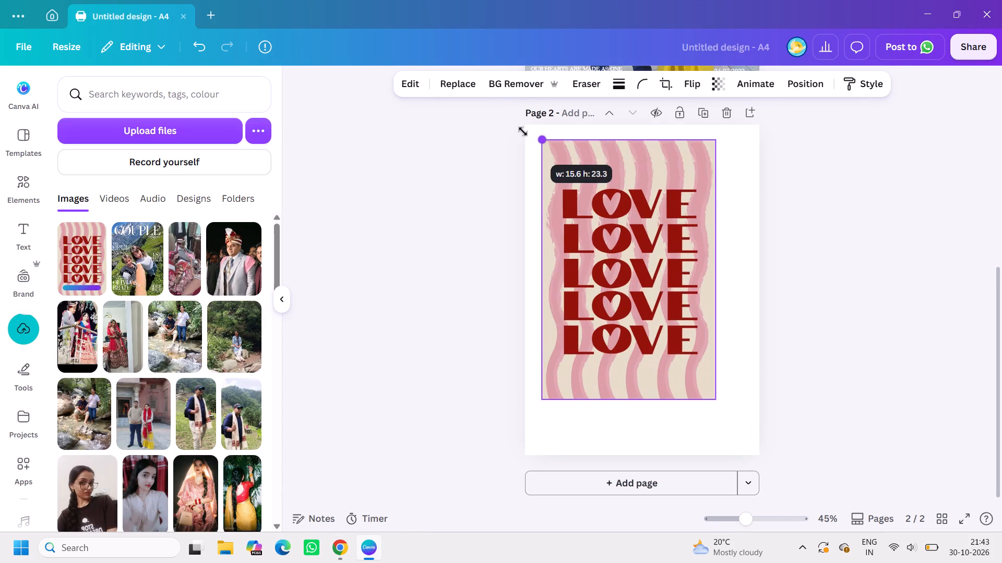
pyautogui.moveTo(523, 131); pyautogui.dragTo(512, 124)
pyautogui.moveTo(716, 399); pyautogui.dragTo(768, 451)
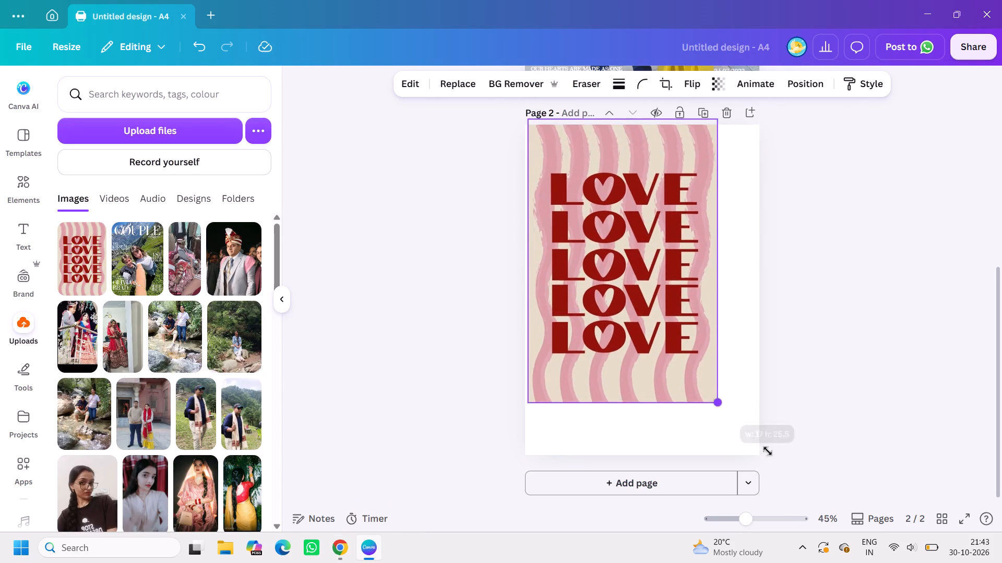
pyautogui.moveTo(768, 451); pyautogui.dragTo(786, 460)
pyautogui.click(706, 378)
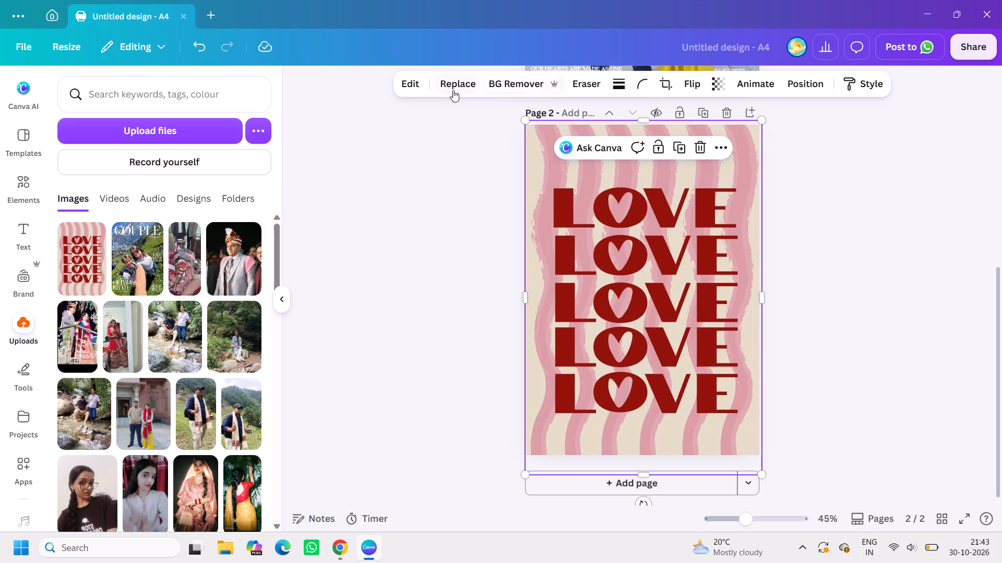
pyautogui.click(410, 77)
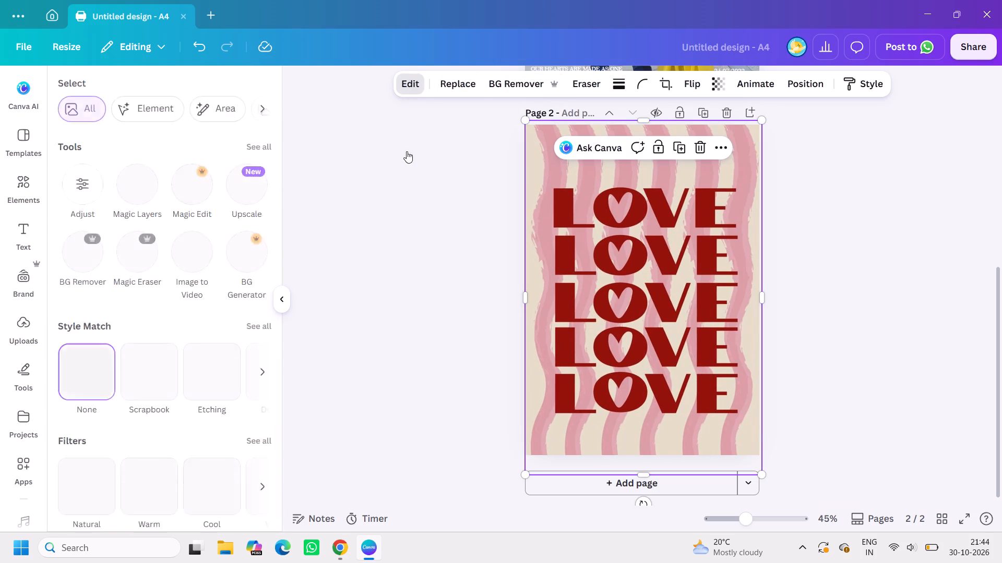
pyautogui.click(252, 82)
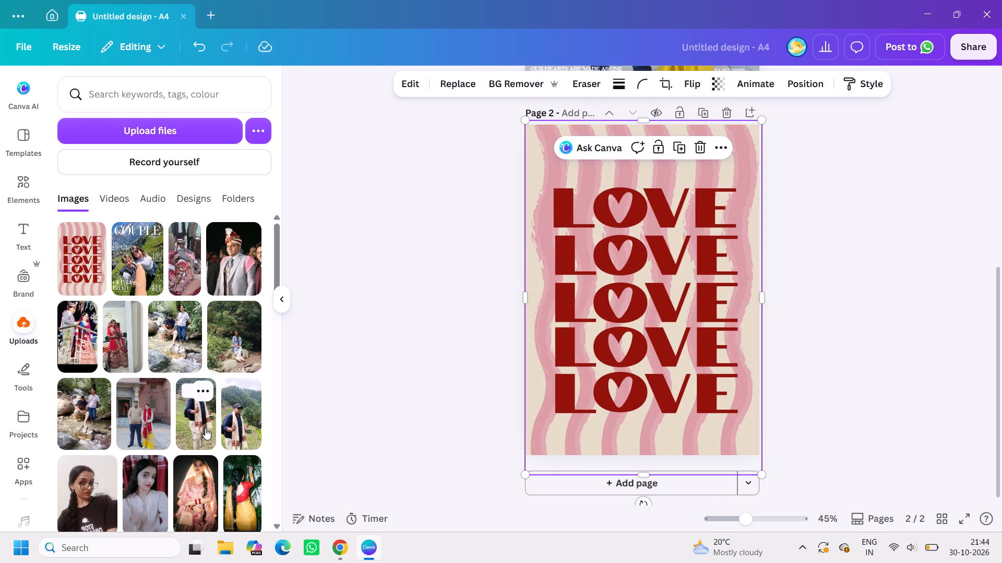
# Add the uploaded indoor photo of the bride in red beside the man in a beige T-shirt to page 2.
pyautogui.scroll(-1, 205, 428)
pyautogui.scroll(1, 205, 428)
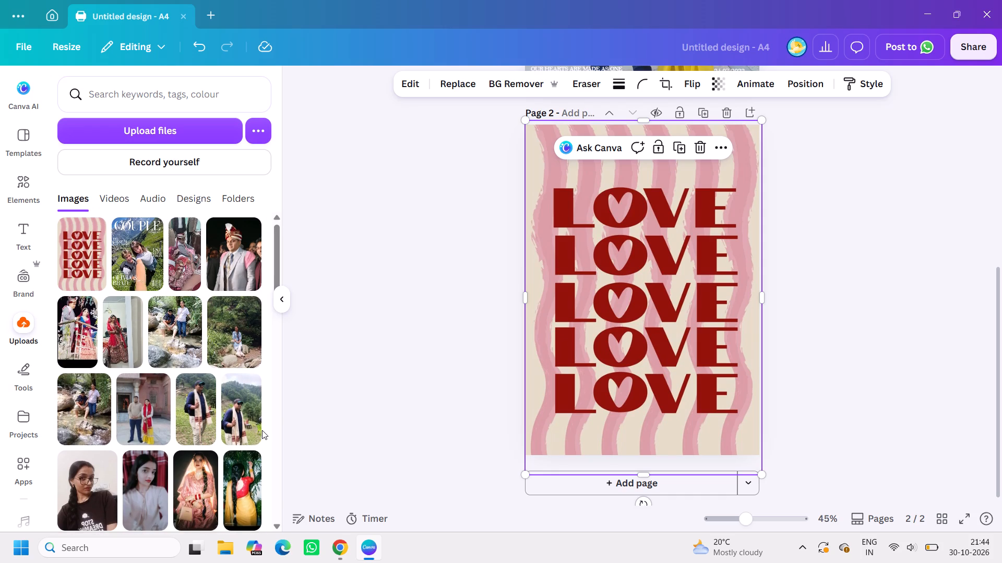
pyautogui.scroll(-3, 218, 445)
pyautogui.scroll(-1, 152, 475)
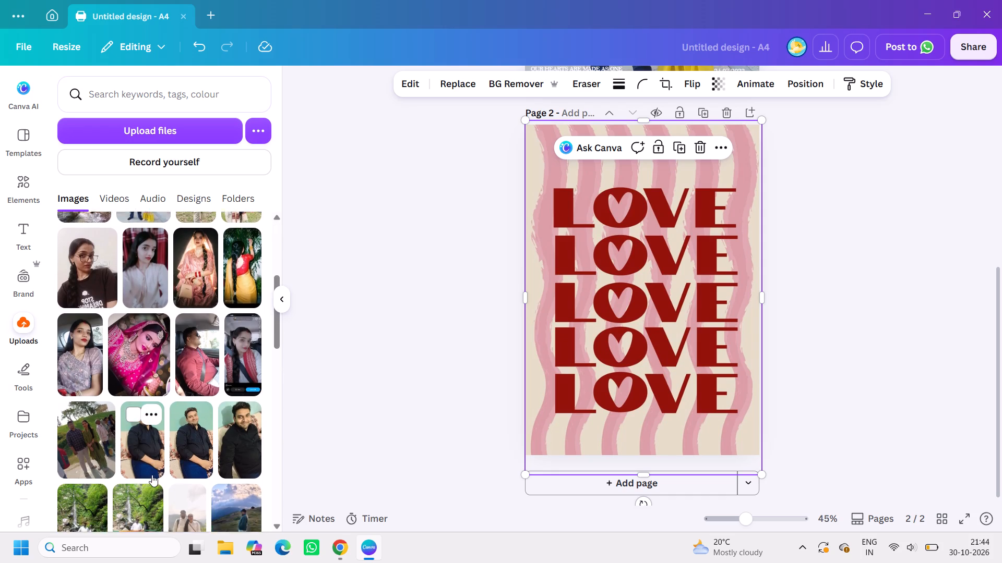
pyautogui.scroll(-1, 152, 475)
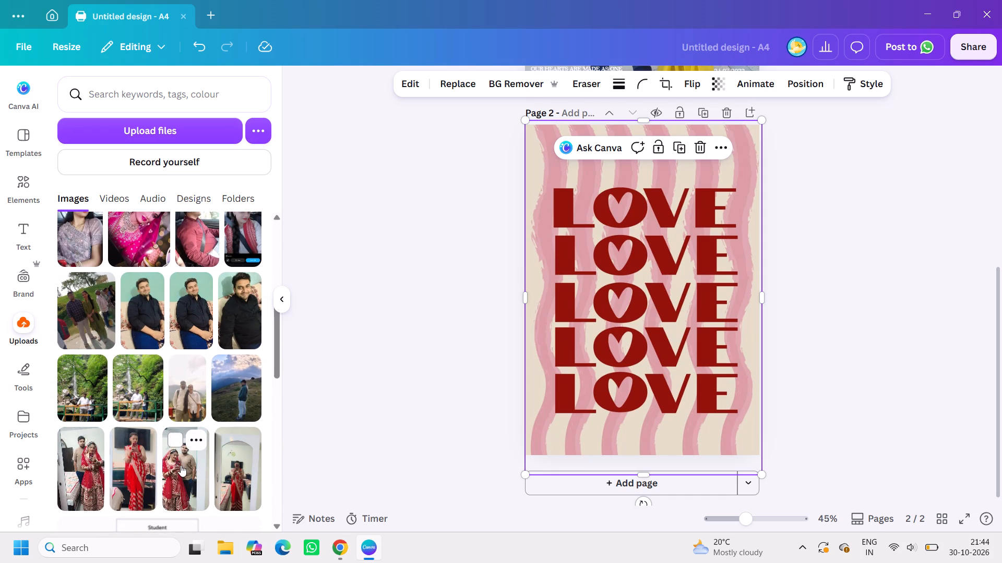
pyautogui.click(181, 464)
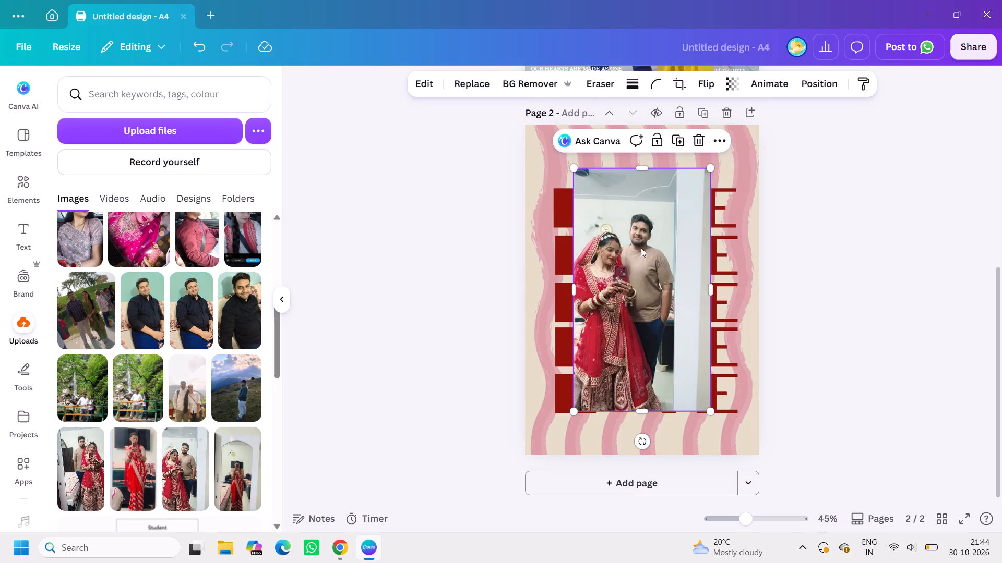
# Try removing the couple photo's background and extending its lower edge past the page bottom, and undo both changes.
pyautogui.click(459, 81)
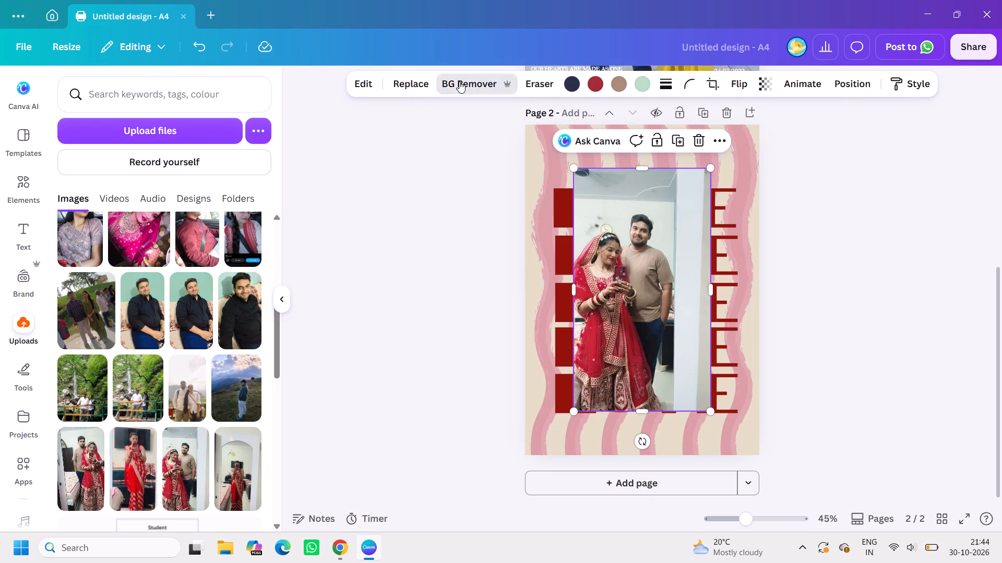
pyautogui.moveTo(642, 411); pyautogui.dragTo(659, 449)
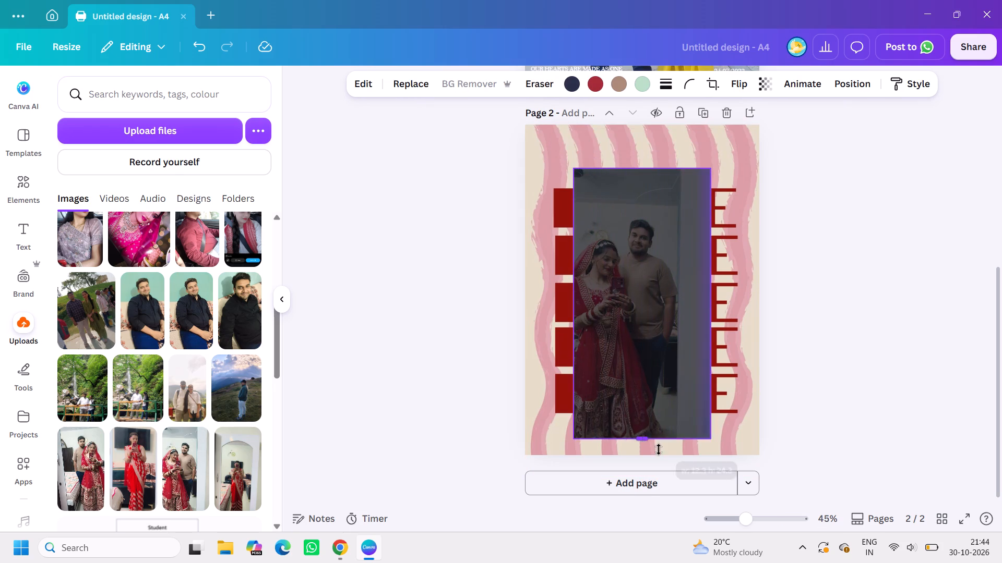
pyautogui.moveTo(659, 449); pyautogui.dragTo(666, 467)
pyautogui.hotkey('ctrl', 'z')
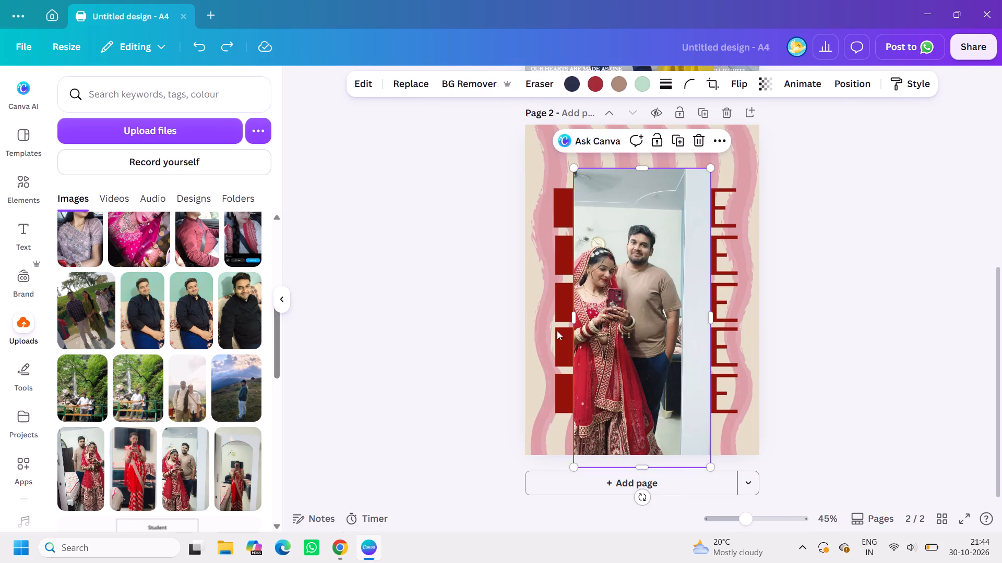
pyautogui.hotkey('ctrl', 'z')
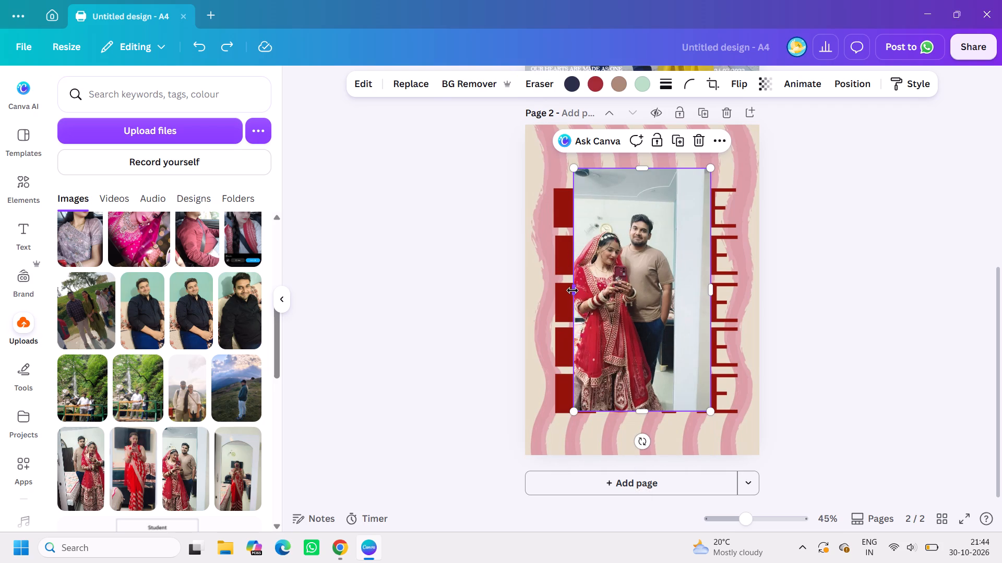
# Remove the couple photo's background and move the cutout down and slightly right, so it meets the bottom page edge.
pyautogui.click(481, 89)
pyautogui.moveTo(620, 307); pyautogui.dragTo(639, 347)
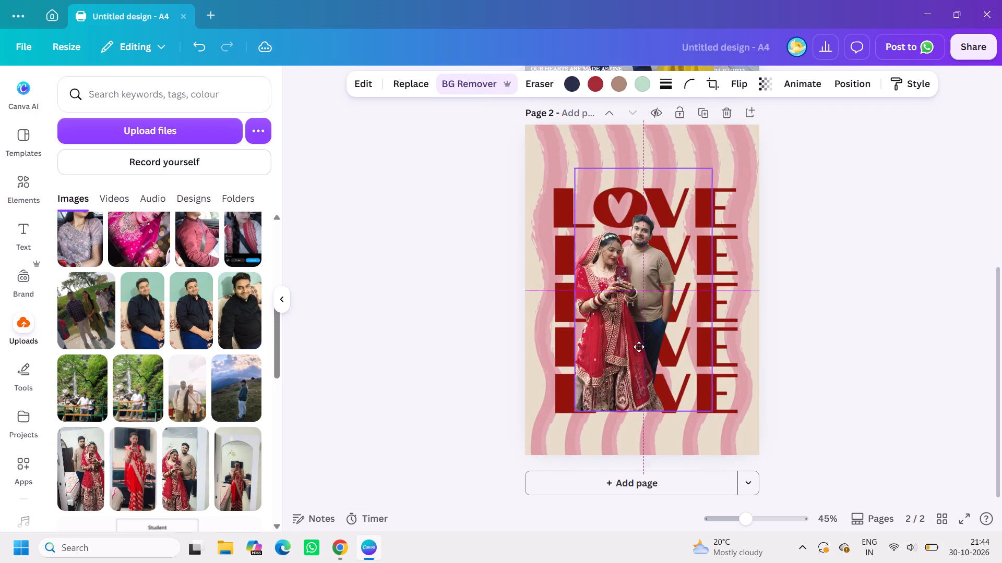
pyautogui.moveTo(639, 347); pyautogui.dragTo(642, 359)
pyautogui.click(666, 219)
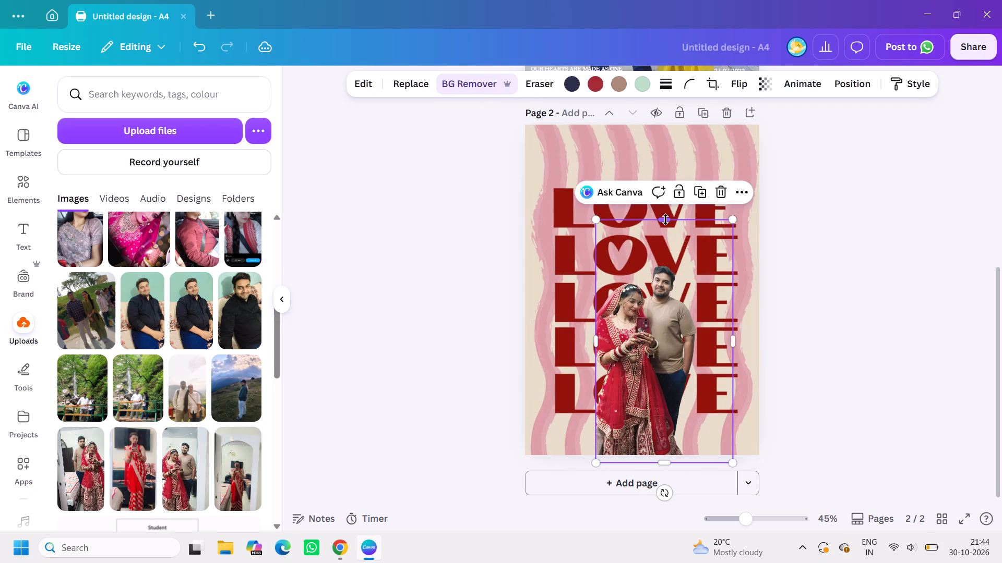
pyautogui.click(817, 195)
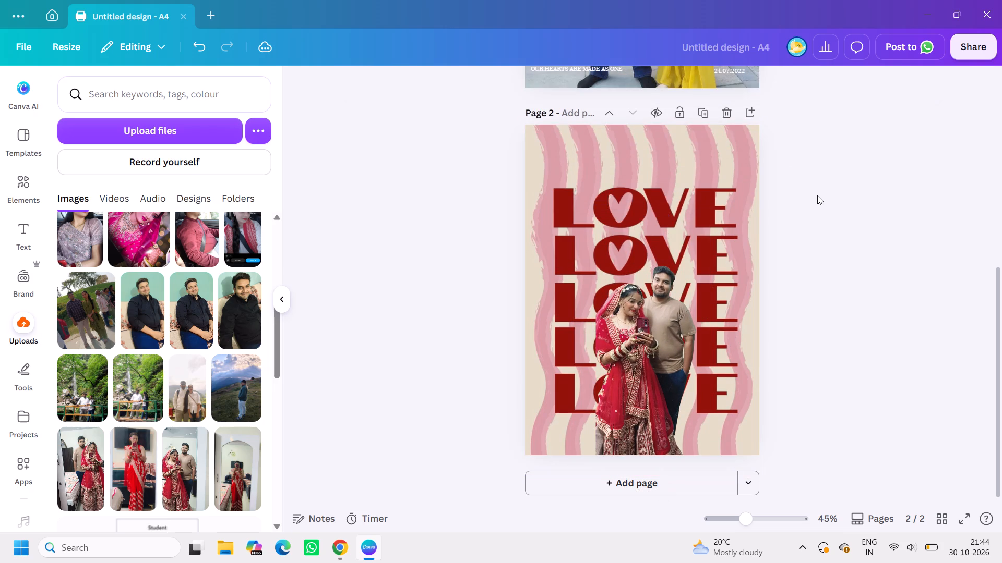
# Extend the striped LOVE background's top edge above the page so its artwork fills the full page width.
pyautogui.click(678, 142)
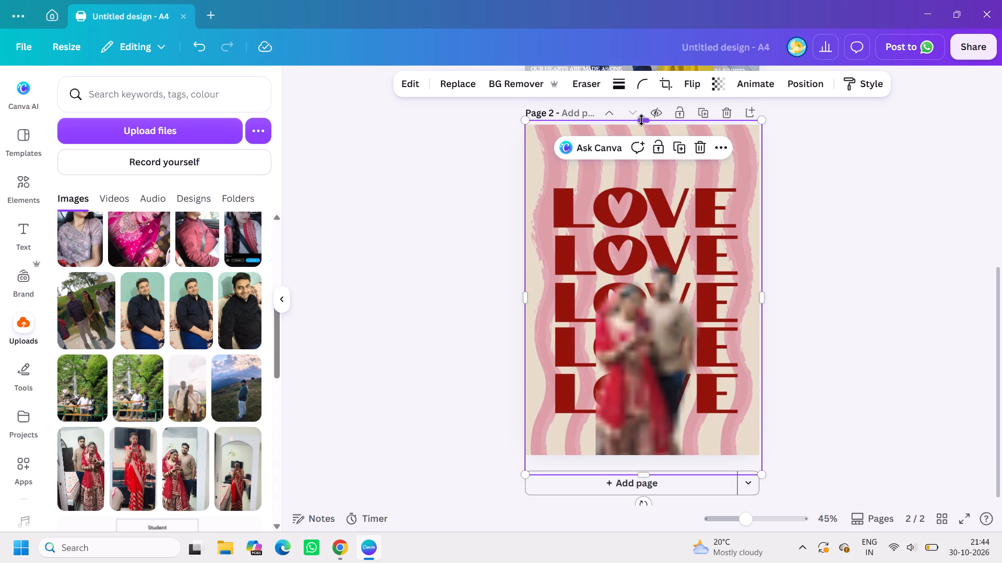
pyautogui.moveTo(641, 120); pyautogui.dragTo(642, 100)
pyautogui.click(809, 208)
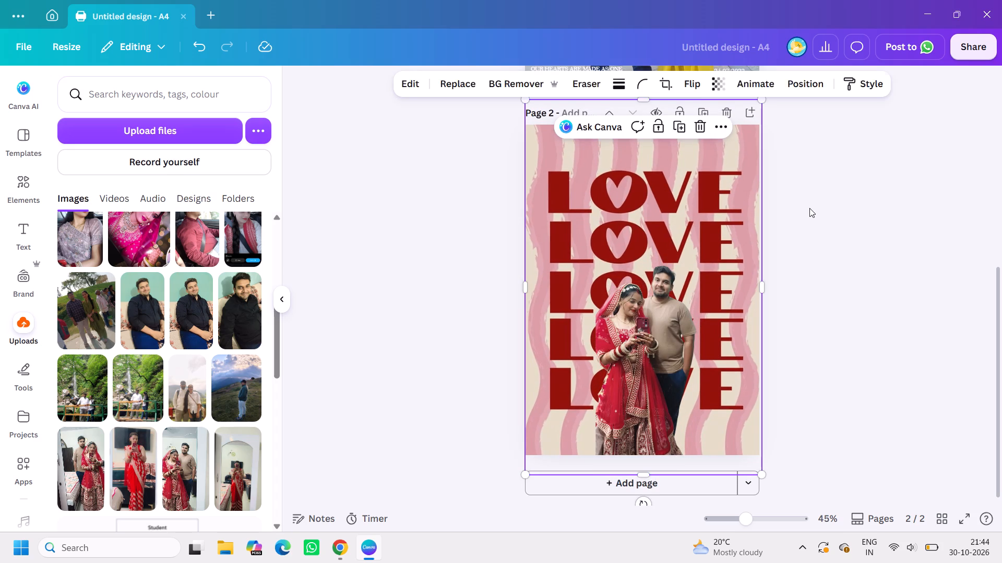
# Enlarge the couple cutout by extending its top and left edges, and shift it slightly right over the LOVE lettering.
pyautogui.click(667, 342)
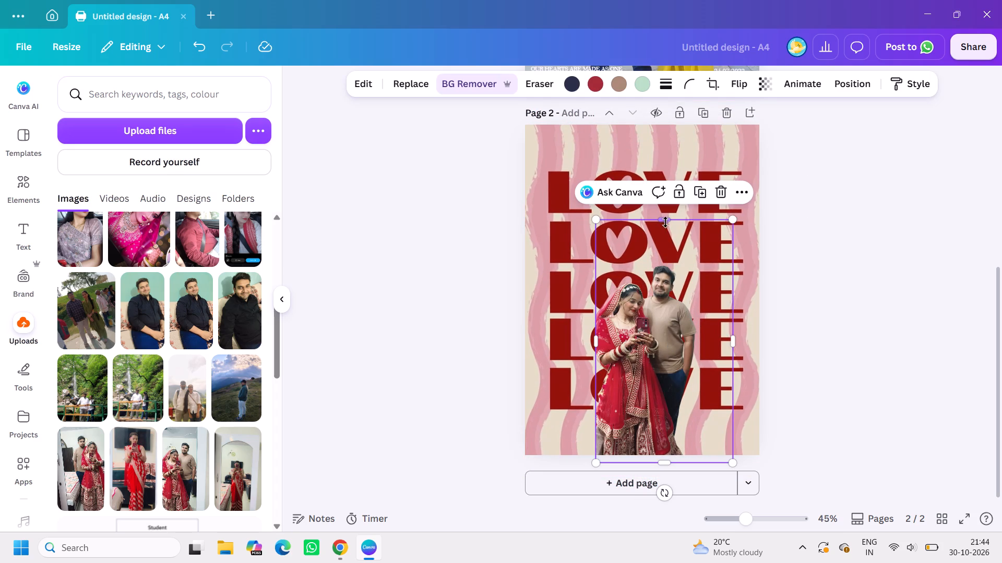
pyautogui.moveTo(664, 216); pyautogui.dragTo(654, 178)
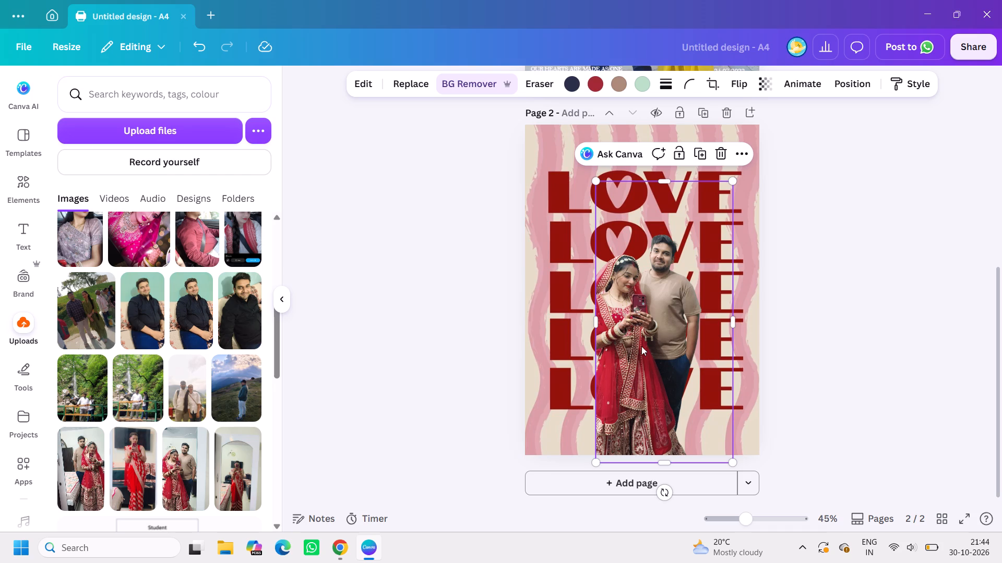
pyautogui.moveTo(594, 323); pyautogui.dragTo(579, 323)
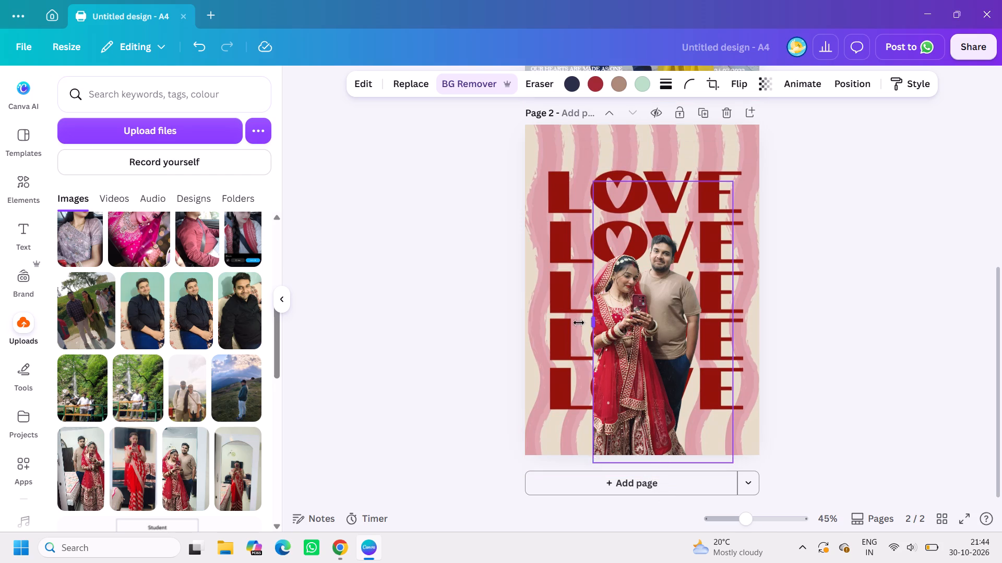
pyautogui.moveTo(579, 323); pyautogui.dragTo(562, 321)
pyautogui.moveTo(618, 329); pyautogui.dragTo(633, 332)
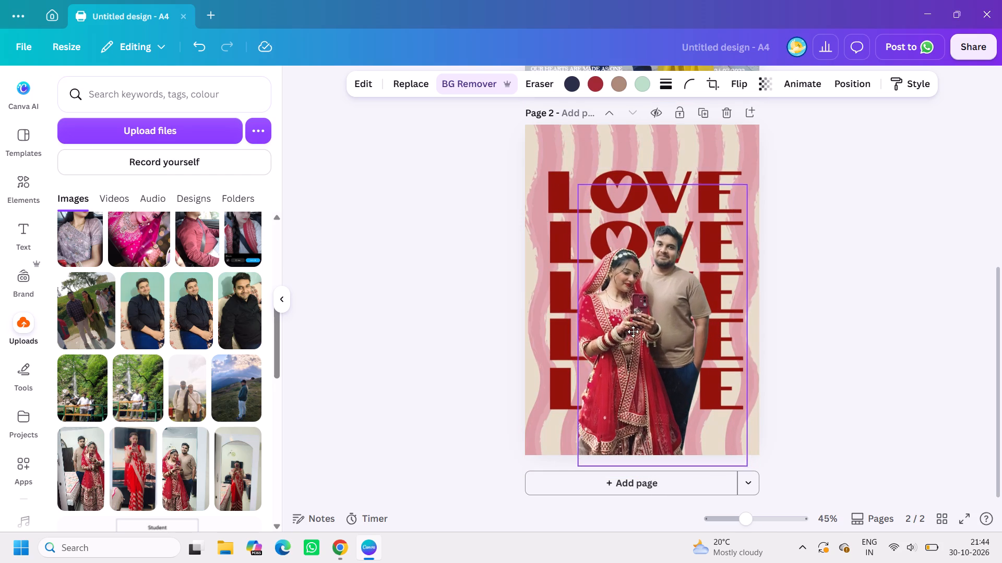
pyautogui.moveTo(633, 332); pyautogui.dragTo(635, 332)
pyautogui.click(803, 354)
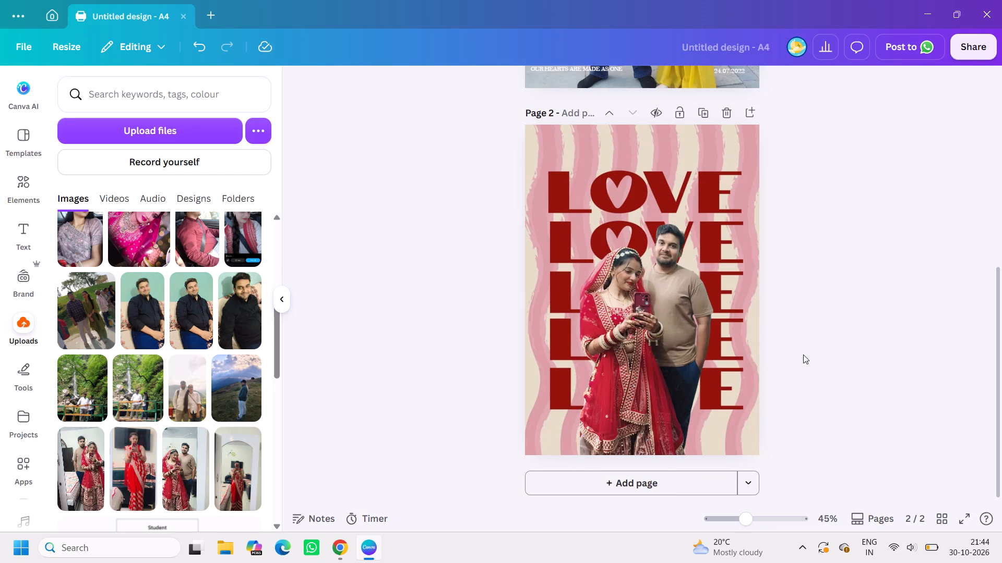
# Add a blank third page after the LOVE page.
pyautogui.scroll(4, 711, 258)
pyautogui.scroll(-6, 693, 309)
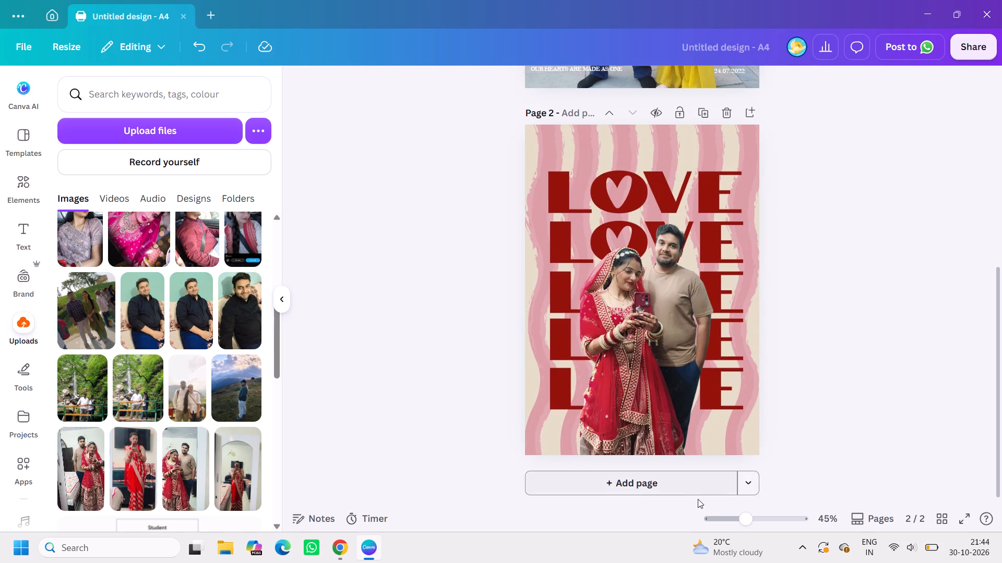
pyautogui.click(697, 494)
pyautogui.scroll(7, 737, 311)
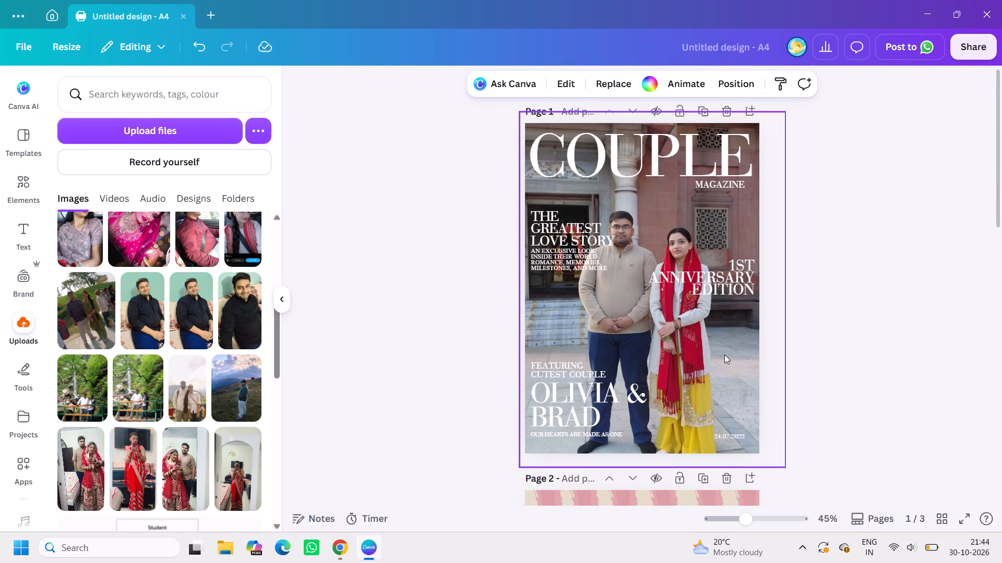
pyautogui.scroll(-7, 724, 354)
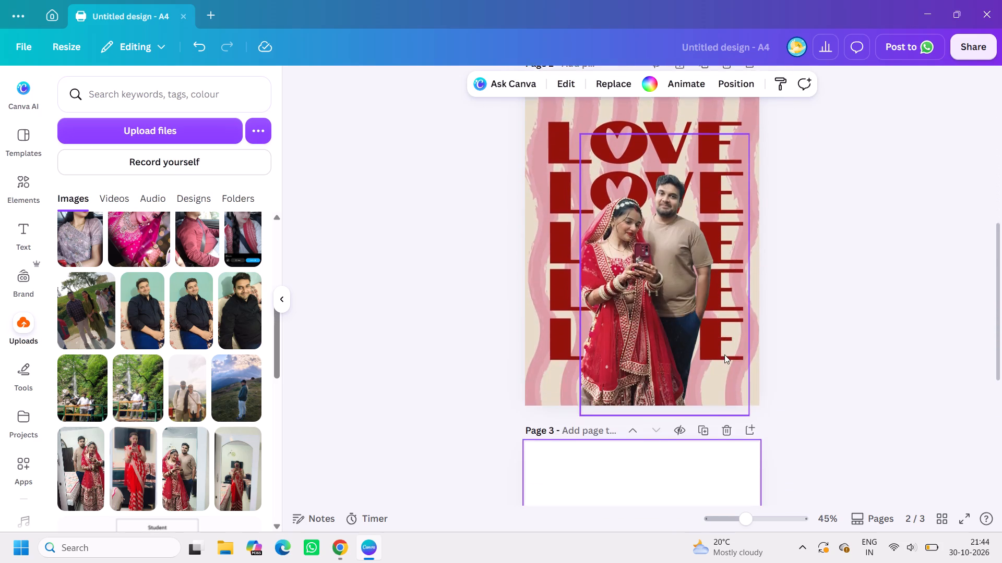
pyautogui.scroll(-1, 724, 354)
# Switch to Chrome, return to the Pinterest couple magazine cover results and look through the designs.
pyautogui.click(338, 548)
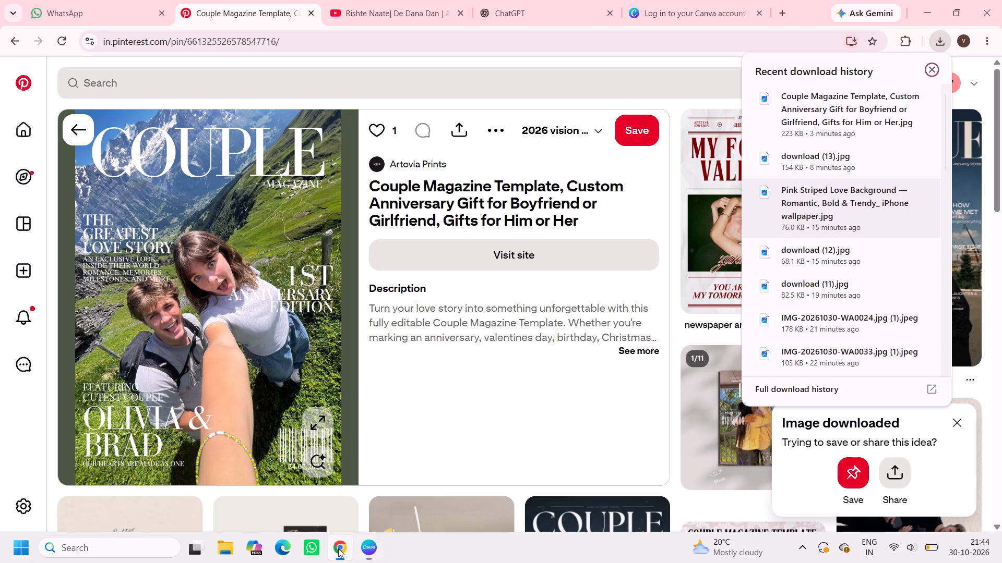
pyautogui.click(81, 131)
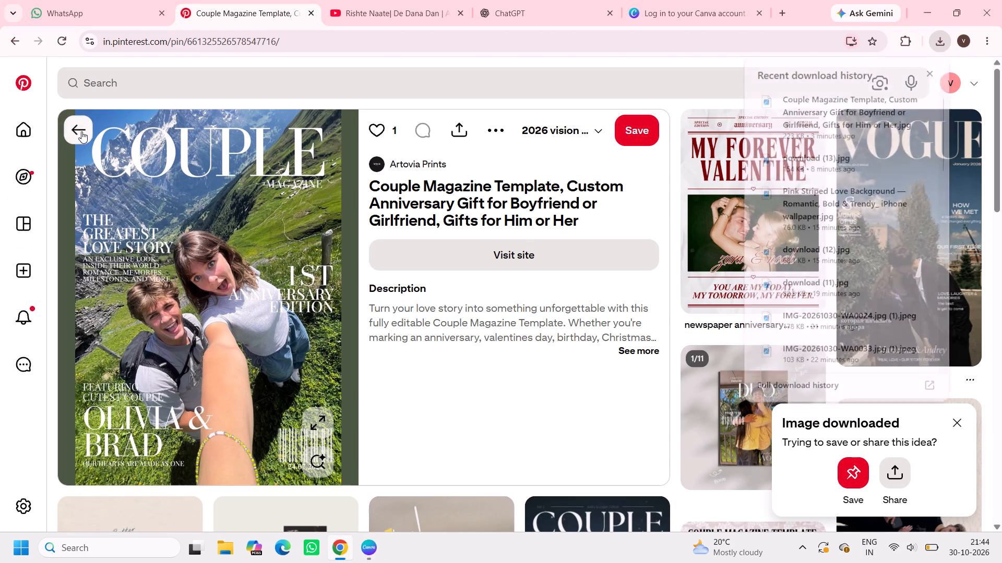
pyautogui.scroll(-1, 316, 333)
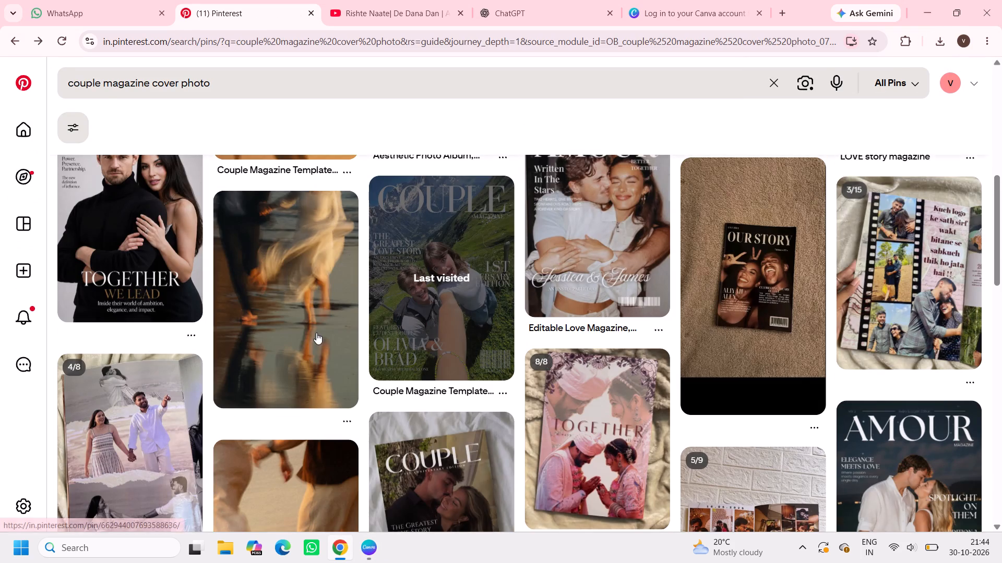
pyautogui.scroll(-2, 316, 333)
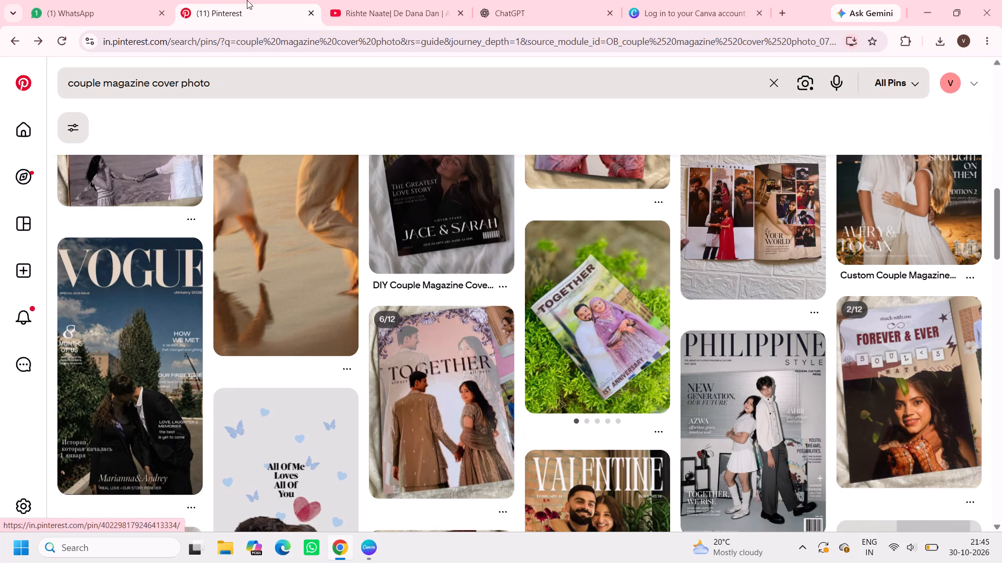
# Play the Heeropanti Movie All Best Songs video on YouTube and skip its opening ad.
pyautogui.click(409, 2)
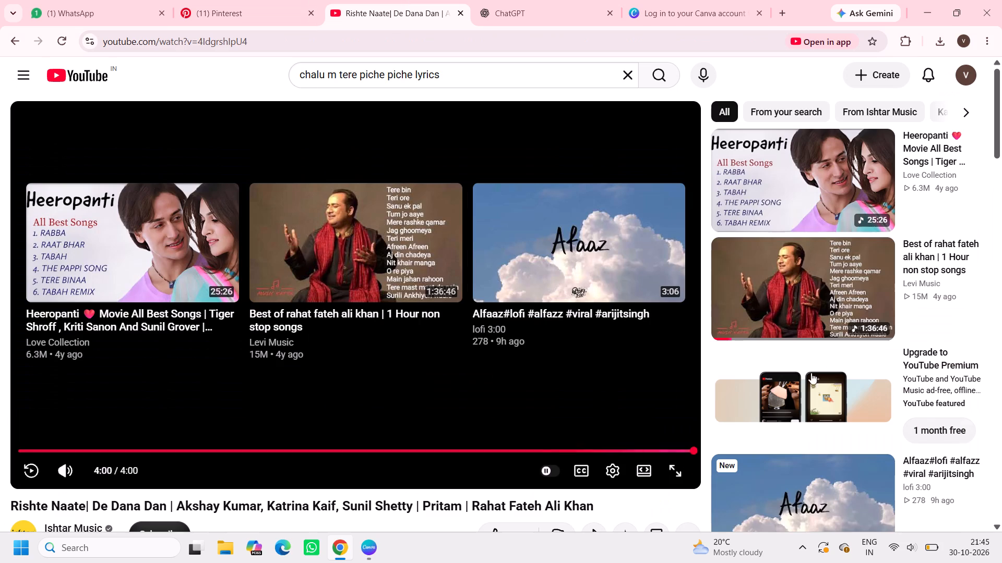
pyautogui.click(802, 211)
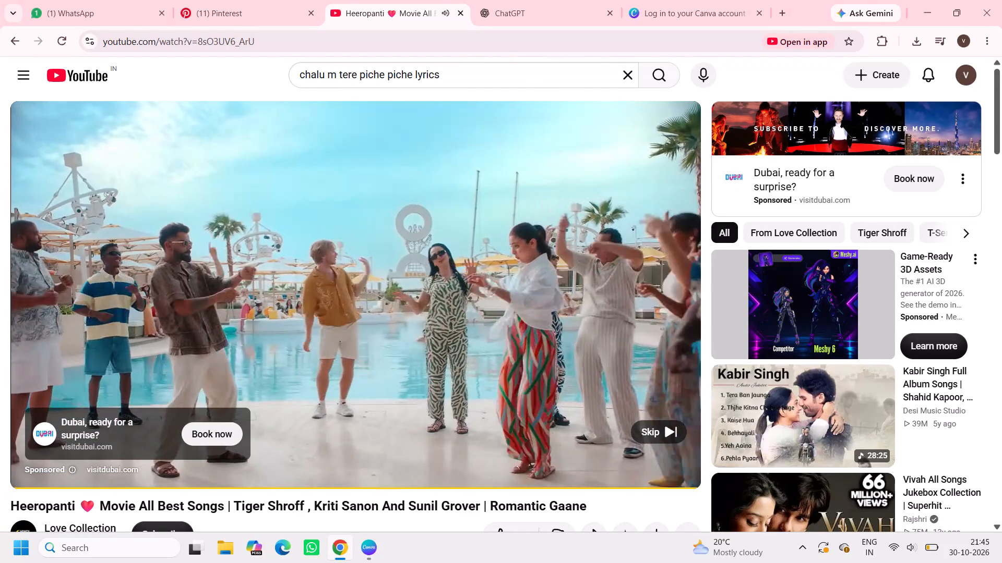
pyautogui.click(661, 428)
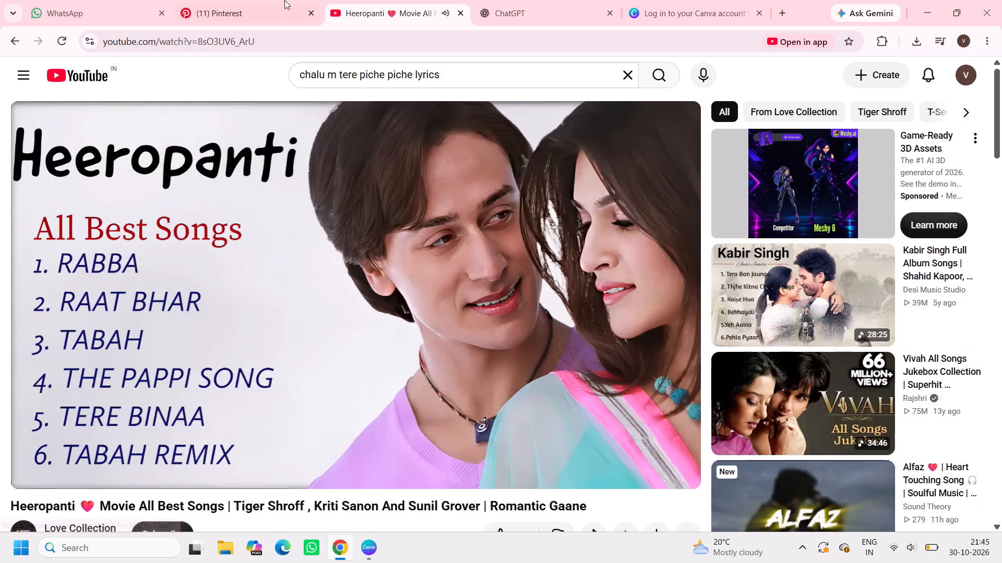
# Return to Pinterest and examine the couple magazine cover photo pins for a design suited to the third page.
pyautogui.click(265, 0)
pyautogui.scroll(-1, 532, 386)
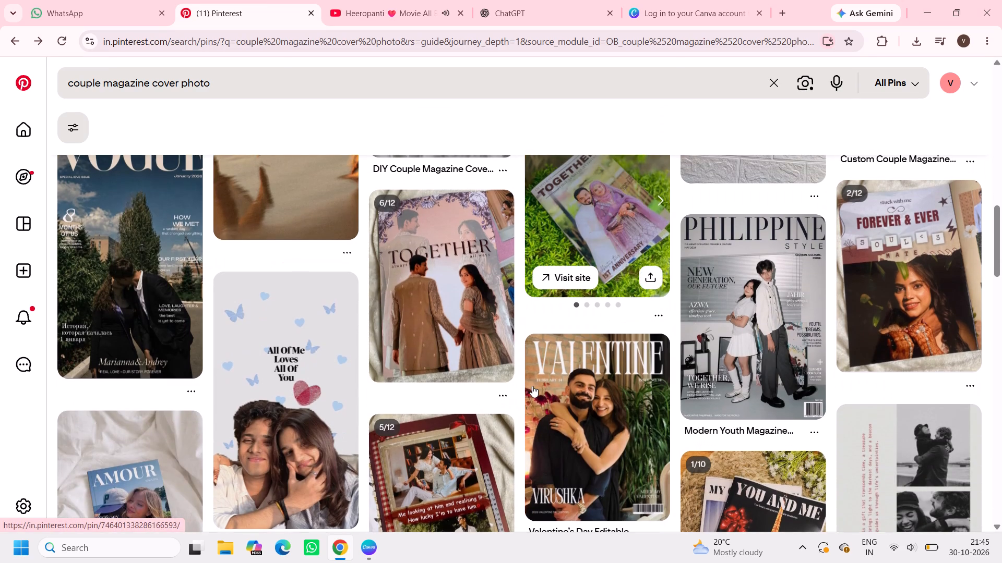
pyautogui.scroll(-3, 282, 454)
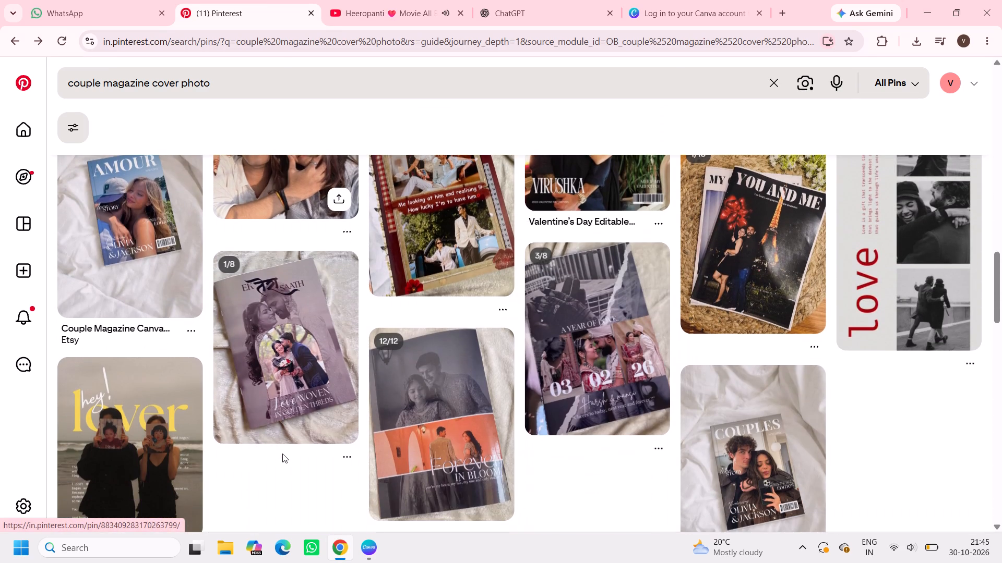
pyautogui.scroll(-3, 427, 435)
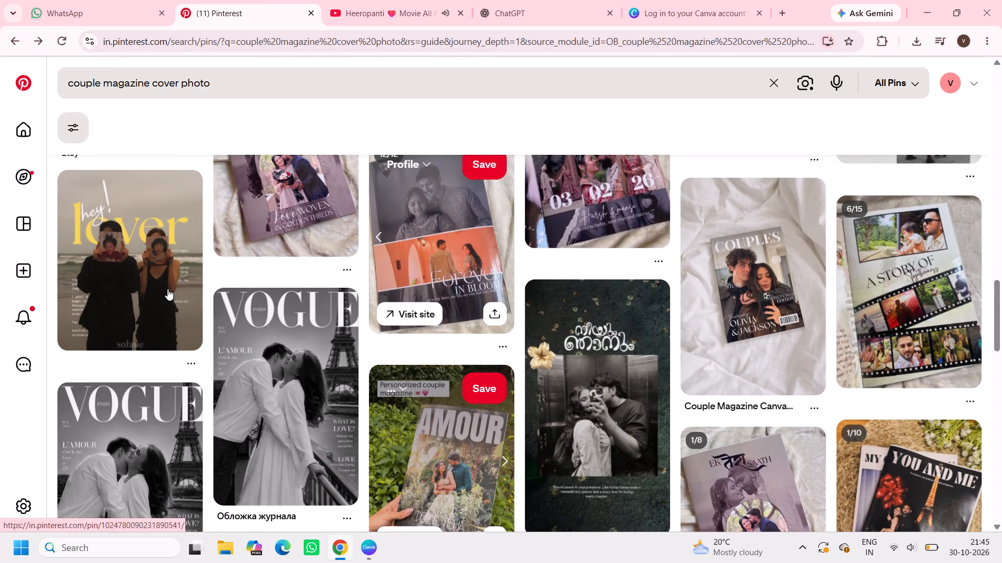
pyautogui.scroll(-1, 493, 417)
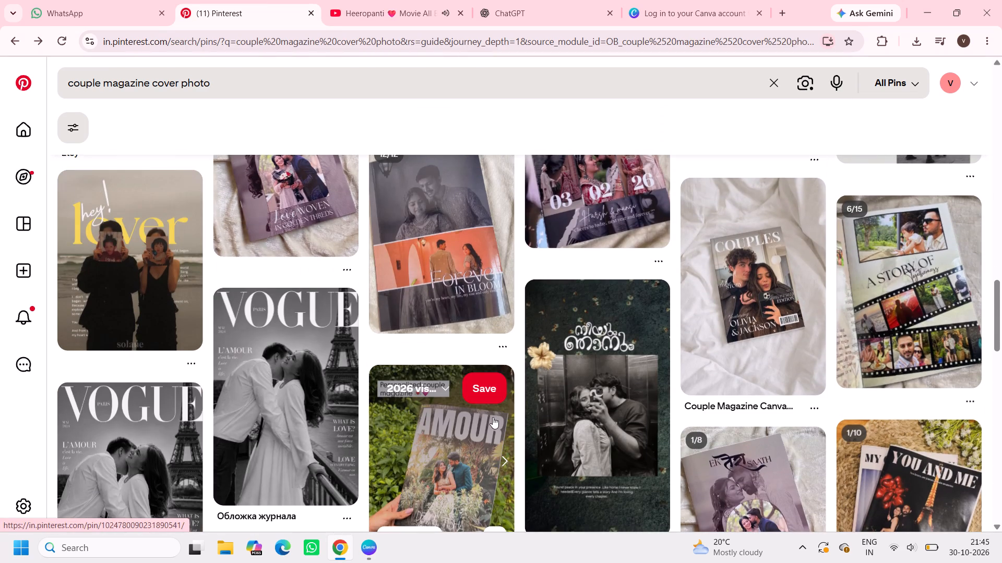
pyautogui.scroll(-1, 493, 417)
pyautogui.scroll(-3, 698, 421)
pyautogui.scroll(12, 577, 227)
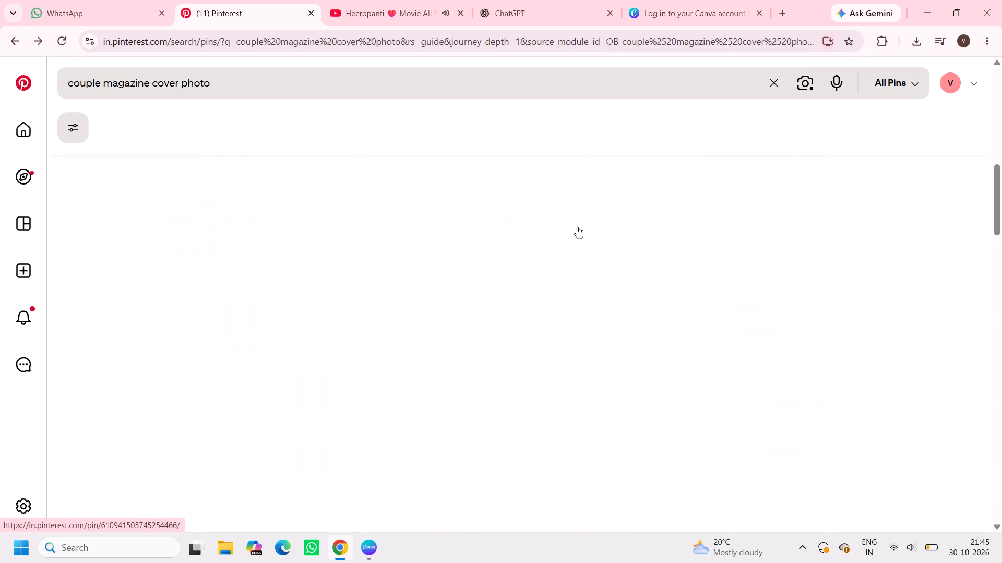
pyautogui.scroll(14, 577, 227)
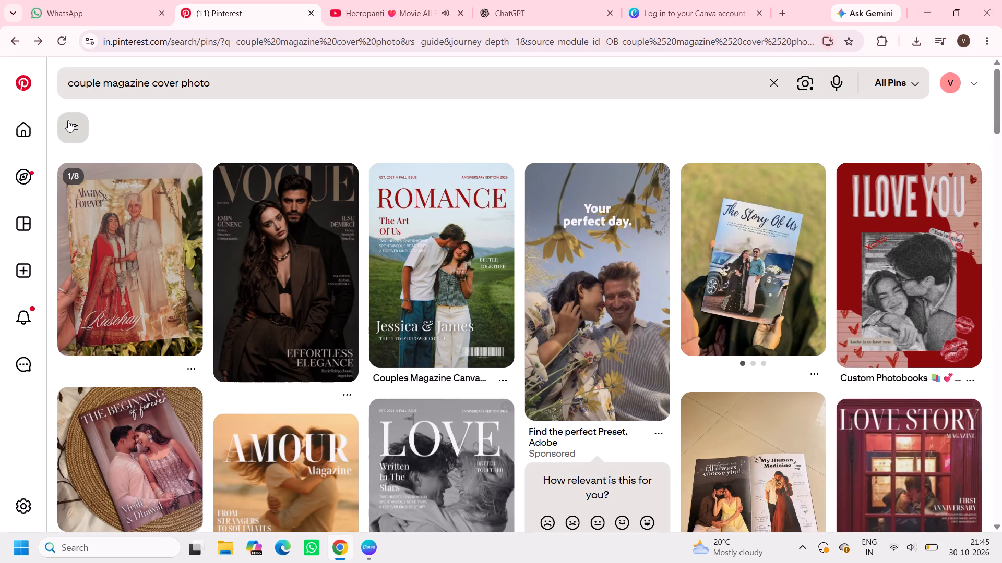
# Open the result filters and shorten the Pinterest search to "couple magazine".
pyautogui.click(72, 126)
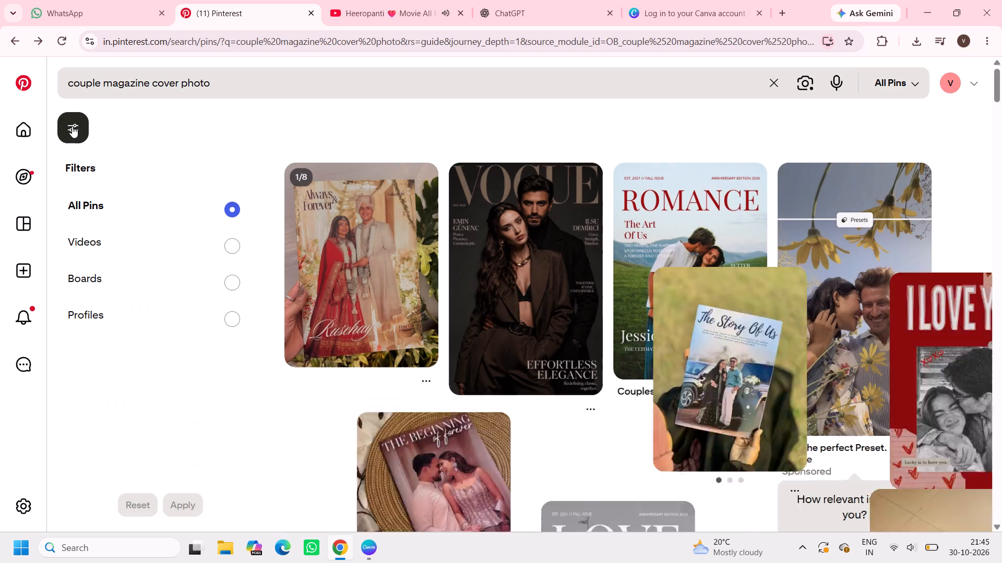
pyautogui.click(246, 87)
pyautogui.press('BackSpace')
pyautogui.press('BackSpace')
pyautogui.press('BackSpace')
pyautogui.press('BackSpace')
pyautogui.press('BackSpace')
pyautogui.press('BackSpace')
pyautogui.press('BackSpace')
pyautogui.press('BackSpace')
pyautogui.press('BackSpace')
pyautogui.press('BackSpace')
pyautogui.press('BackSpace')
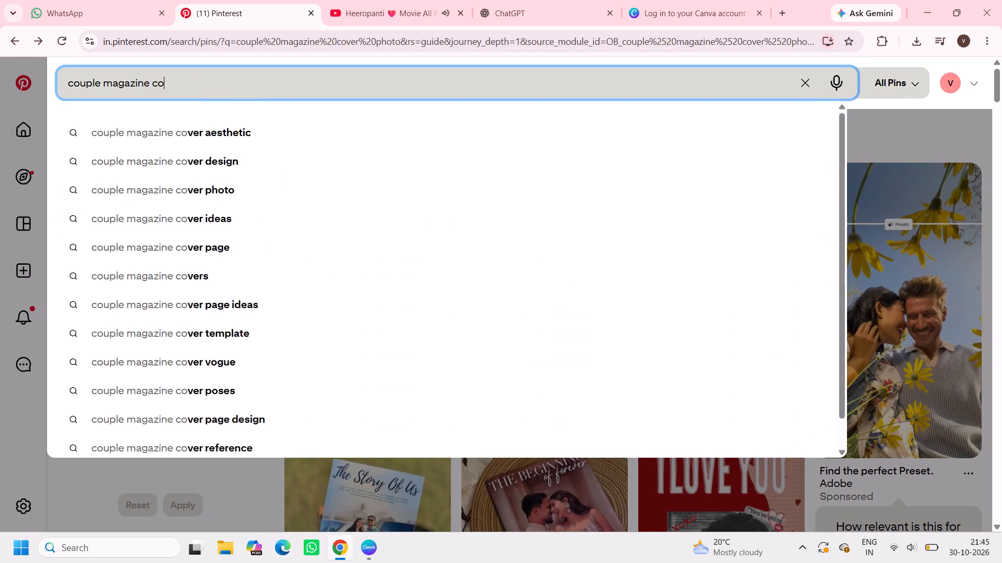
pyautogui.press('Return')
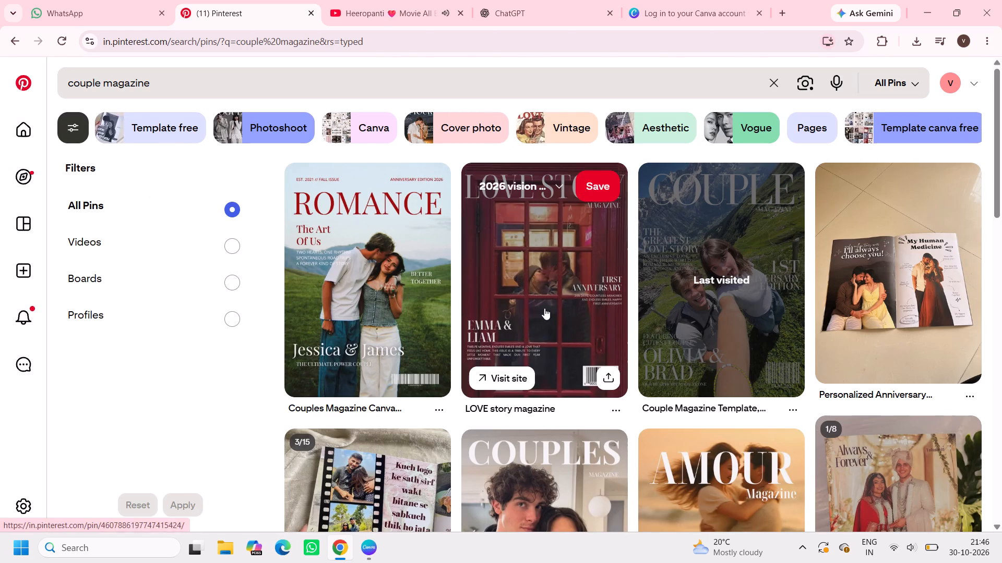
# Download the film-strip couple magazine image with the "Kuch logo ke sath sirf wakt" text from its pin.
pyautogui.scroll(-3, 839, 427)
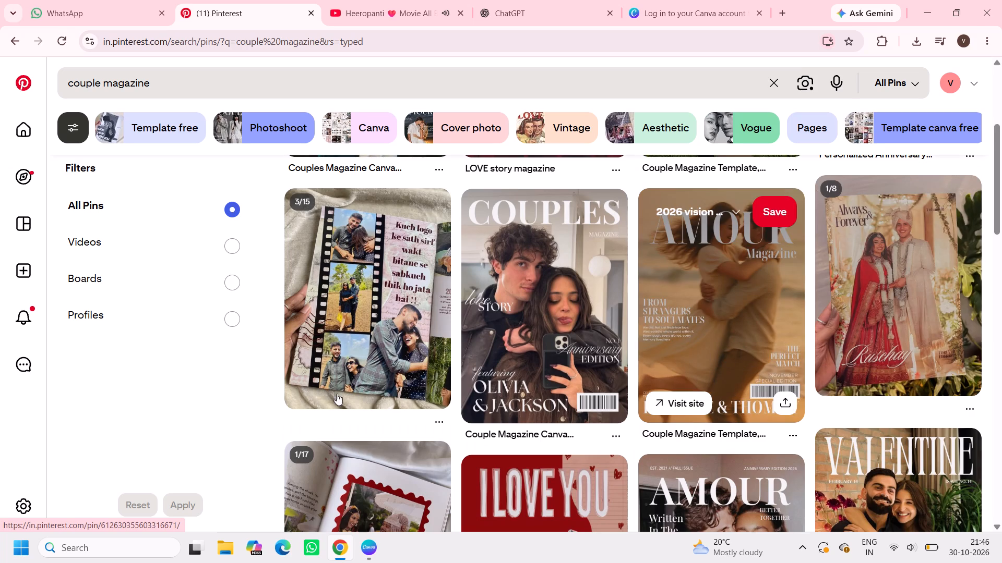
pyautogui.click(374, 350)
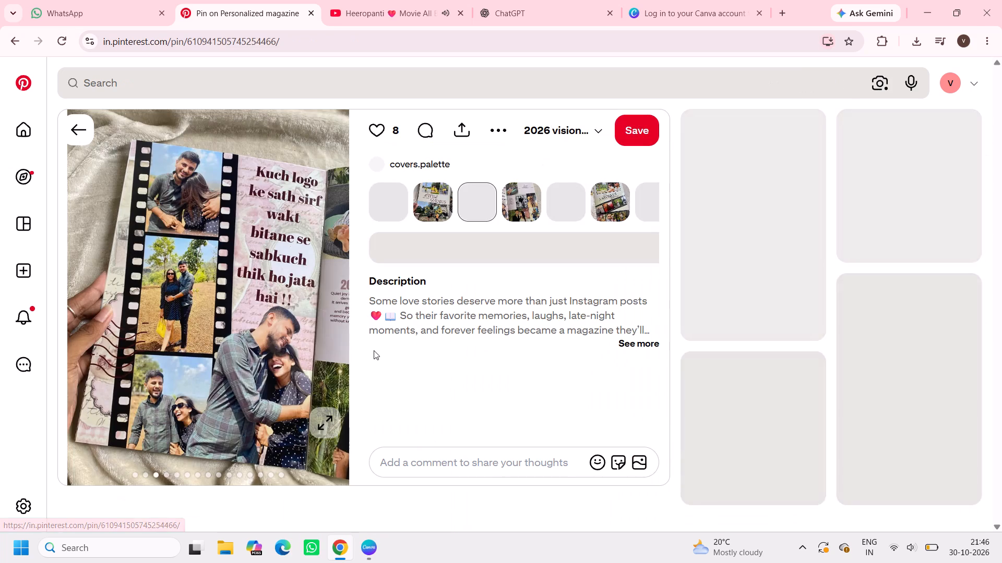
pyautogui.click(505, 120)
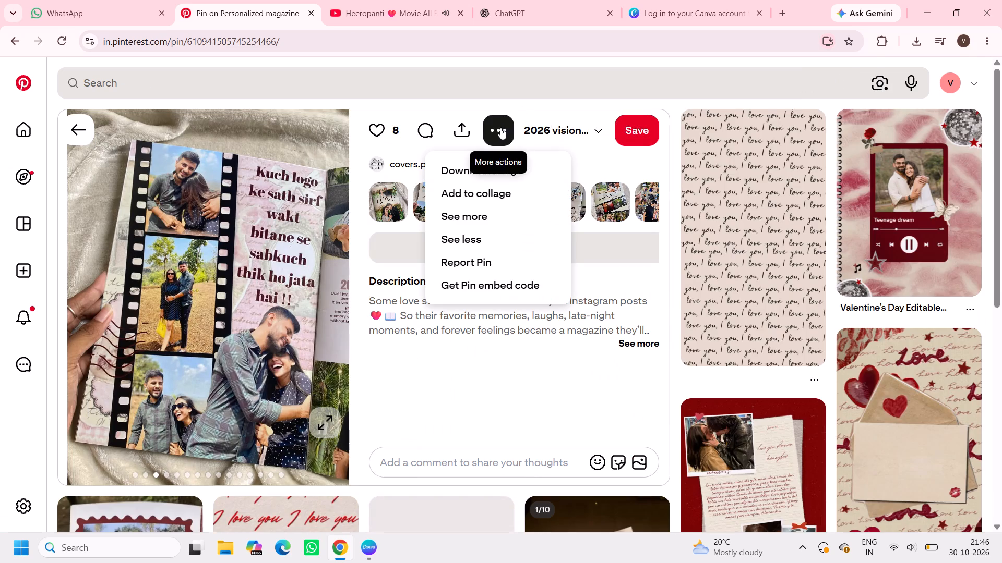
pyautogui.click(488, 173)
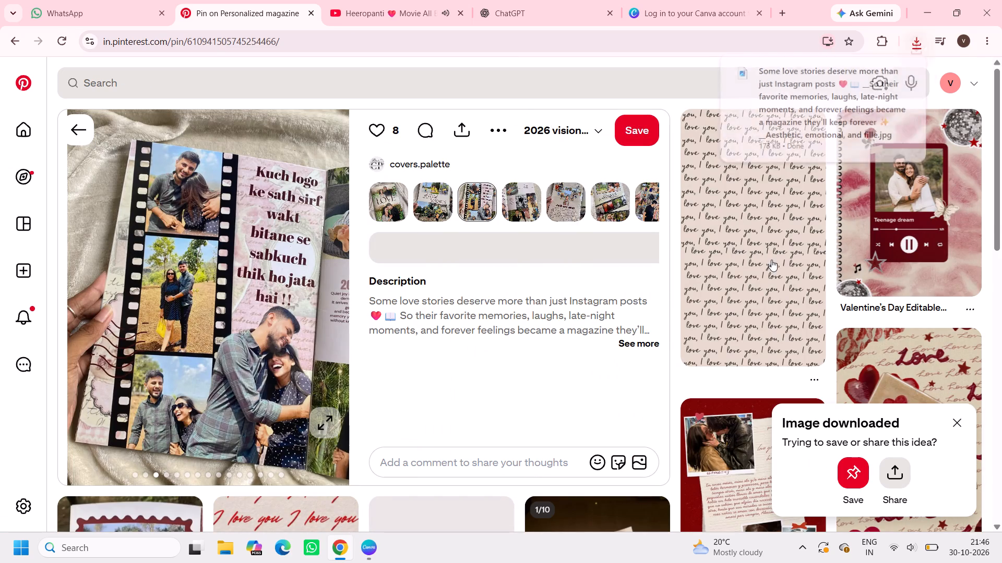
# Bring the downloaded film-strip image into Canva and place it on the blank third page.
pyautogui.moveTo(848, 85); pyautogui.dragTo(364, 552)
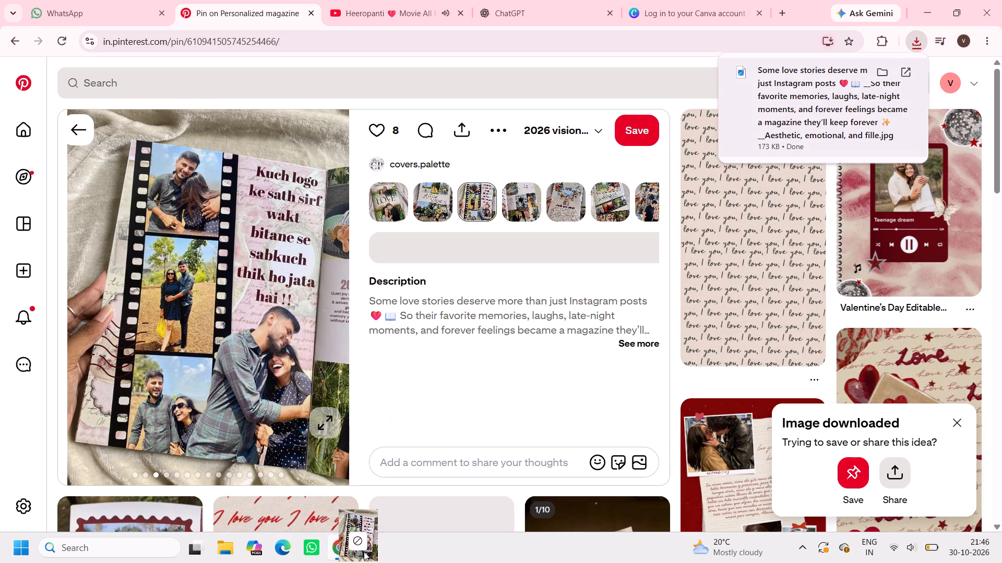
pyautogui.moveTo(364, 552); pyautogui.dragTo(654, 360)
pyautogui.scroll(-1, 623, 270)
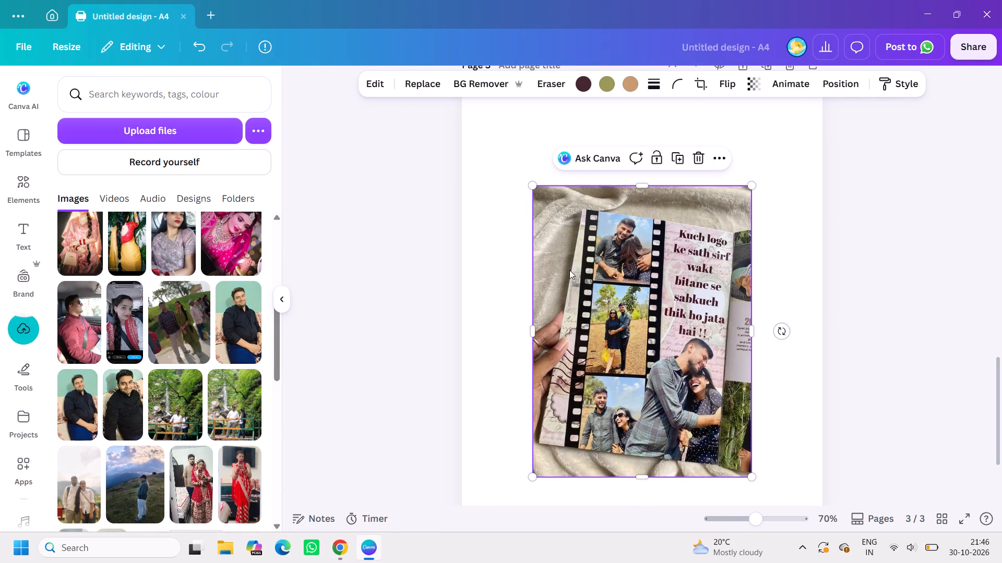
# Rotate the film-strip image slightly counterclockwise so the photographed magazine page stands straight.
pyautogui.moveTo(789, 333); pyautogui.dragTo(788, 325)
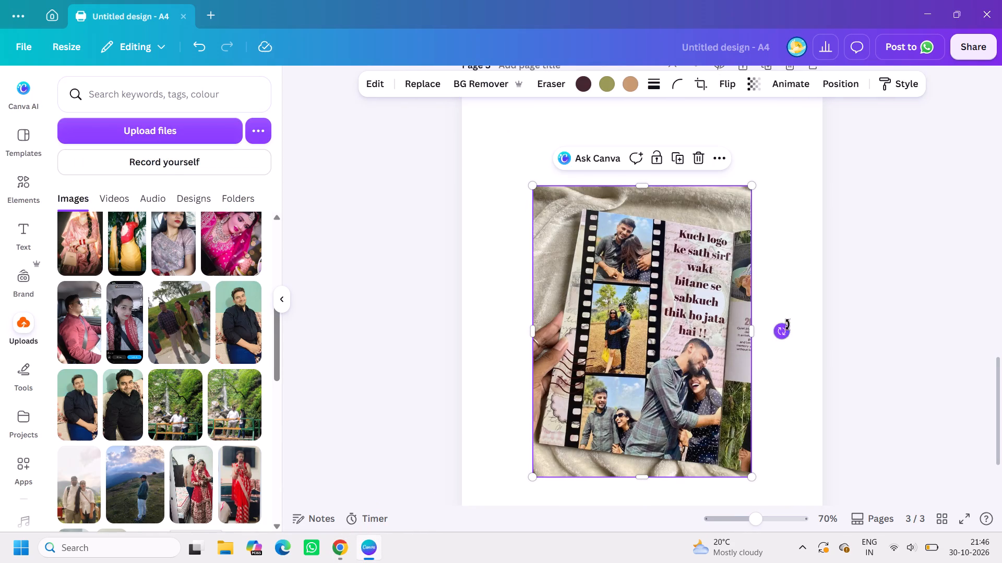
pyautogui.moveTo(788, 325); pyautogui.dragTo(786, 316)
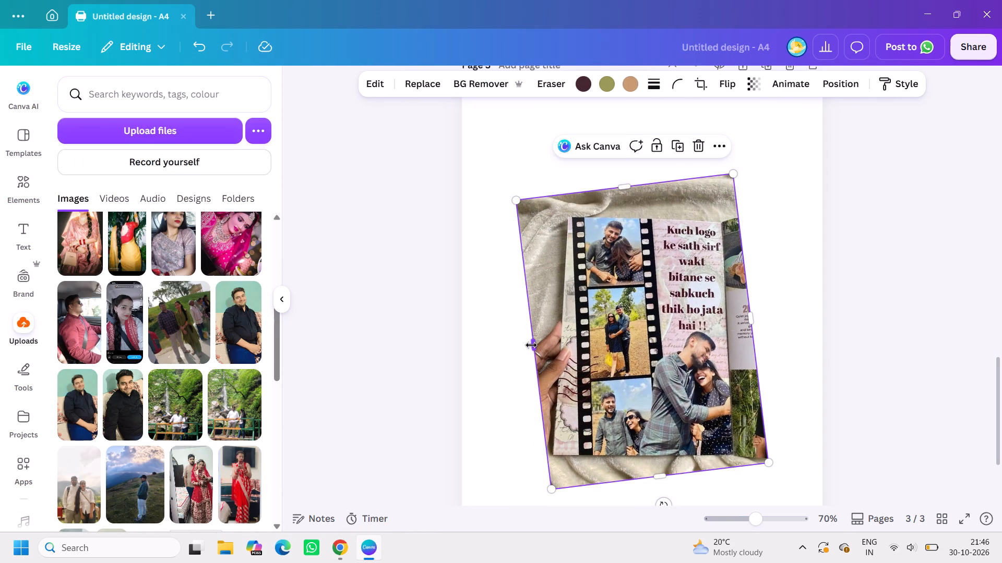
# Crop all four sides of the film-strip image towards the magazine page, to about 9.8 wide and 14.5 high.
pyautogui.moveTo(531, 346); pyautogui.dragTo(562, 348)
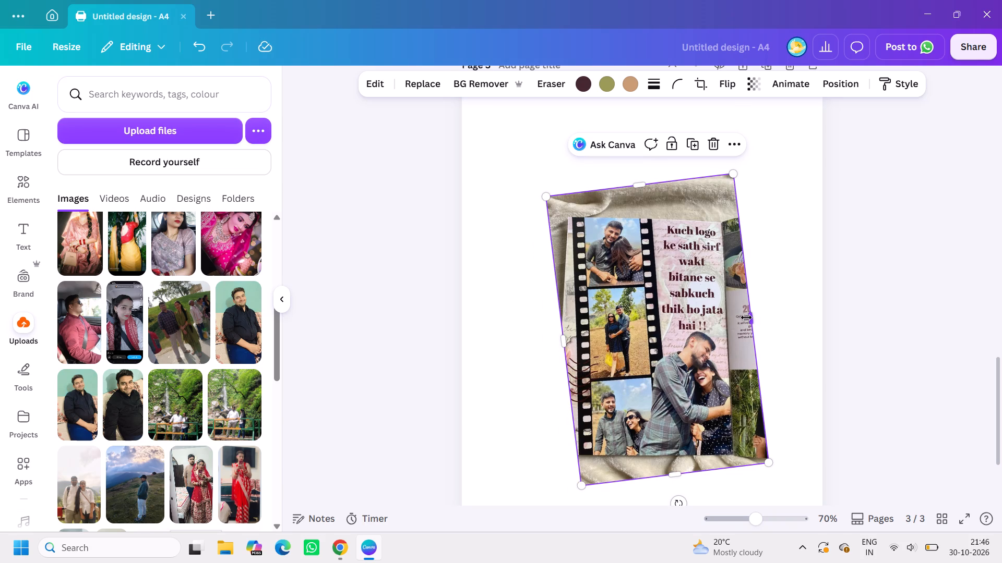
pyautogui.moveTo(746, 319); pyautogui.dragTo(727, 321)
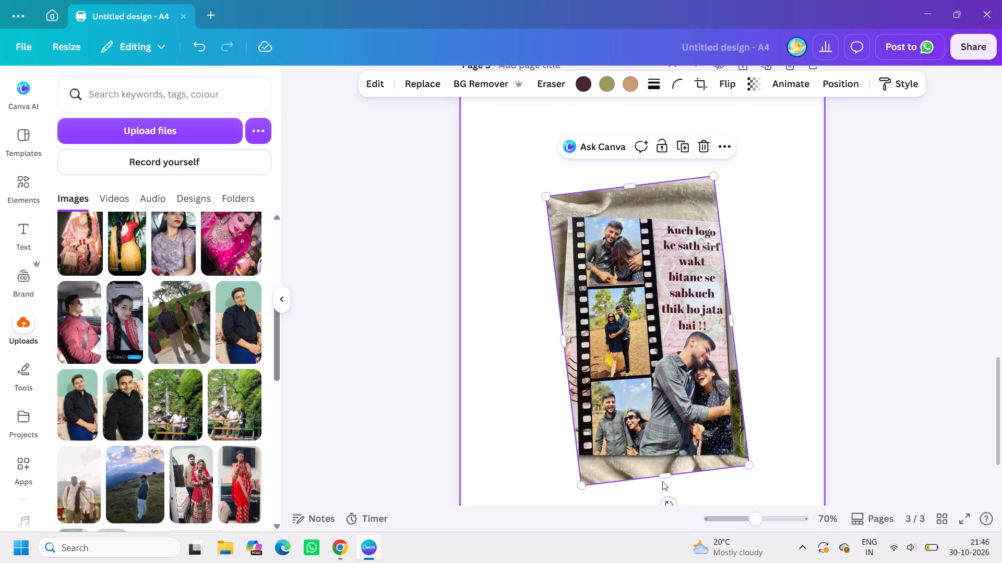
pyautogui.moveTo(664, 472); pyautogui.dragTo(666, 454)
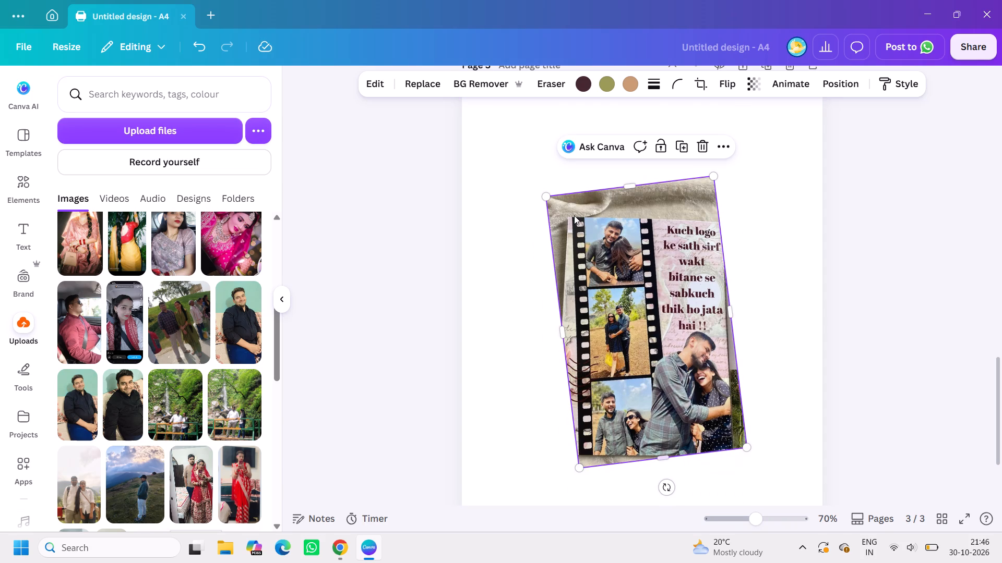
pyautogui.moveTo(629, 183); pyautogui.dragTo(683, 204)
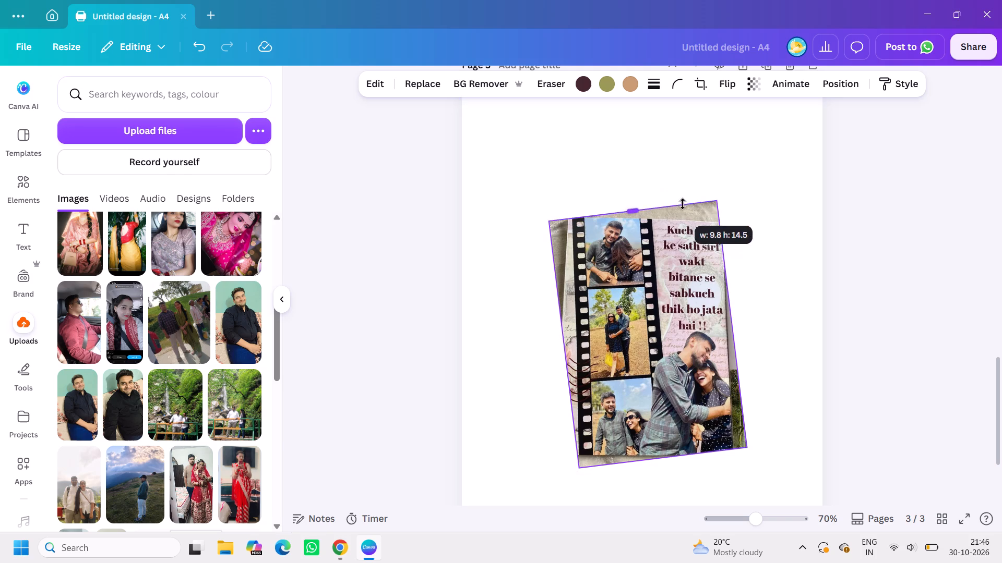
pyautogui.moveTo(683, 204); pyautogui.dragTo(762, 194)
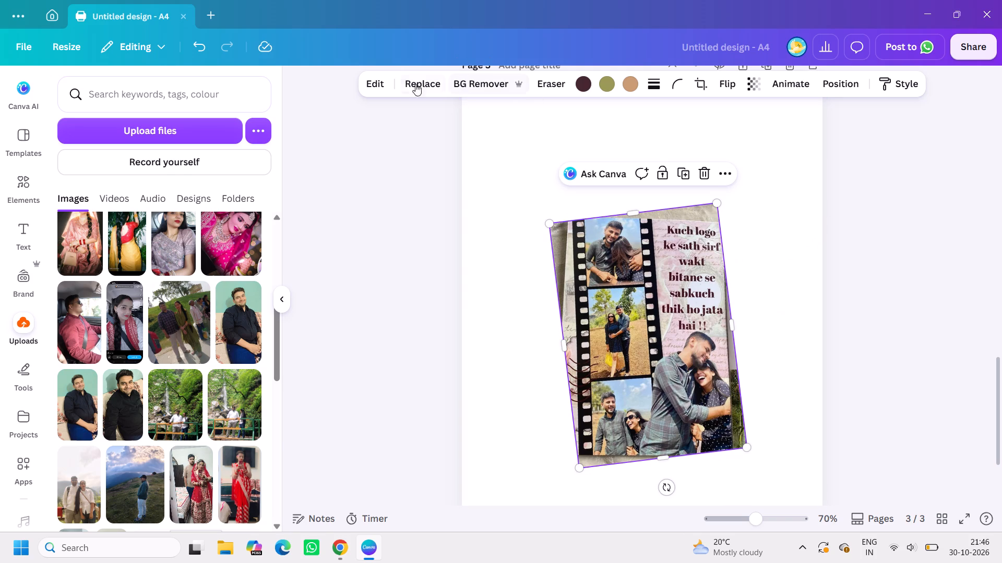
# Split the film-strip image into editable layers with Magic Layers.
pyautogui.click(384, 81)
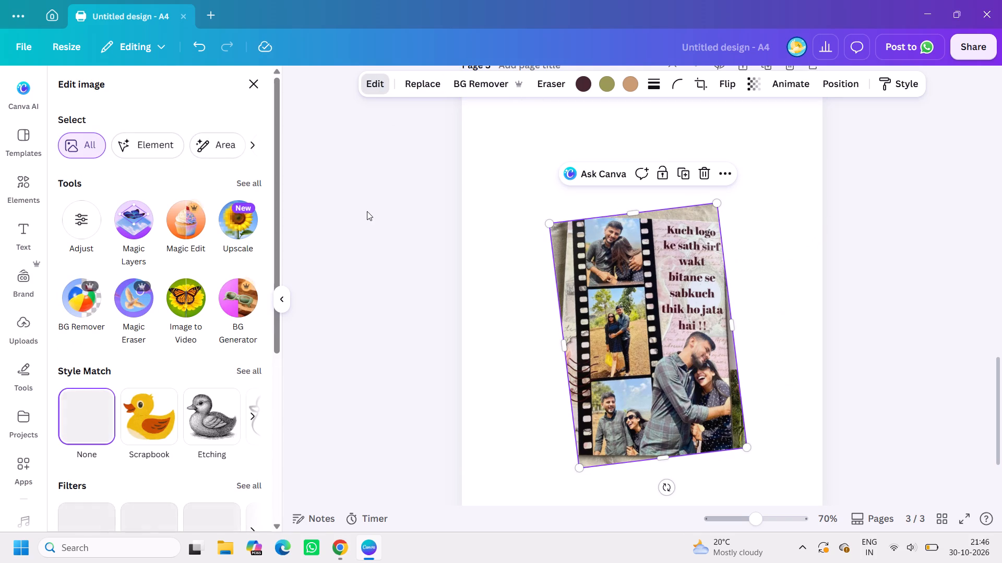
pyautogui.click(133, 242)
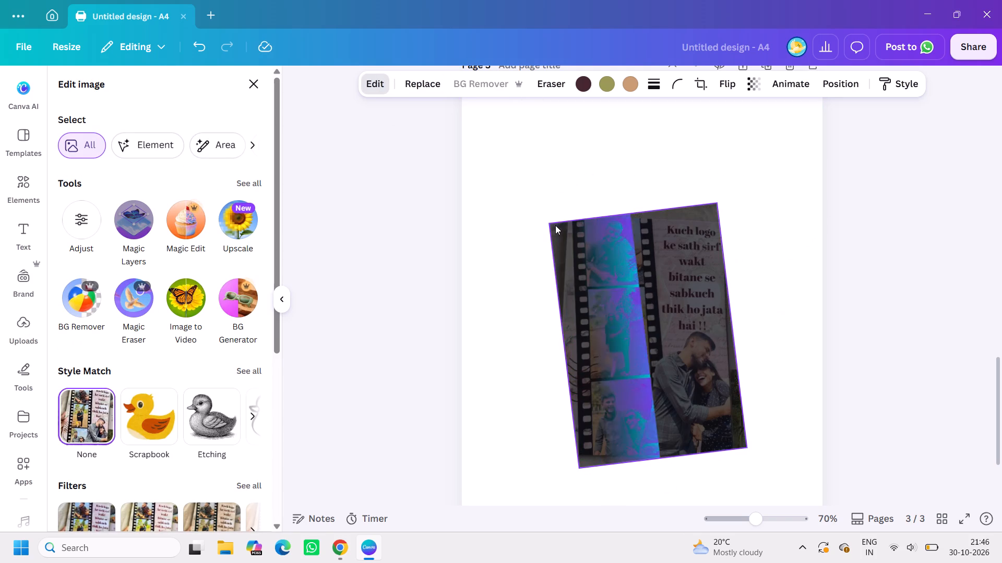
pyautogui.click(556, 226)
pyautogui.moveTo(588, 258); pyautogui.dragTo(579, 244)
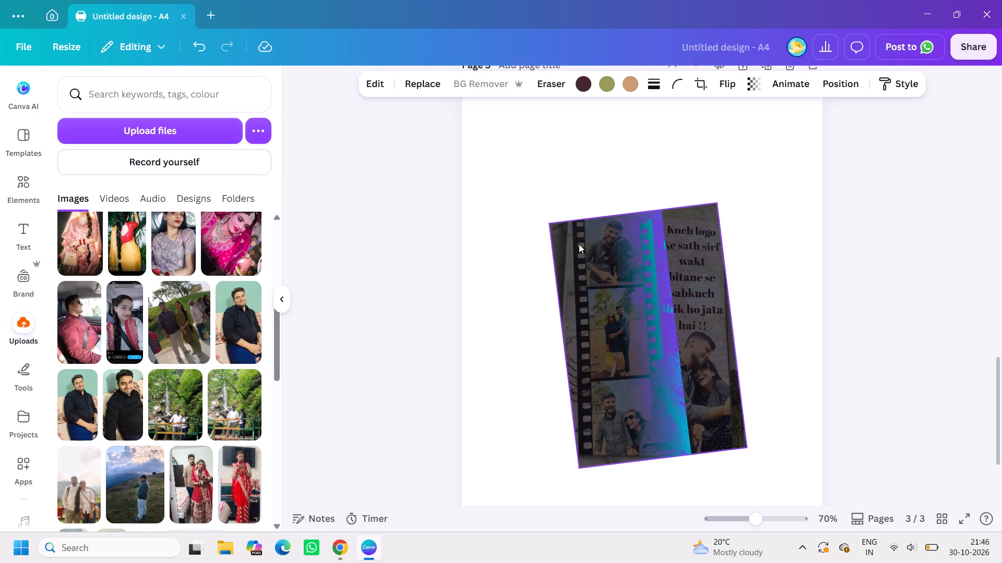
pyautogui.moveTo(579, 244); pyautogui.dragTo(579, 243)
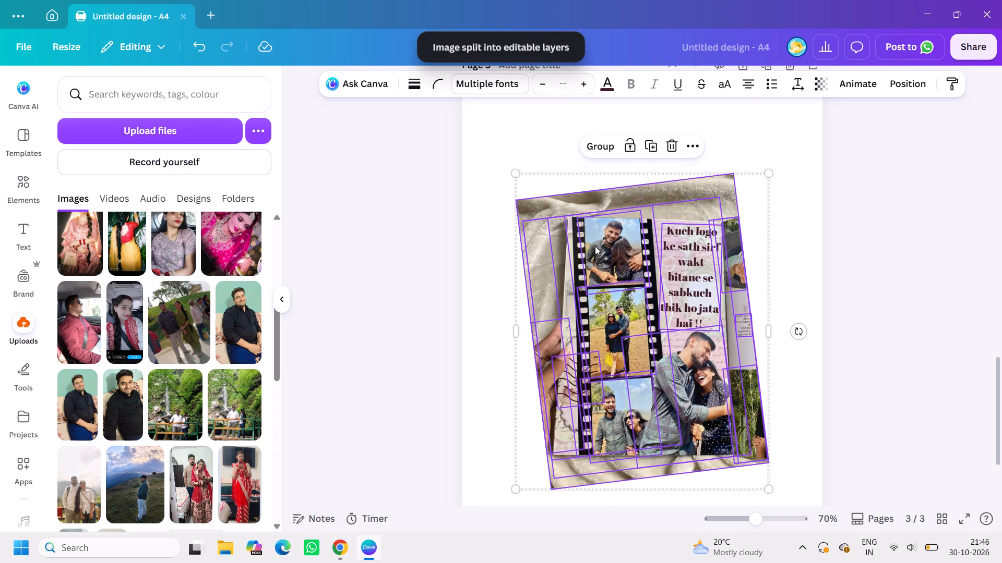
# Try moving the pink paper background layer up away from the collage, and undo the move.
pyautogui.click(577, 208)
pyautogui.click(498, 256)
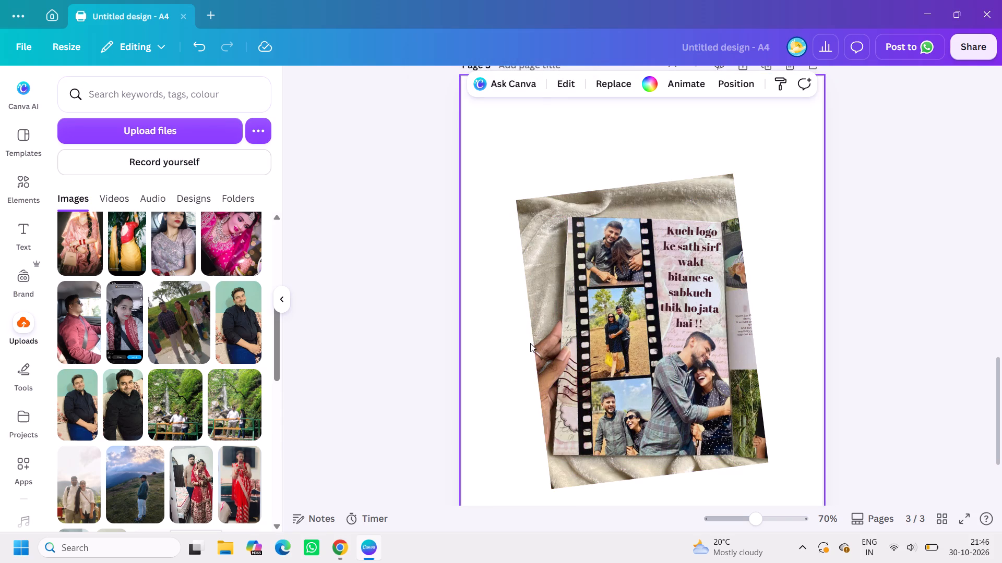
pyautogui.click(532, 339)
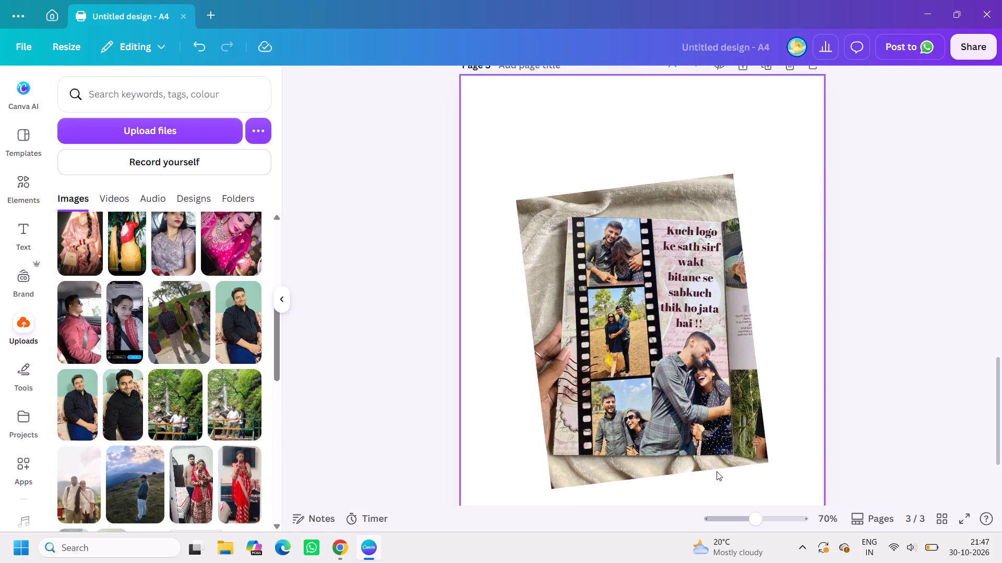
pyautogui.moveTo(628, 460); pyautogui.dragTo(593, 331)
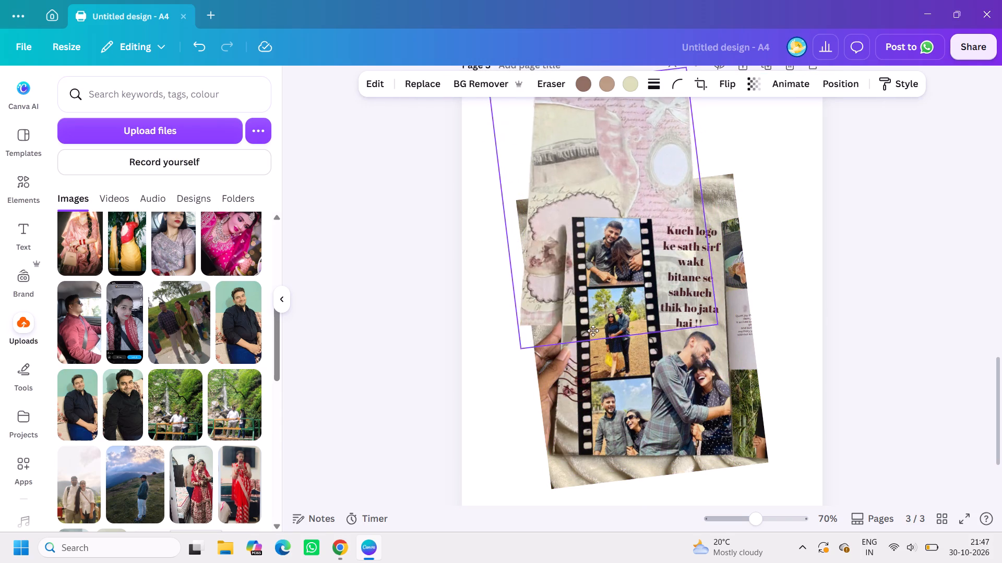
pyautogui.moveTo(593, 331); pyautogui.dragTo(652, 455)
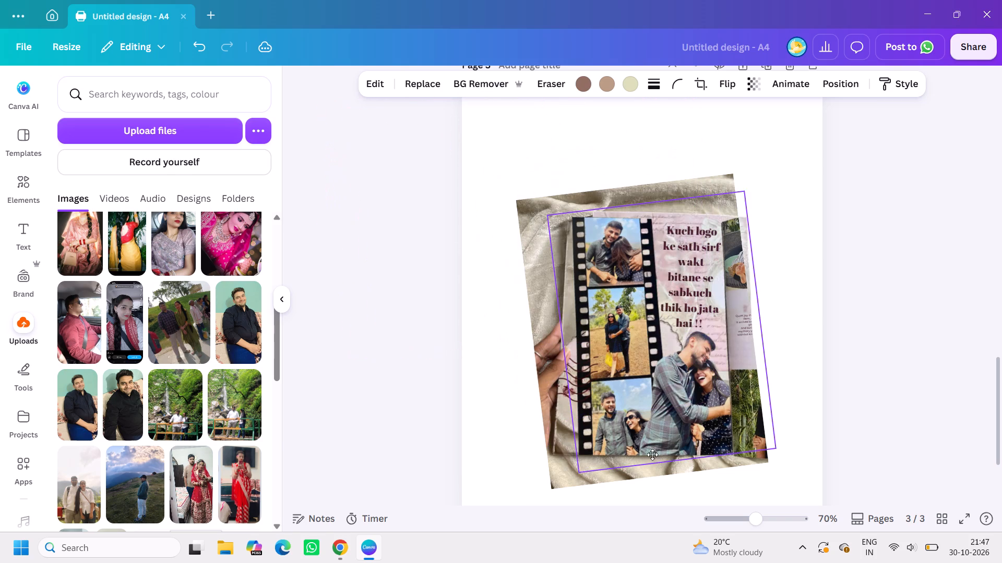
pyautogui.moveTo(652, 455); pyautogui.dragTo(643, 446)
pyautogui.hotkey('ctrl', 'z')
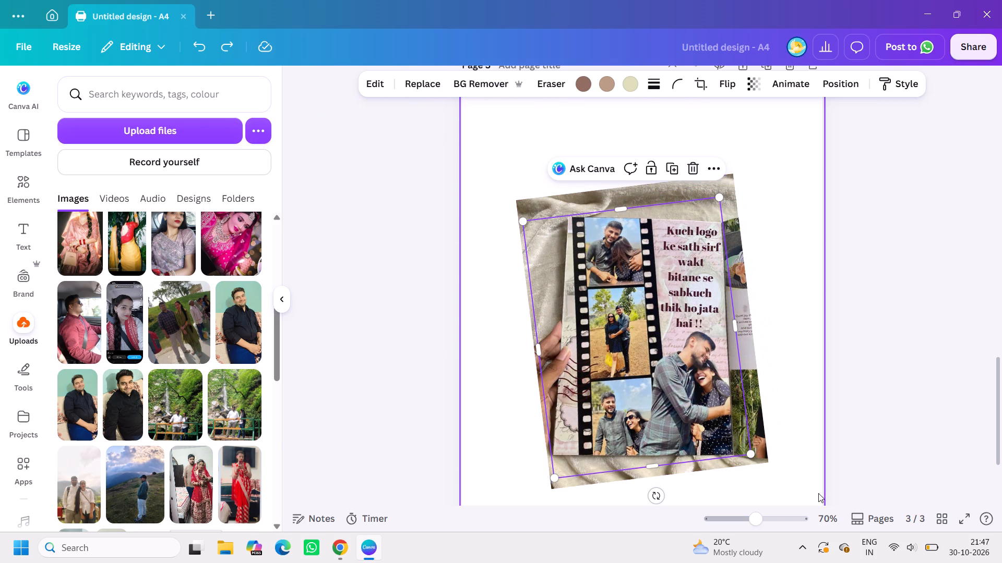
# Delete the surrounding layers: the neighbouring page with its photos and small text, the fabric backdrop, and the hand.
pyautogui.click(818, 493)
pyautogui.click(764, 455)
pyautogui.press('BackSpace')
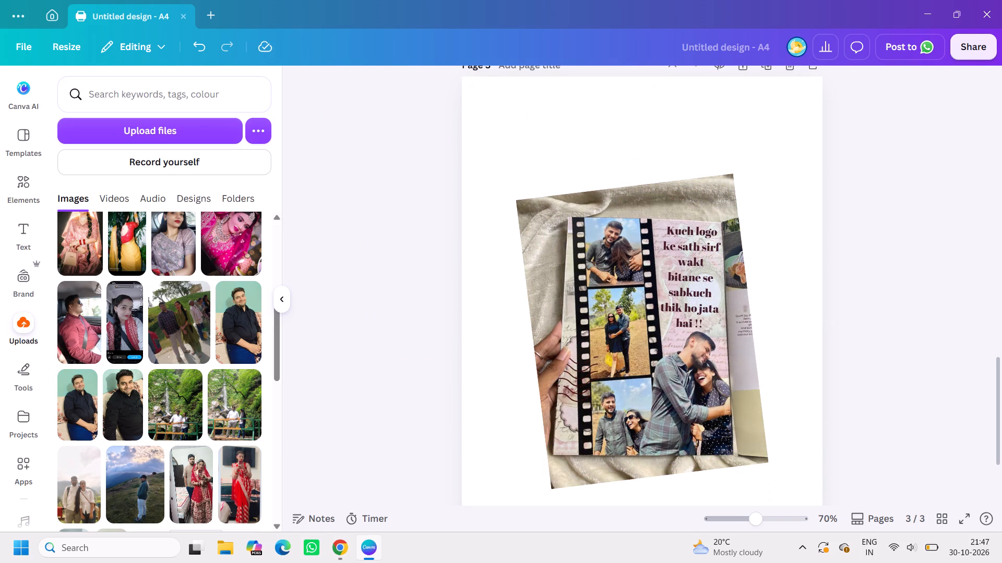
pyautogui.click(742, 319)
pyautogui.press('BackSpace')
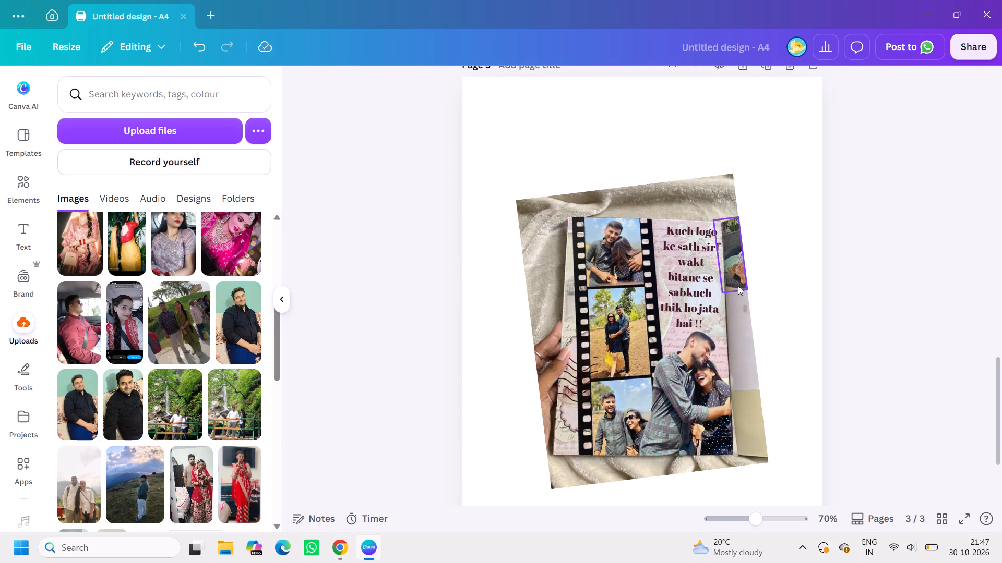
pyautogui.click(739, 273)
pyautogui.press('BackSpace')
pyautogui.click(738, 292)
pyautogui.press('BackSpace')
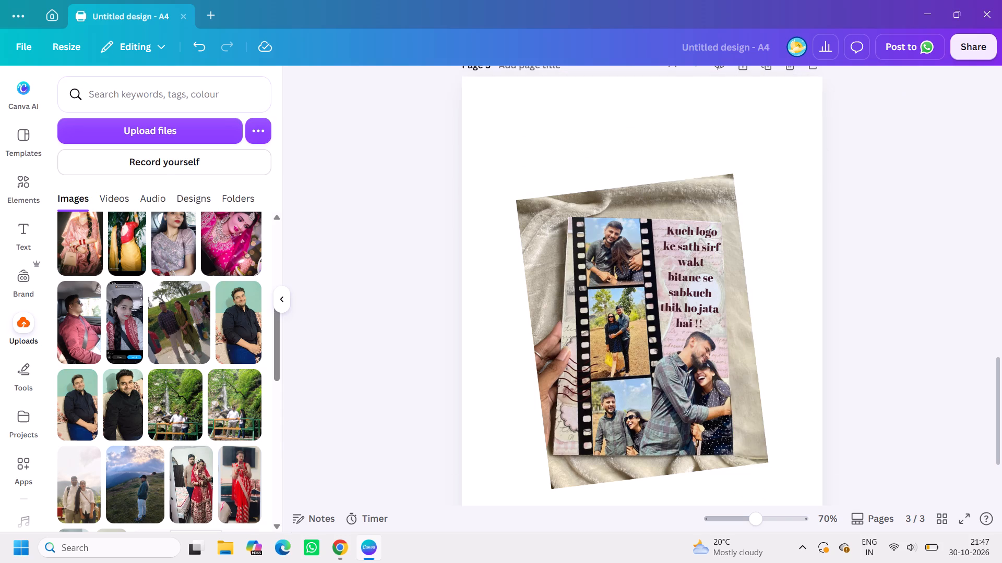
pyautogui.click(738, 330)
pyautogui.press('BackSpace')
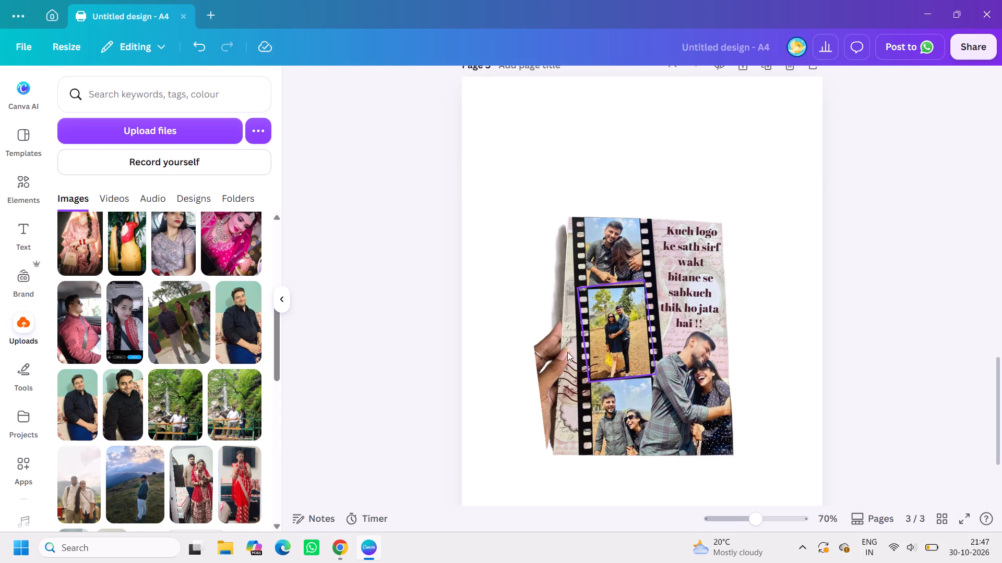
pyautogui.click(541, 368)
pyautogui.press('BackSpace')
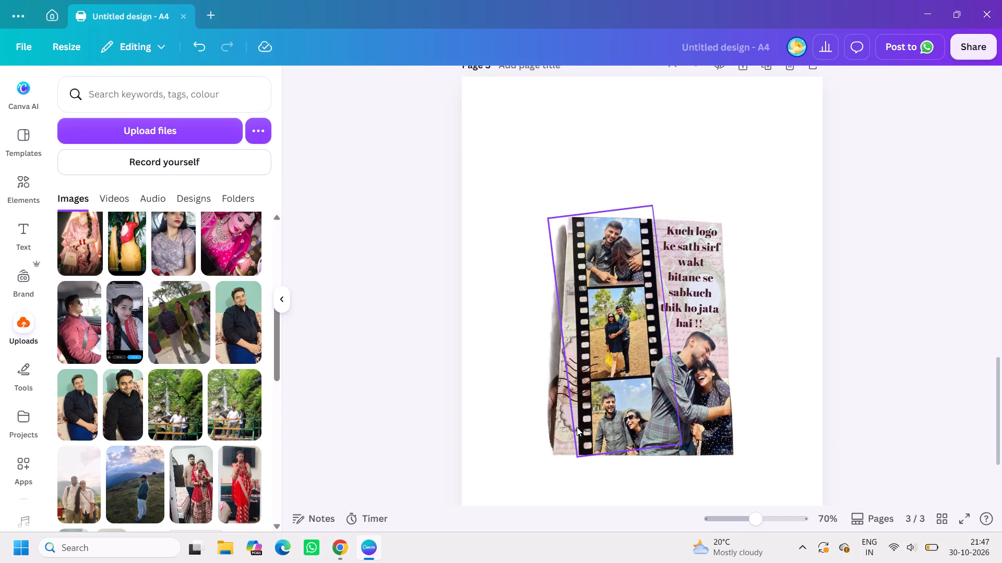
# Enlarge all remaining film-strip layers together, position them over page 3, and stretch them wider so they fill the page.
pyautogui.moveTo(773, 470); pyautogui.dragTo(494, 195)
pyautogui.moveTo(518, 197); pyautogui.dragTo(409, 93)
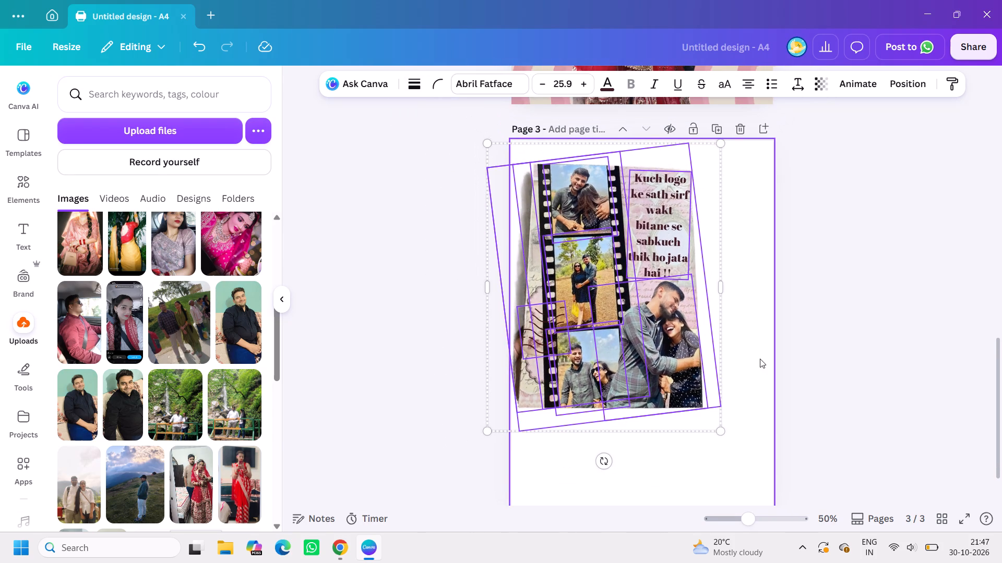
pyautogui.moveTo(712, 427); pyautogui.dragTo(800, 510)
pyautogui.moveTo(641, 397); pyautogui.dragTo(622, 395)
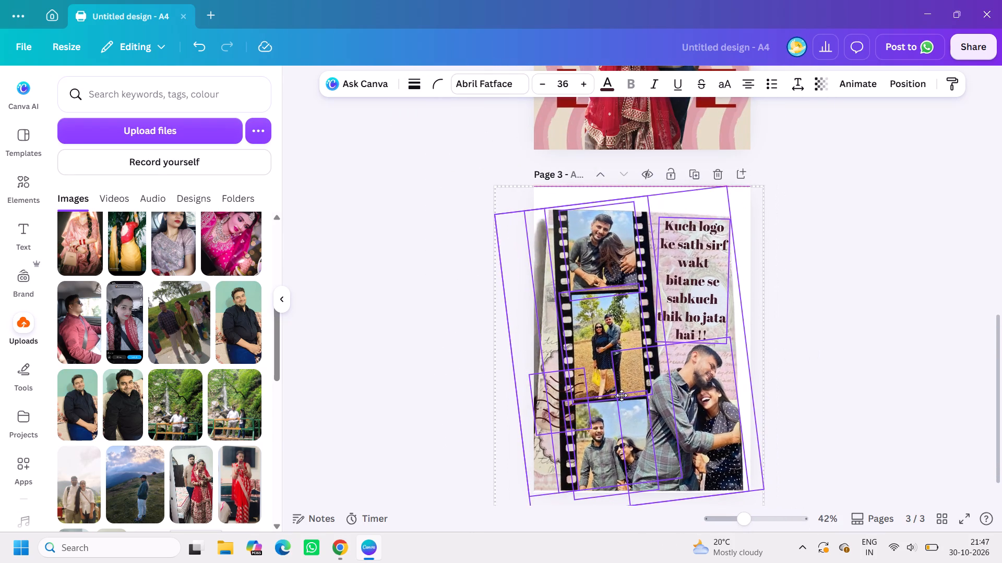
pyautogui.moveTo(622, 395); pyautogui.dragTo(622, 389)
pyautogui.moveTo(492, 180); pyautogui.dragTo(474, 163)
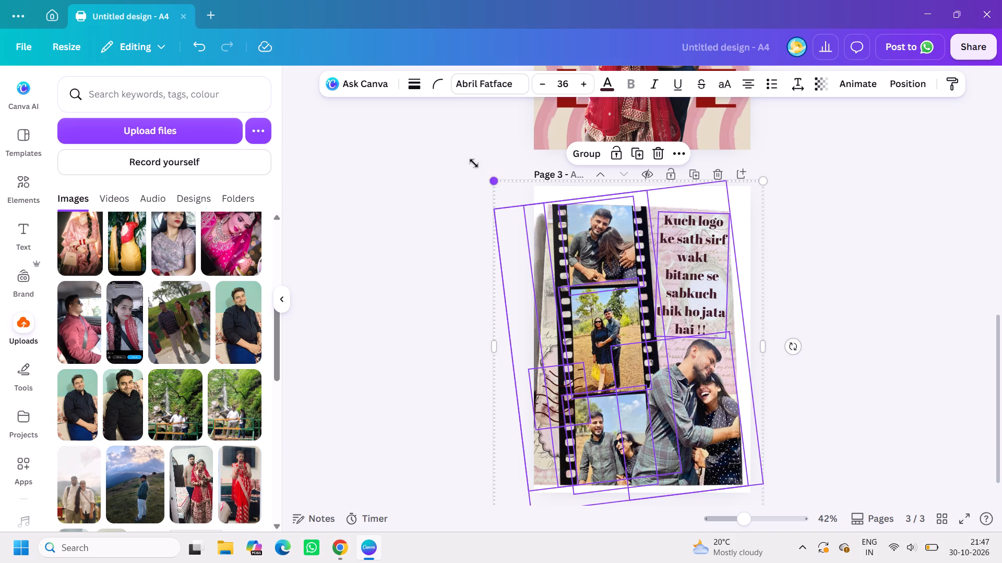
pyautogui.moveTo(474, 163); pyautogui.dragTo(461, 146)
pyautogui.moveTo(629, 341); pyautogui.dragTo(622, 353)
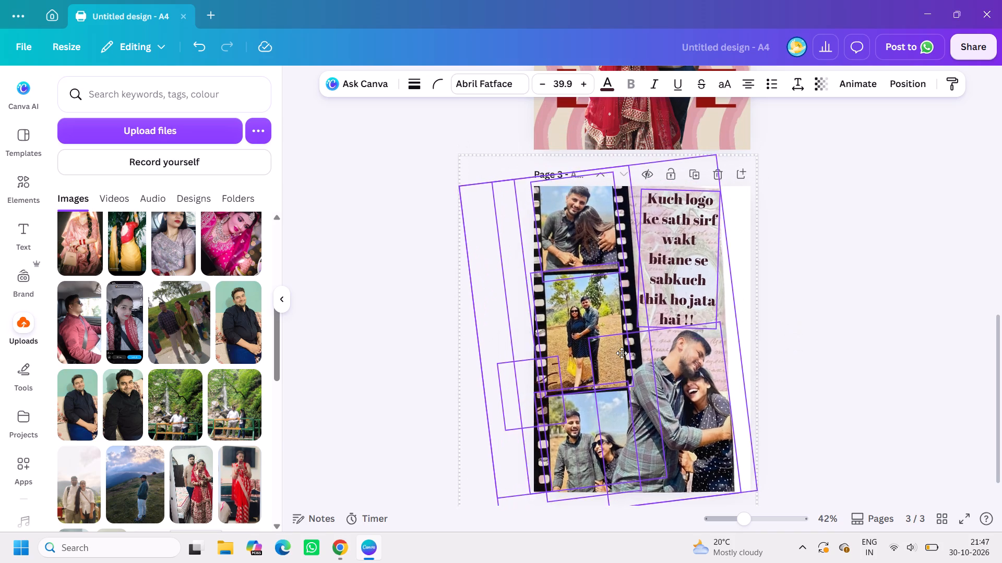
pyautogui.moveTo(622, 353); pyautogui.dragTo(631, 348)
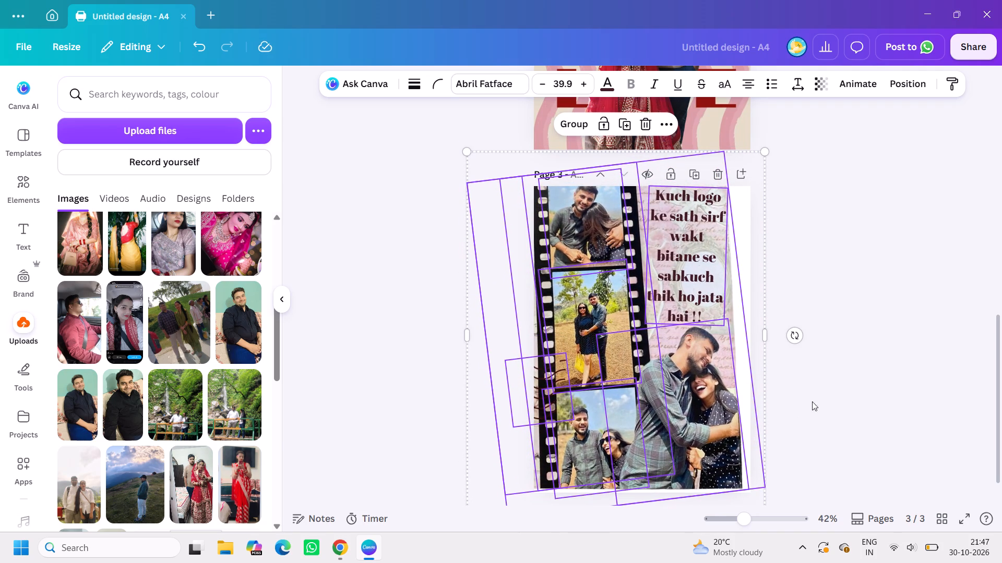
pyautogui.moveTo(765, 333); pyautogui.dragTo(792, 337)
pyautogui.click(864, 408)
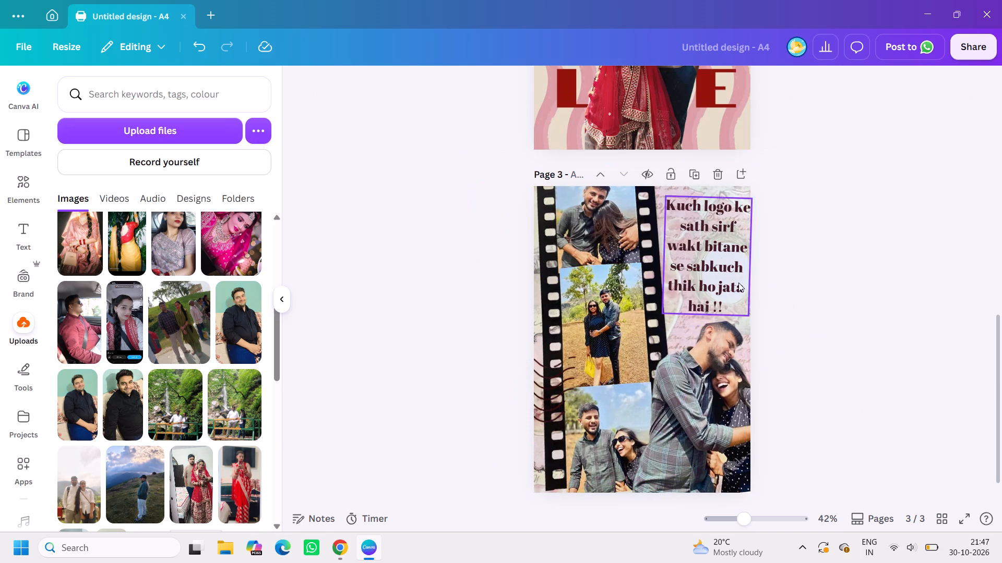
# Delete the template's large couple cut-out from the lower-right corner of page 3.
pyautogui.click(732, 372)
pyautogui.press('BackSpace')
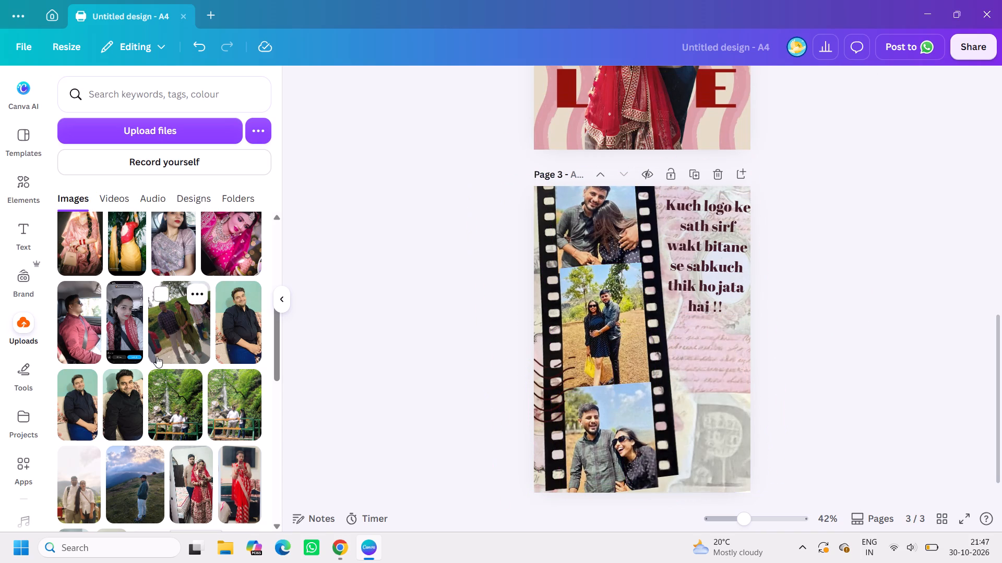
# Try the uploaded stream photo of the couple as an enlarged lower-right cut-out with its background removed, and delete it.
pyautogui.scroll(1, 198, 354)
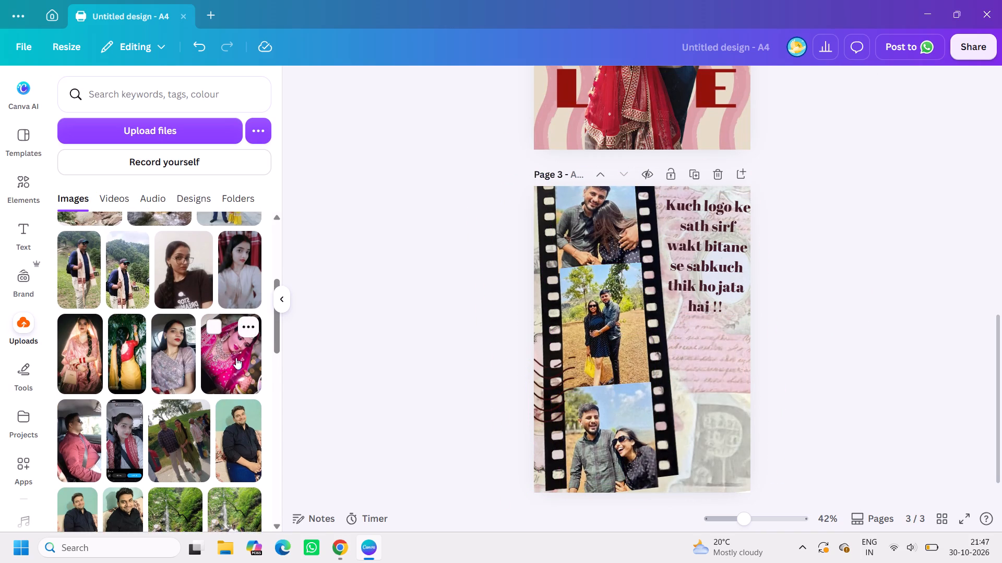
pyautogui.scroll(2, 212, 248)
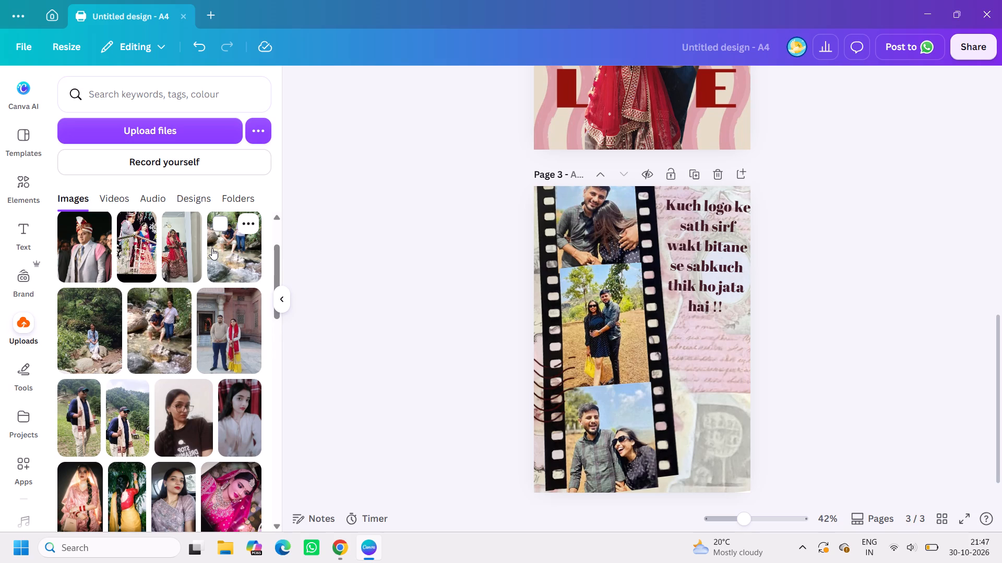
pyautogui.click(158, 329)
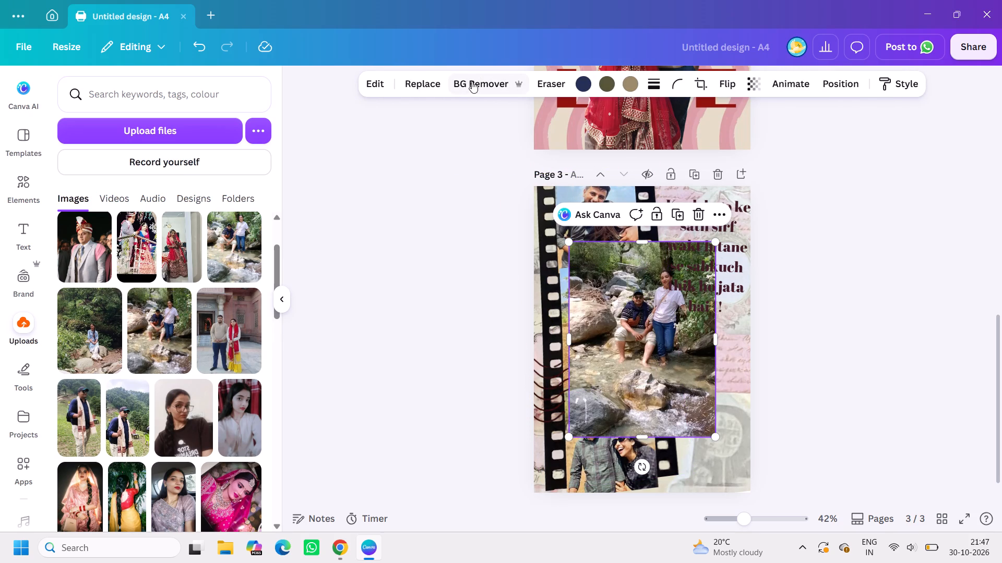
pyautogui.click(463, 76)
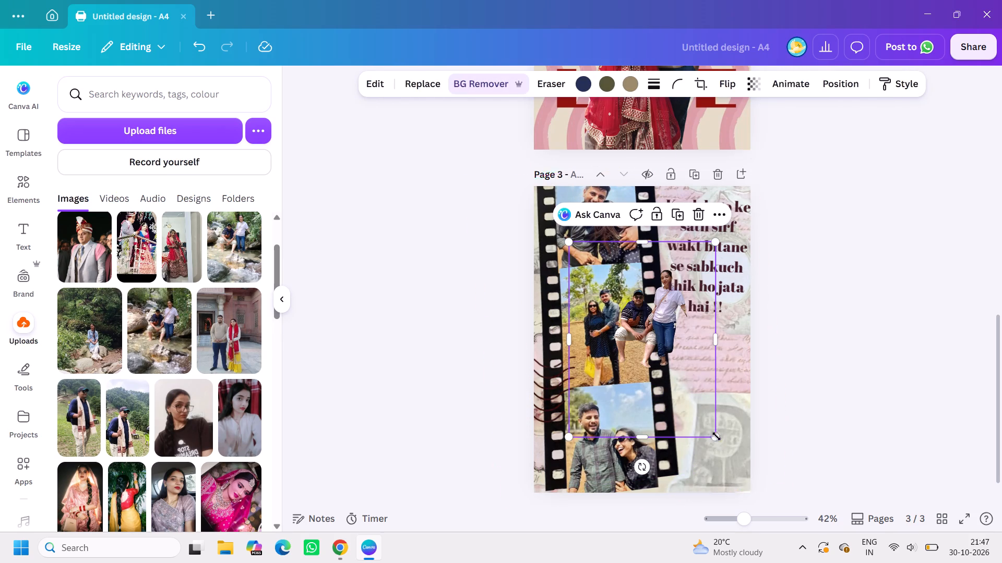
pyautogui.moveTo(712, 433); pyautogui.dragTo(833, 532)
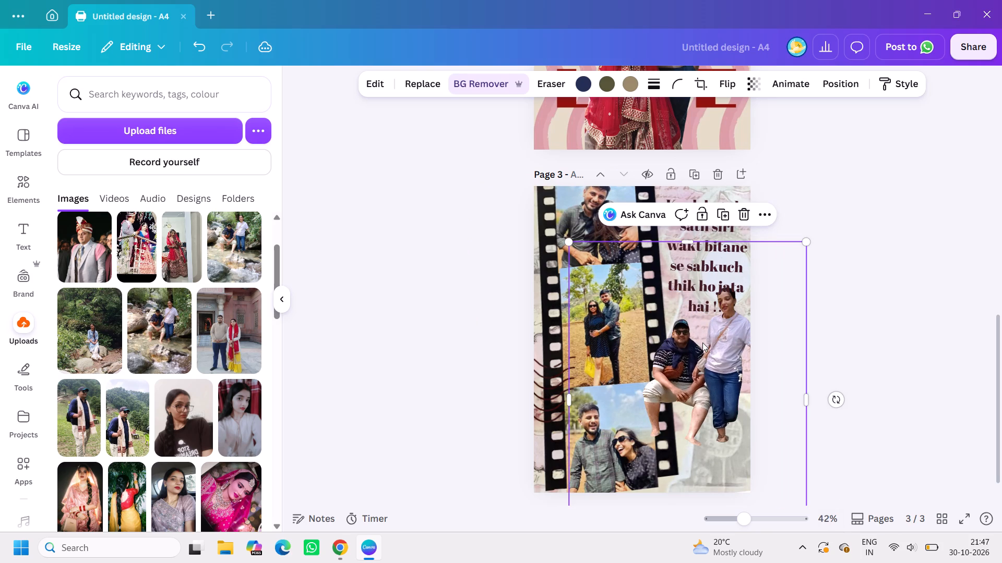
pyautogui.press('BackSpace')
# Add the uploaded wedding photo of the couple at the railing and place it in page 3's lower-right corner.
pyautogui.scroll(1, 206, 294)
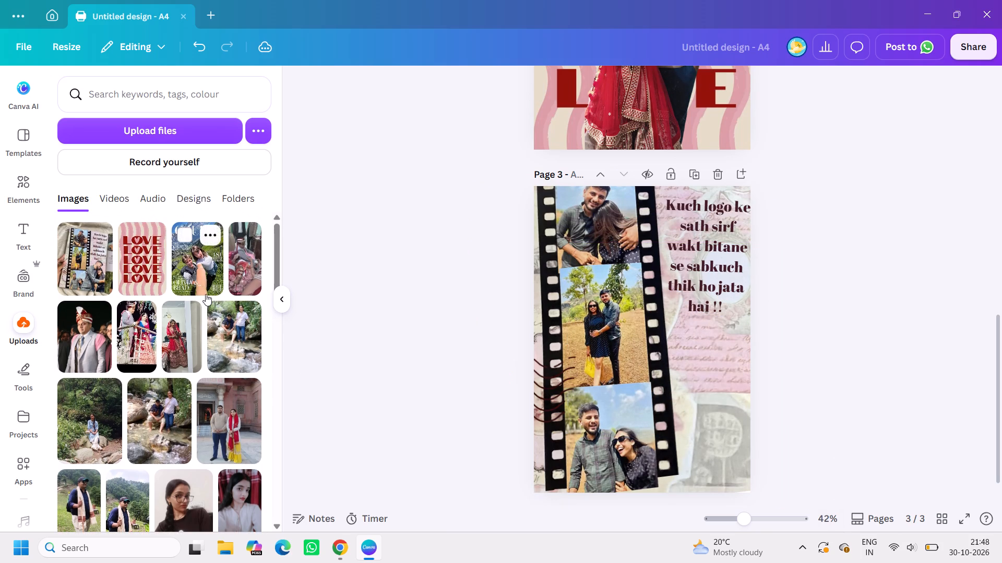
pyautogui.scroll(1, 206, 294)
pyautogui.click(140, 333)
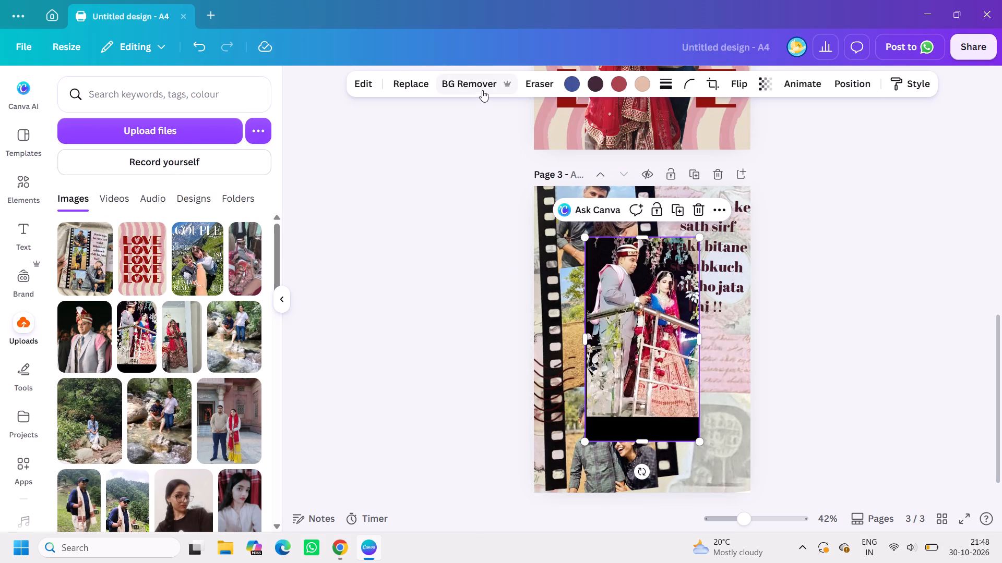
pyautogui.moveTo(660, 330); pyautogui.dragTo(718, 454)
pyautogui.click(841, 420)
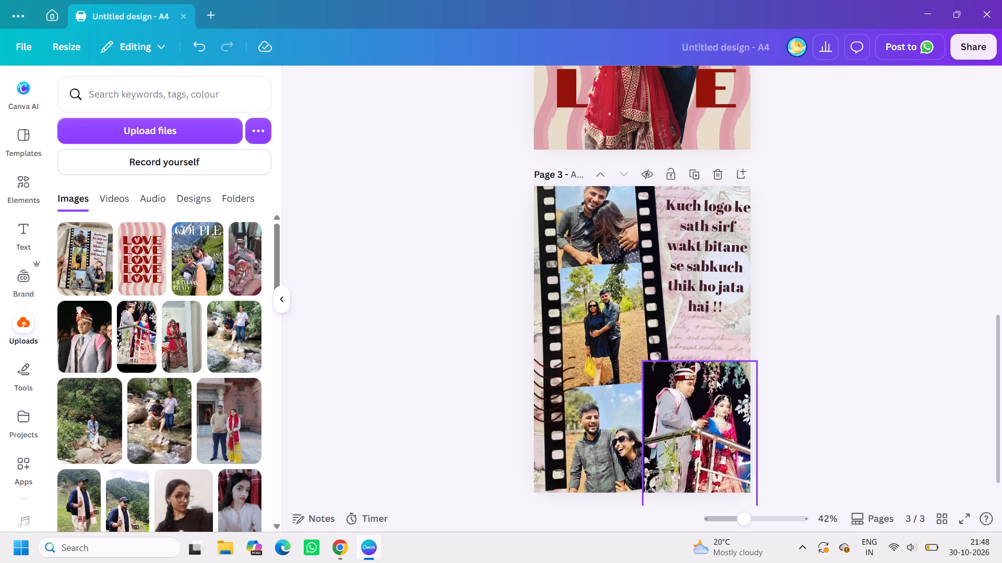
# Resize the wedding photo to about 10.7 wide, extend its top edge upward, and set it beneath the quote beside the film strip.
pyautogui.click(682, 384)
pyautogui.moveTo(645, 360); pyautogui.dragTo(667, 356)
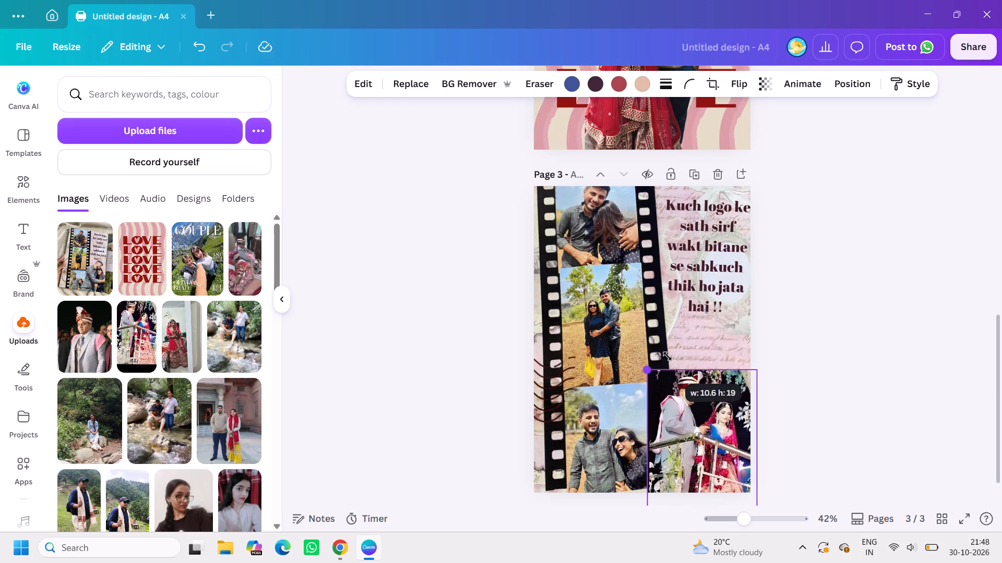
pyautogui.moveTo(667, 356); pyautogui.dragTo(668, 356)
pyautogui.moveTo(702, 367); pyautogui.dragTo(702, 348)
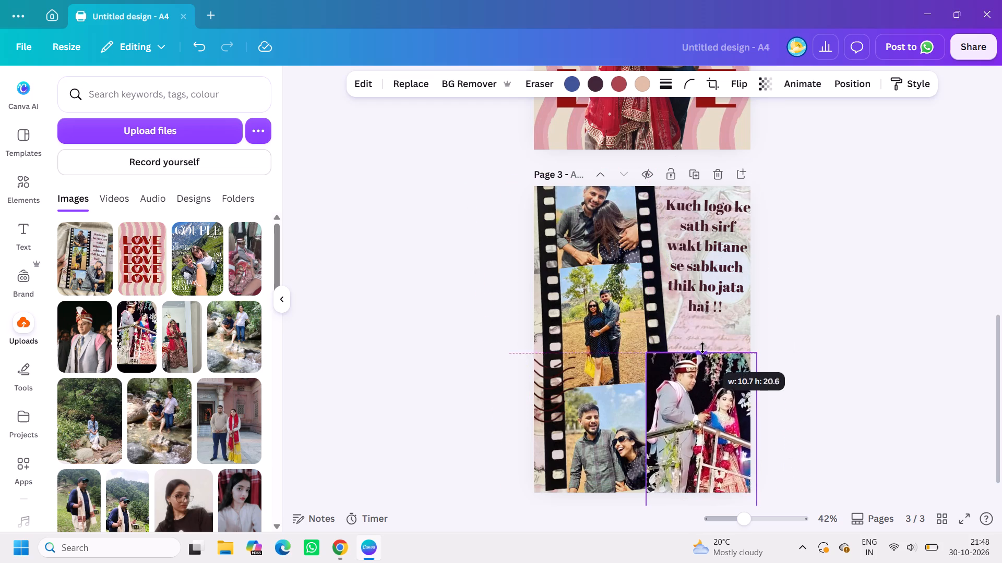
pyautogui.moveTo(702, 348); pyautogui.dragTo(700, 339)
pyautogui.moveTo(700, 374); pyautogui.dragTo(705, 401)
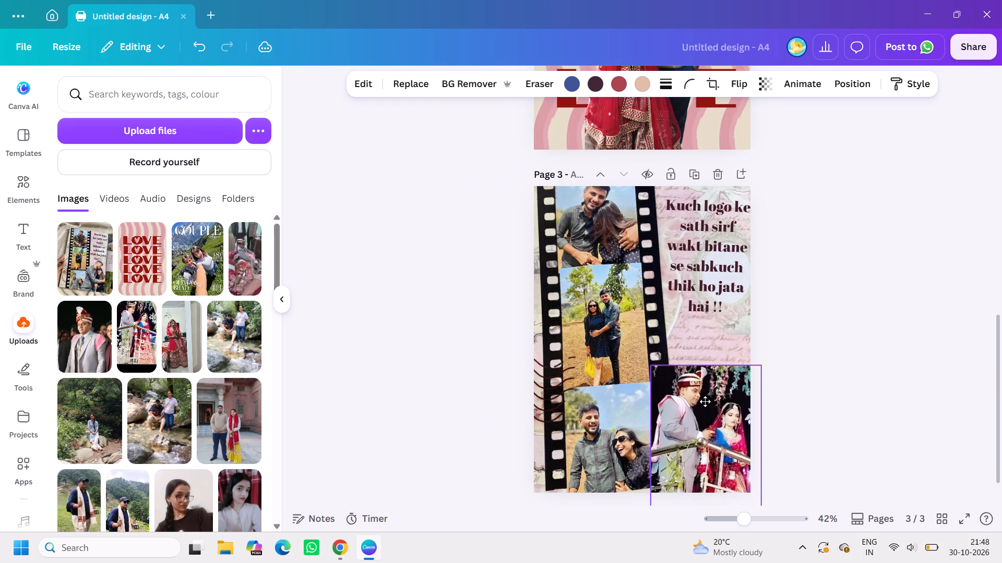
pyautogui.moveTo(705, 401); pyautogui.dragTo(705, 406)
pyautogui.click(881, 366)
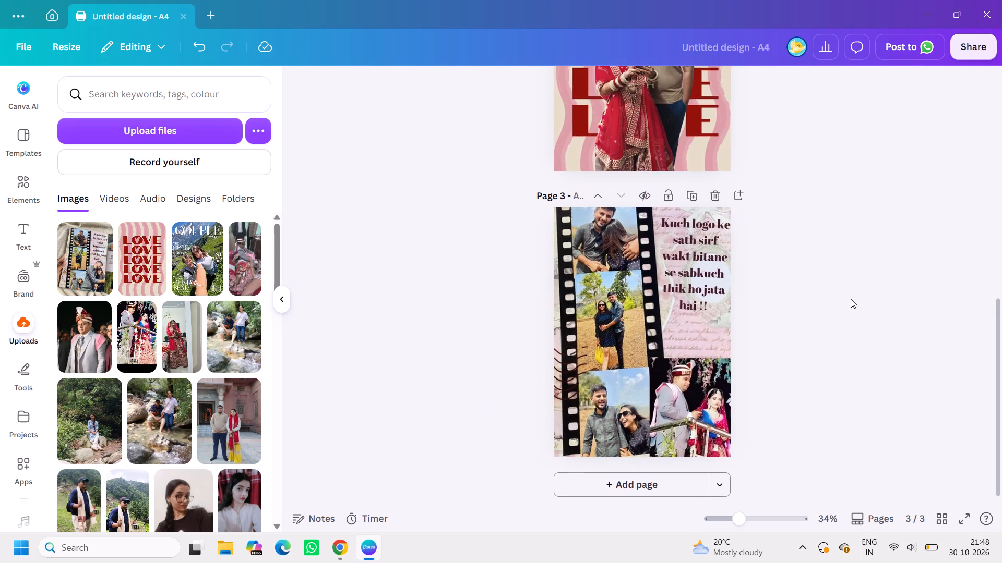
# Shift the wedding photo up and inward over the film strip's edge, and widen it past the page's right edge.
pyautogui.moveTo(708, 378); pyautogui.dragTo(705, 364)
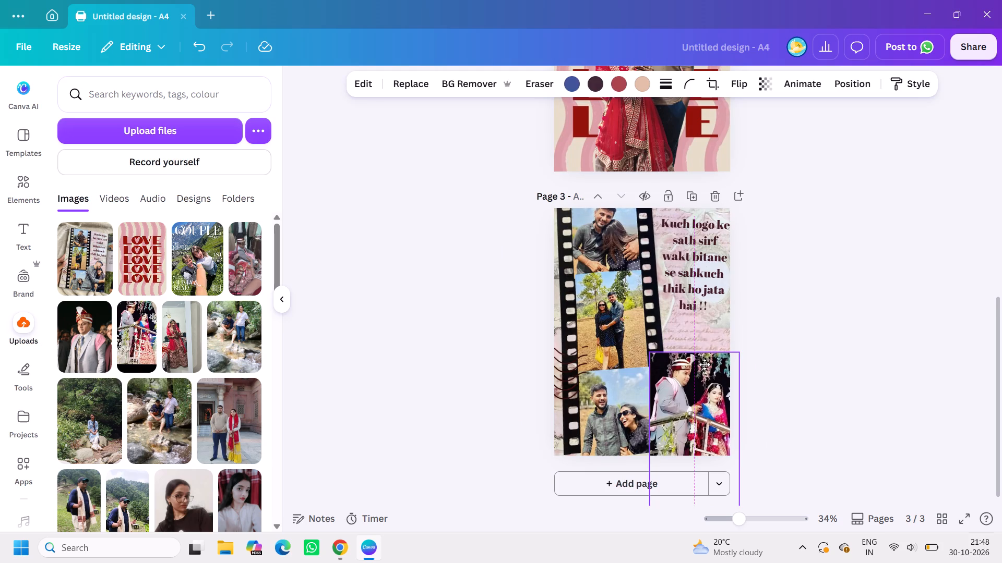
pyautogui.moveTo(705, 364); pyautogui.dragTo(705, 364)
pyautogui.click(783, 366)
pyautogui.moveTo(682, 369); pyautogui.dragTo(666, 370)
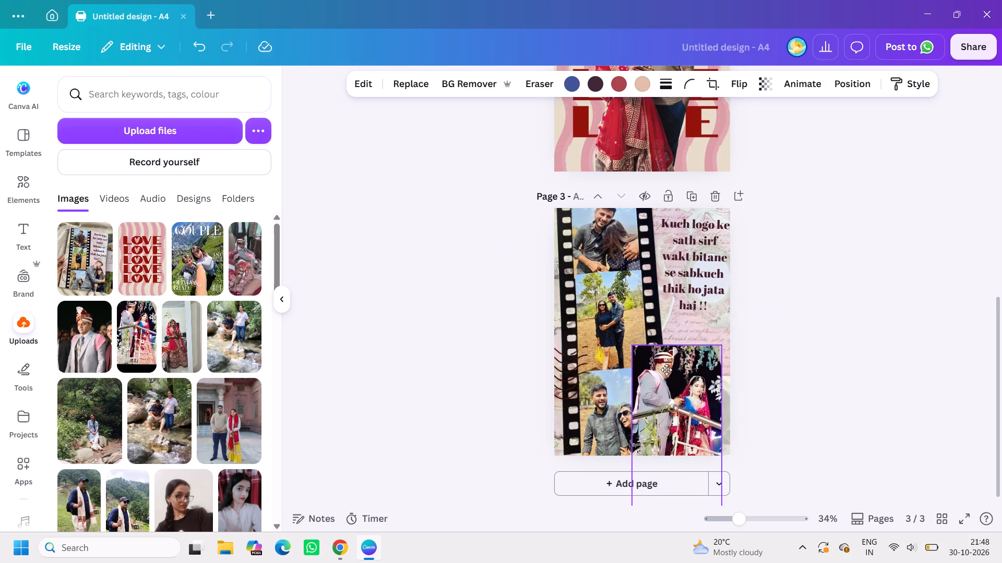
pyautogui.moveTo(666, 370); pyautogui.dragTo(670, 371)
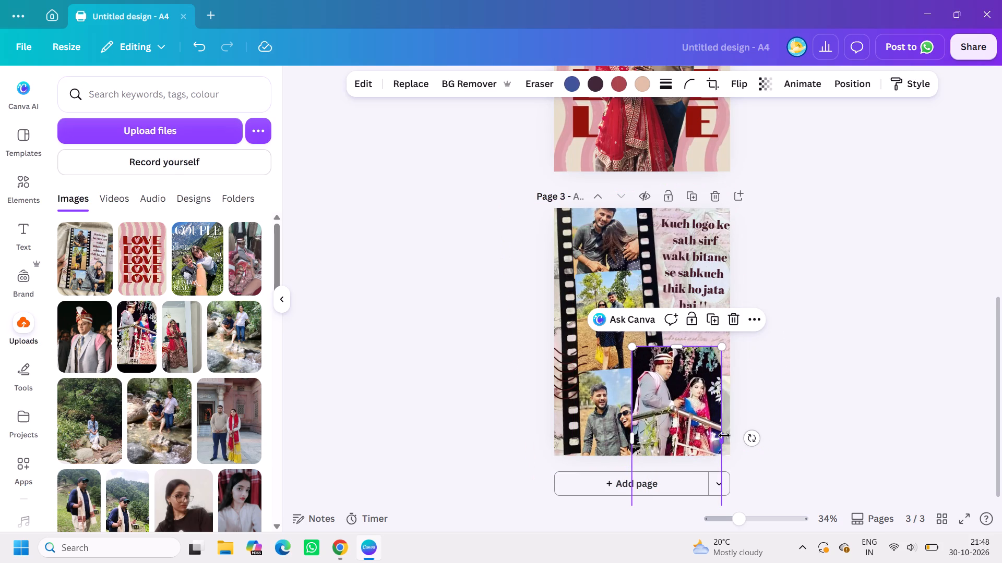
pyautogui.moveTo(724, 437); pyautogui.dragTo(741, 437)
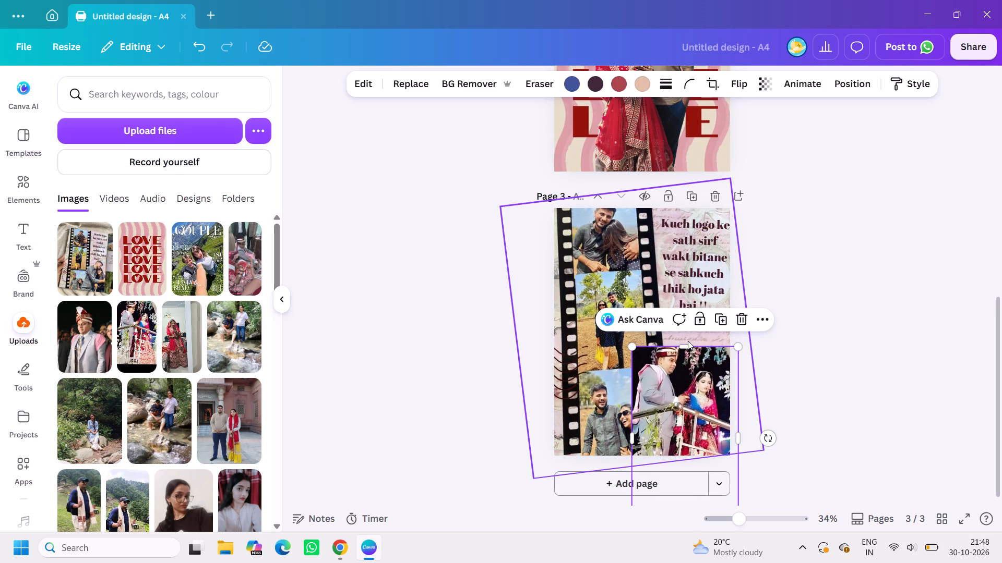
# Extend the wedding photo's top edge slightly upward beneath the quote on page 3.
pyautogui.moveTo(687, 347); pyautogui.dragTo(687, 337)
pyautogui.click(779, 410)
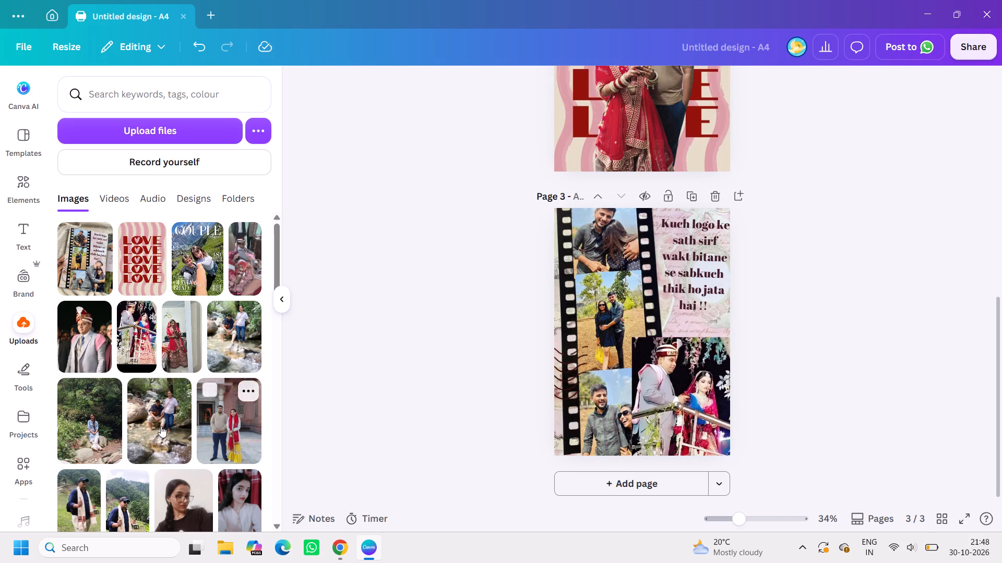
# Replace the middle film-strip photo on page 3 with the uploaded hillside photo of the man in the cap.
pyautogui.scroll(-1, 174, 456)
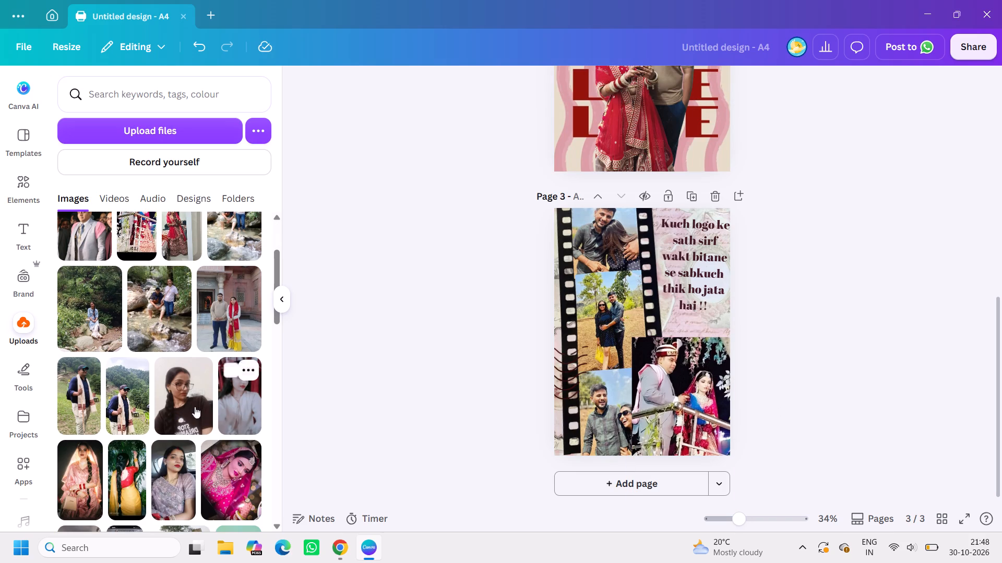
pyautogui.moveTo(125, 410); pyautogui.dragTo(608, 320)
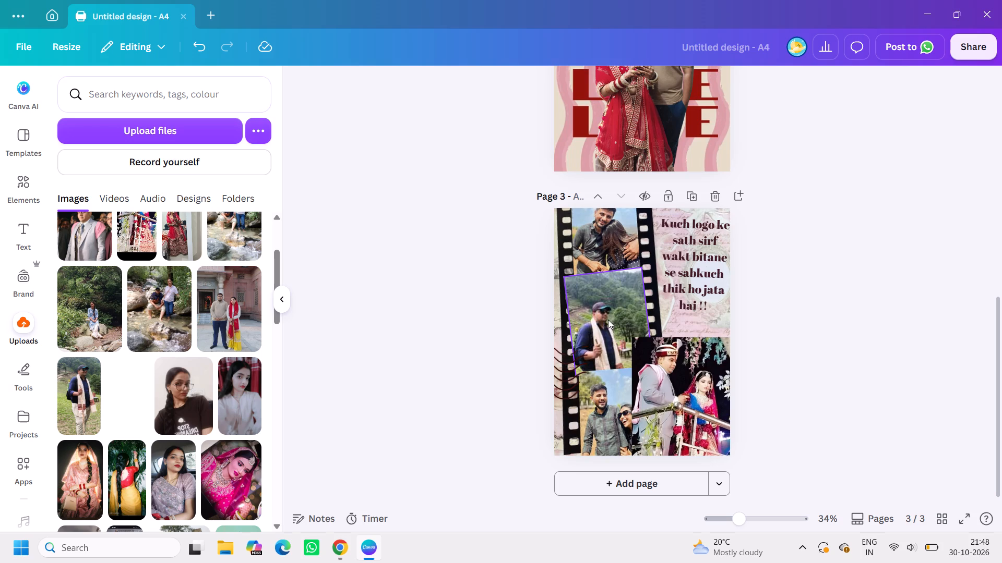
pyautogui.click(422, 407)
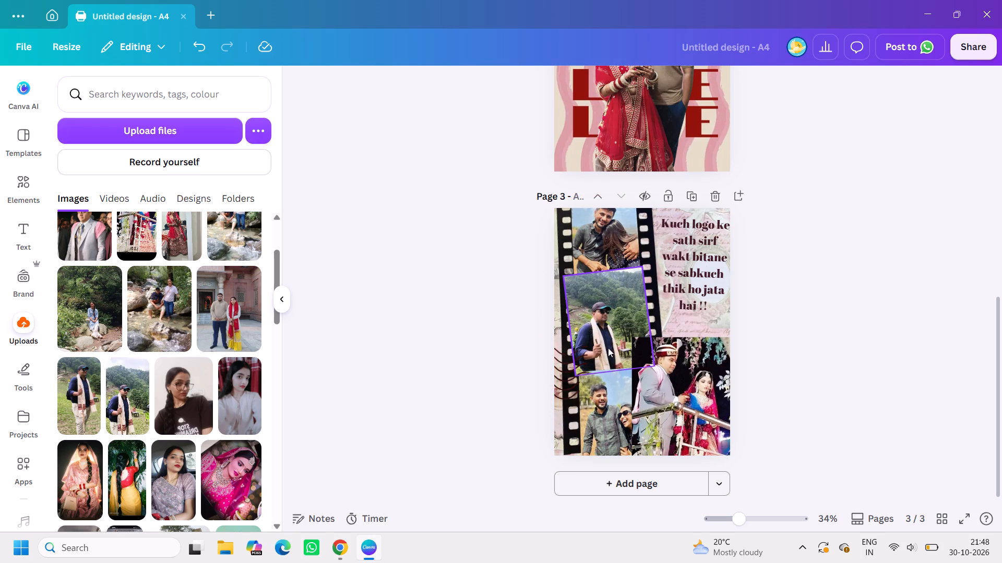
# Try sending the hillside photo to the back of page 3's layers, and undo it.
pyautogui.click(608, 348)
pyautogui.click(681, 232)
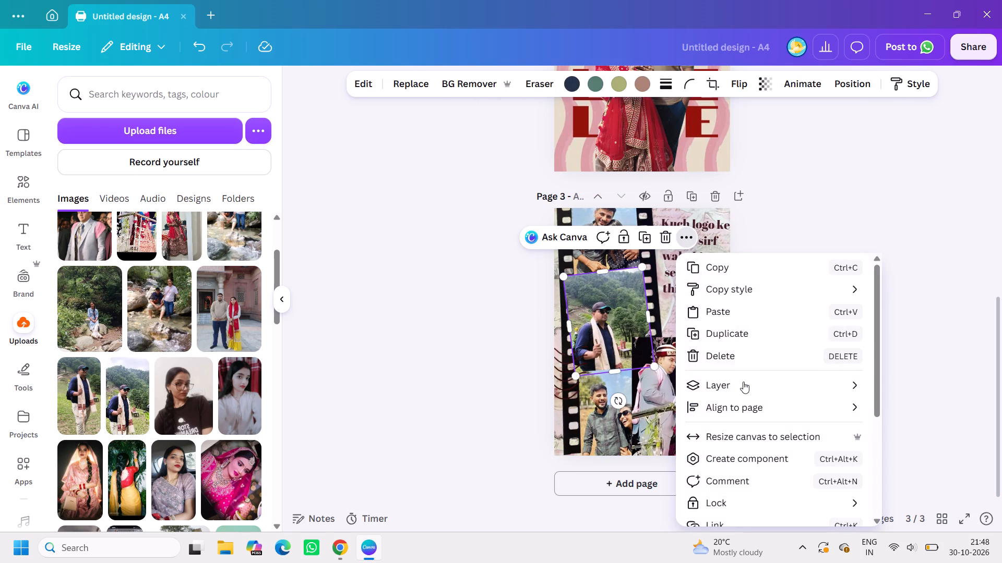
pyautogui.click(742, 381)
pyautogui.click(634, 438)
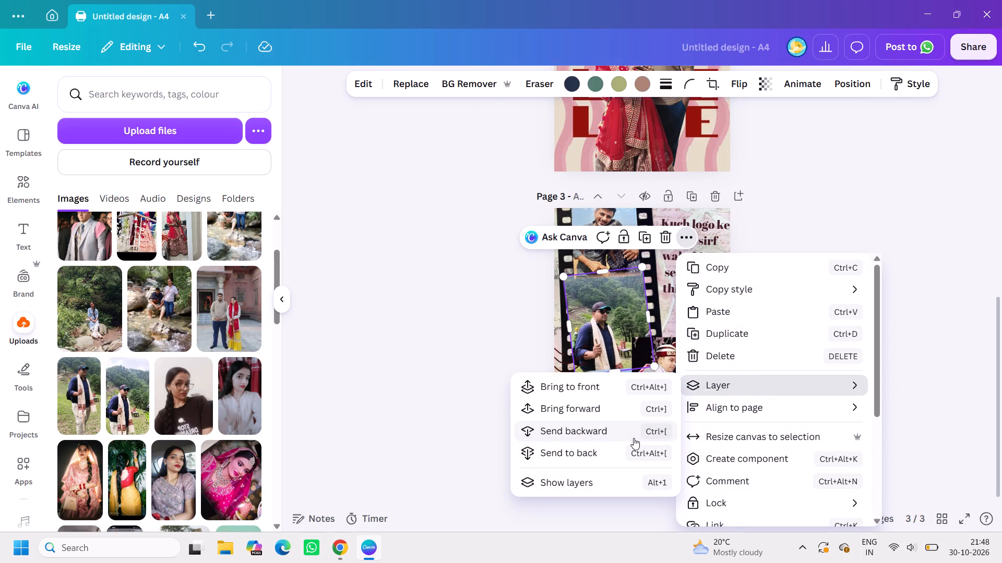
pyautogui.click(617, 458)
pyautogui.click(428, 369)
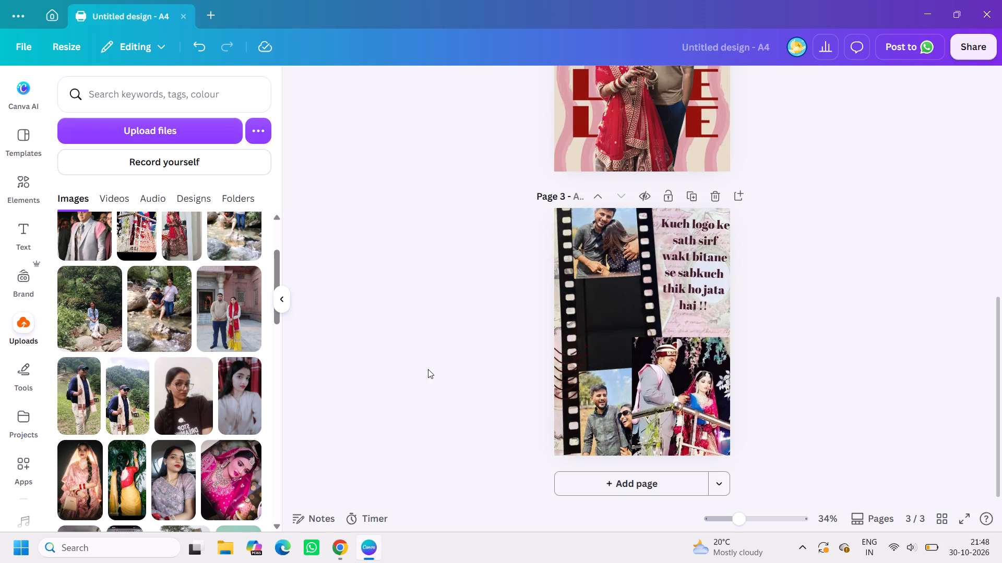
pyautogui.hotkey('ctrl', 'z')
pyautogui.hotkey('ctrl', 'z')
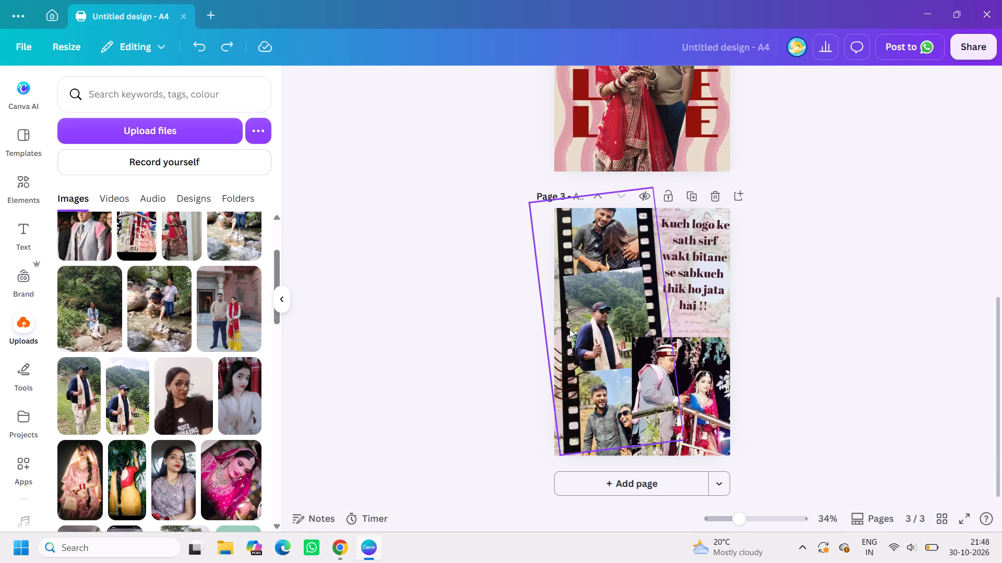
# Trim the hillside photo on all four sides, adjust its tilt, and nudge it to fit the film strip's middle frame.
pyautogui.click(582, 303)
pyautogui.moveTo(566, 324); pyautogui.dragTo(584, 324)
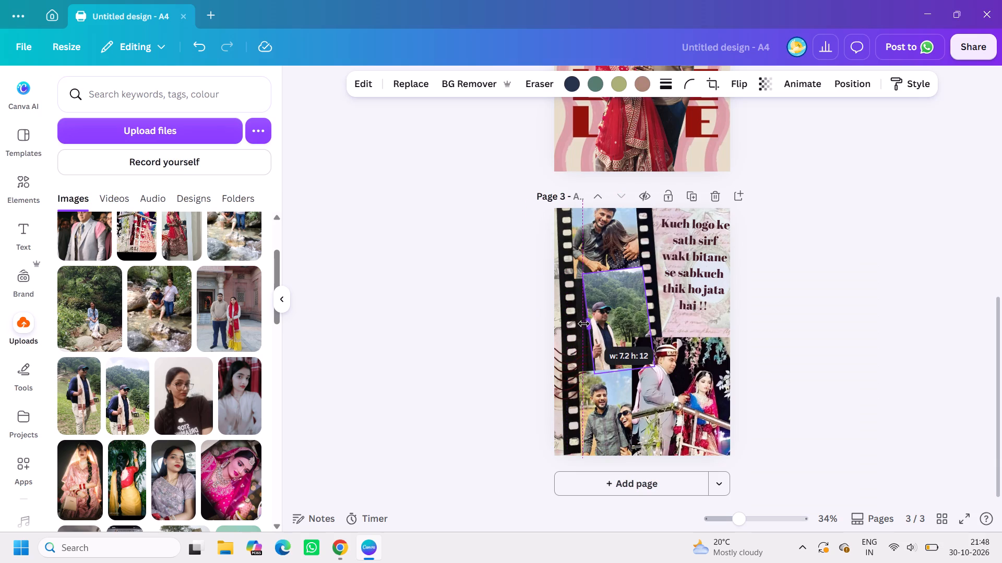
pyautogui.moveTo(584, 324); pyautogui.dragTo(575, 323)
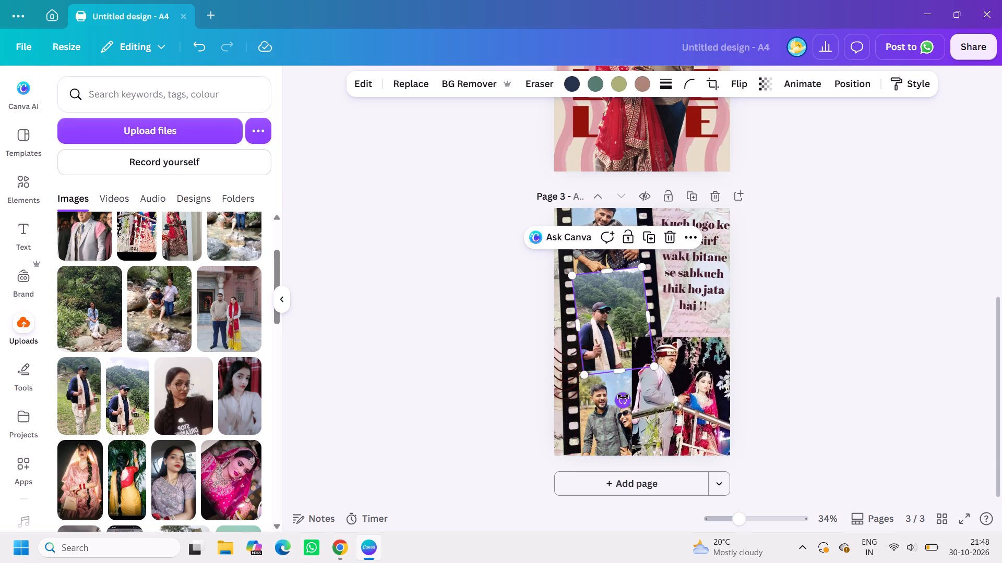
pyautogui.click(623, 397)
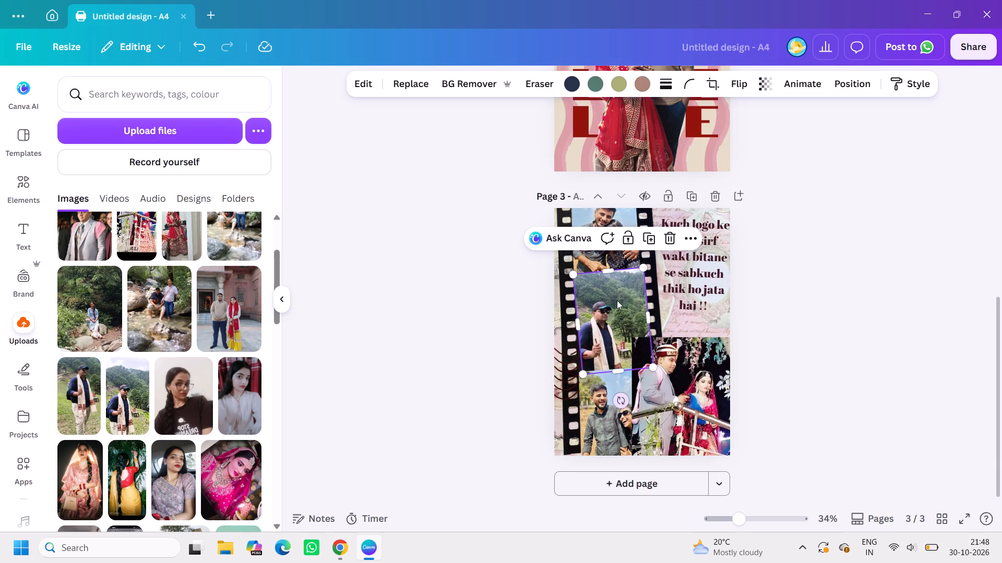
pyautogui.moveTo(608, 273); pyautogui.dragTo(613, 282)
pyautogui.click(622, 401)
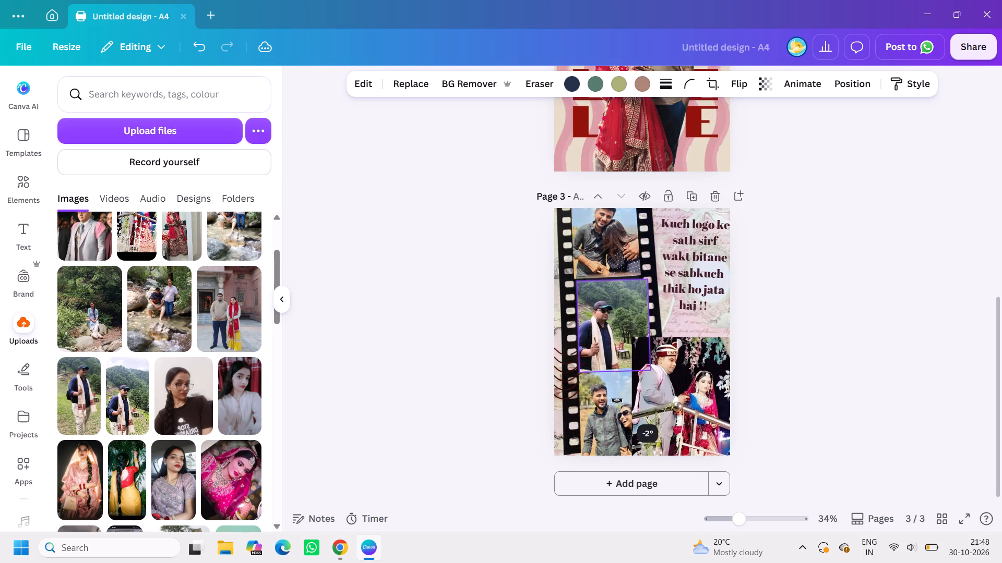
pyautogui.click(606, 351)
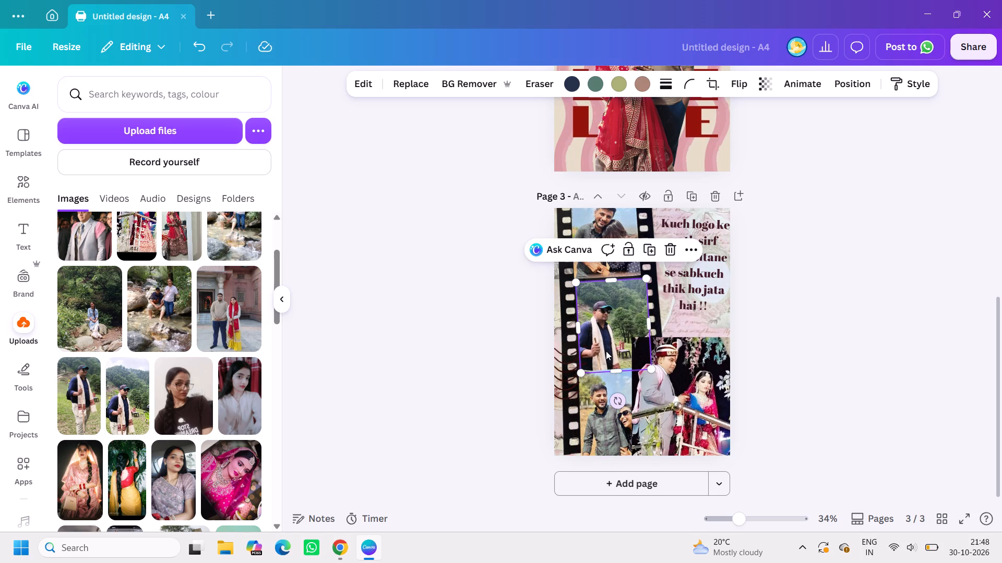
pyautogui.moveTo(647, 327); pyautogui.dragTo(641, 328)
pyautogui.moveTo(613, 370); pyautogui.dragTo(614, 365)
pyautogui.click(522, 397)
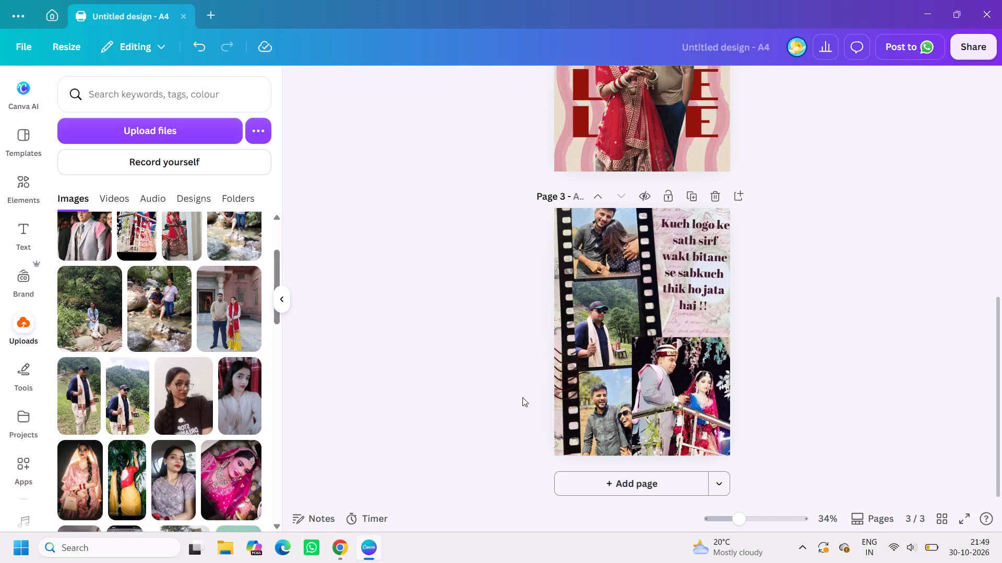
pyautogui.click(636, 346)
pyautogui.click(615, 346)
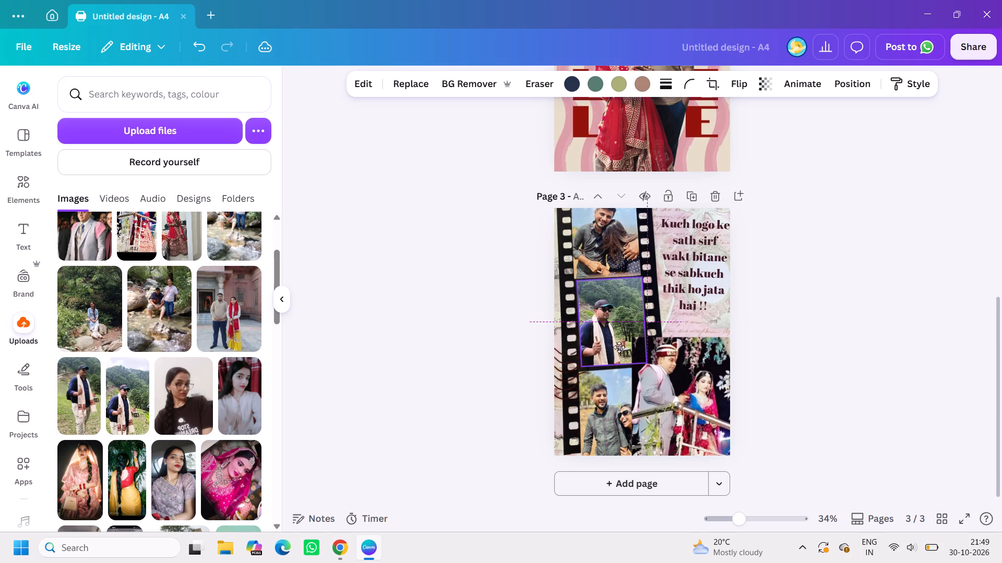
pyautogui.click(506, 388)
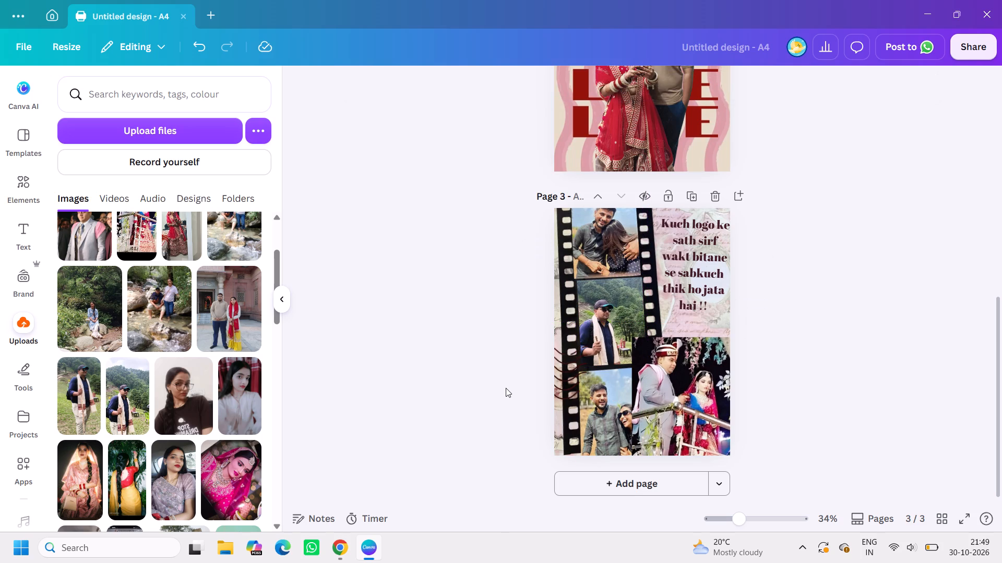
# Add the uploaded photo of the woman in the yellow sari and place it over the film strip's bottom frame.
pyautogui.scroll(-1, 181, 474)
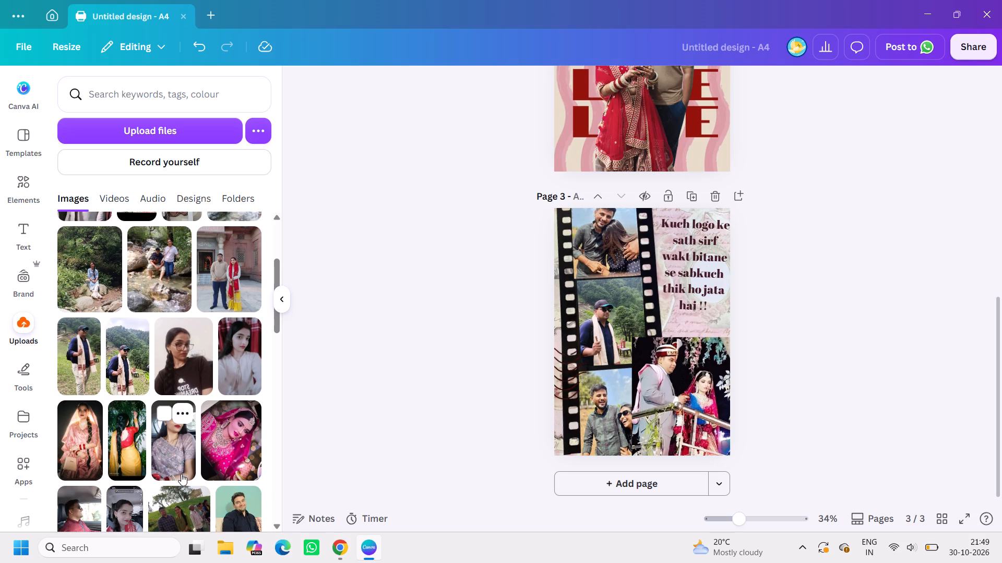
pyautogui.click(129, 456)
pyautogui.moveTo(641, 364); pyautogui.dragTo(599, 424)
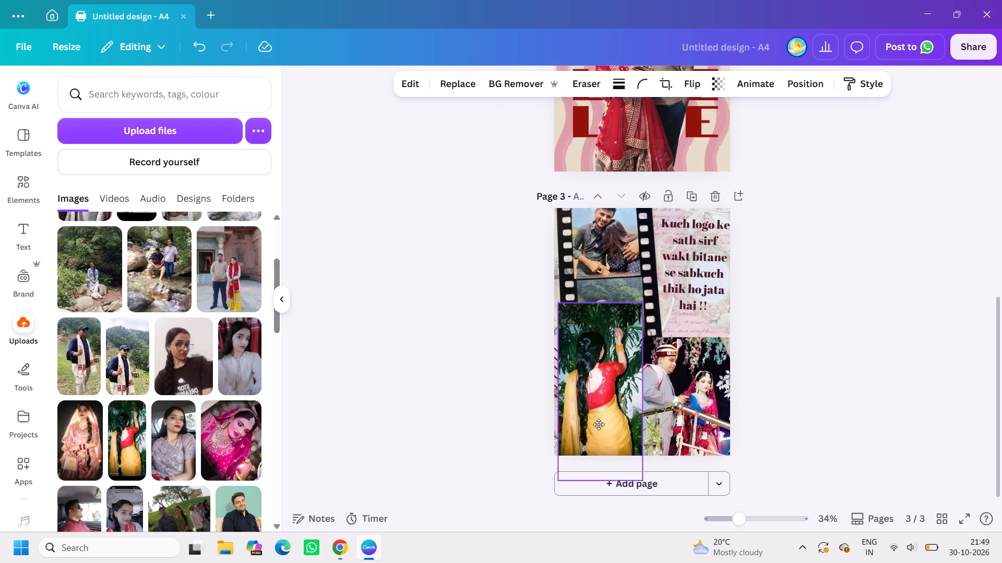
pyautogui.moveTo(599, 424); pyautogui.dragTo(604, 417)
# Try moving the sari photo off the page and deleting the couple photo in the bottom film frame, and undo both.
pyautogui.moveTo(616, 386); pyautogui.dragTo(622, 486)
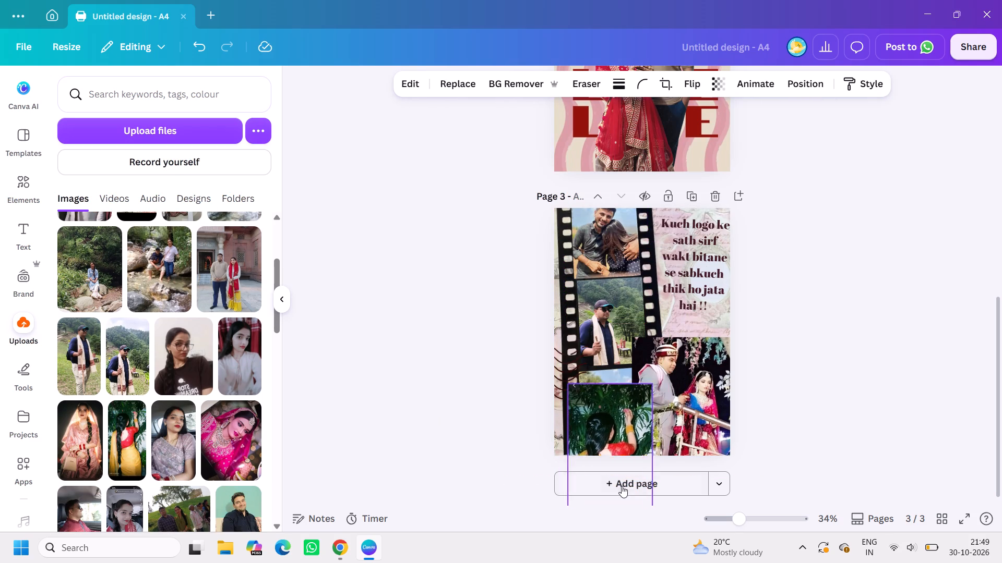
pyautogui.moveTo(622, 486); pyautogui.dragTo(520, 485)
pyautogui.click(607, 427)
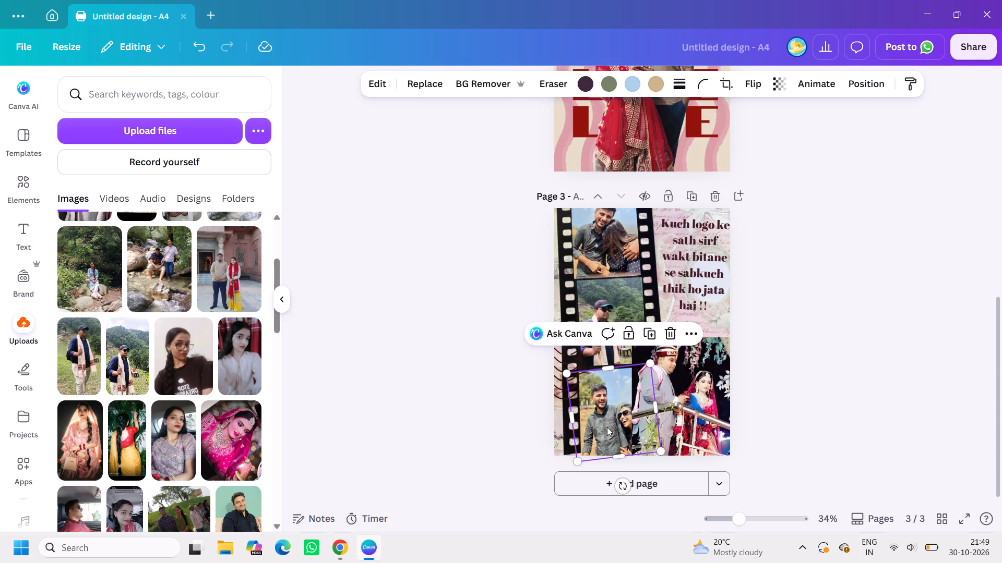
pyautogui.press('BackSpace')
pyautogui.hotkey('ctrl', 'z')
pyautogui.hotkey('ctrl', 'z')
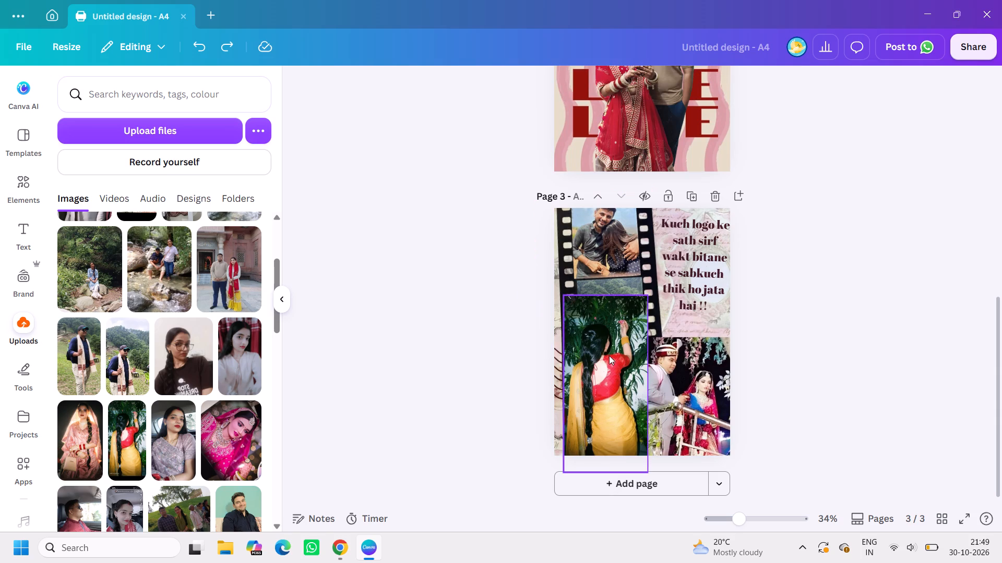
# Set the sari photo aside, delete the couple photo in the bottom film frame, and move the sari photo into its place.
pyautogui.moveTo(609, 357); pyautogui.dragTo(663, 292)
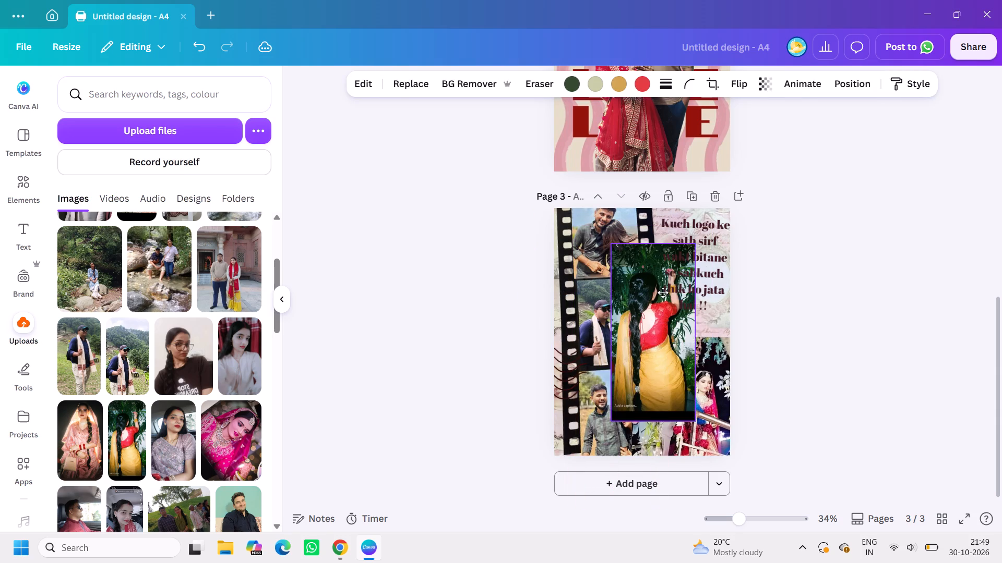
pyautogui.moveTo(663, 292); pyautogui.dragTo(663, 293)
pyautogui.click(603, 408)
pyautogui.press('BackSpace')
pyautogui.moveTo(648, 363); pyautogui.dragTo(621, 398)
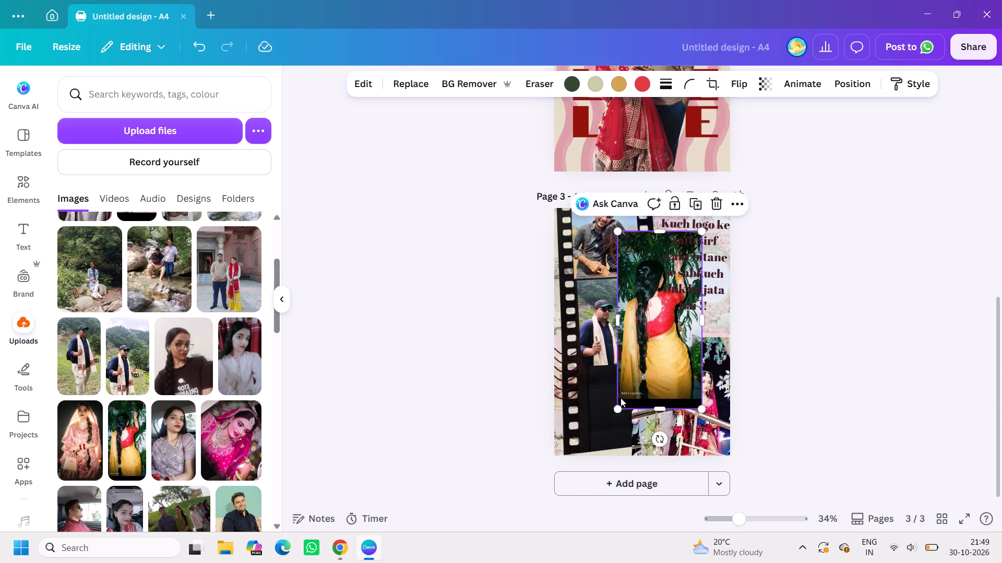
pyautogui.moveTo(621, 398); pyautogui.dragTo(597, 432)
# Change the sari photo's layer order, sending it backward so it sits behind the wedding photo but above the film strip.
pyautogui.click(681, 278)
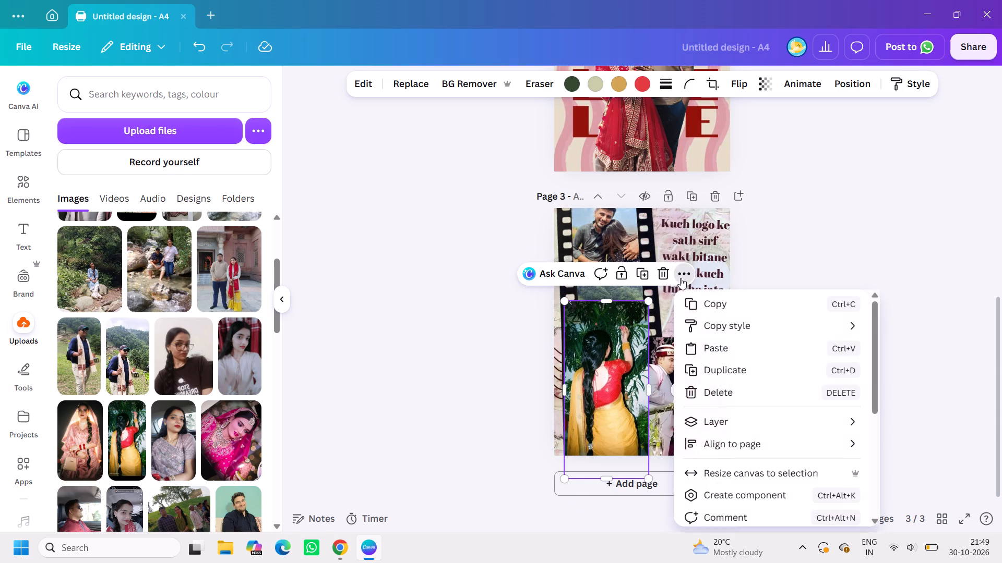
pyautogui.click(707, 427)
pyautogui.click(622, 474)
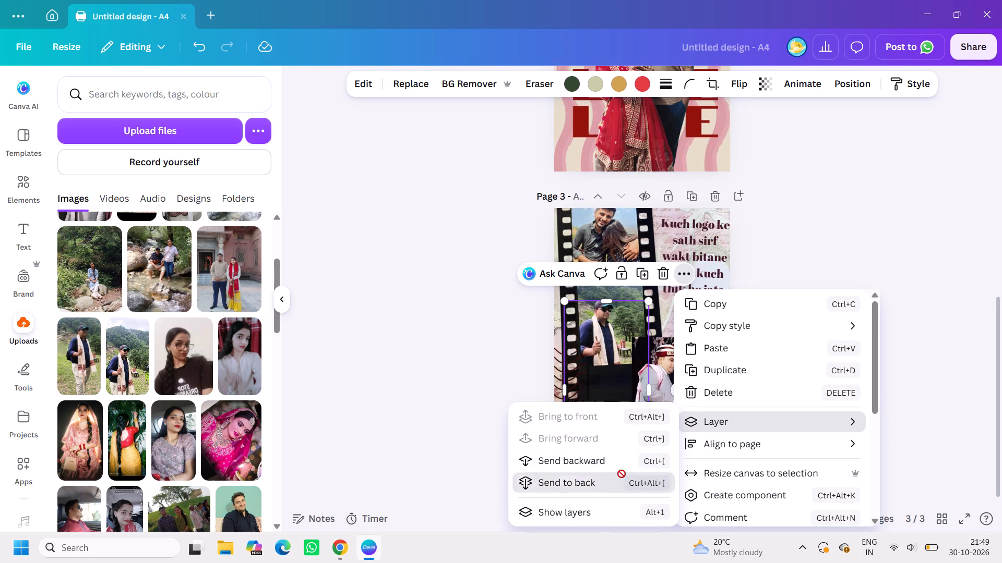
pyautogui.click(601, 415)
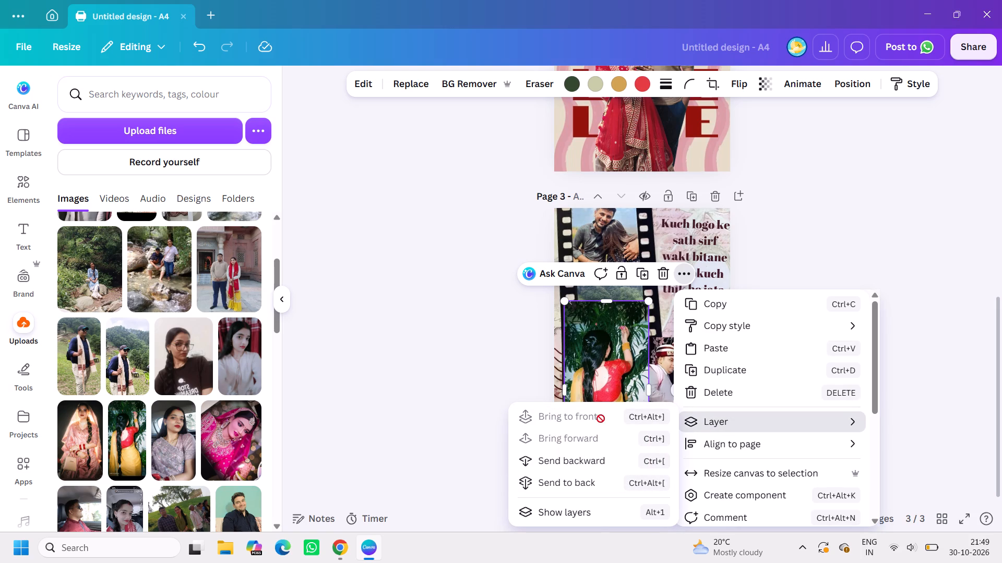
pyautogui.click(603, 458)
pyautogui.click(462, 418)
pyautogui.click(585, 353)
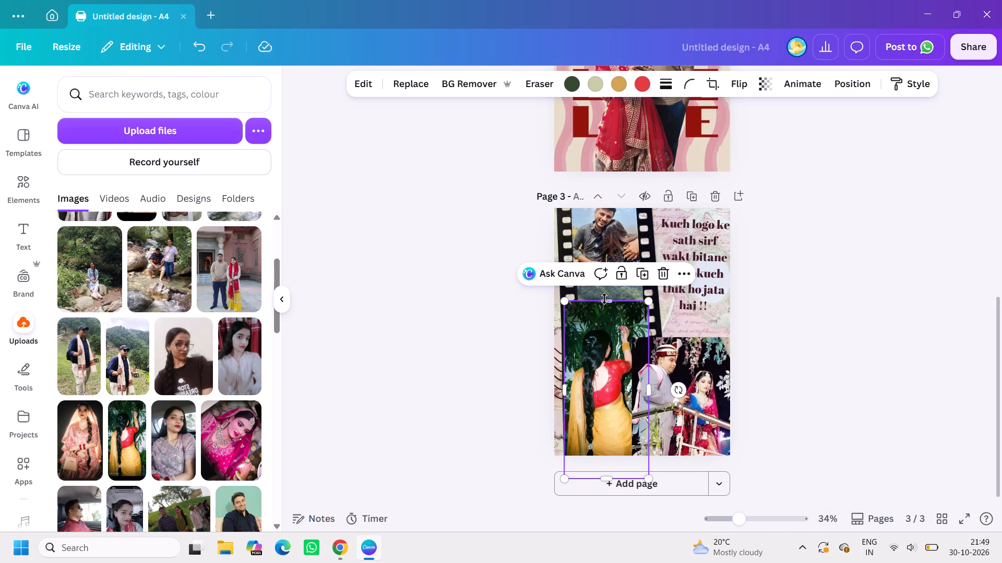
# Shrink the sari photo, tilt it about -3°, and position it inside the film strip's bottom frame.
pyautogui.moveTo(568, 303); pyautogui.dragTo(594, 351)
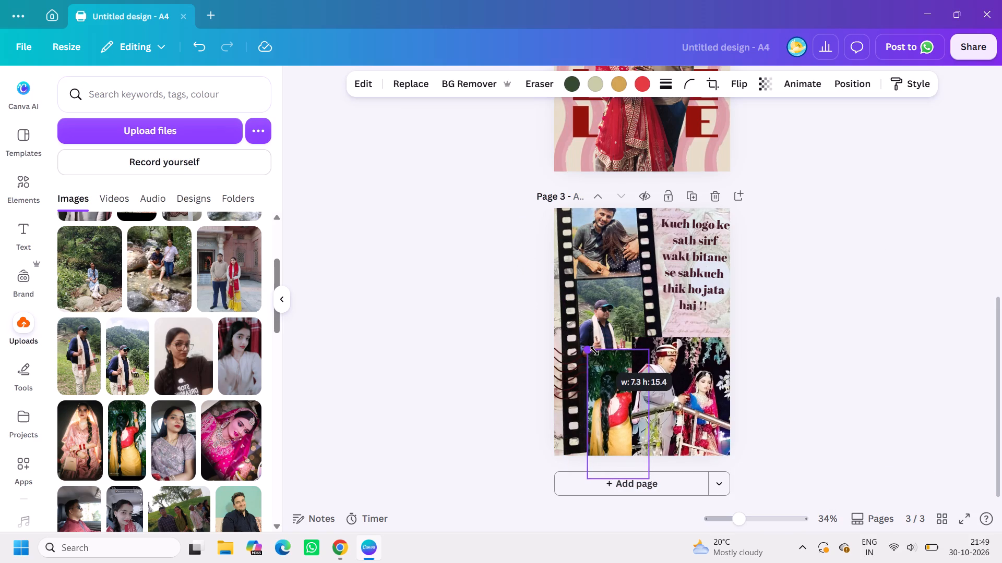
pyautogui.moveTo(594, 351); pyautogui.dragTo(597, 362)
pyautogui.moveTo(676, 419); pyautogui.dragTo(677, 418)
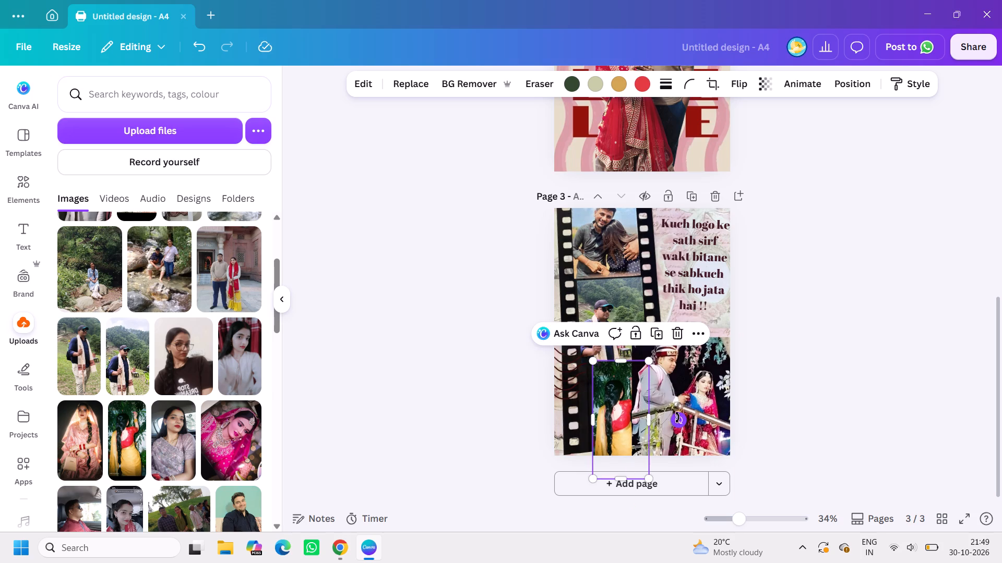
pyautogui.moveTo(677, 418); pyautogui.dragTo(678, 414)
pyautogui.moveTo(595, 421); pyautogui.dragTo(590, 422)
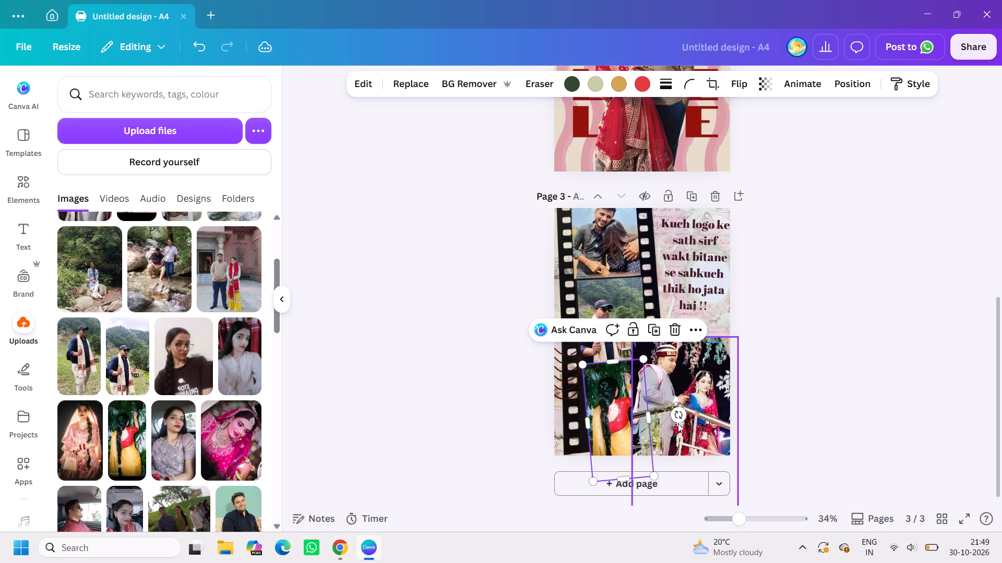
pyautogui.click(677, 418)
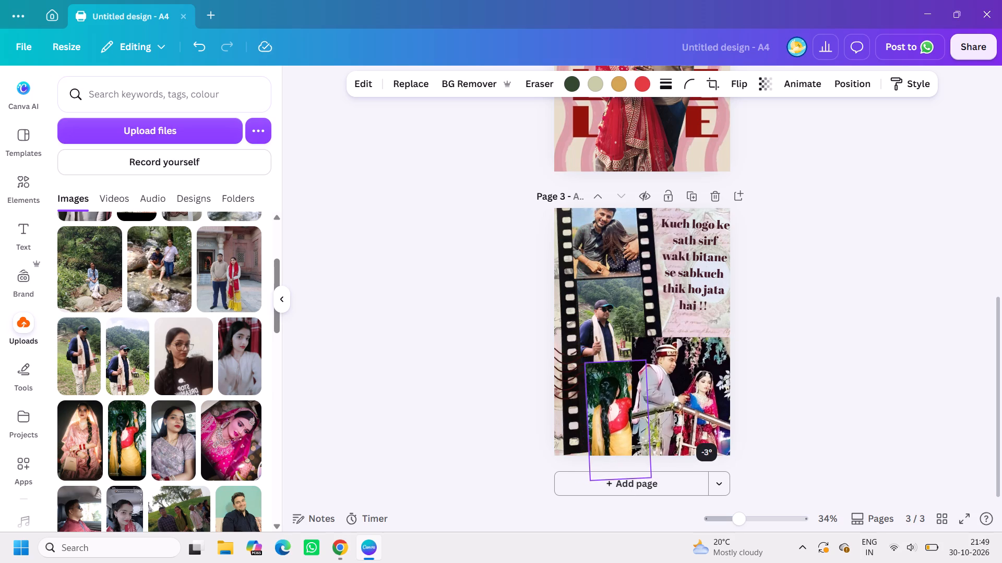
pyautogui.moveTo(615, 432); pyautogui.dragTo(613, 437)
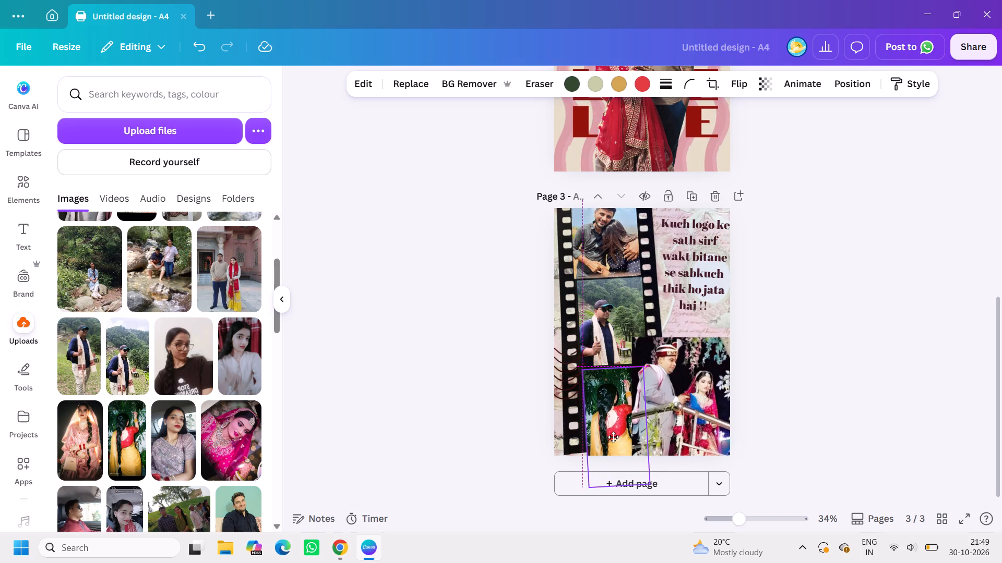
pyautogui.moveTo(613, 437); pyautogui.dragTo(614, 436)
pyautogui.click(788, 403)
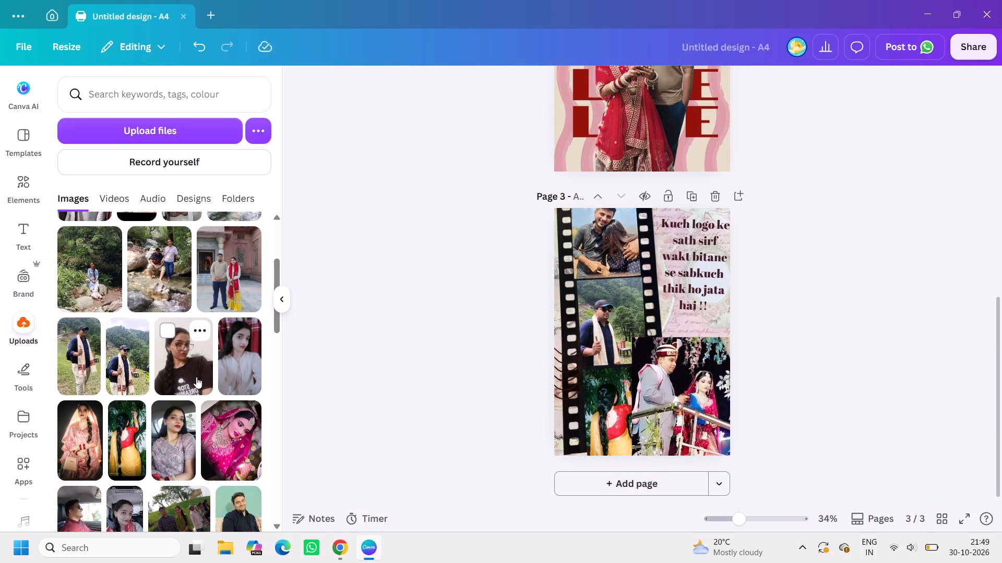
# Replace the top film-strip photo with the uploaded photo of the woman in the peach outfit with a long braid.
pyautogui.scroll(-1, 222, 443)
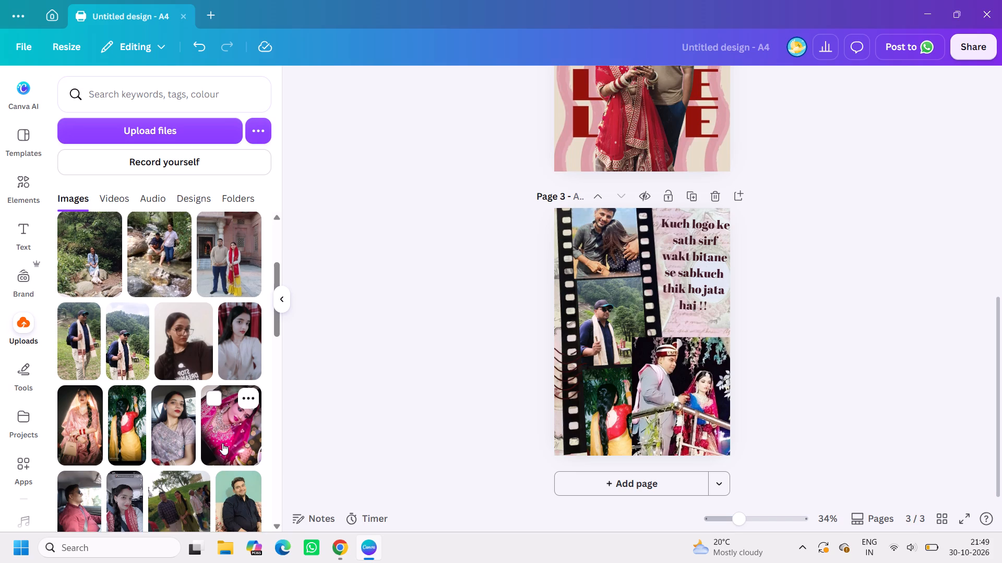
pyautogui.moveTo(81, 439); pyautogui.dragTo(592, 254)
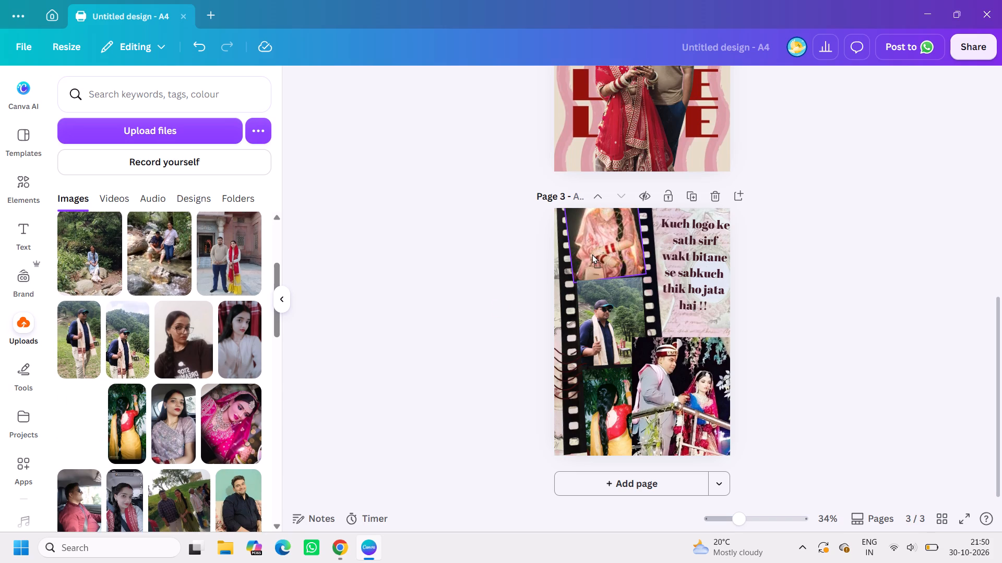
# Reposition the peach-outfit photo within its crop in the top film frame so the woman's face and braid show.
pyautogui.moveTo(592, 254); pyautogui.dragTo(593, 253)
pyautogui.doubleClick(593, 253)
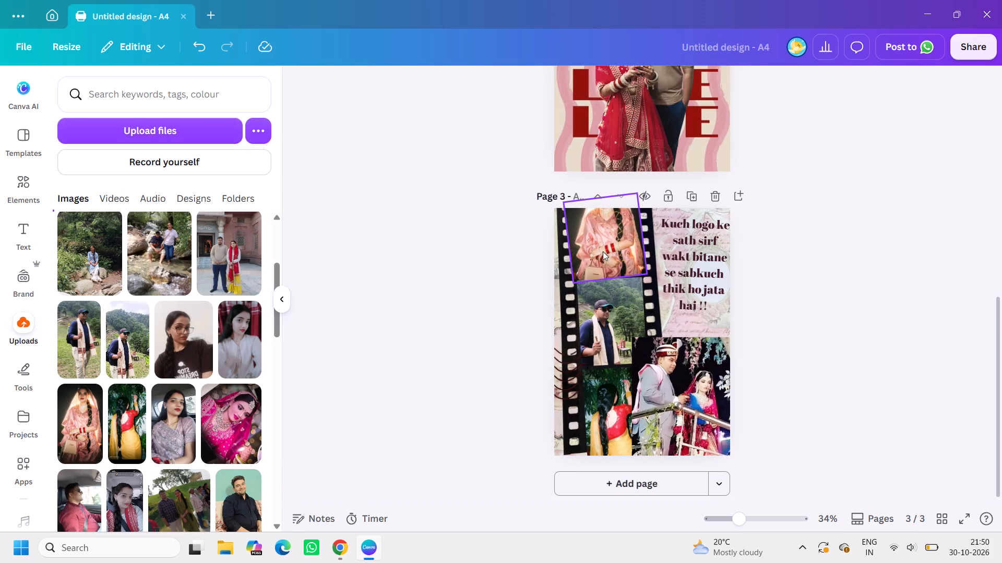
pyautogui.doubleClick(606, 251)
pyautogui.click(606, 251)
pyautogui.doubleClick(606, 251)
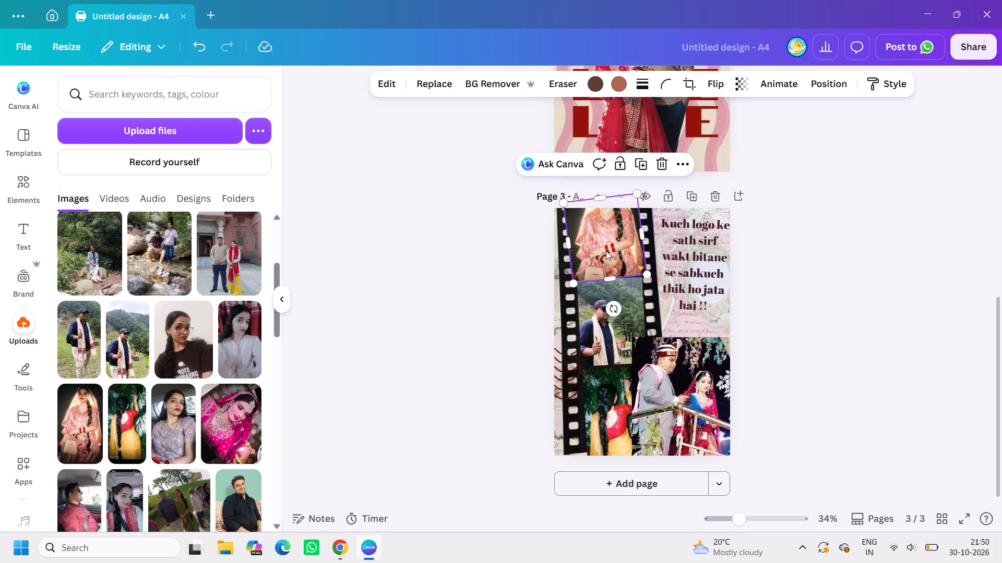
pyautogui.click(606, 251)
pyautogui.doubleClick(606, 251)
pyautogui.moveTo(606, 251); pyautogui.dragTo(621, 298)
pyautogui.click(481, 320)
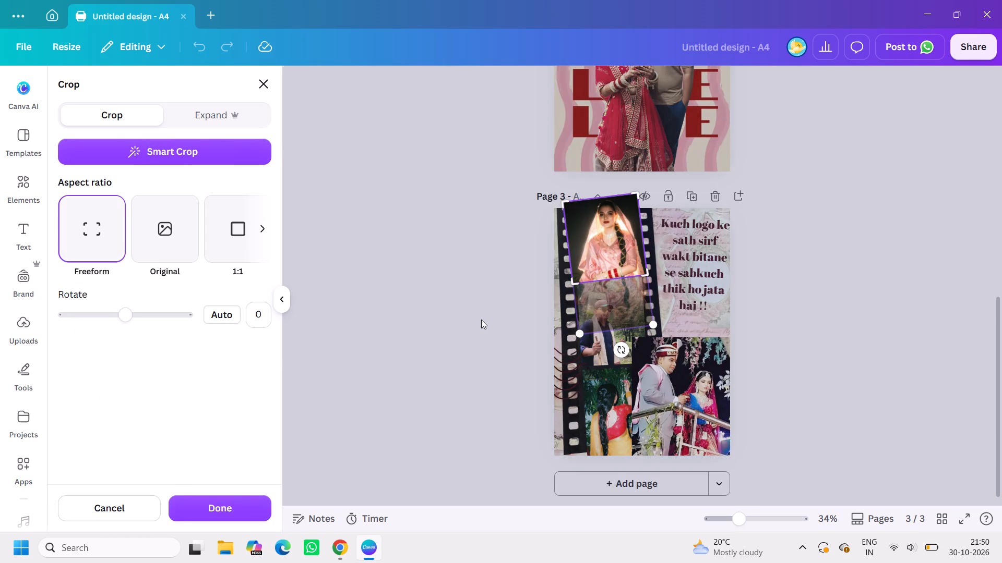
pyautogui.click(904, 364)
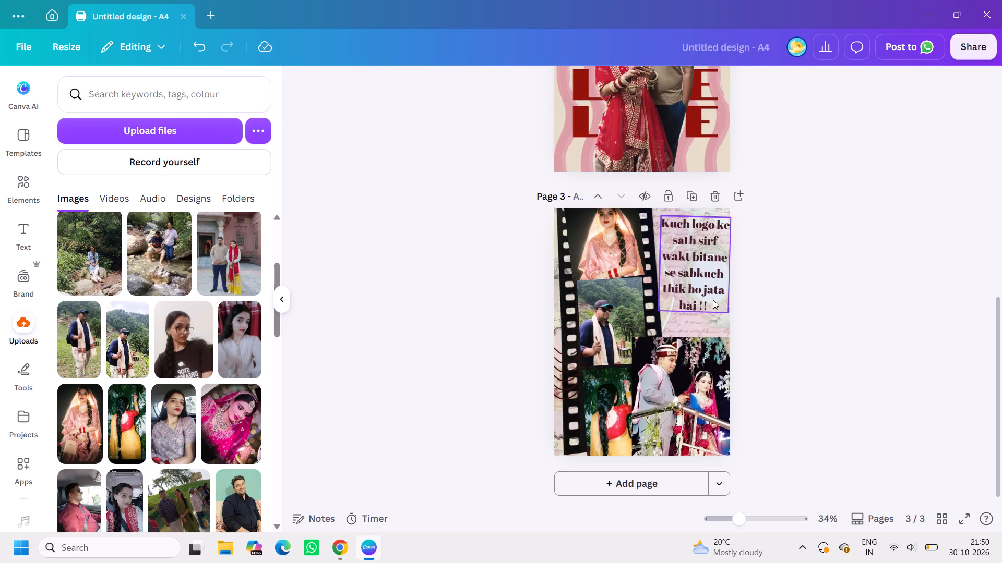
# Rotate the peach-outfit photo slightly to adjust its tilt in the film strip's top frame.
pyautogui.click(624, 254)
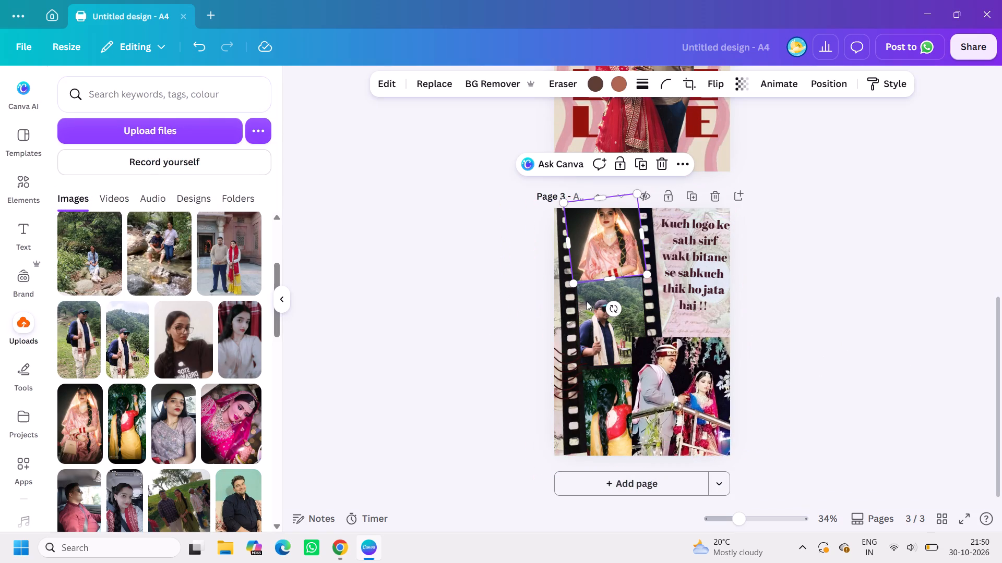
pyautogui.click(618, 313)
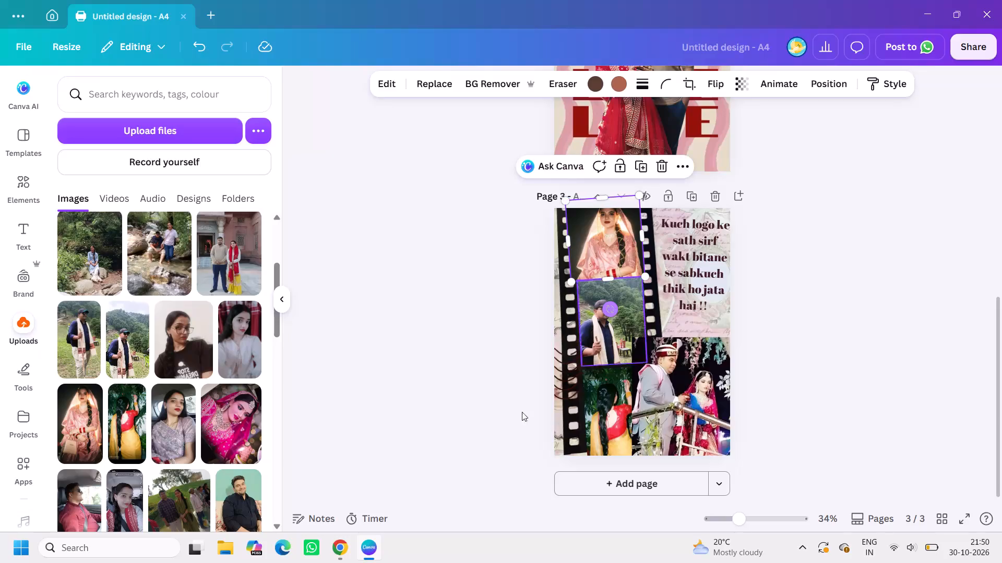
# Switch to YouTube in Chrome and play the Atif Aslam Romantic Hits playlist from the suggested videos.
pyautogui.click(329, 553)
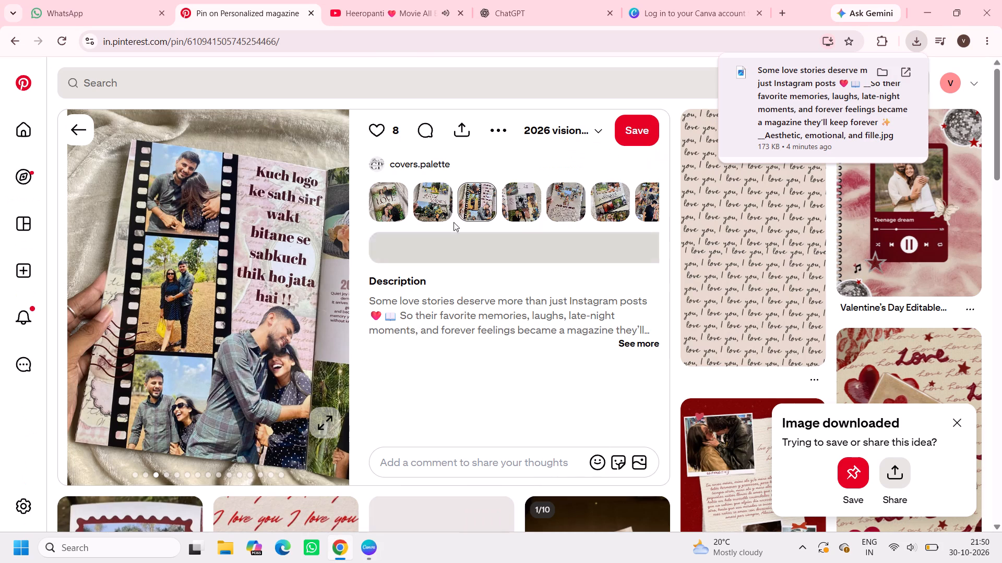
pyautogui.click(421, 10)
pyautogui.scroll(-2, 767, 430)
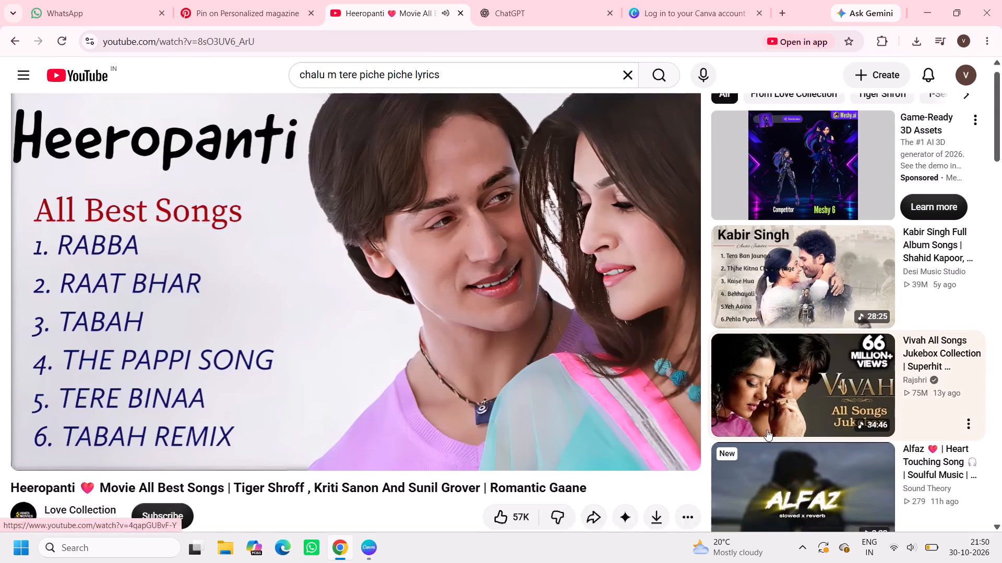
pyautogui.scroll(-9, 767, 430)
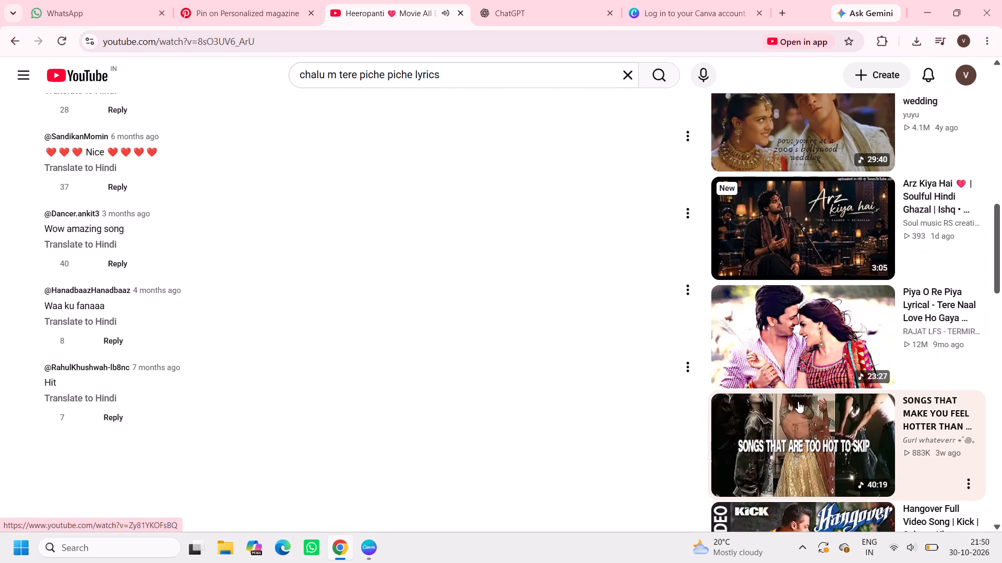
pyautogui.scroll(-4, 798, 401)
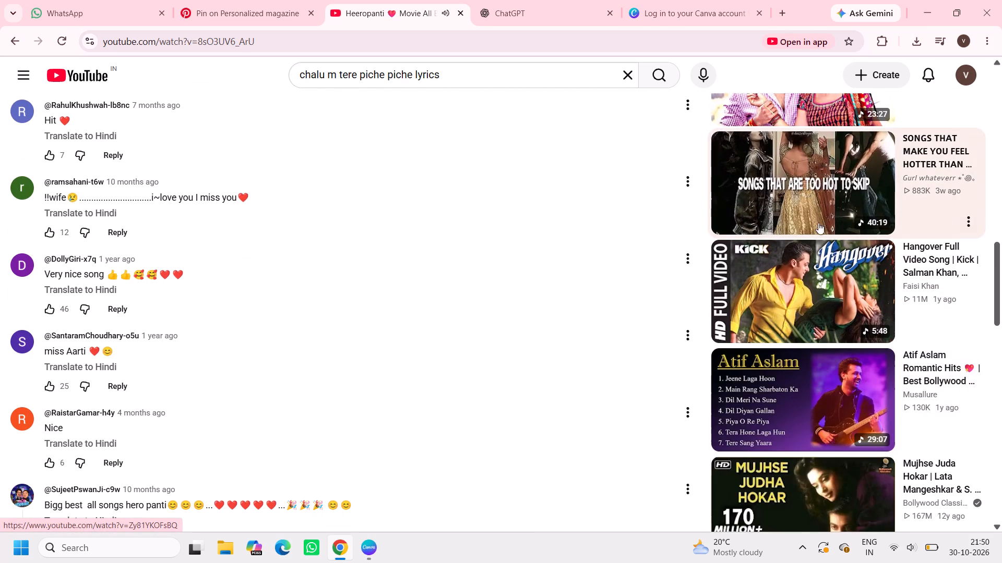
pyautogui.scroll(-3, 803, 264)
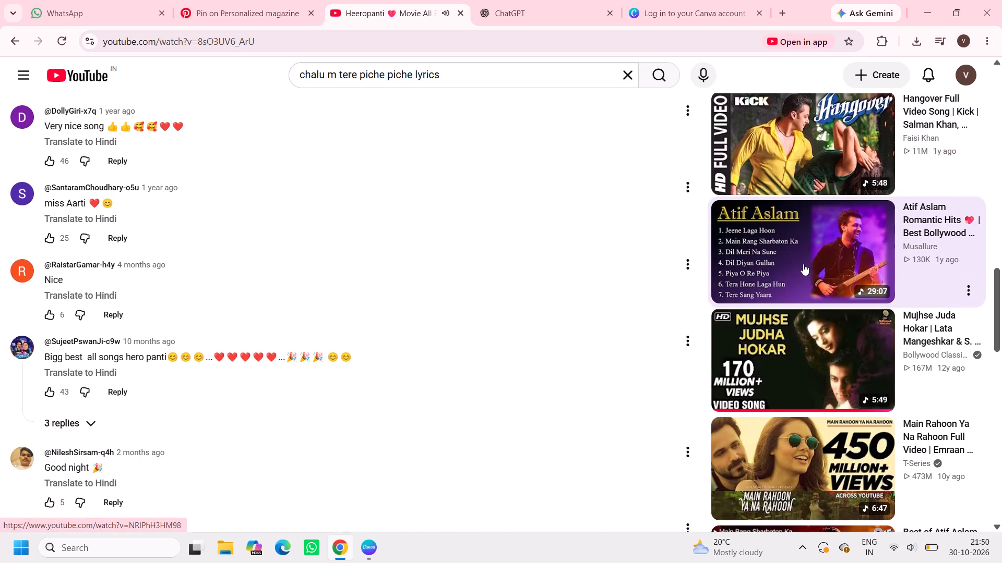
pyautogui.scroll(-1, 803, 264)
pyautogui.click(784, 274)
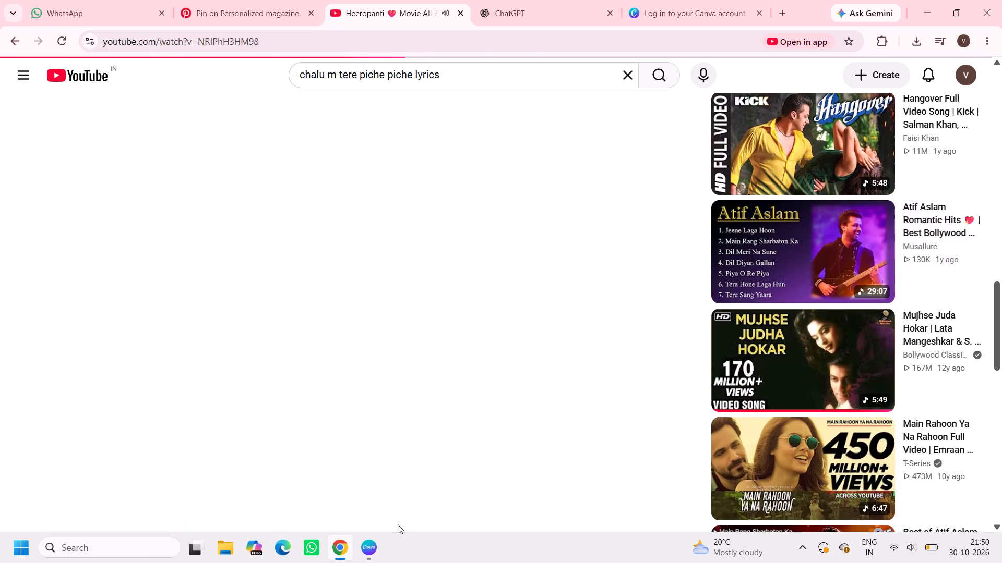
# Return to Canva and add a blank page 4 after the film-strip page.
pyautogui.click(377, 538)
pyautogui.click(815, 426)
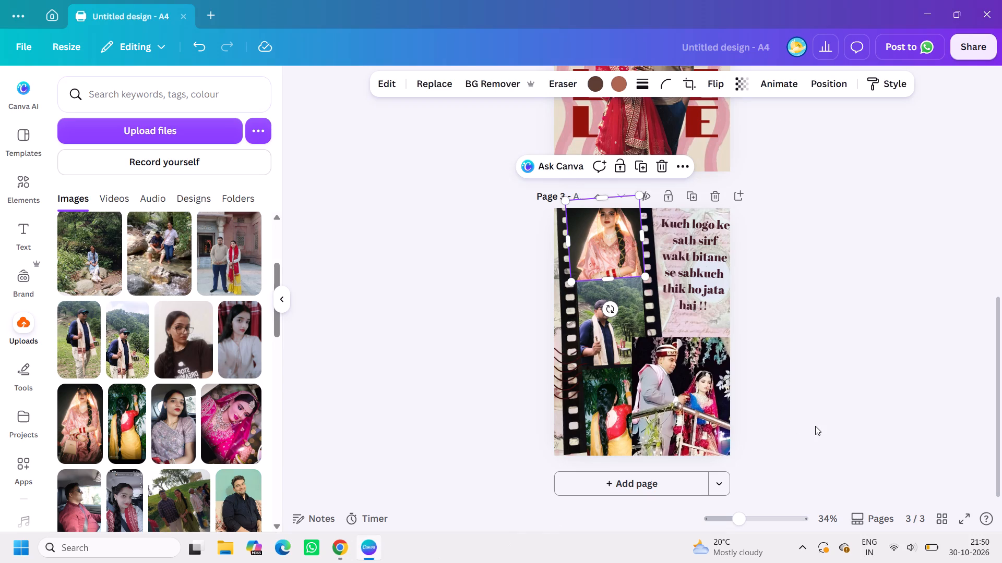
pyautogui.click(689, 482)
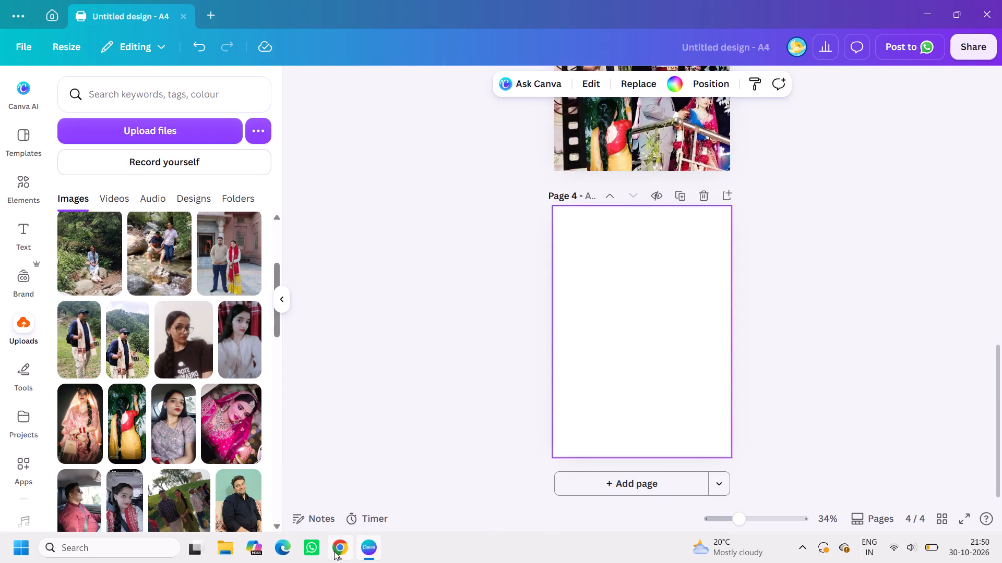
# Switch to Pinterest in Chrome and open the Valentine's Day magazine template pin with the "Teenage dream" music player.
pyautogui.click(339, 549)
pyautogui.click(202, 0)
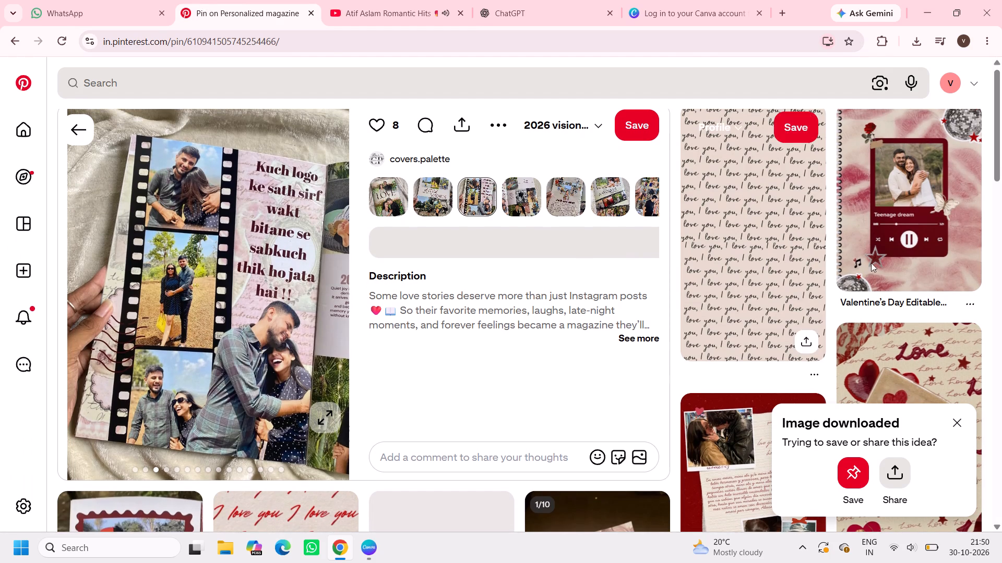
pyautogui.scroll(-1, 784, 356)
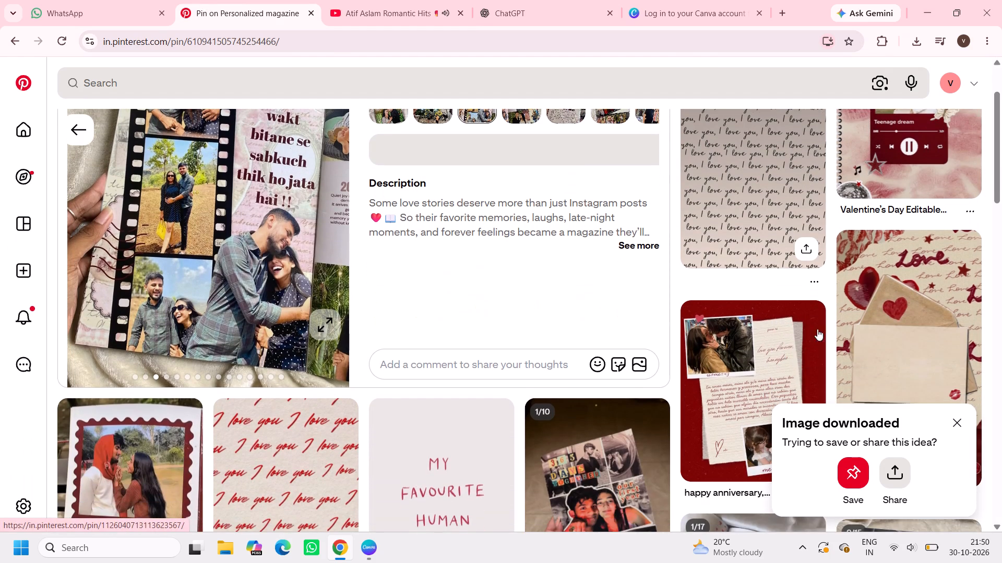
pyautogui.click(905, 160)
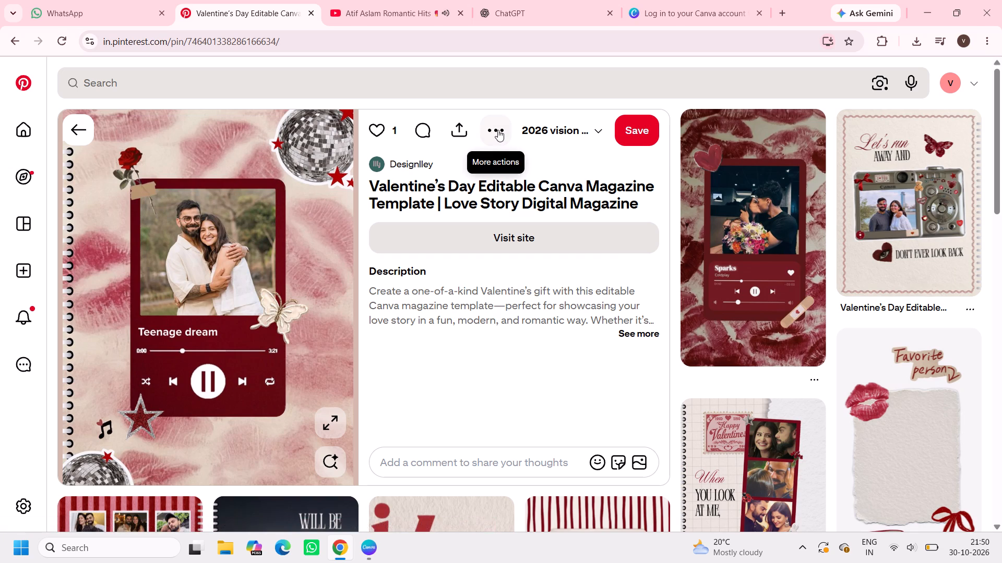
pyautogui.scroll(-2, 512, 350)
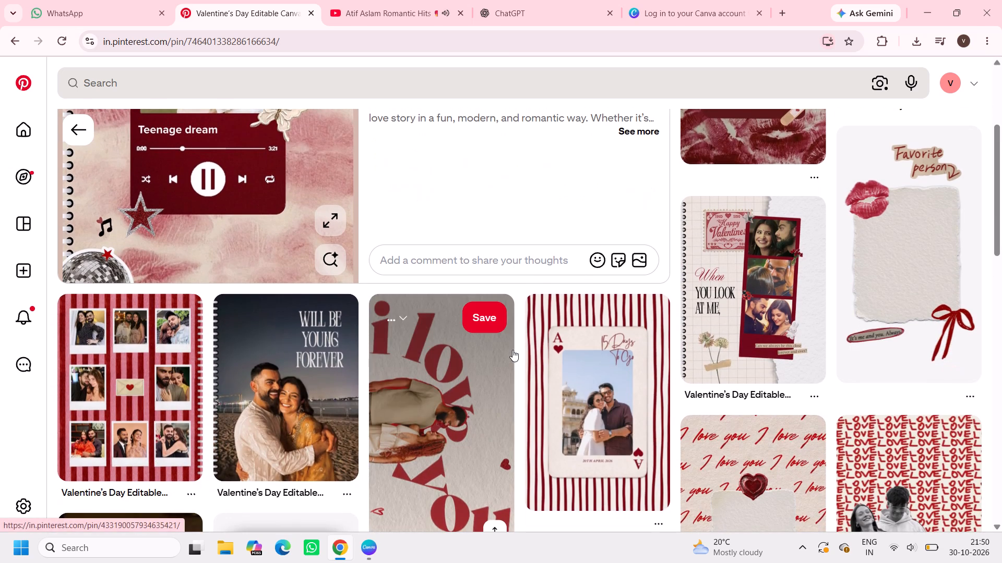
pyautogui.scroll(-1, 486, 372)
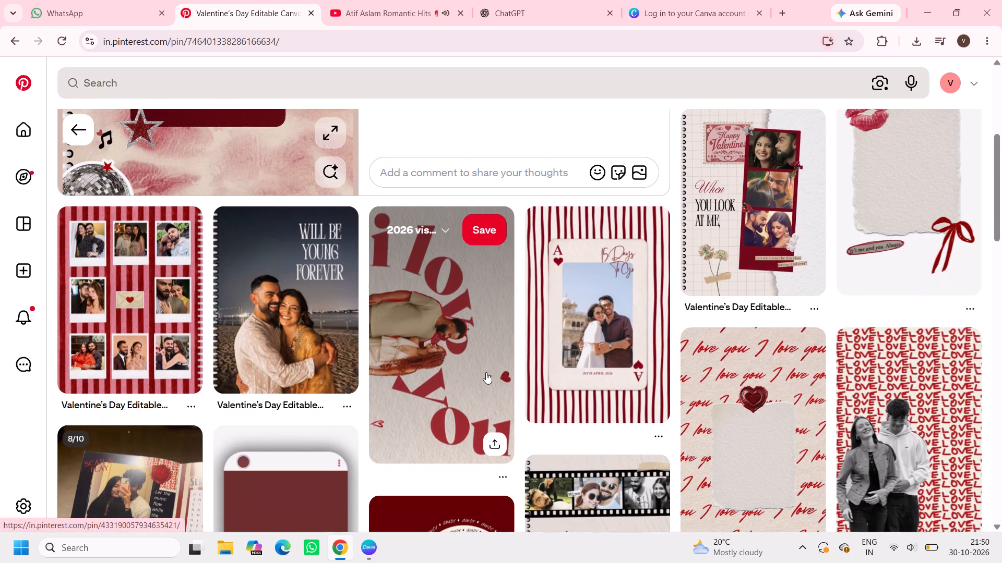
# Skip the advert playing before the Atif Aslam video on YouTube.
pyautogui.click(390, 5)
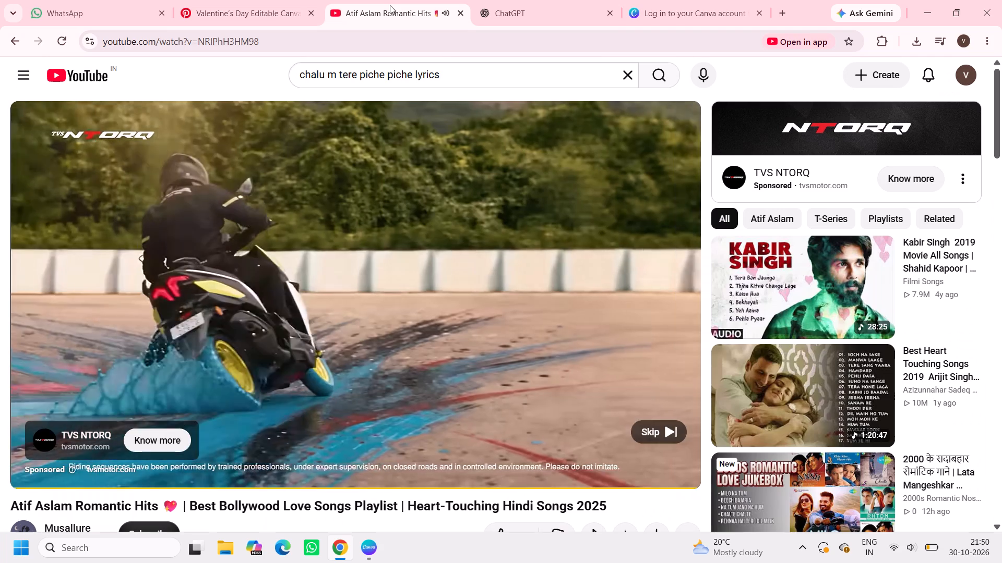
pyautogui.click(647, 434)
# Return to the Valentine's Day magazine template pin on Pinterest and download its "Teenage dream" image.
pyautogui.click(259, 13)
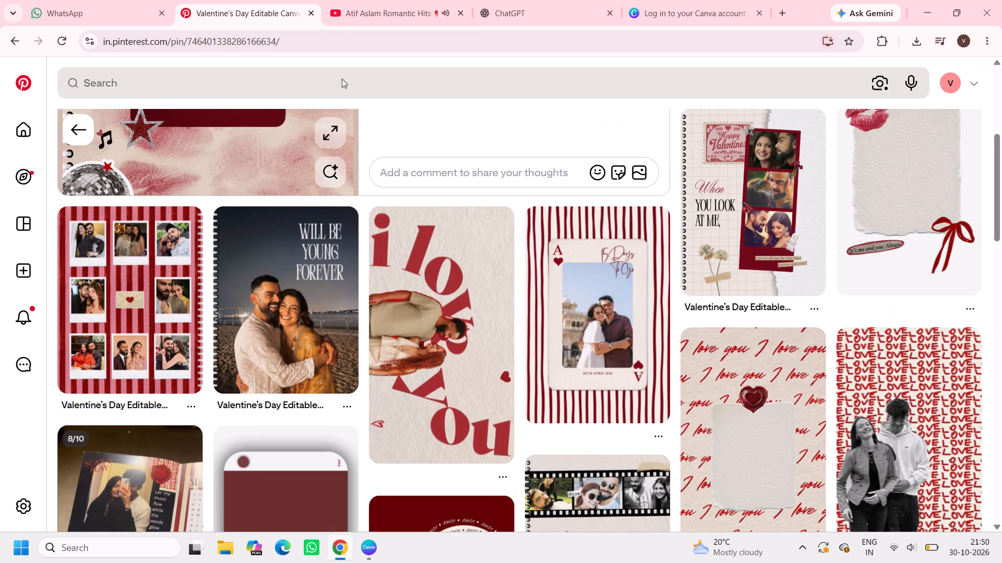
pyautogui.scroll(7, 480, 166)
pyautogui.click(486, 131)
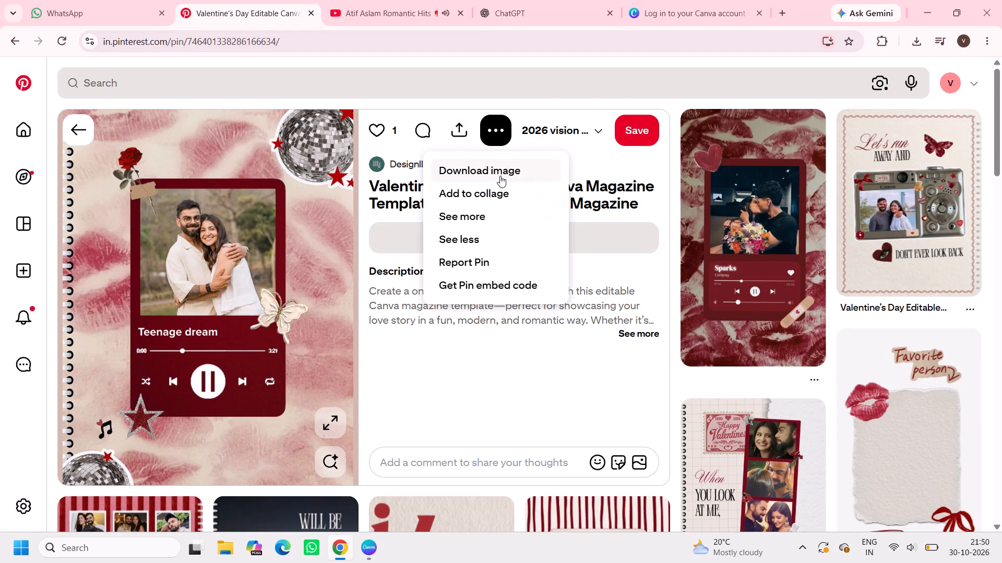
pyautogui.click(499, 174)
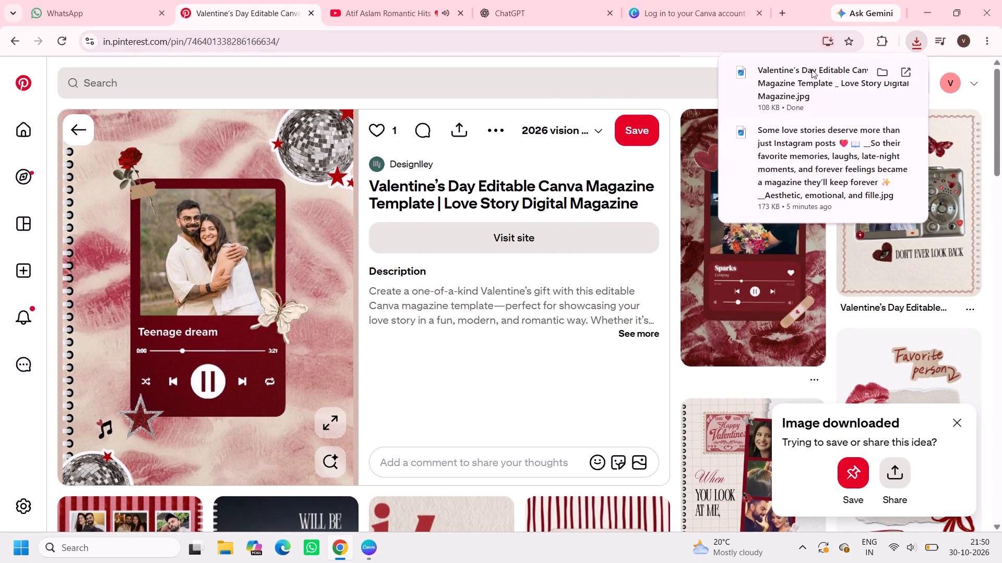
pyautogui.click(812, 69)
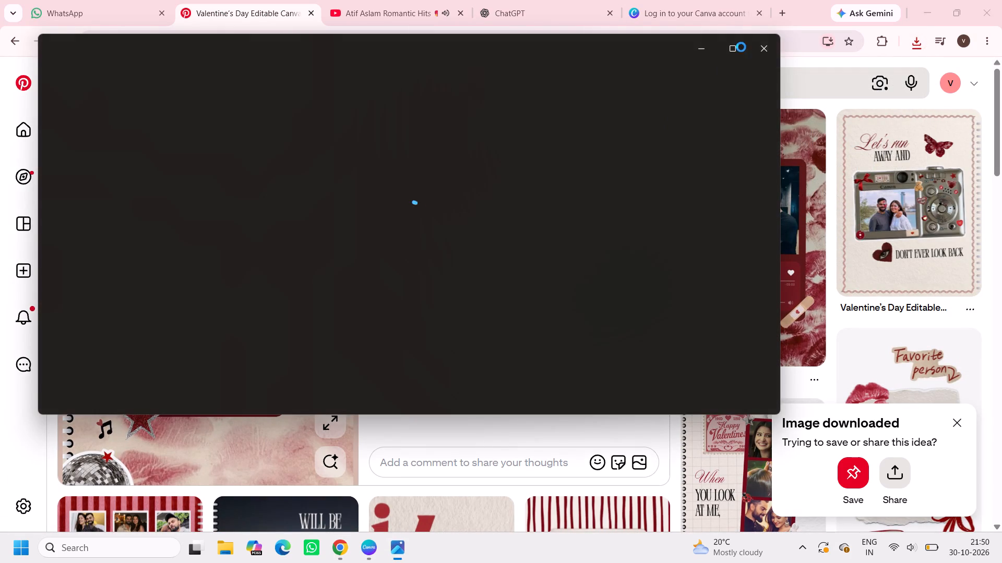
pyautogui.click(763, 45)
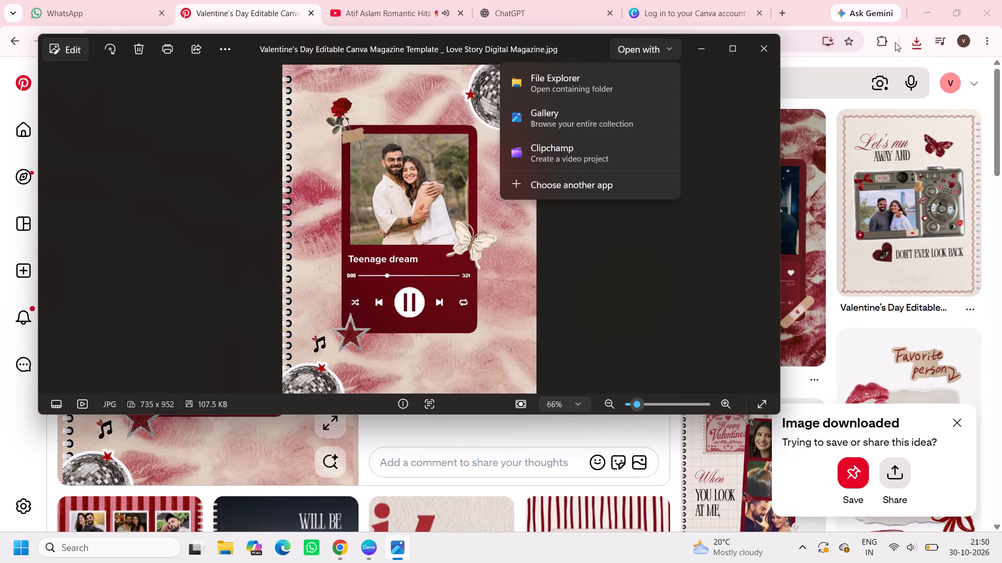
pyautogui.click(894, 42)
# Bring the downloaded Valentine's Day template image from Chrome's download history onto the blank page 4 in Canva.
pyautogui.click(914, 45)
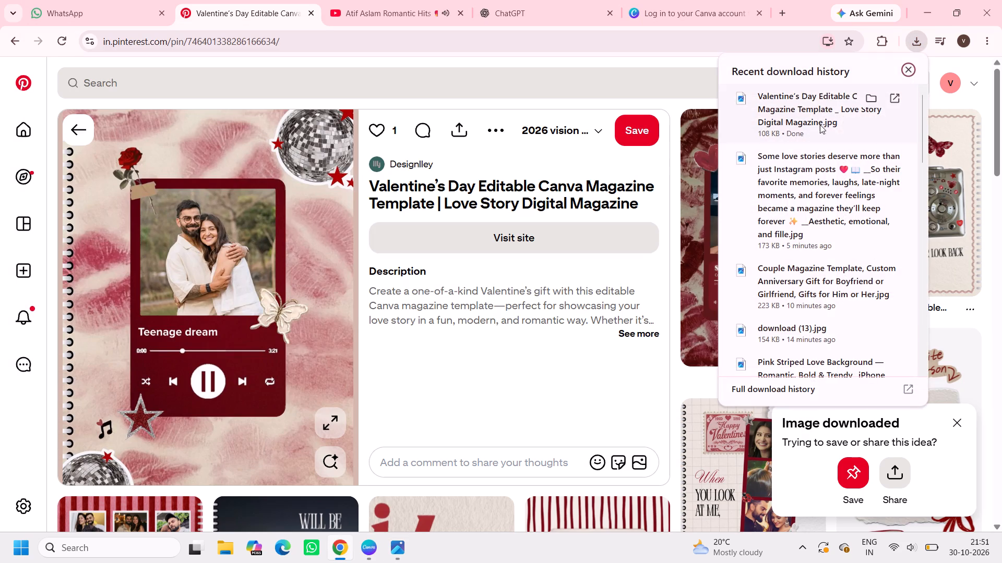
pyautogui.moveTo(819, 124); pyautogui.dragTo(373, 550)
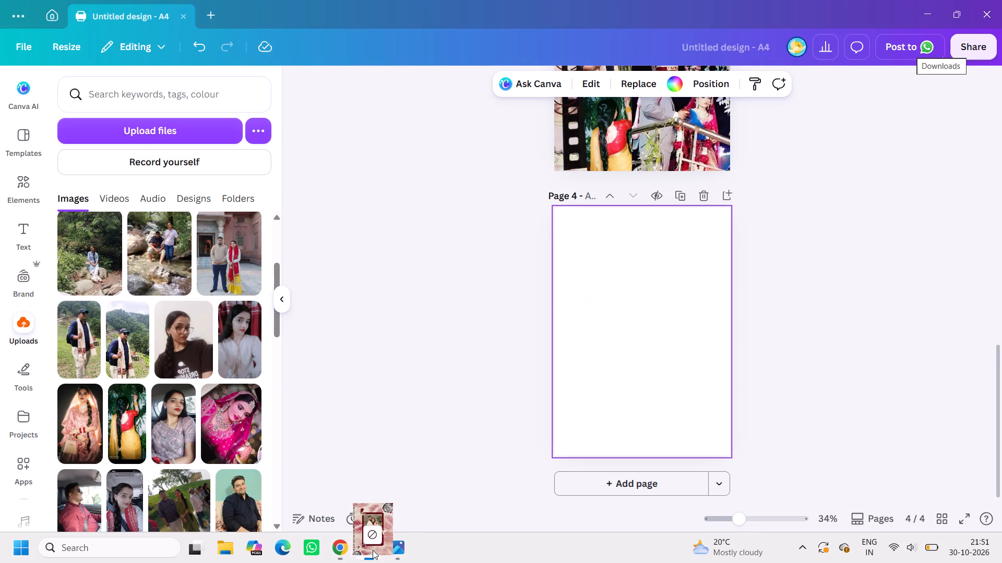
pyautogui.moveTo(373, 550); pyautogui.dragTo(605, 371)
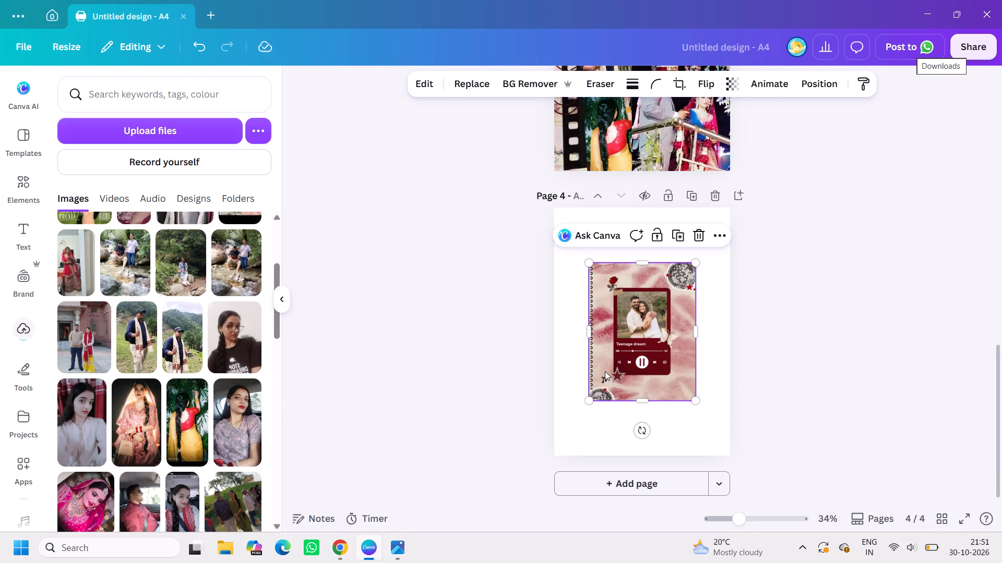
# Enlarge and position the "Teenage dream" template image so it covers the whole of page 4.
pyautogui.moveTo(591, 263); pyautogui.dragTo(544, 209)
pyautogui.moveTo(696, 401); pyautogui.dragTo(735, 455)
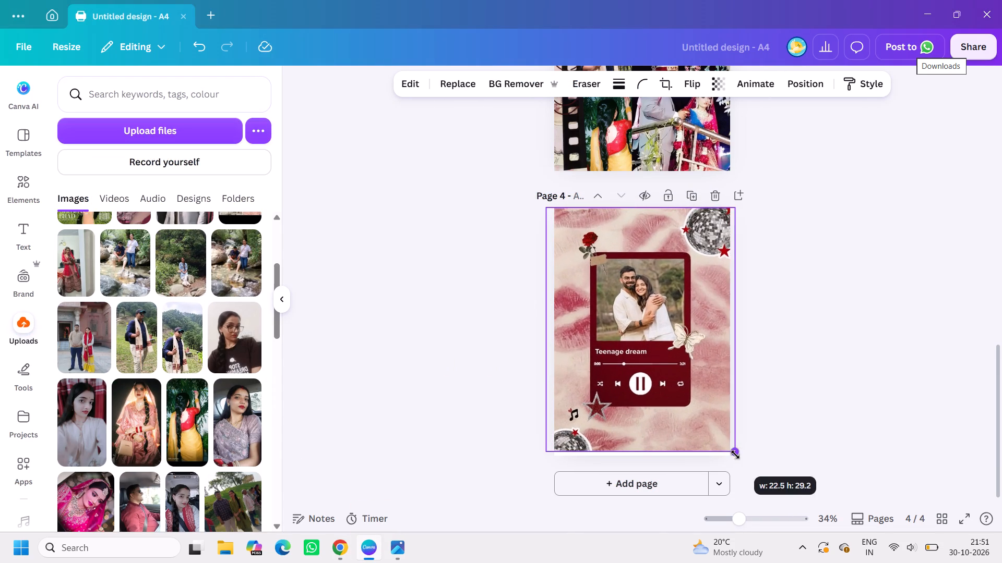
pyautogui.moveTo(735, 455); pyautogui.dragTo(739, 468)
pyautogui.moveTo(685, 399); pyautogui.dragTo(676, 399)
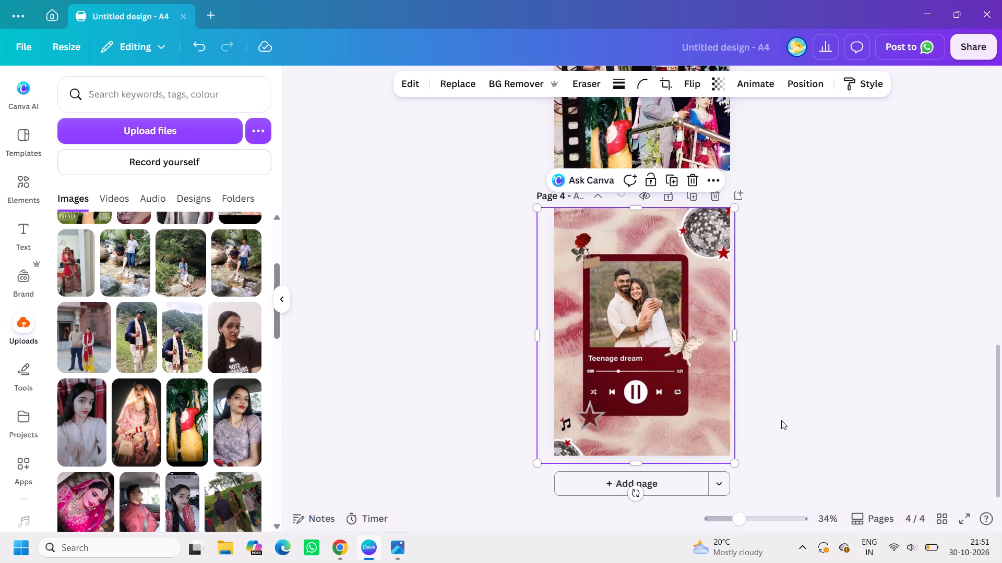
pyautogui.click(776, 420)
pyautogui.click(701, 359)
pyautogui.moveTo(633, 206); pyautogui.dragTo(634, 200)
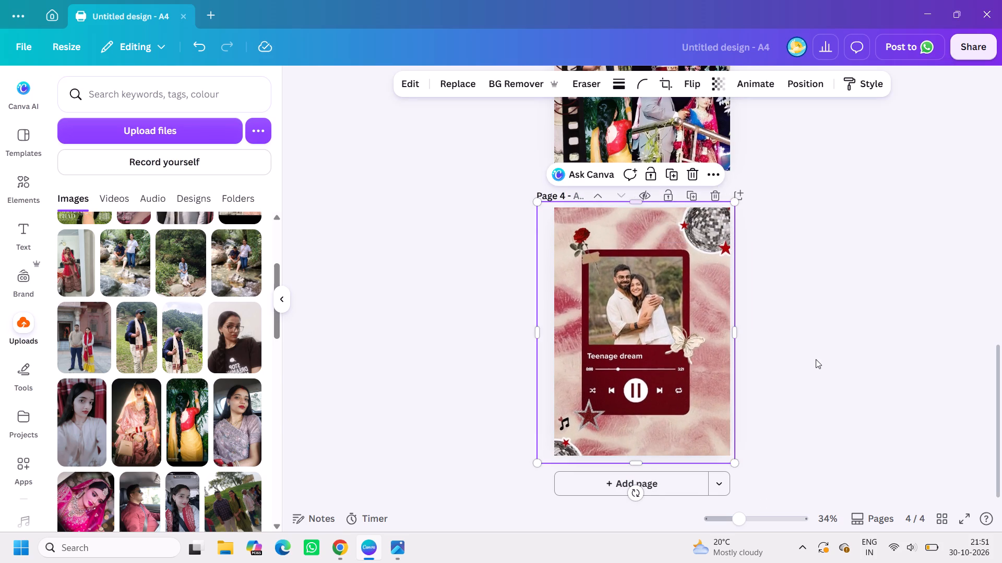
pyautogui.click(815, 359)
# Split the "Teenage dream" template image on page 4 into editable layers with Magic Layers.
pyautogui.click(670, 278)
pyautogui.click(408, 92)
pyautogui.click(157, 226)
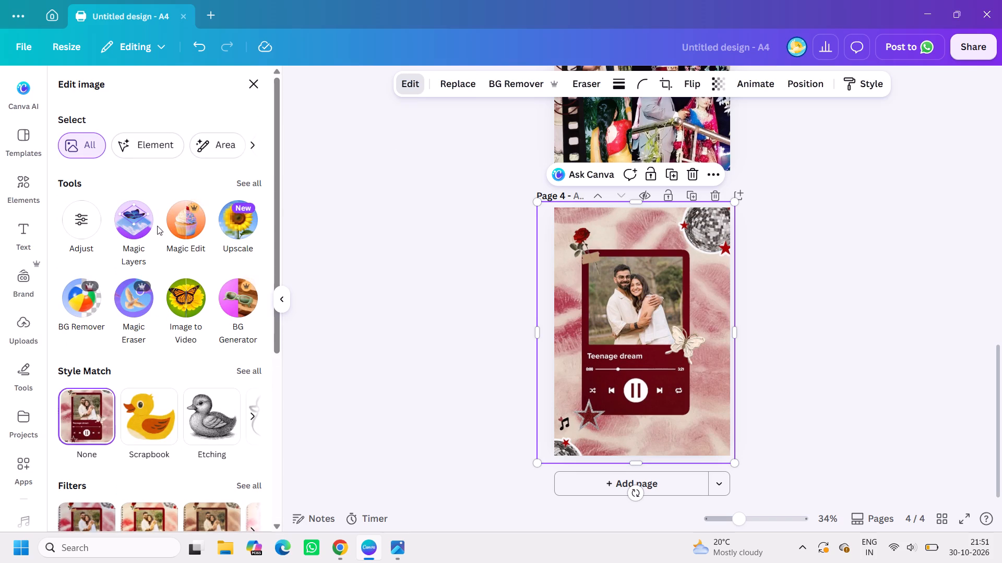
pyautogui.click(143, 230)
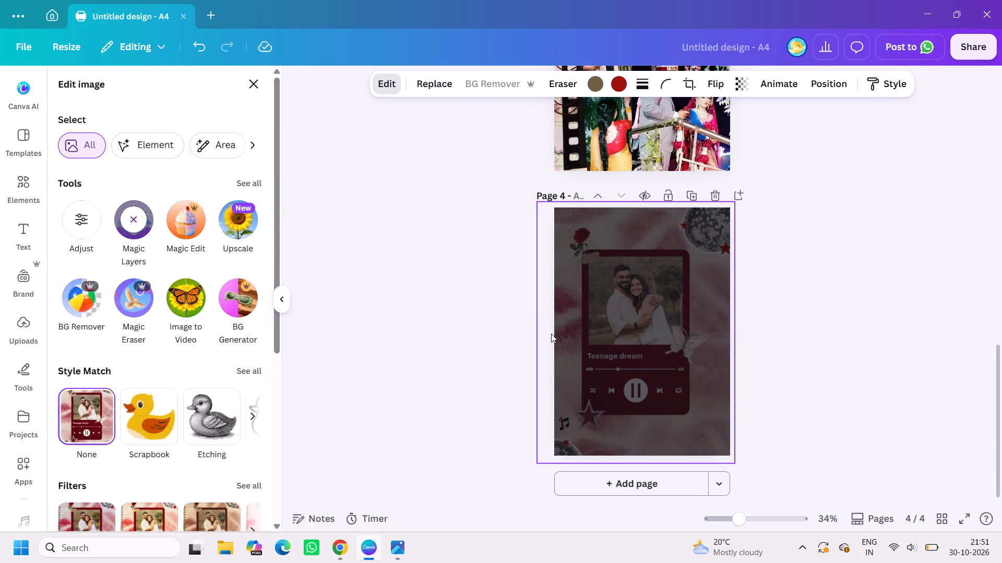
pyautogui.scroll(3, 724, 407)
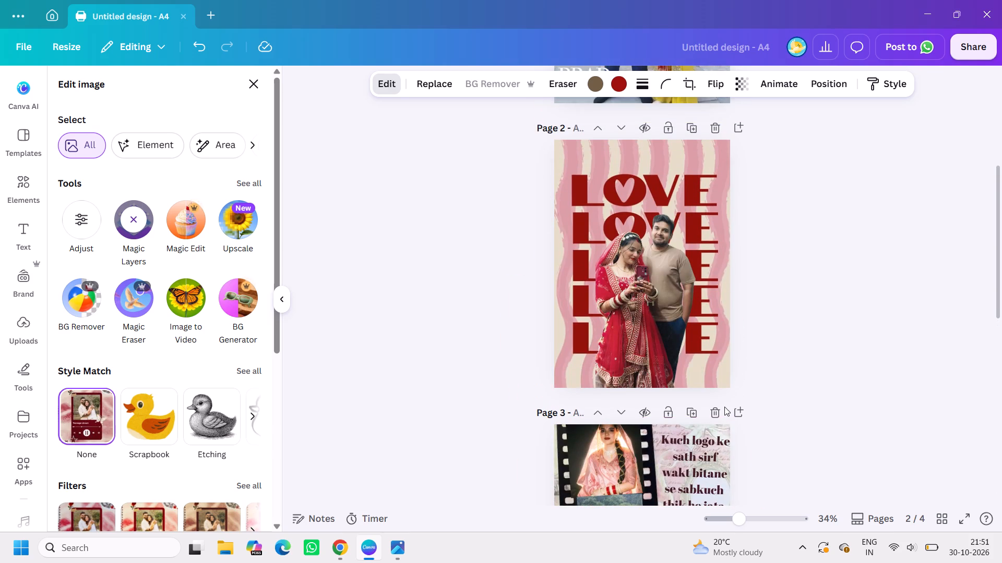
pyautogui.scroll(-4, 770, 381)
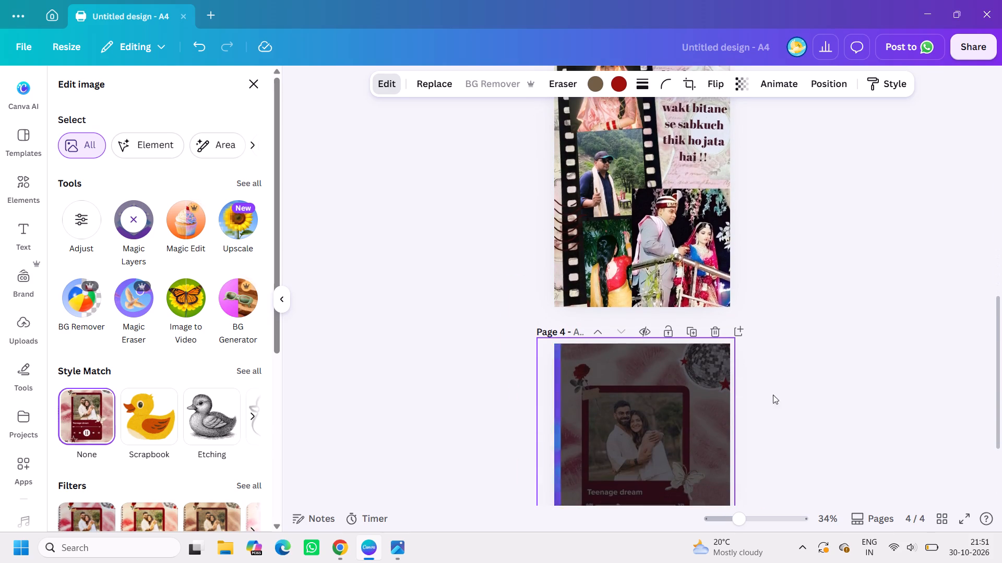
pyautogui.scroll(-2, 773, 414)
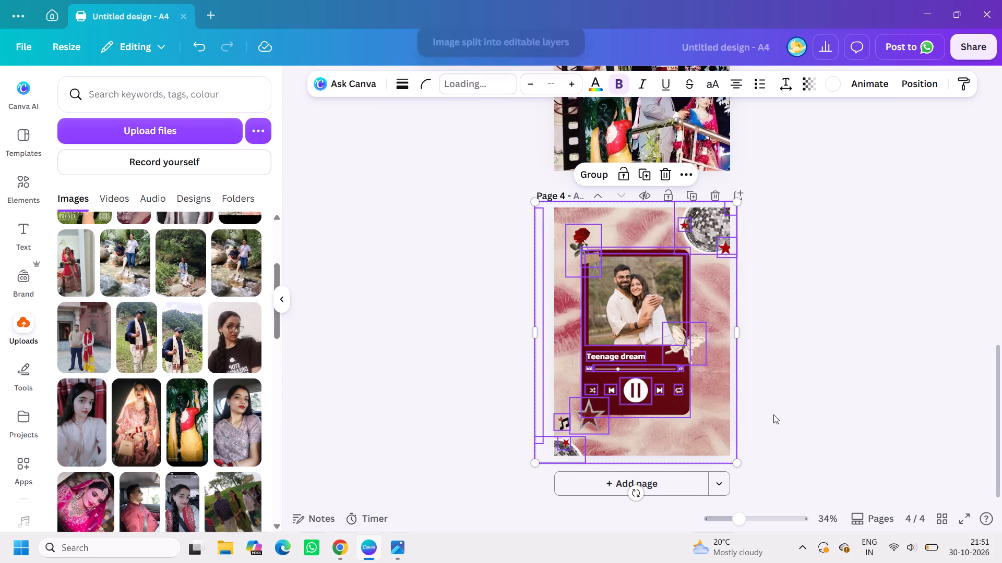
pyautogui.click(893, 315)
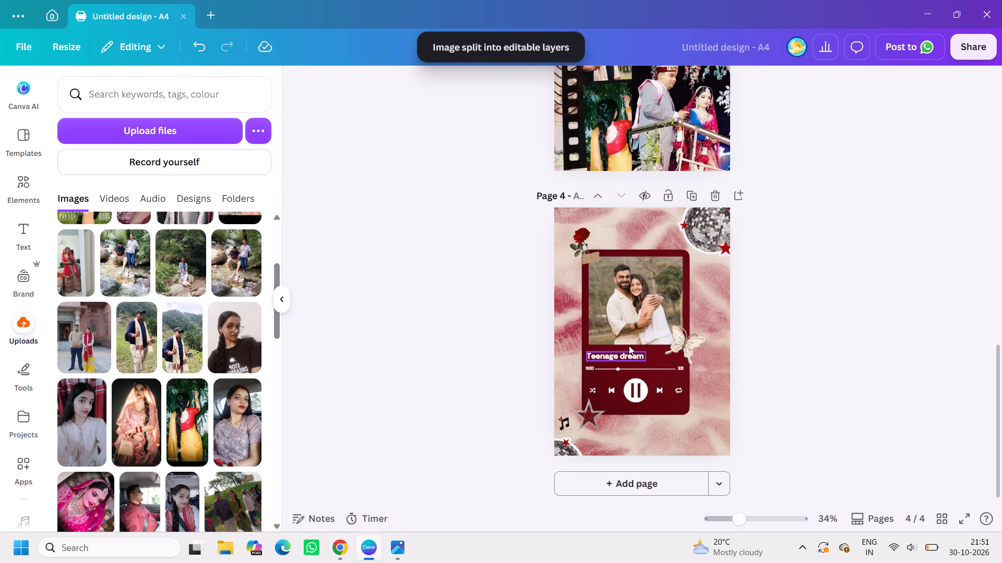
# Replace the music player's song title on page 4 with "Tere Sang Yaara".
pyautogui.tripleClick(626, 352)
pyautogui.press('BackSpace')
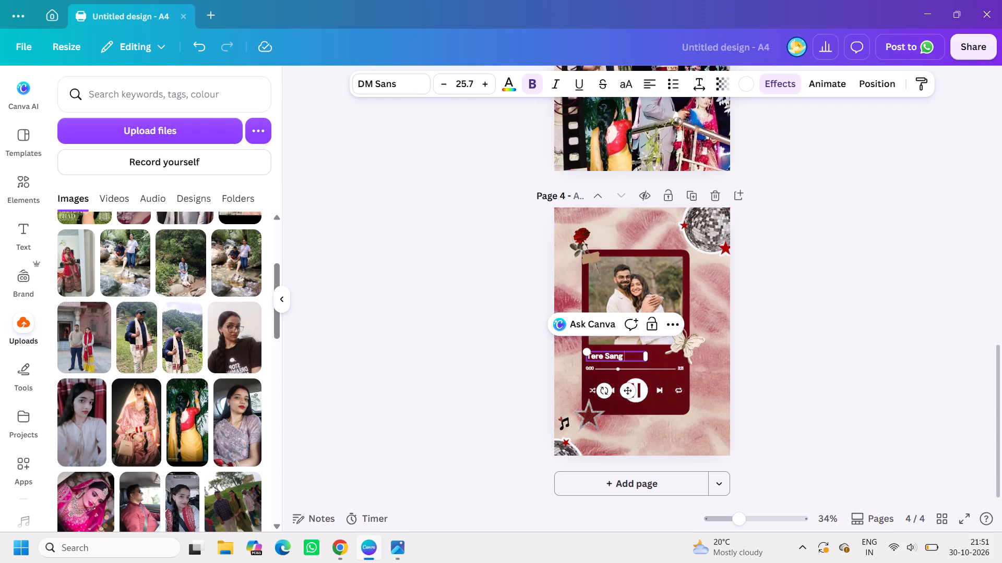
pyautogui.write('arr')
pyautogui.press('BackSpace')
pyautogui.press('BackSpace')
pyautogui.write('ara')
pyautogui.click(798, 390)
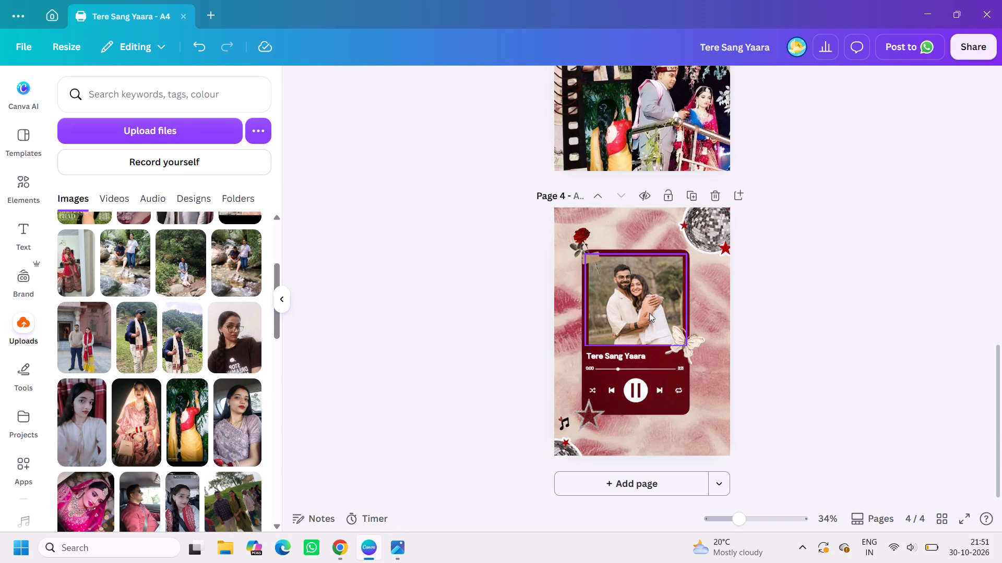
# Replace the couple photo in page 4's music player with the uploaded photo of the couple against a pale, hazy sky.
pyautogui.scroll(-1, 217, 442)
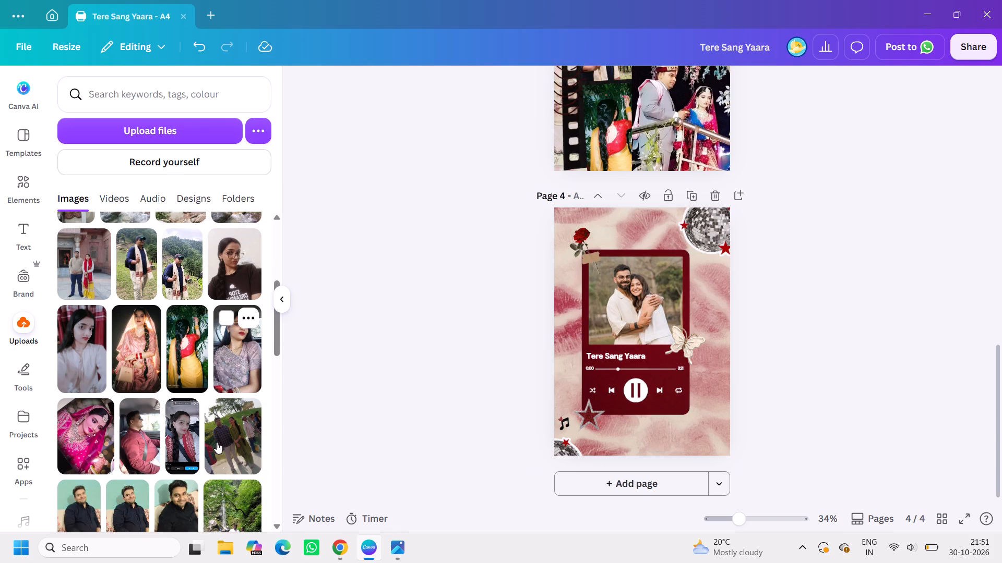
pyautogui.scroll(-2, 217, 442)
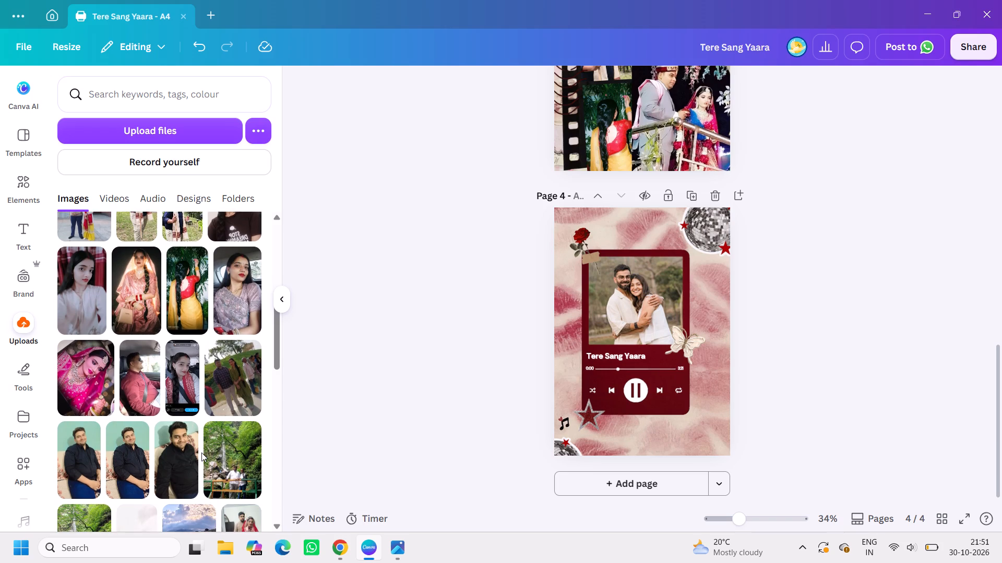
pyautogui.scroll(-1, 201, 452)
pyautogui.scroll(-1, 234, 380)
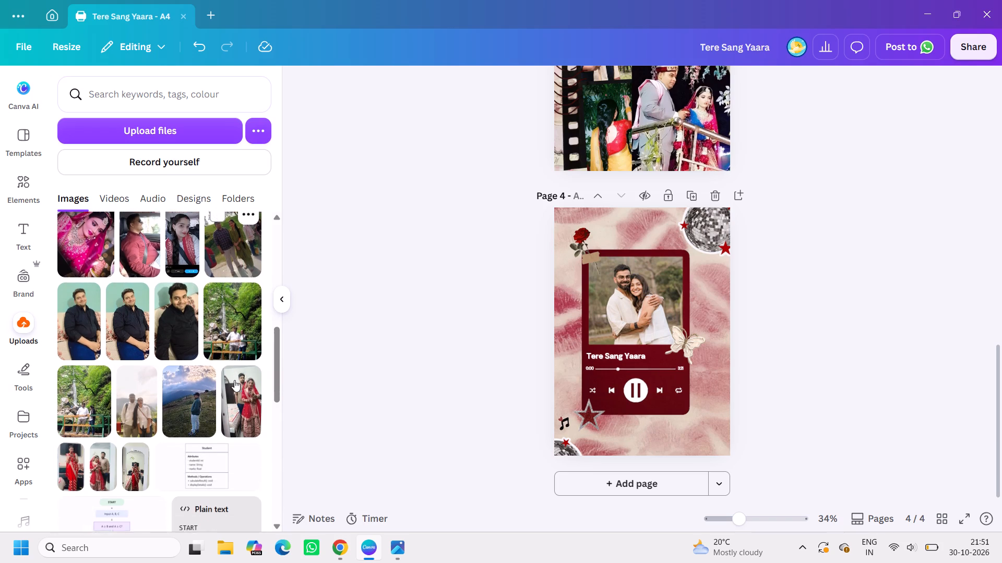
pyautogui.scroll(-1, 234, 380)
pyautogui.moveTo(140, 405); pyautogui.dragTo(623, 304)
pyautogui.click(797, 295)
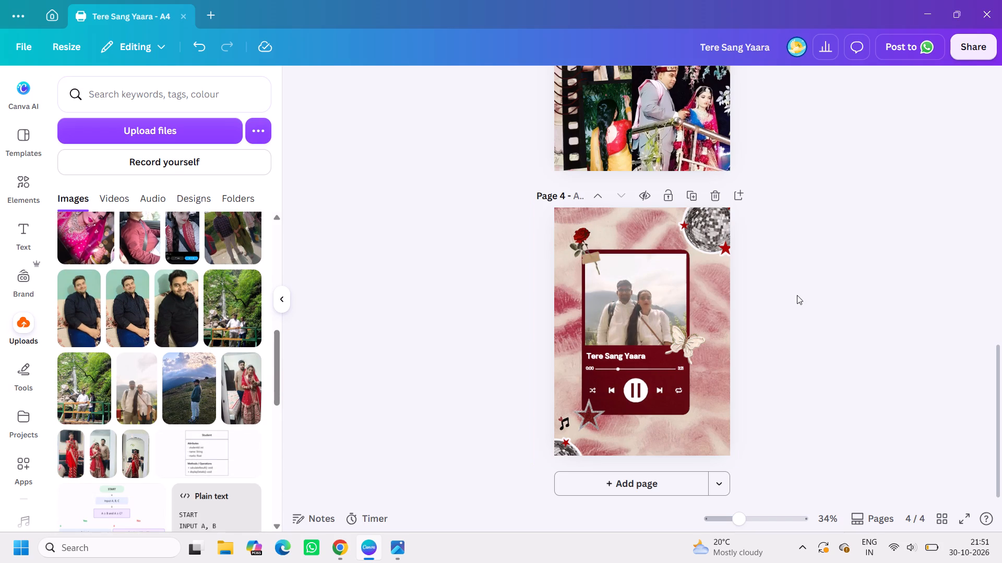
# Add a blank page 5 after the music-player page.
pyautogui.click(661, 490)
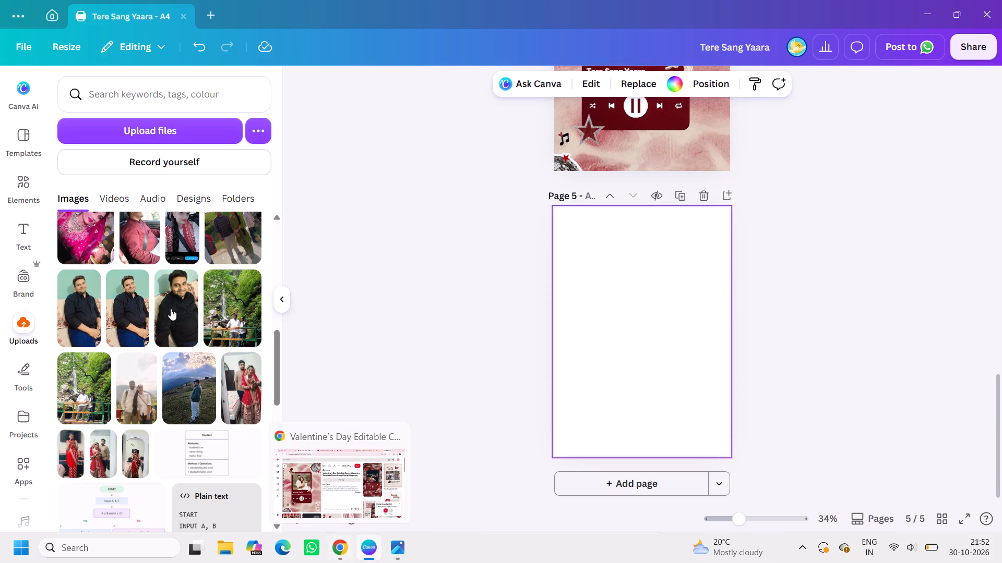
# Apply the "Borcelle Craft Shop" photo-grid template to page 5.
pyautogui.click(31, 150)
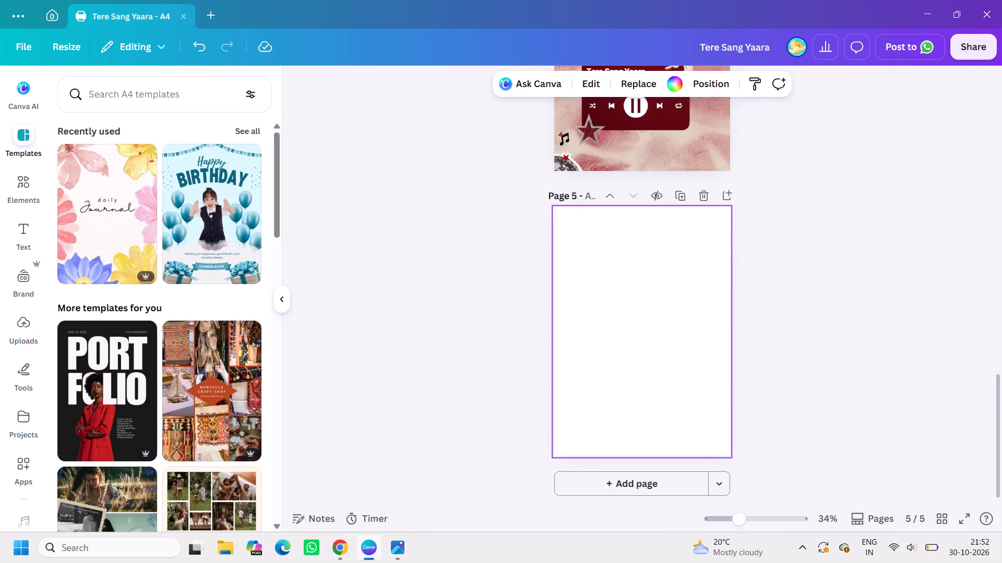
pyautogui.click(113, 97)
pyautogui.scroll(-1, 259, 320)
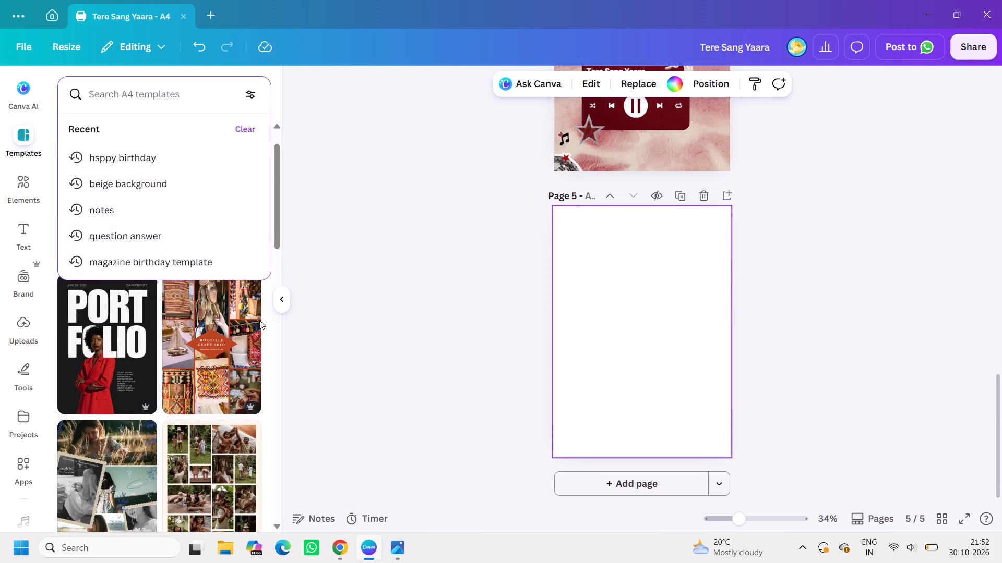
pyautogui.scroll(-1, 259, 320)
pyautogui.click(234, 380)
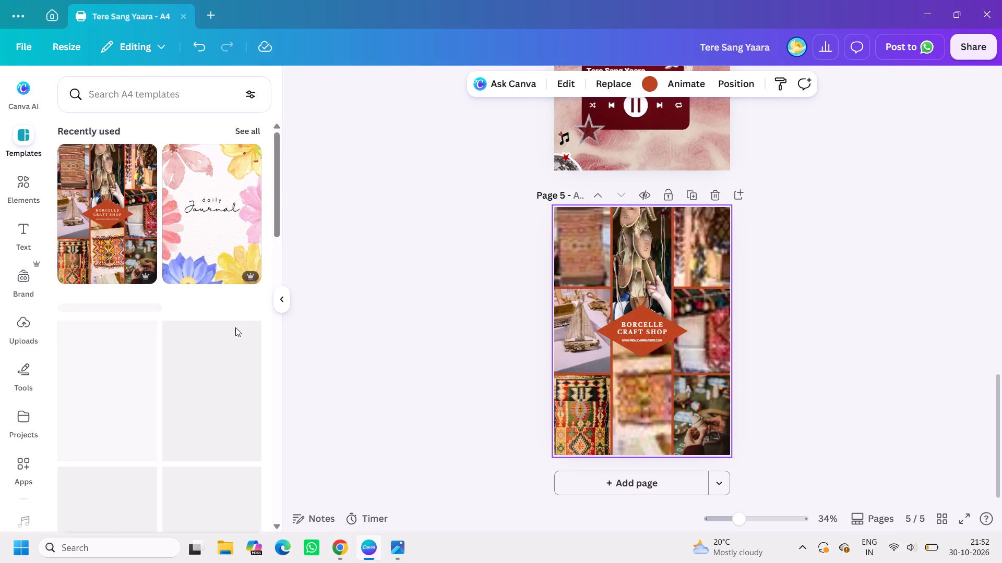
# Search the A4 templates for "collage photo" and apply the plain six-photo grid with the cloud and hand pictures to page 5.
pyautogui.scroll(-3, 207, 388)
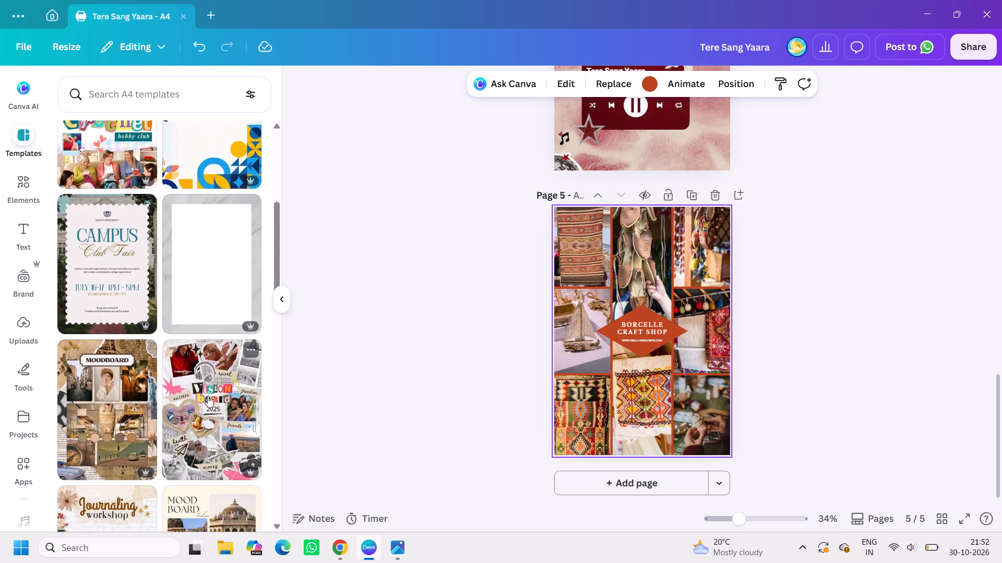
pyautogui.scroll(-2, 209, 450)
pyautogui.scroll(-1, 228, 387)
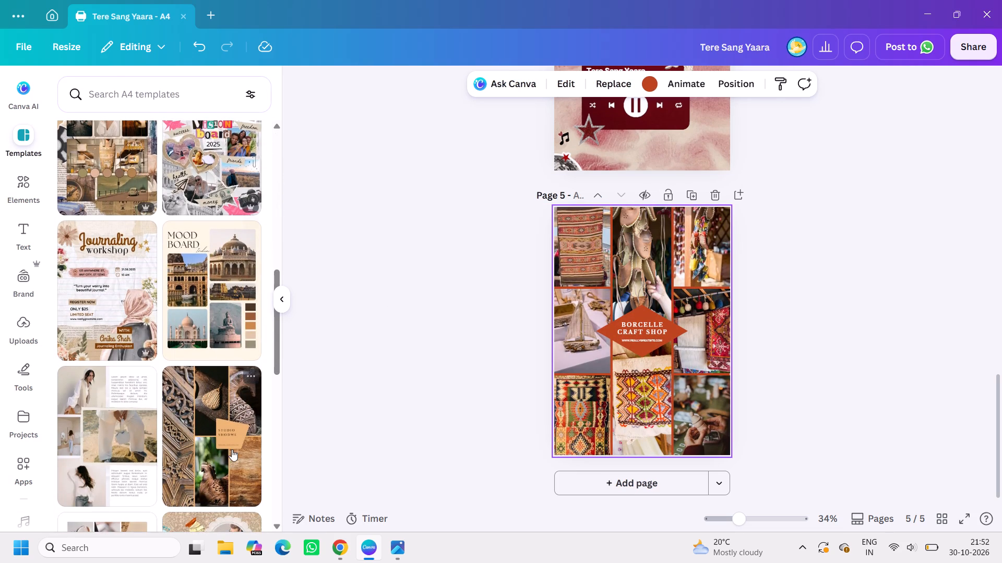
pyautogui.scroll(-5, 226, 455)
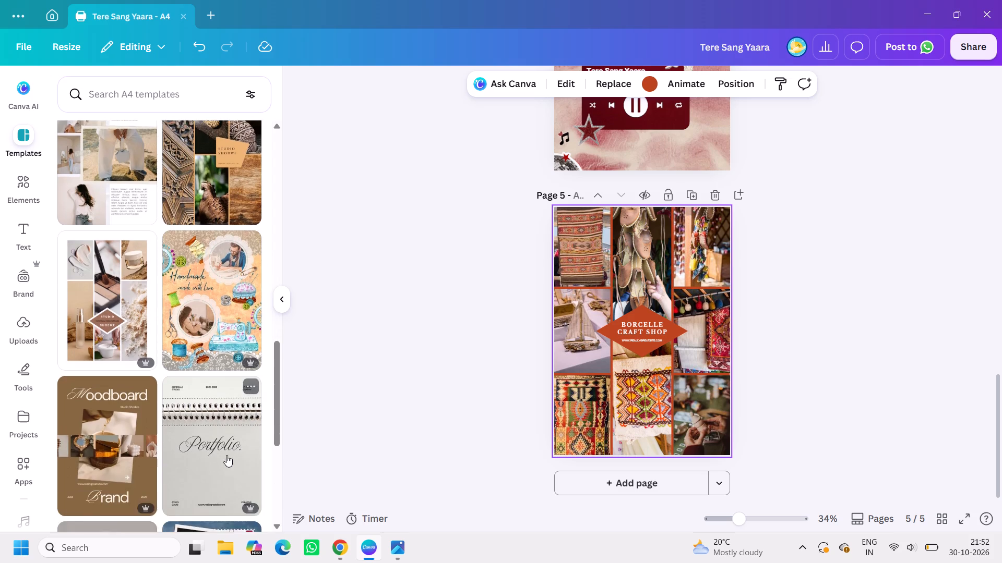
pyautogui.scroll(5, 226, 455)
pyautogui.click(92, 79)
pyautogui.click(94, 81)
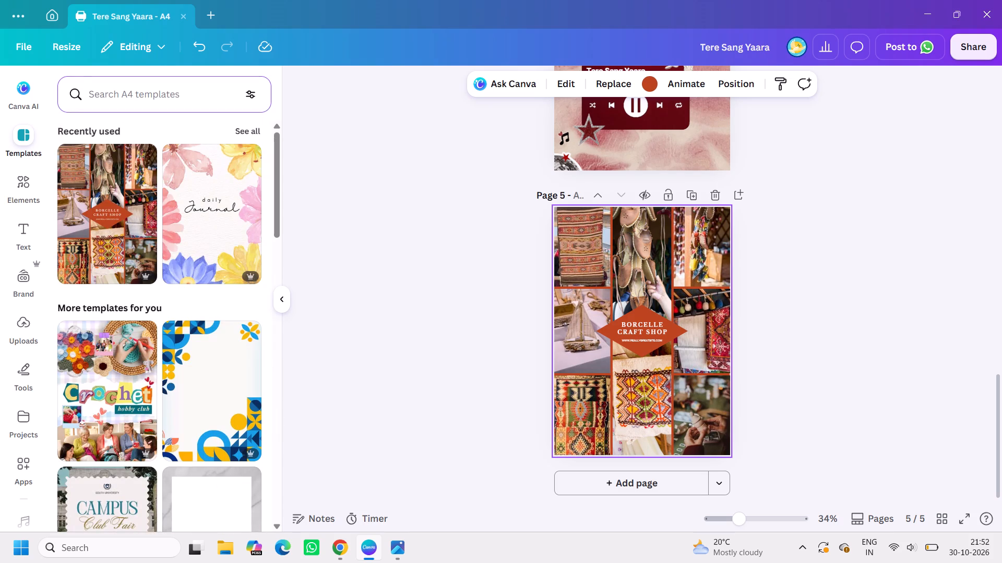
pyautogui.write('collage')
pyautogui.click(138, 215)
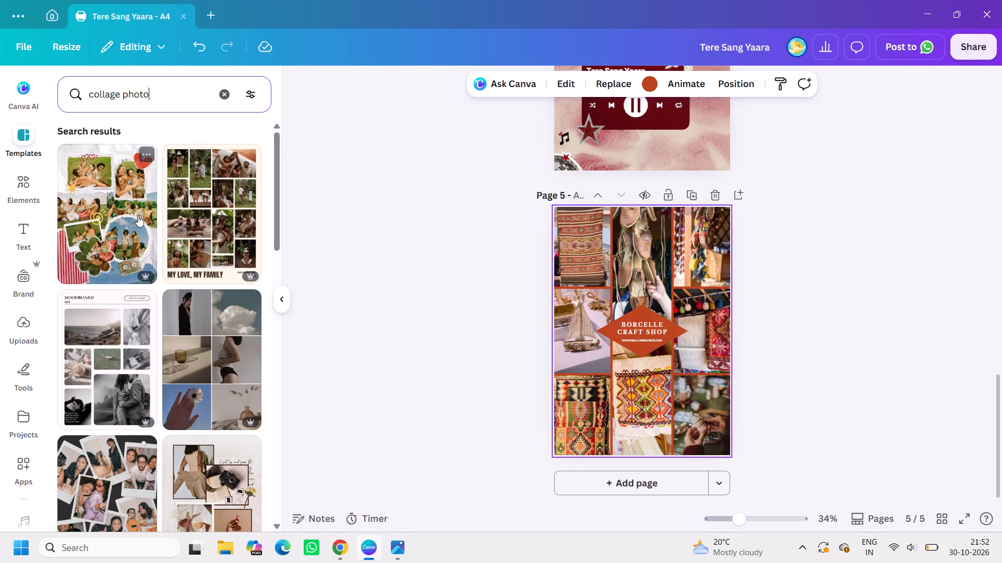
pyautogui.scroll(-1, 229, 368)
pyautogui.click(224, 334)
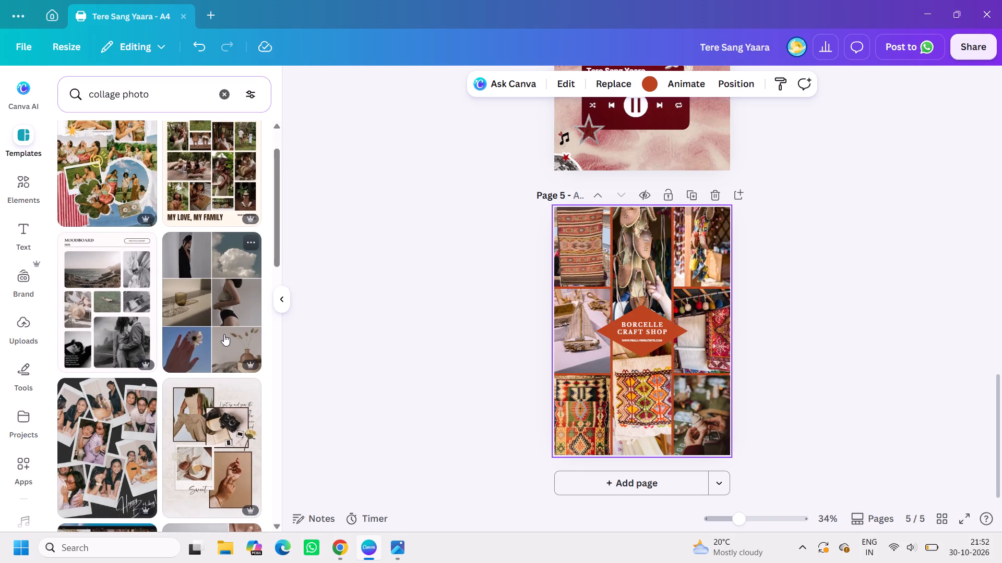
# Place the uploaded wedding-dress mirror selfie of the couple in the middle-left cell of page 5's photo grid.
pyautogui.click(25, 324)
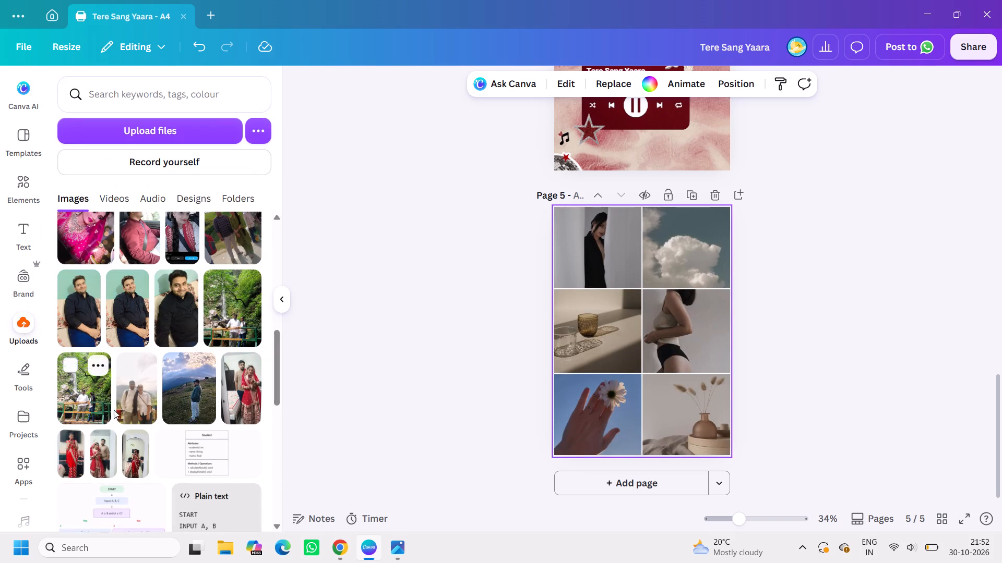
pyautogui.rightClick(240, 386)
pyautogui.click(533, 373)
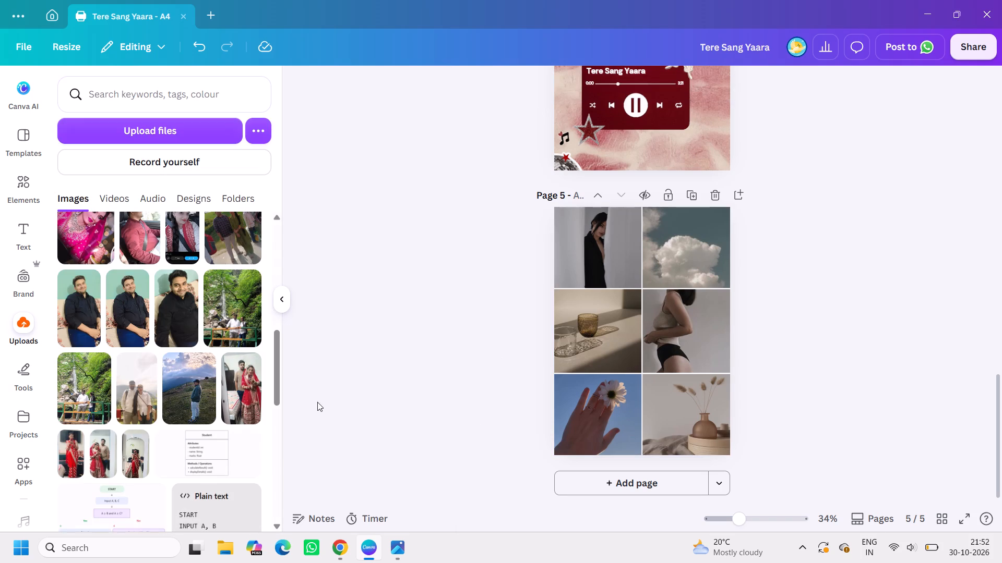
pyautogui.click(241, 396)
pyautogui.moveTo(663, 379); pyautogui.dragTo(597, 305)
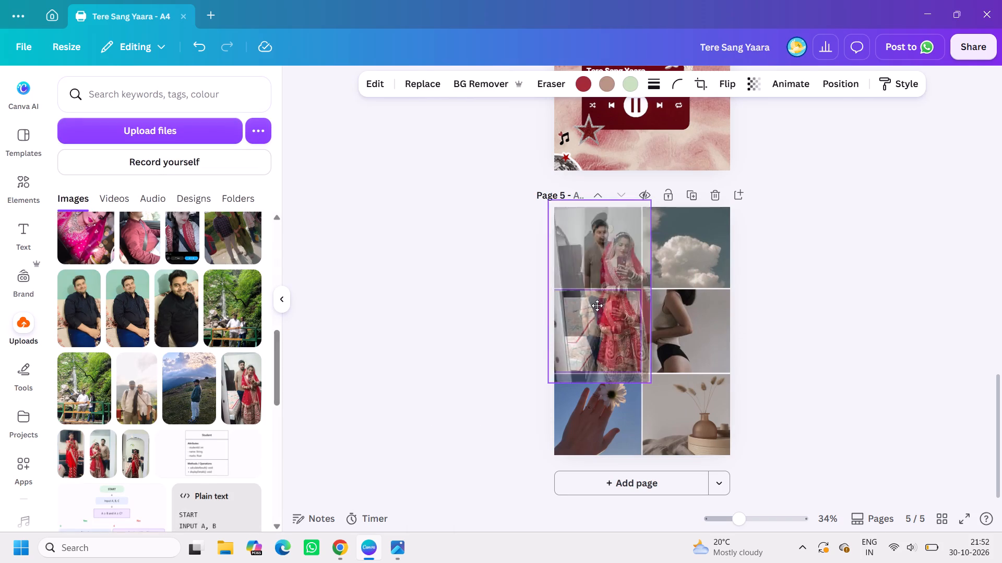
pyautogui.moveTo(597, 305); pyautogui.dragTo(598, 304)
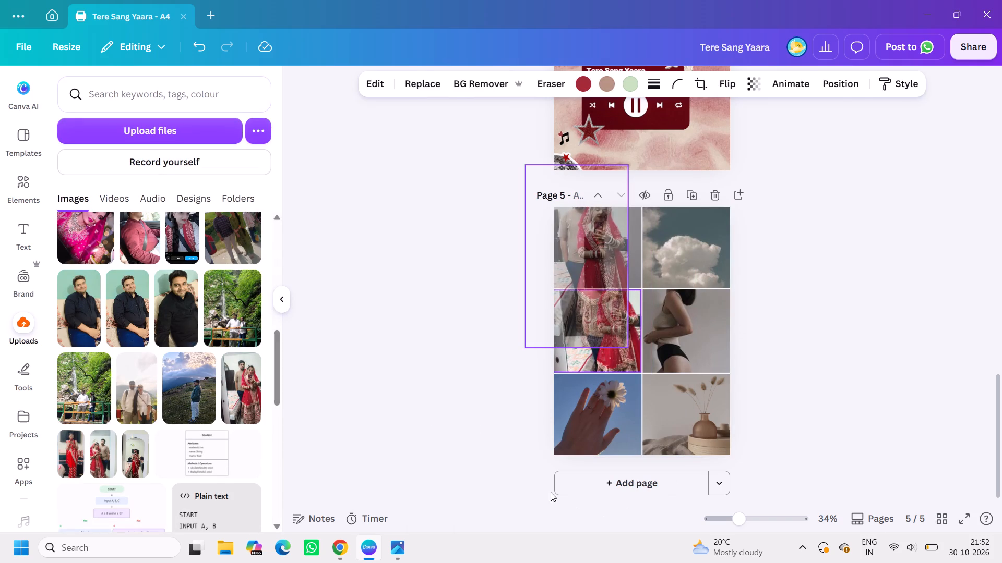
pyautogui.click(480, 263)
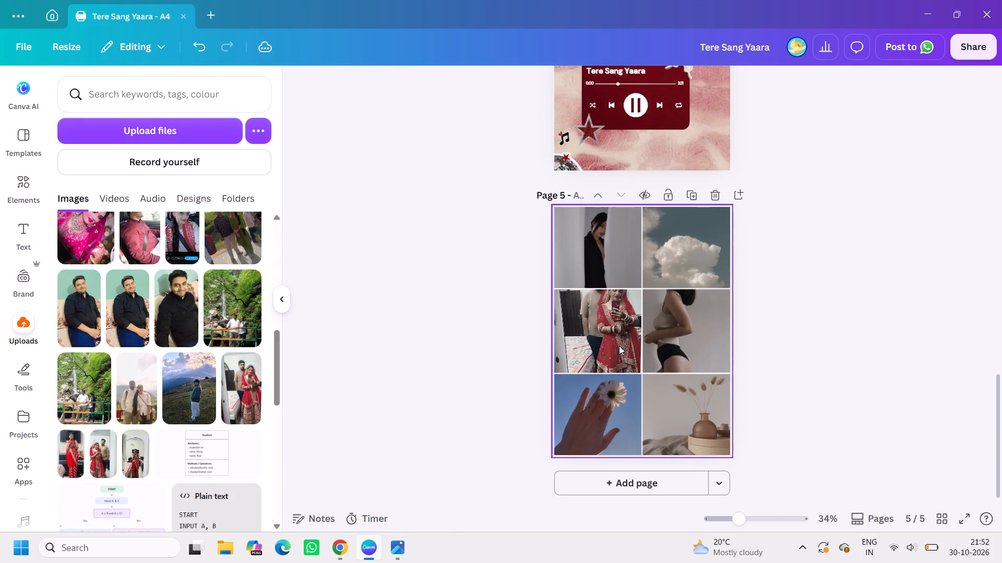
# Reposition and enlarge the couple's mirror selfie within its grid cell so both faces and upper bodies fill the frame.
pyautogui.doubleClick(619, 346)
pyautogui.moveTo(619, 346); pyautogui.dragTo(621, 393)
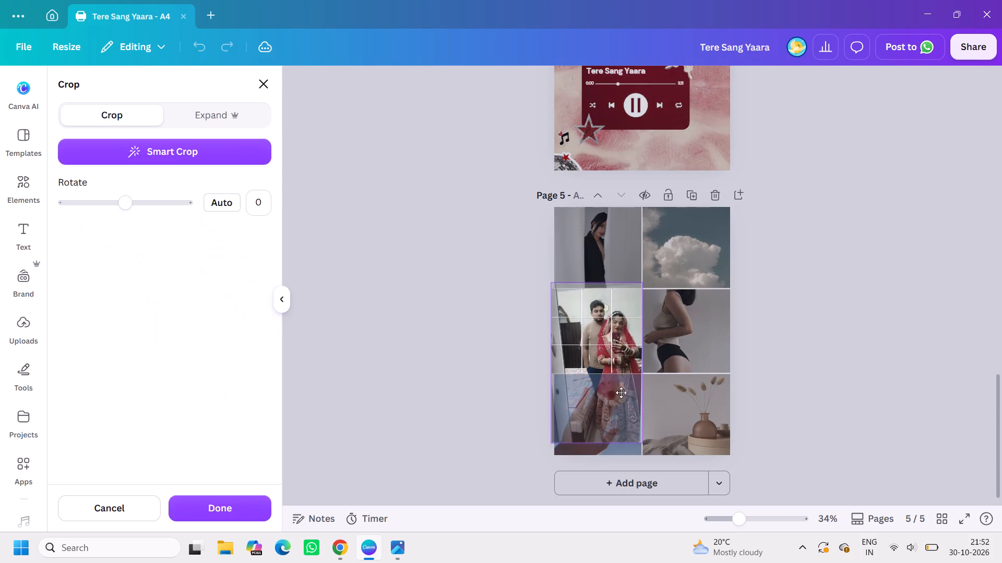
pyautogui.moveTo(621, 393); pyautogui.dragTo(621, 382)
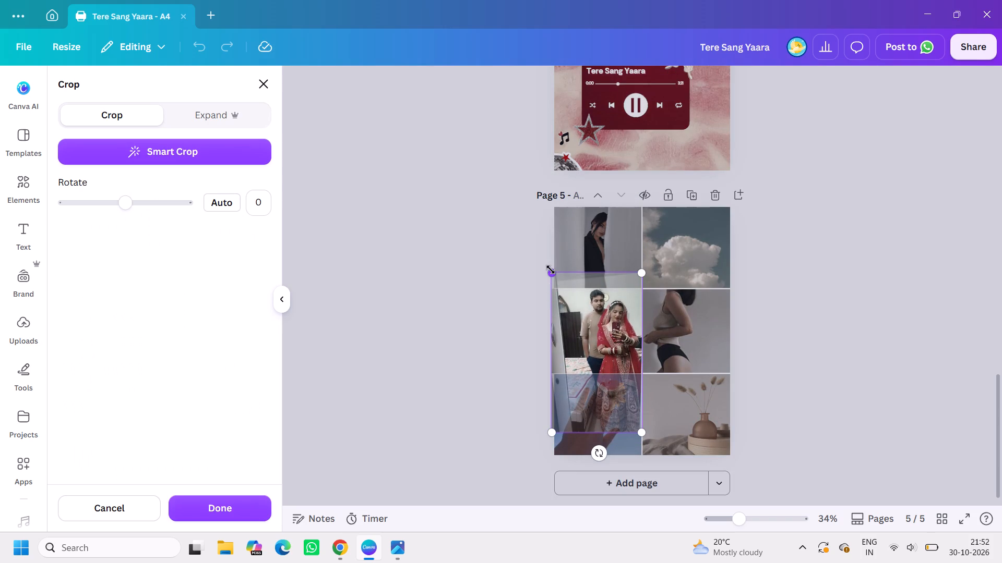
pyautogui.moveTo(553, 433); pyautogui.dragTo(517, 458)
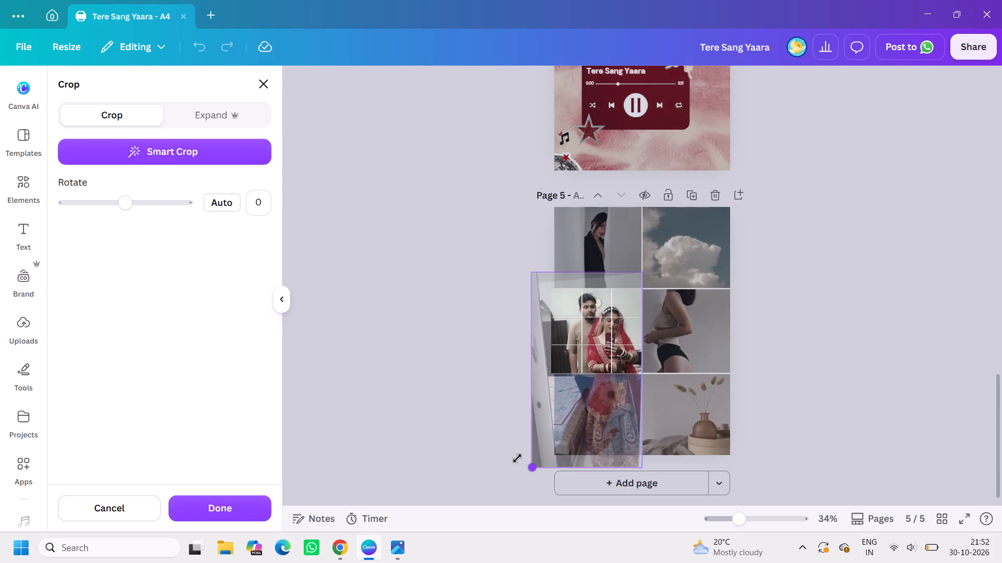
pyautogui.moveTo(517, 458); pyautogui.dragTo(516, 460)
pyautogui.click(484, 417)
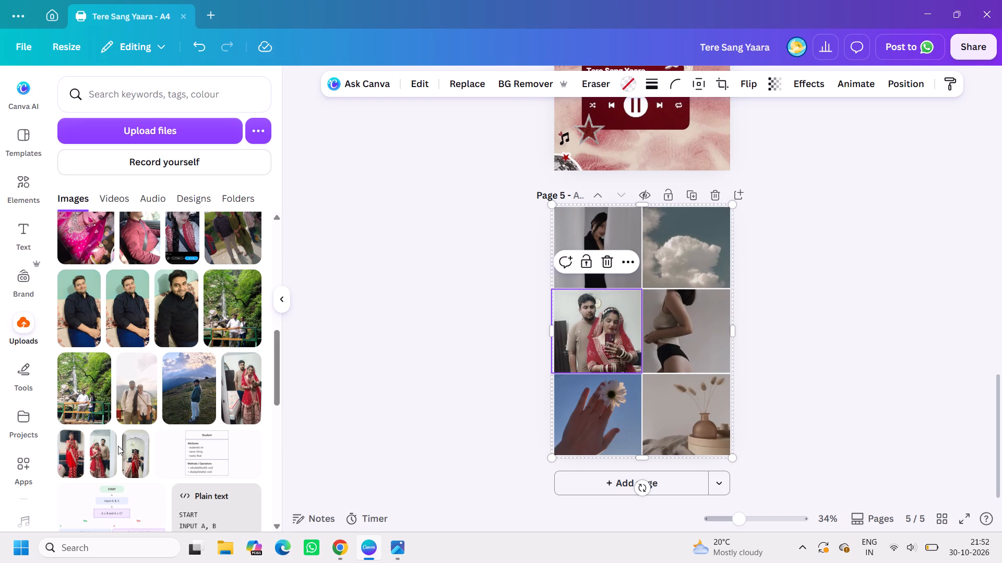
# Place the uploaded red-saree mirror selfie in page 5's bottom-right grid cell, enlarging and repositioning it to frame the woman.
pyautogui.click(132, 466)
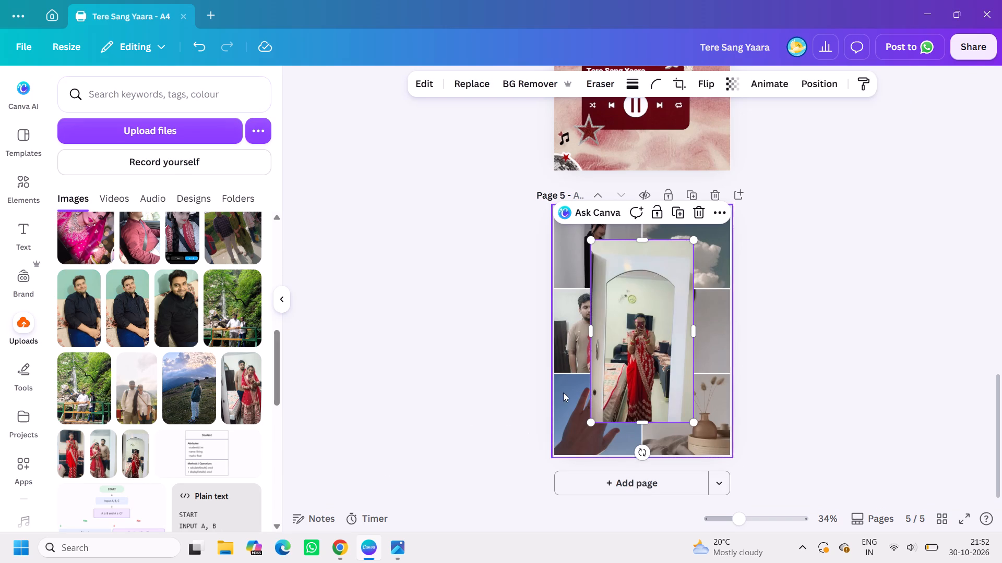
pyautogui.click(616, 366)
pyautogui.moveTo(626, 359); pyautogui.dragTo(694, 416)
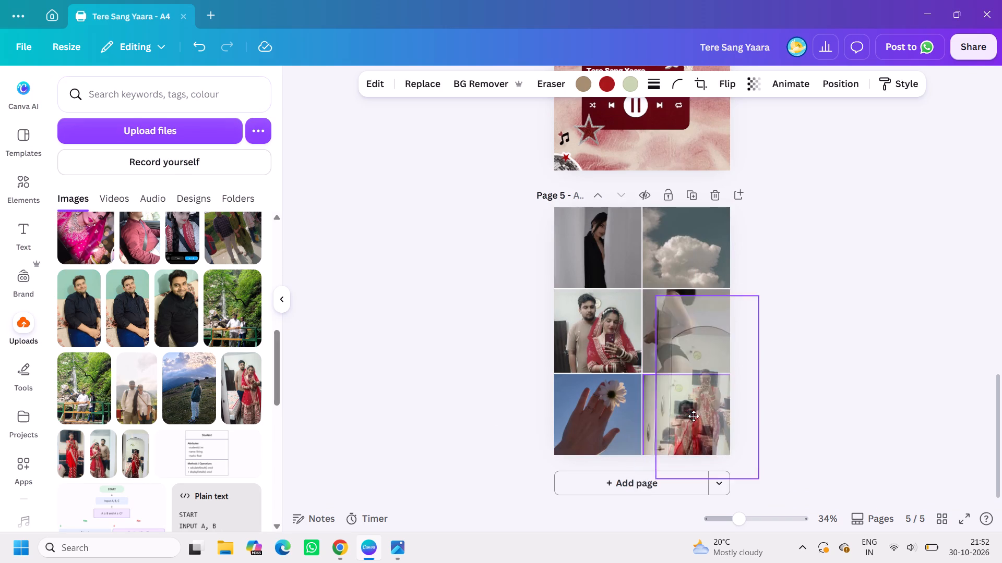
pyautogui.moveTo(694, 416); pyautogui.dragTo(678, 419)
pyautogui.doubleClick(678, 419)
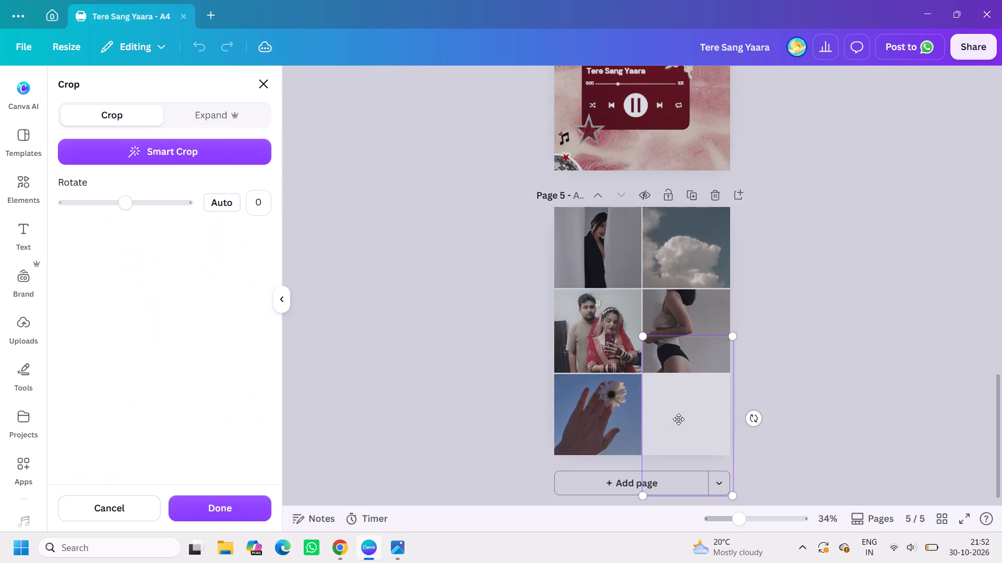
pyautogui.moveTo(678, 419); pyautogui.dragTo(675, 394, button='right')
pyautogui.click(664, 373)
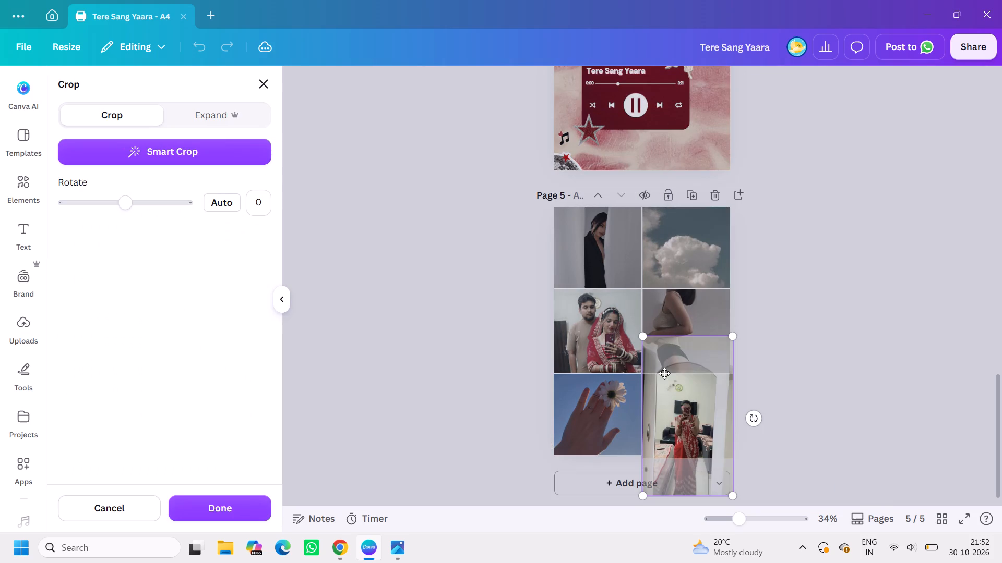
pyautogui.moveTo(645, 340); pyautogui.dragTo(625, 315)
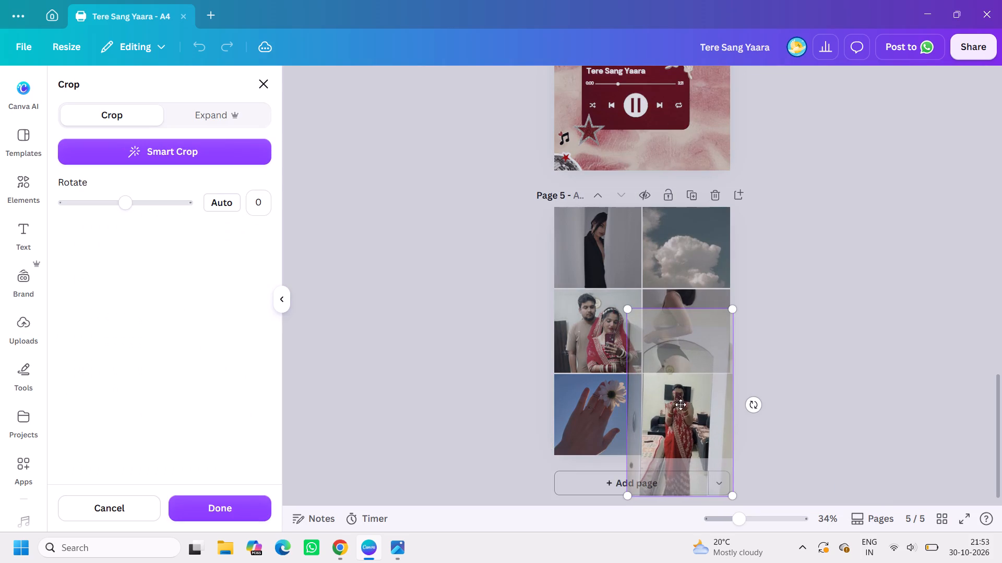
pyautogui.moveTo(691, 429); pyautogui.dragTo(708, 420)
pyautogui.click(782, 420)
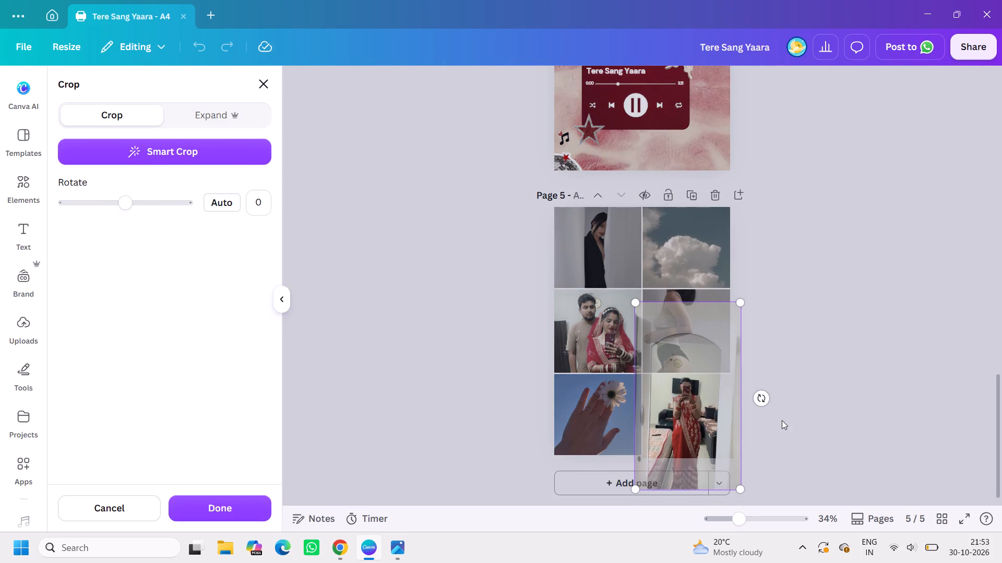
# Place the uploaded photo of the seated man in a black shirt in the top-right grid cell and reposition it to show his face.
pyautogui.click(132, 319)
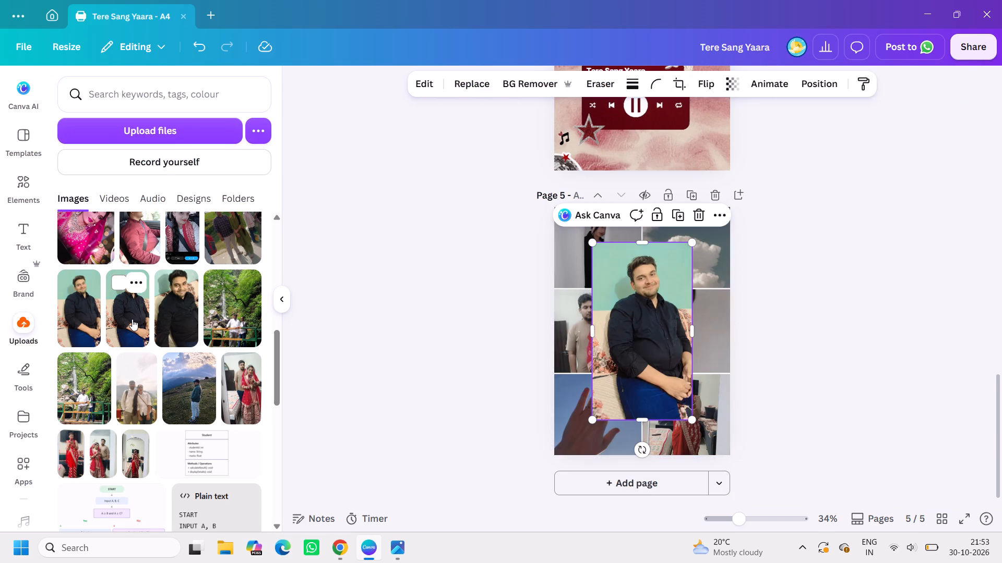
pyautogui.moveTo(646, 317); pyautogui.dragTo(676, 258)
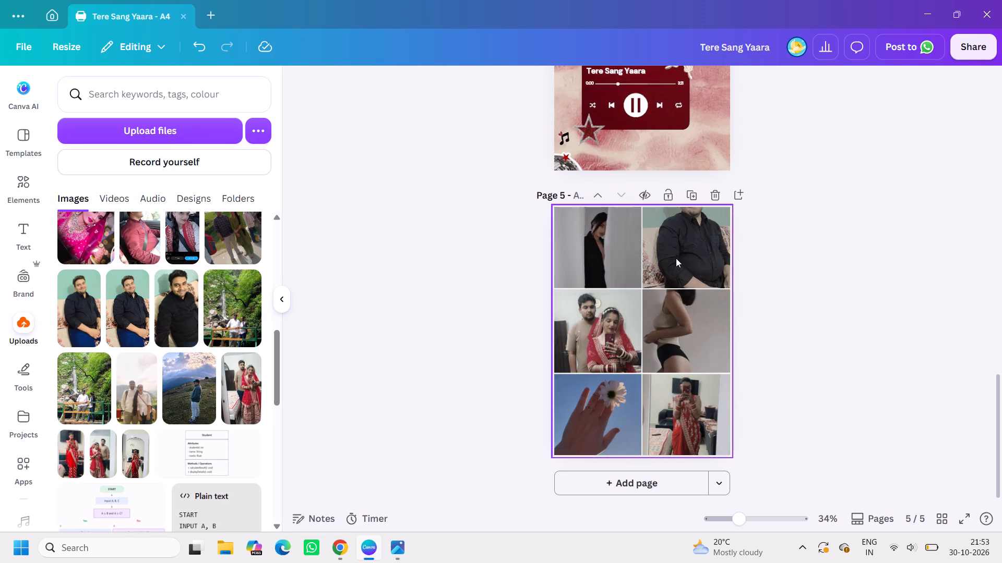
pyautogui.doubleClick(686, 264)
pyautogui.moveTo(686, 264); pyautogui.dragTo(691, 297)
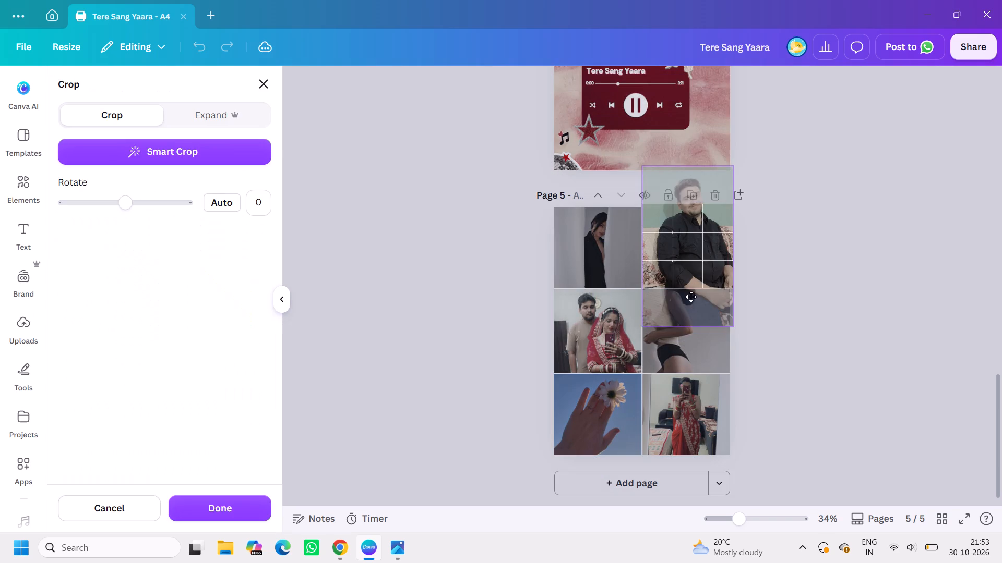
pyautogui.moveTo(691, 297); pyautogui.dragTo(699, 306)
pyautogui.click(791, 304)
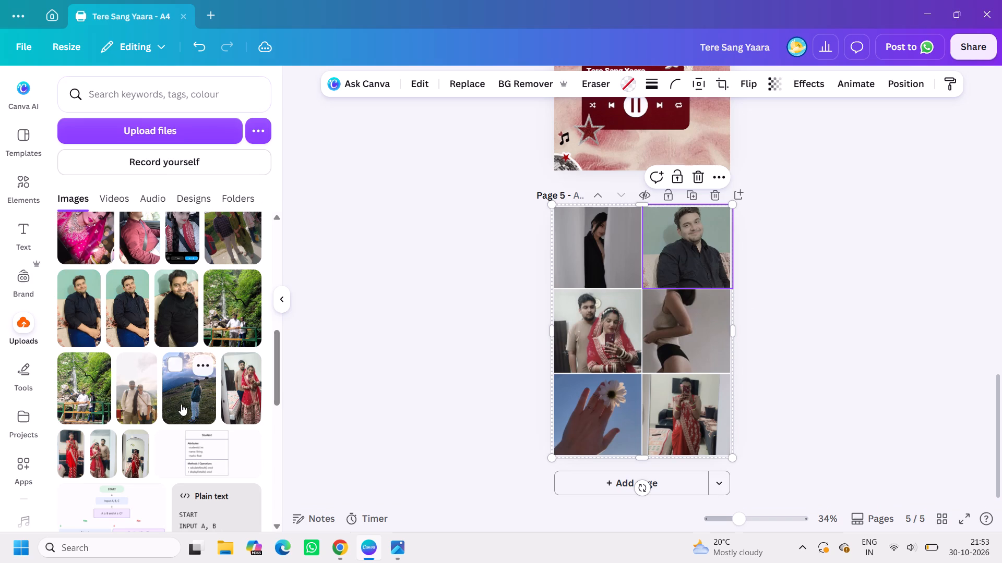
# Place the uploaded outdoor photo of the couple on grass in the middle-right grid cell, enlarged and repositioned around their faces and upper bodies.
pyautogui.scroll(1, 160, 397)
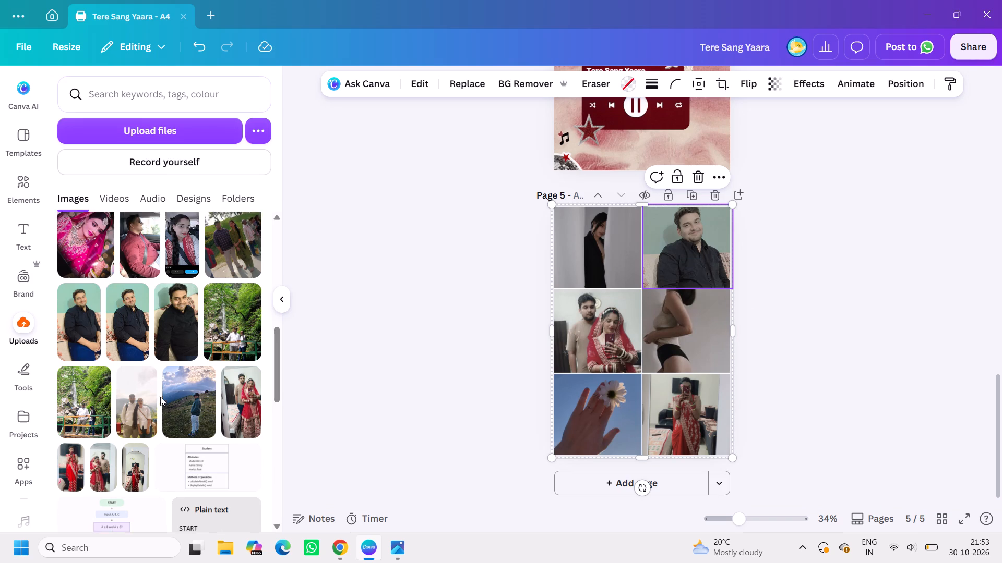
pyautogui.scroll(1, 160, 397)
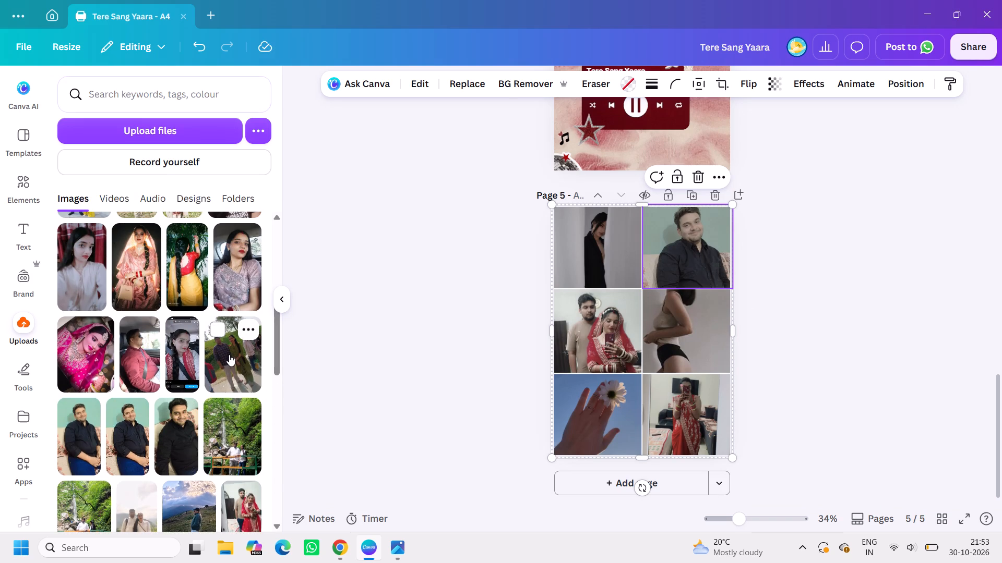
pyautogui.click(229, 354)
pyautogui.moveTo(659, 377); pyautogui.dragTo(695, 359)
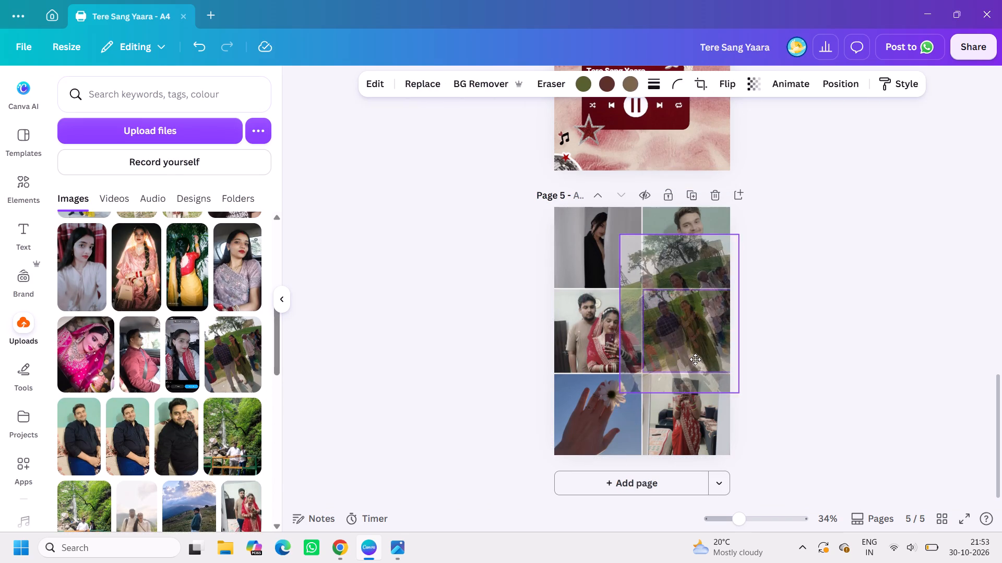
pyautogui.moveTo(695, 359); pyautogui.dragTo(695, 359)
pyautogui.doubleClick(695, 359)
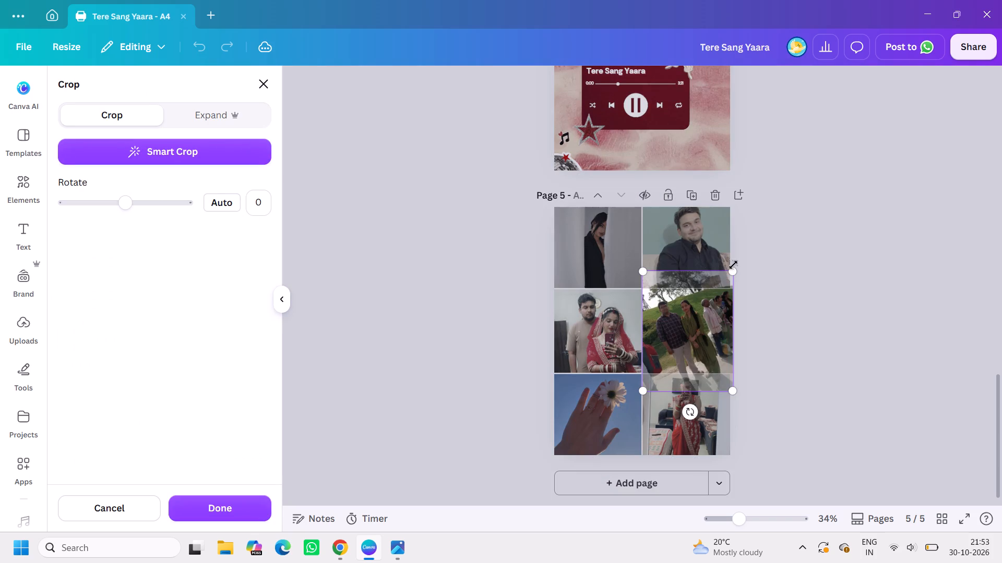
pyautogui.moveTo(734, 268); pyautogui.dragTo(777, 227)
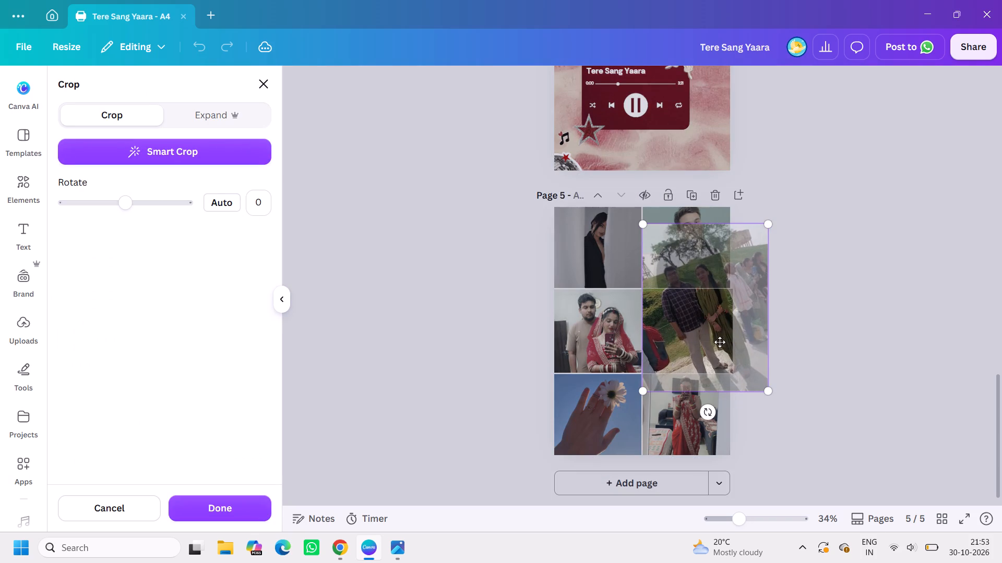
pyautogui.moveTo(720, 342); pyautogui.dragTo(714, 383)
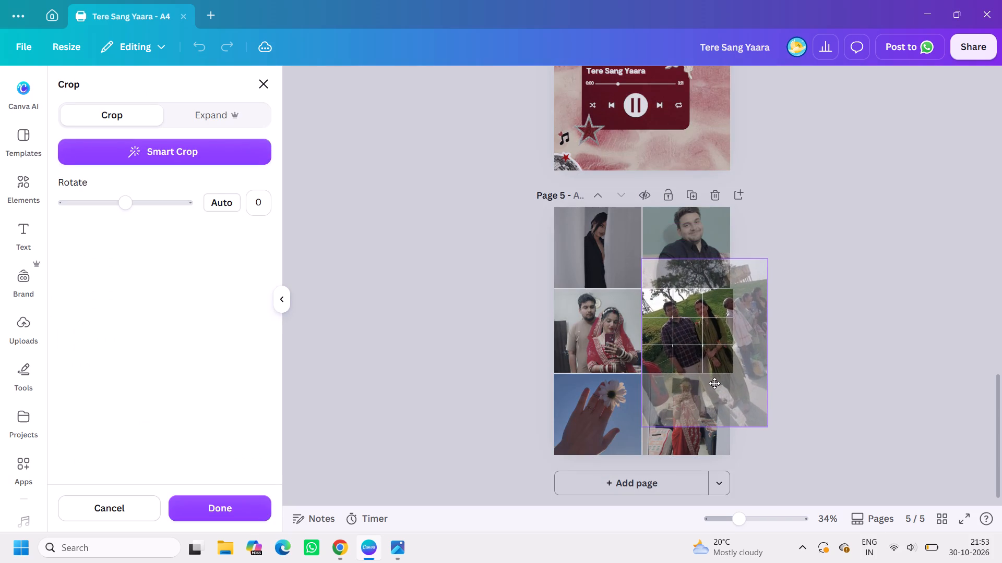
pyautogui.moveTo(714, 383); pyautogui.dragTo(714, 383)
pyautogui.click(808, 395)
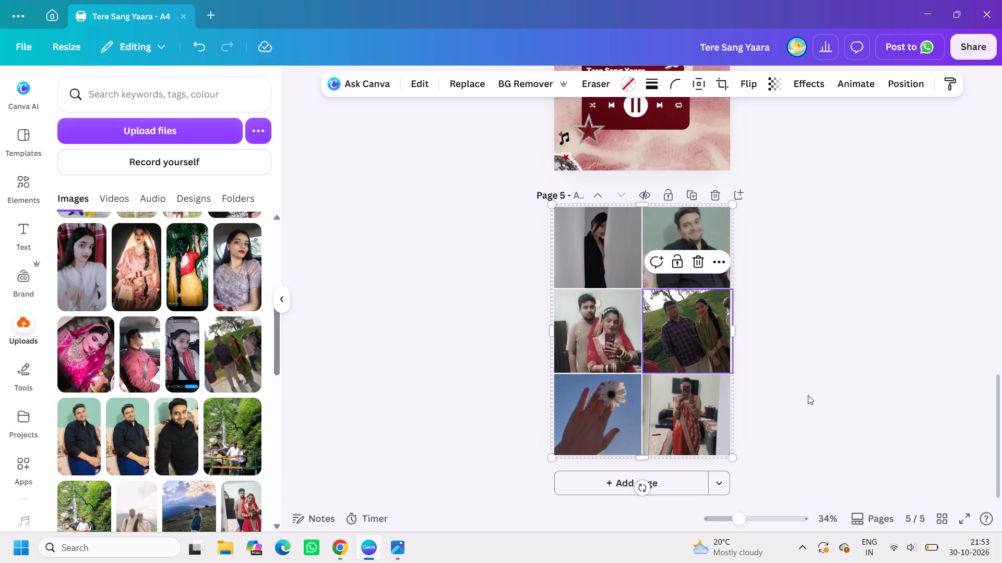
pyautogui.click(808, 395)
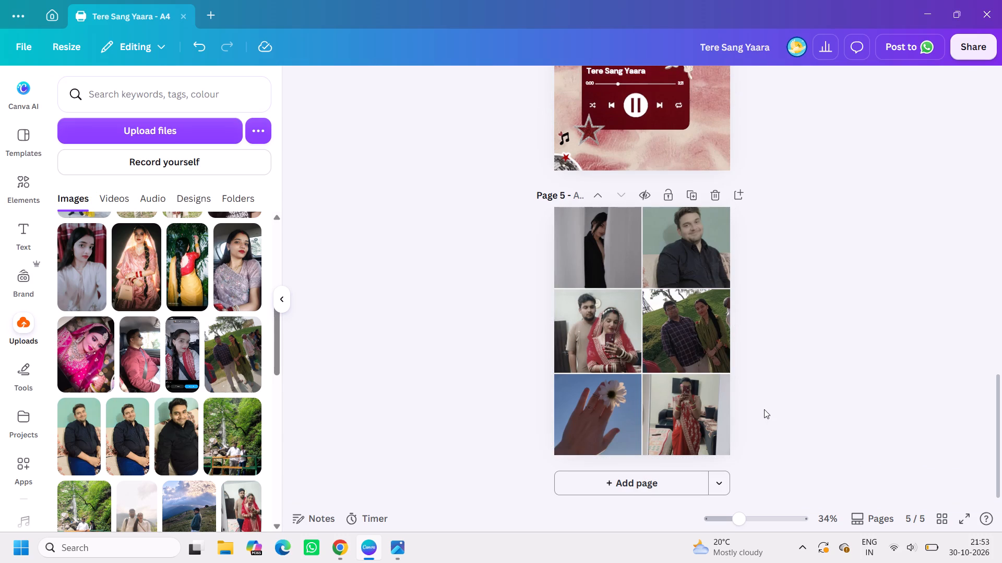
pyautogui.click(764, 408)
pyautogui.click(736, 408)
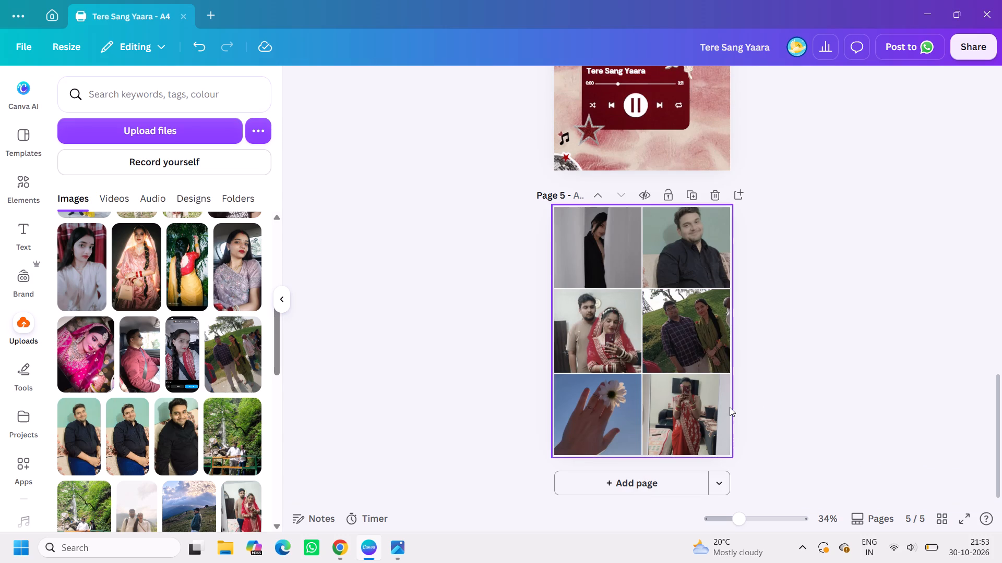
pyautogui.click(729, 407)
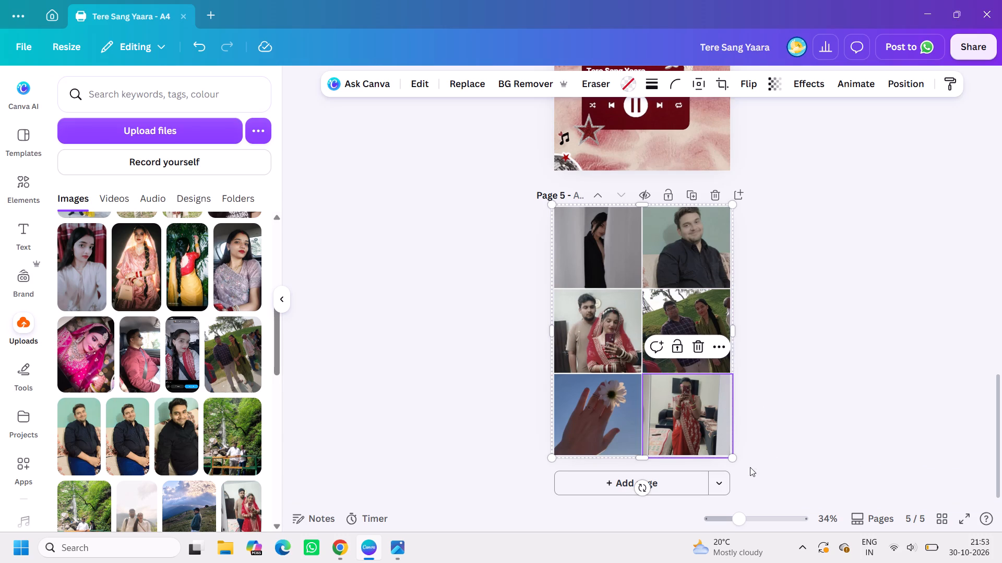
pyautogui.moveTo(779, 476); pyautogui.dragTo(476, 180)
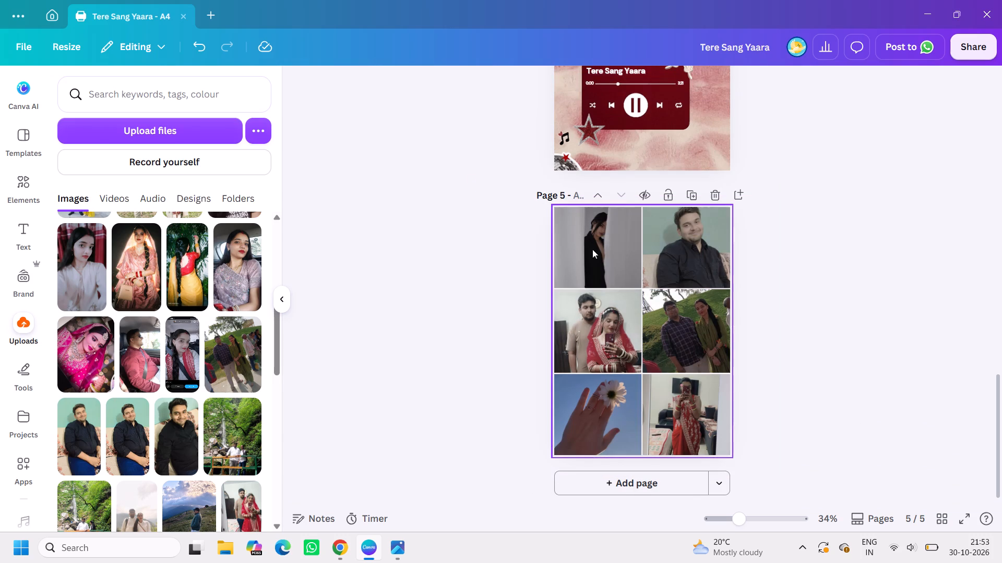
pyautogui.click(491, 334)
# Place the uploaded selfie of the woman in white by the red curtain in the bottom-left grid cell, repositioned to frame her face.
pyautogui.scroll(1, 153, 262)
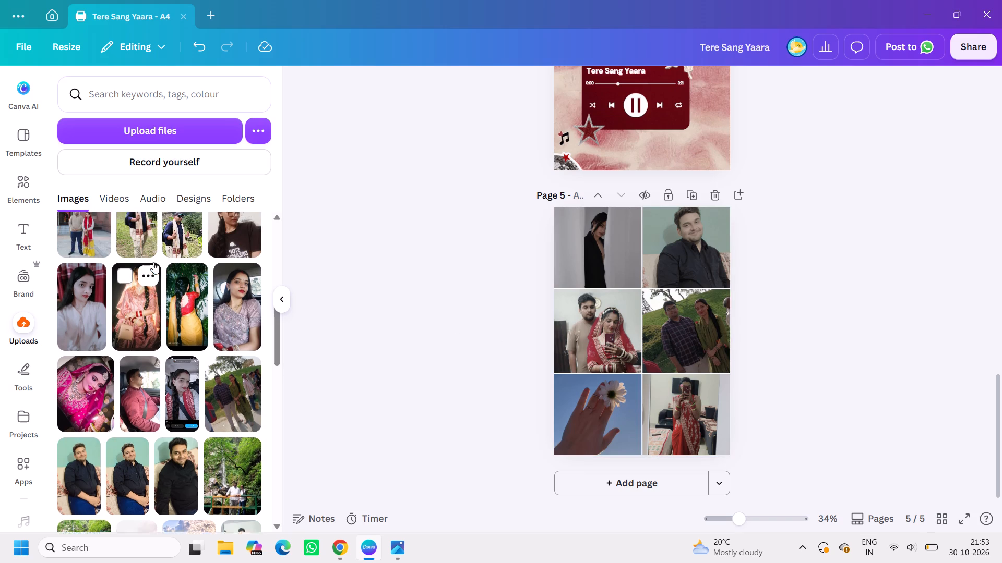
pyautogui.scroll(1, 153, 262)
pyautogui.click(88, 326)
pyautogui.moveTo(648, 305); pyautogui.dragTo(599, 431)
pyautogui.doubleClick(599, 431)
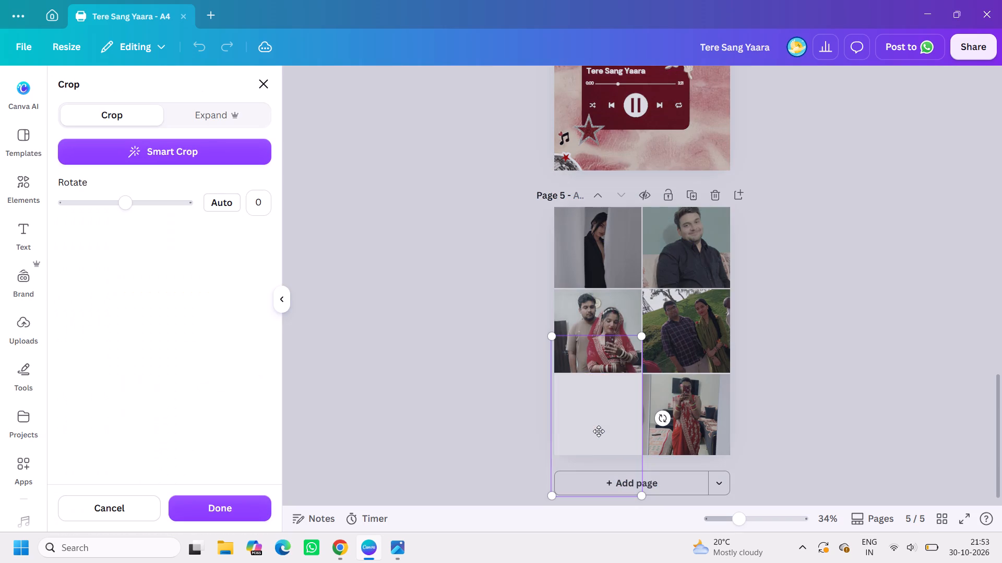
pyautogui.moveTo(599, 431); pyautogui.dragTo(618, 471)
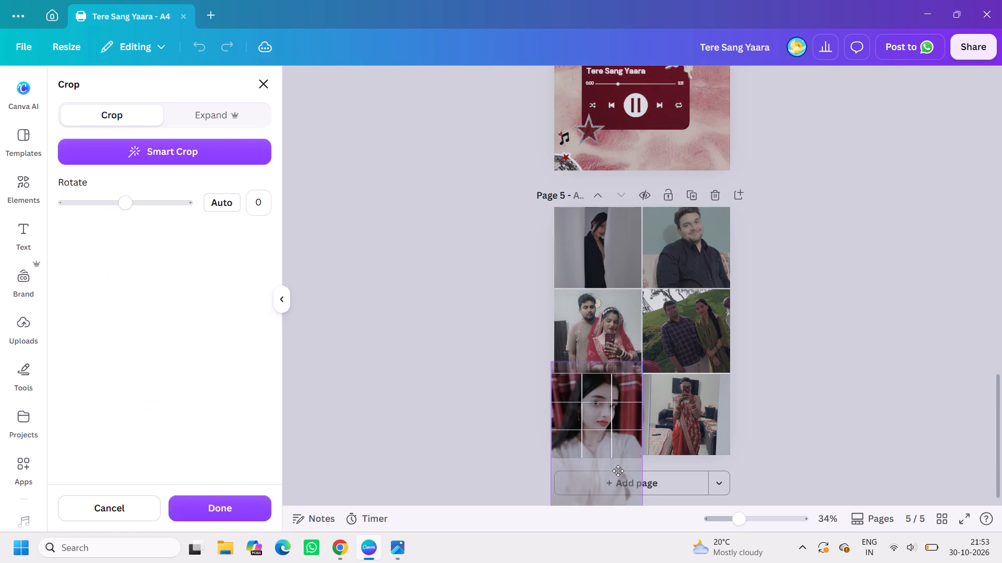
pyautogui.moveTo(618, 471); pyautogui.dragTo(618, 471)
pyautogui.click(509, 425)
pyautogui.rightClick(509, 425)
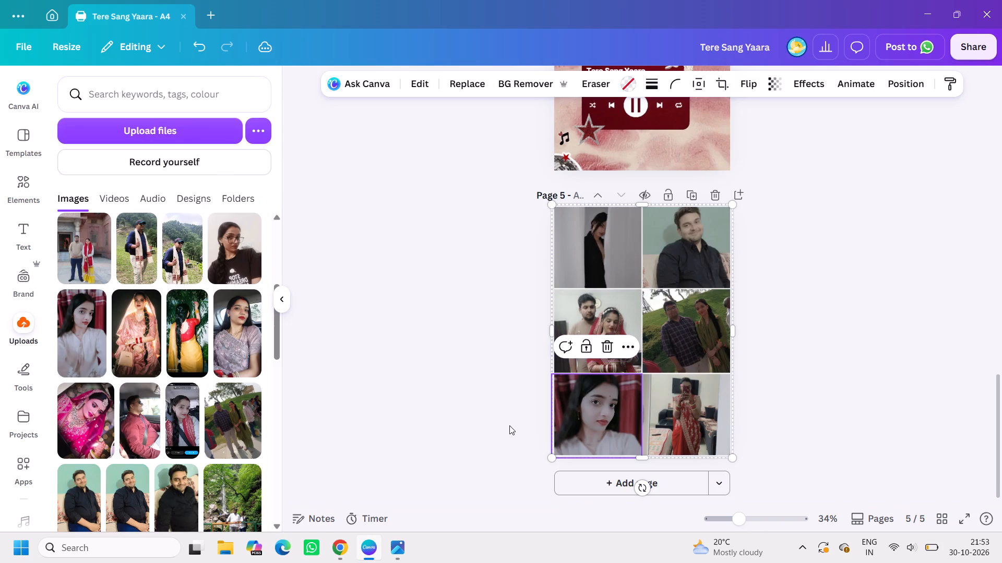
# Place the uploaded mountain photo of the man in cap and white scarf in the top-left grid cell, slightly enlarged and repositioned.
pyautogui.scroll(1, 228, 370)
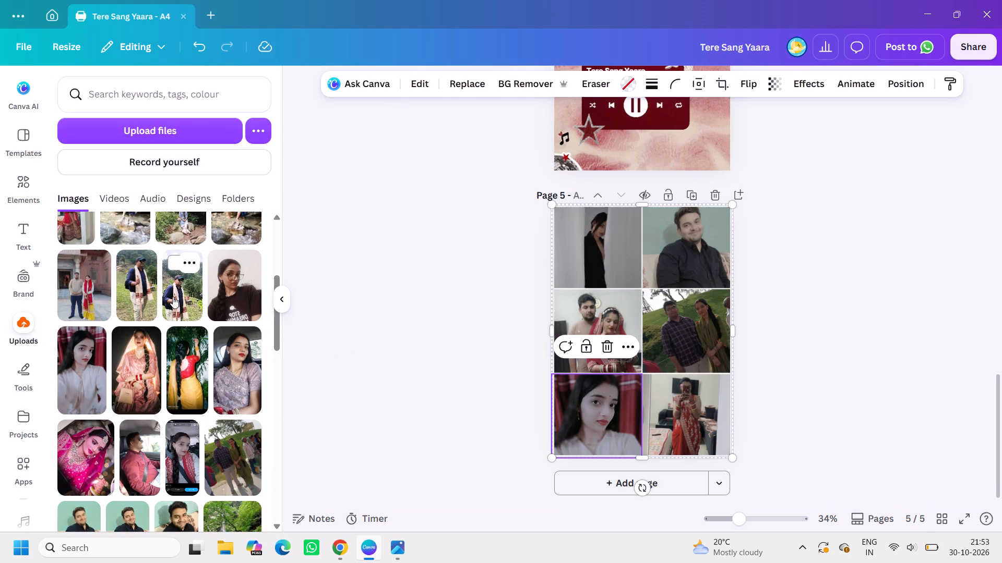
pyautogui.click(173, 297)
pyautogui.moveTo(635, 329); pyautogui.dragTo(574, 228)
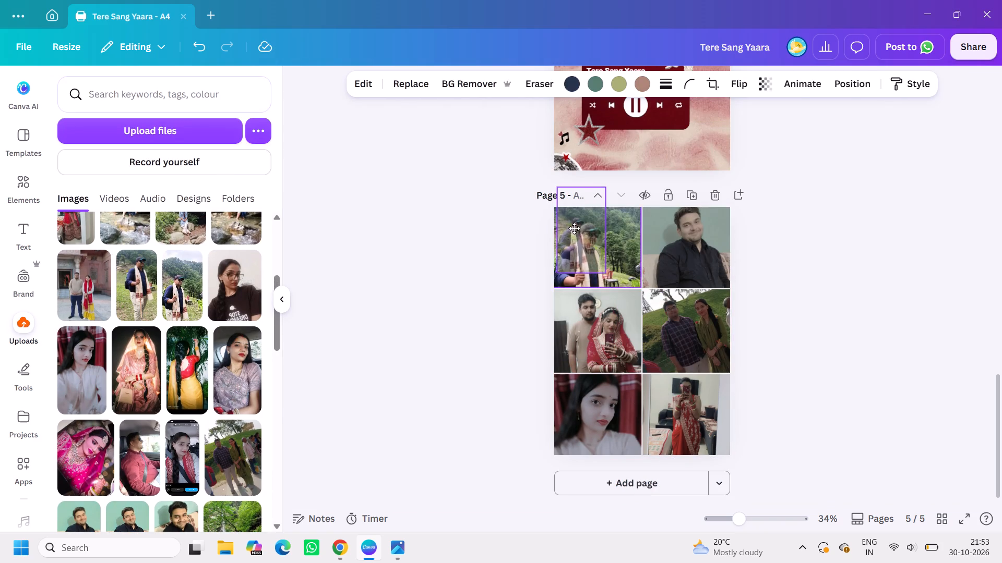
pyautogui.moveTo(574, 228); pyautogui.dragTo(574, 229)
pyautogui.doubleClick(589, 241)
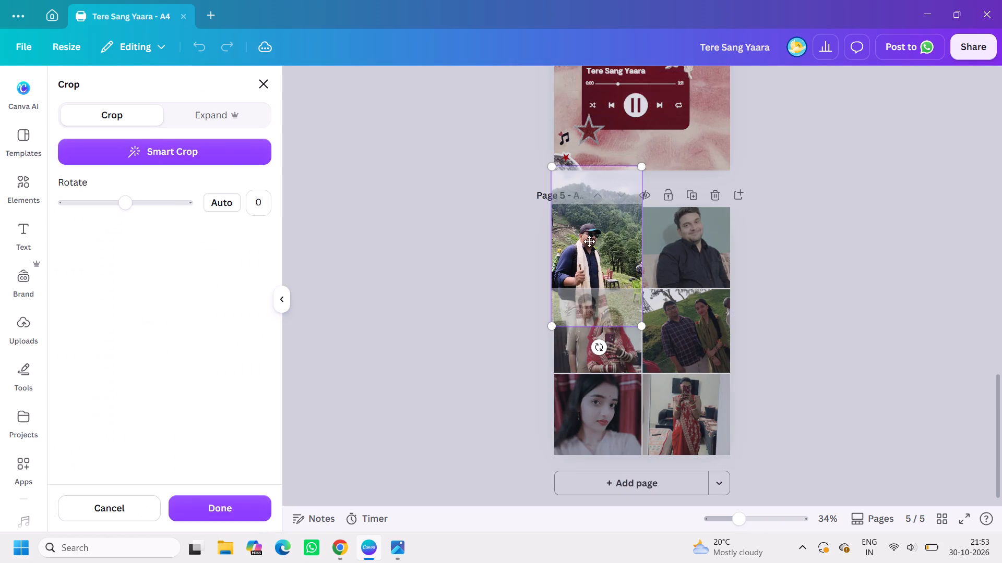
pyautogui.moveTo(589, 241); pyautogui.dragTo(612, 240)
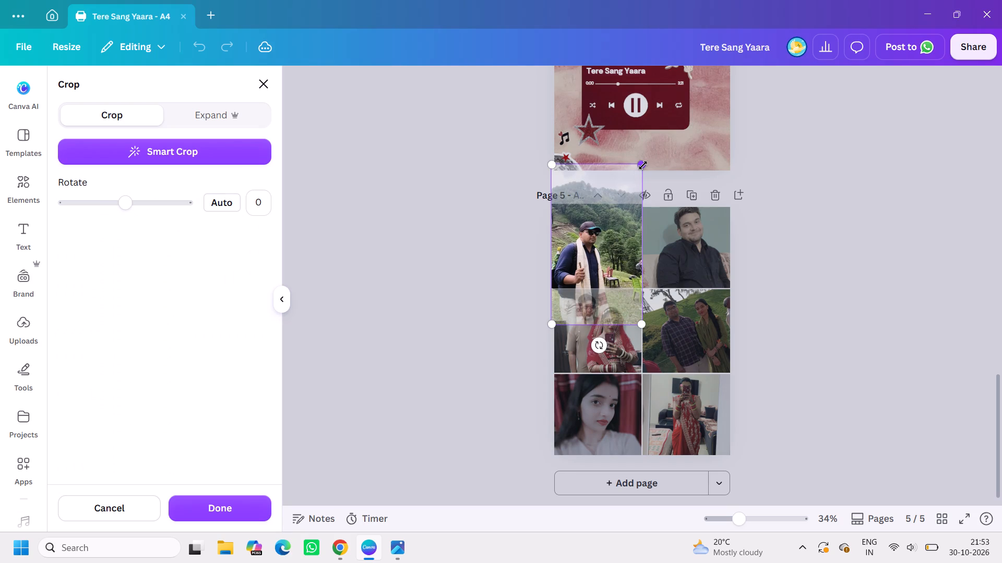
pyautogui.moveTo(643, 165); pyautogui.dragTo(657, 154)
pyautogui.click(388, 327)
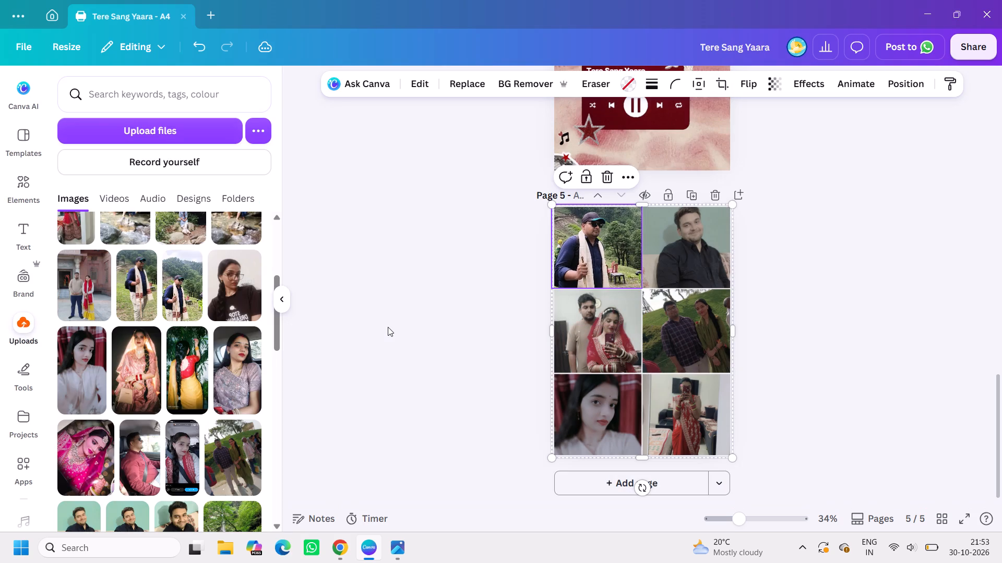
pyautogui.click(413, 349)
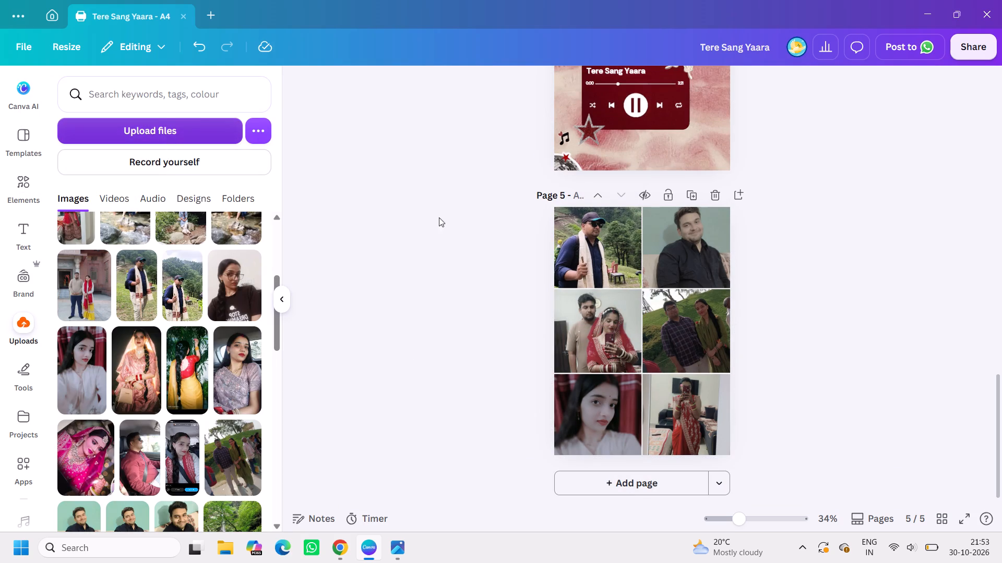
# Add page 6 and apply the torn-paper scrapbook collage template with the red heart and cassette to it.
pyautogui.click(690, 483)
pyautogui.click(19, 145)
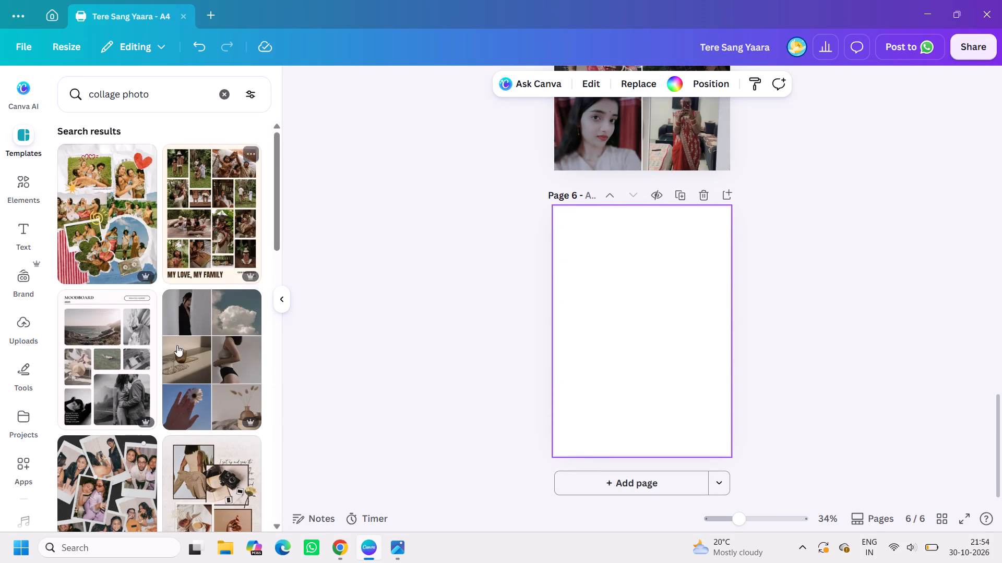
pyautogui.scroll(-2, 176, 350)
pyautogui.scroll(2, 176, 350)
pyautogui.click(136, 266)
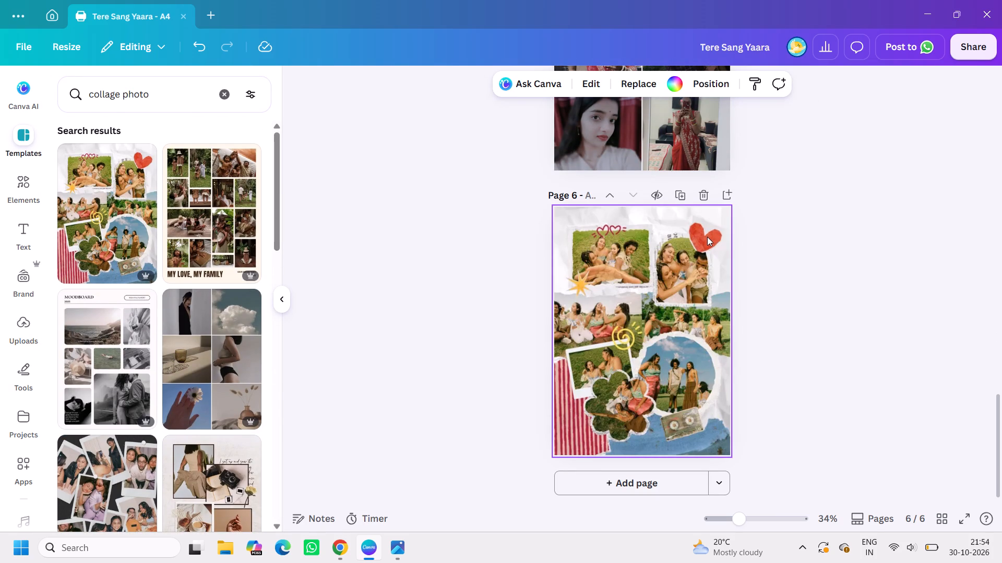
# Copy the red heart graphic from page 6's collage and paste it onto page 5.
pyautogui.click(709, 243)
pyautogui.click(709, 242)
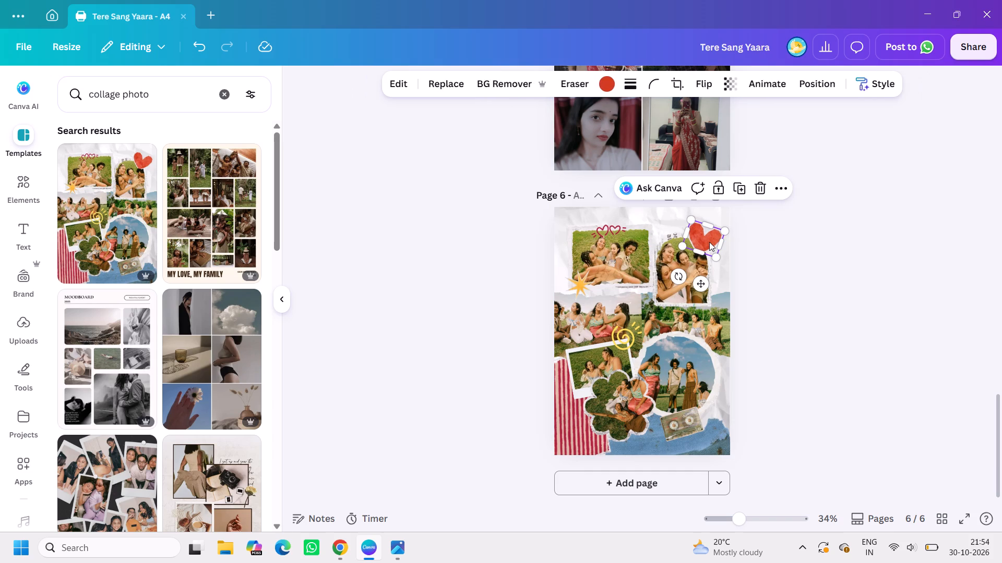
pyautogui.hotkey('ctrl', 'c')
pyautogui.scroll(4, 709, 242)
pyautogui.click(642, 277)
pyautogui.hotkey('ctrl', 'v')
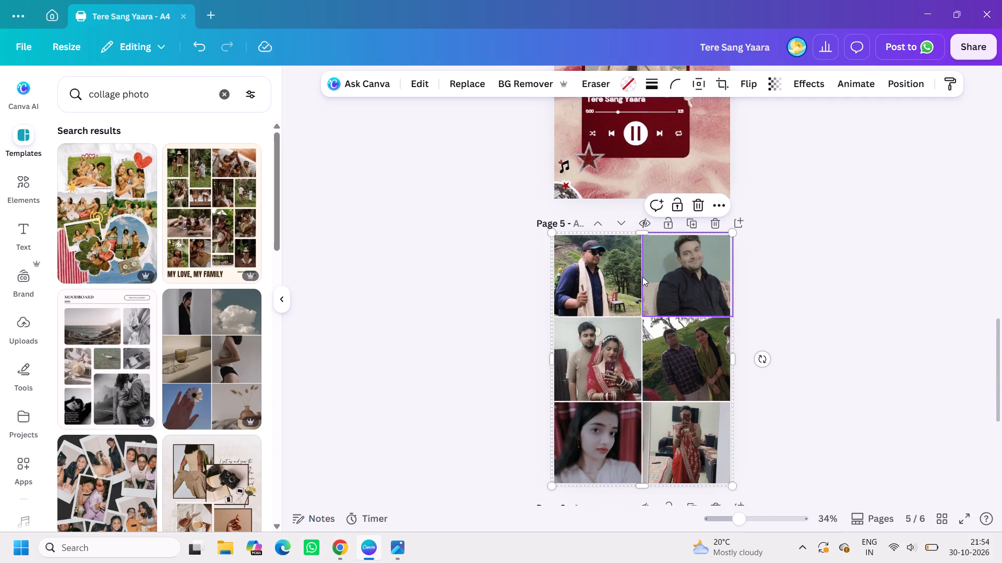
# Delete page 6 with the torn-paper scrapbook collage.
pyautogui.scroll(-5, 660, 380)
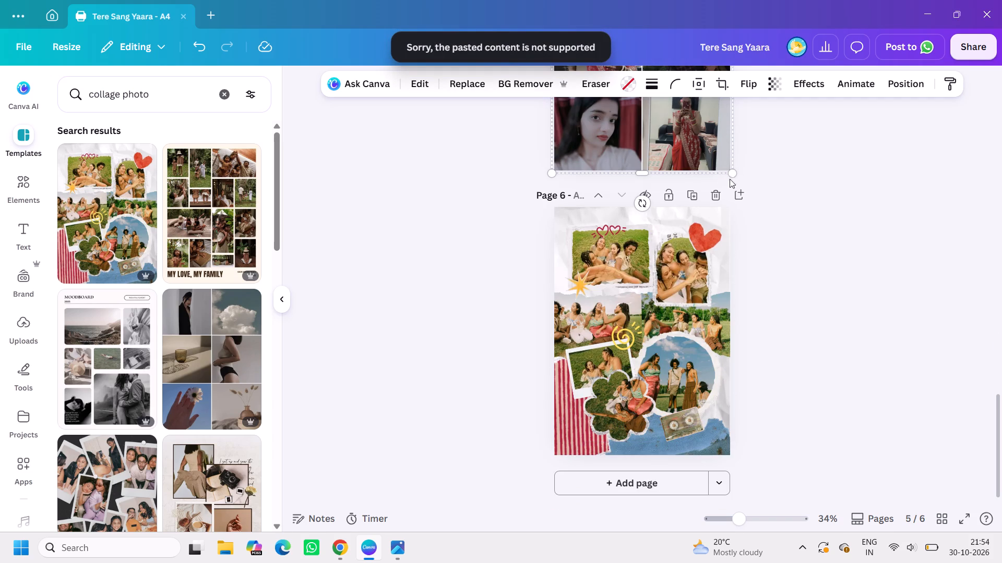
pyautogui.click(716, 193)
# Add a new page 6 and apply the film-strip collage template with the "highlights 2025 season closed" lettering to it.
pyautogui.click(613, 479)
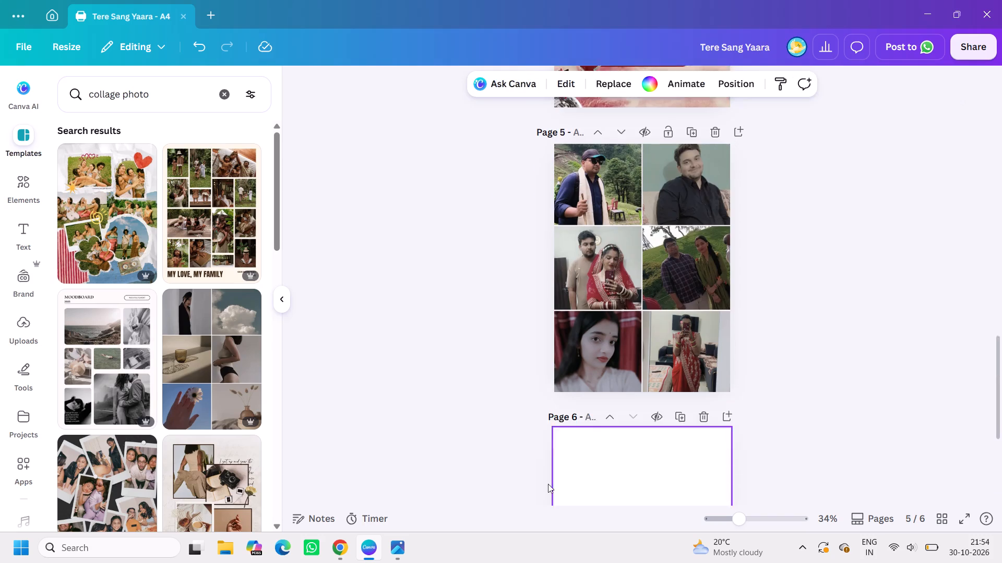
pyautogui.scroll(-3, 207, 403)
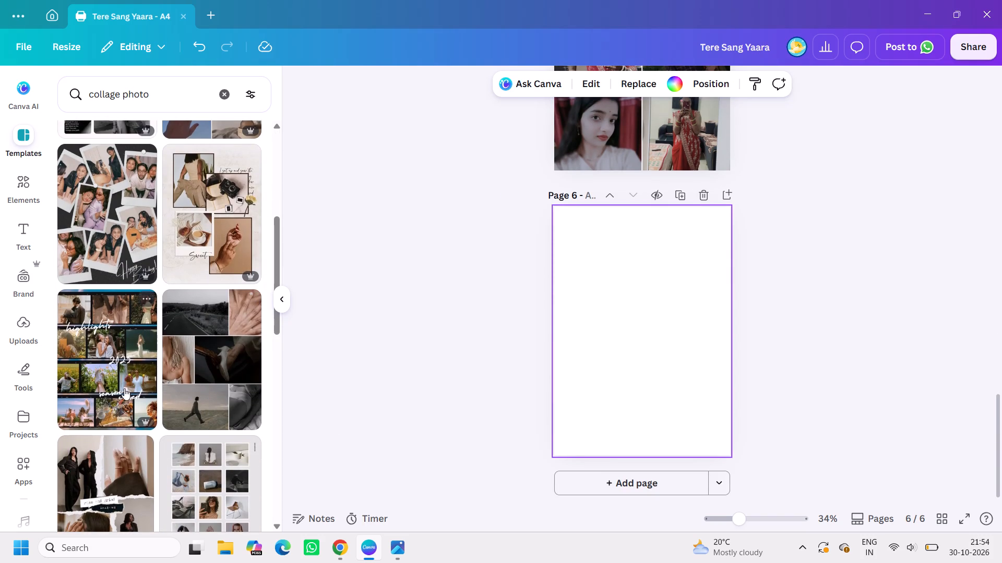
pyautogui.rightClick(124, 388)
pyautogui.click(141, 360)
pyautogui.click(118, 395)
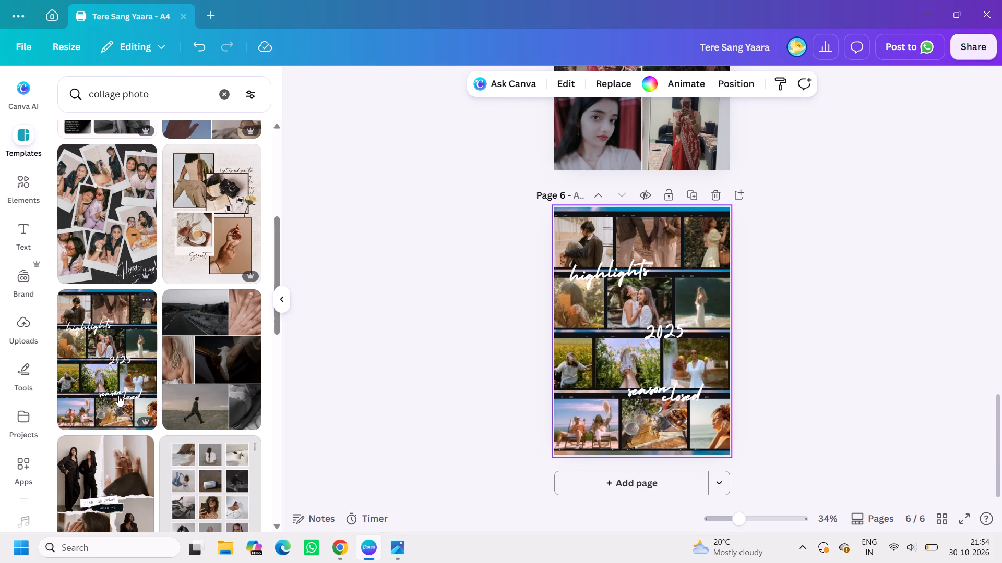
pyautogui.click(297, 356)
# Copy the white handwritten "highlights" text from page 6 and paste it onto page 5's collage.
pyautogui.click(611, 283)
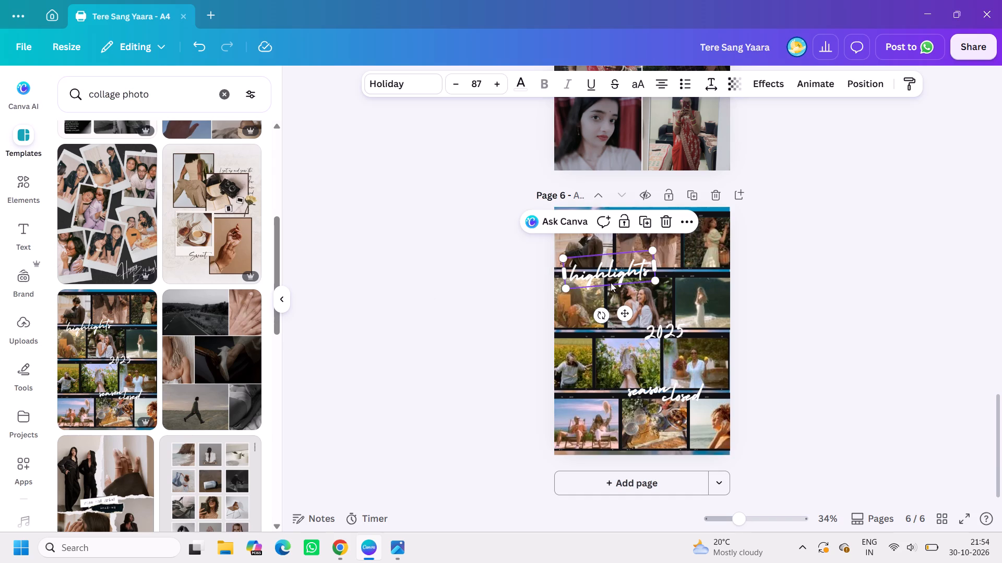
pyautogui.hotkey('ctrl', 'c')
pyautogui.scroll(3, 611, 283)
pyautogui.scroll(-2, 611, 344)
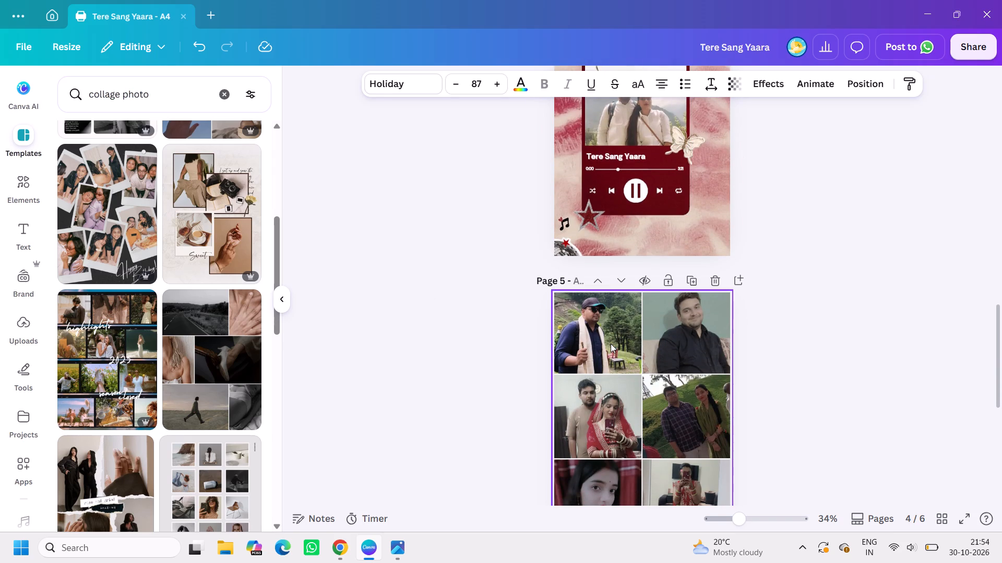
pyautogui.click(610, 346)
pyautogui.hotkey('ctrl', 'v')
# Replace the pasted "highlights" text on page 5 with "Made for Each Other".
pyautogui.tripleClick(614, 356)
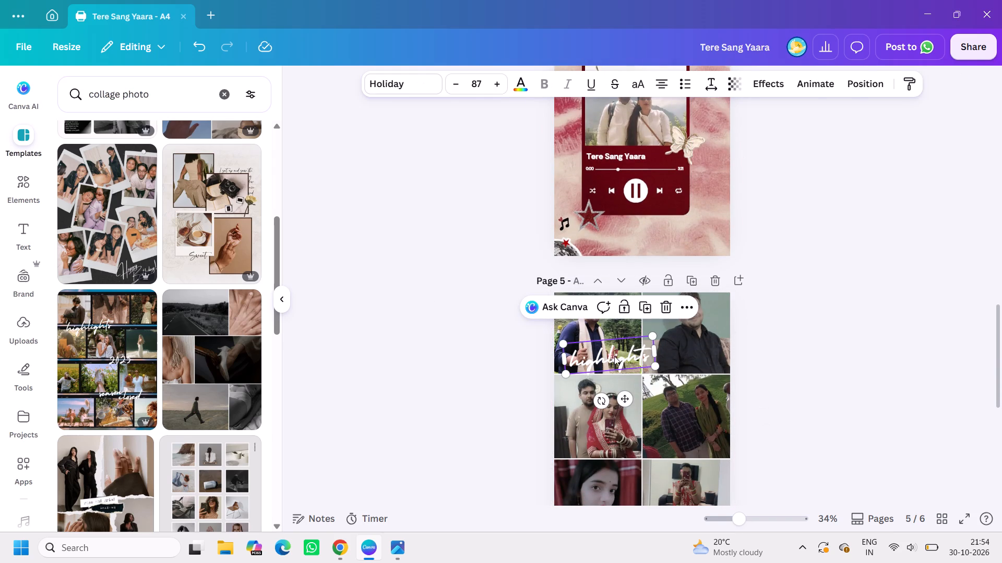
pyautogui.click(614, 356)
pyautogui.press('BackSpace')
pyautogui.write('ade')
pyautogui.press('space')
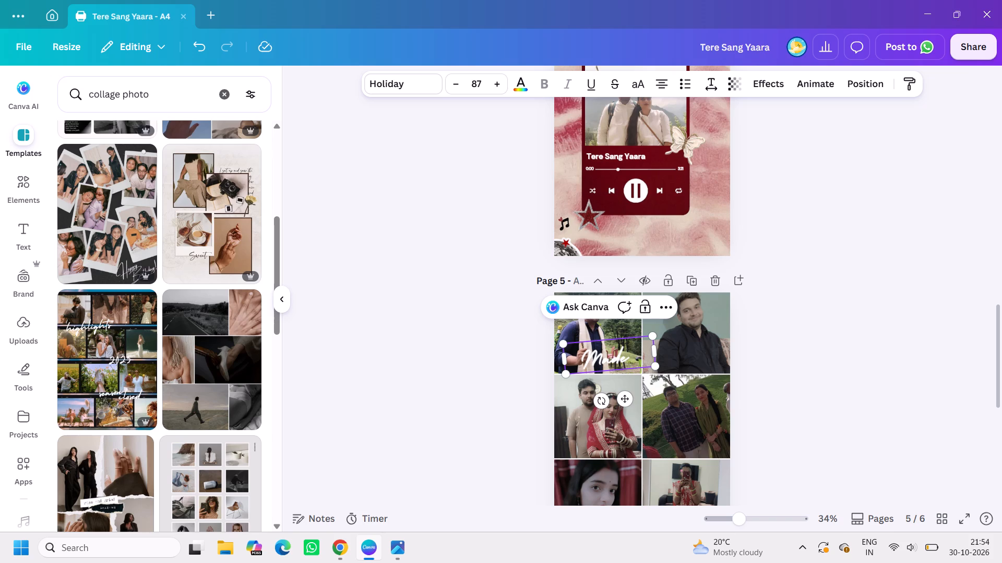
pyautogui.write('for')
pyautogui.press('space')
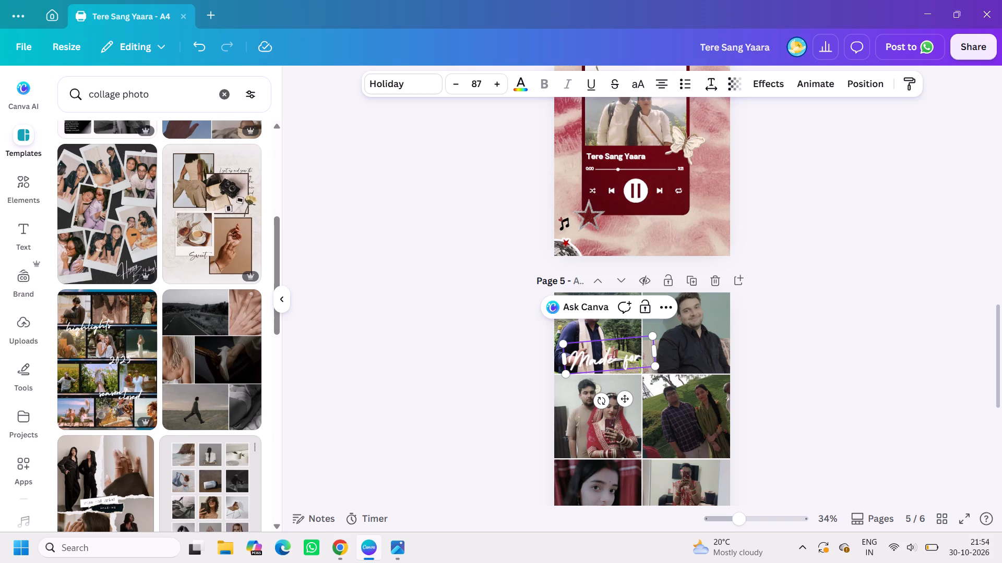
pyautogui.write('ach')
pyautogui.press('space')
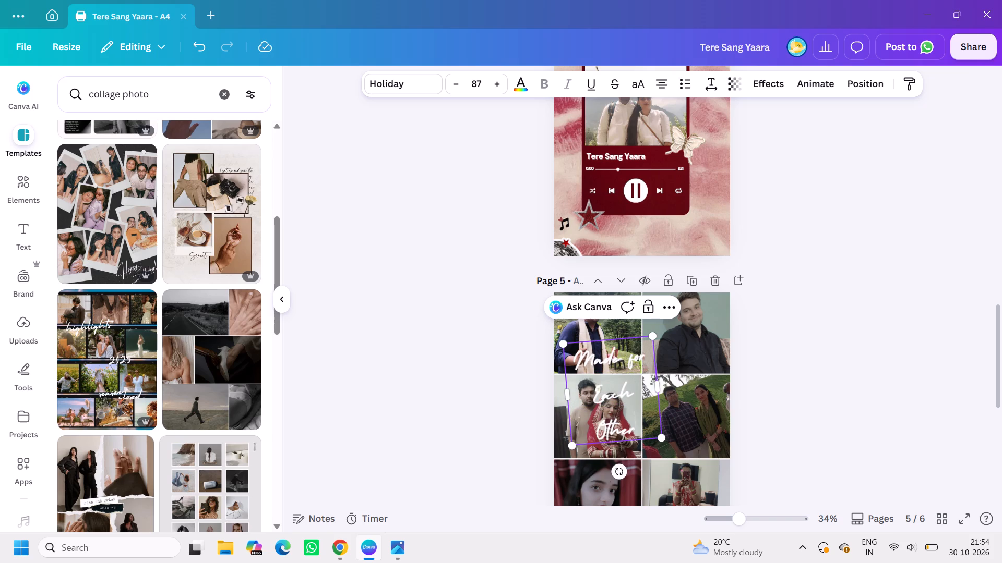
# Rotate the tilted "Made for Each Other" text on page 5 so it sits level.
pyautogui.moveTo(613, 373); pyautogui.dragTo(638, 375)
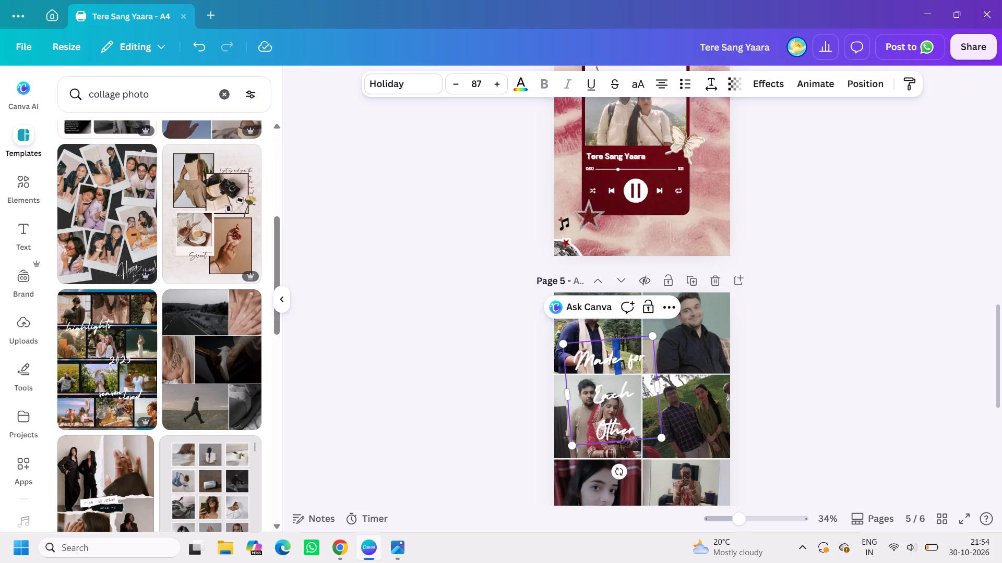
pyautogui.moveTo(638, 375); pyautogui.dragTo(638, 375)
pyautogui.click(638, 375)
pyautogui.moveTo(620, 470); pyautogui.dragTo(616, 470)
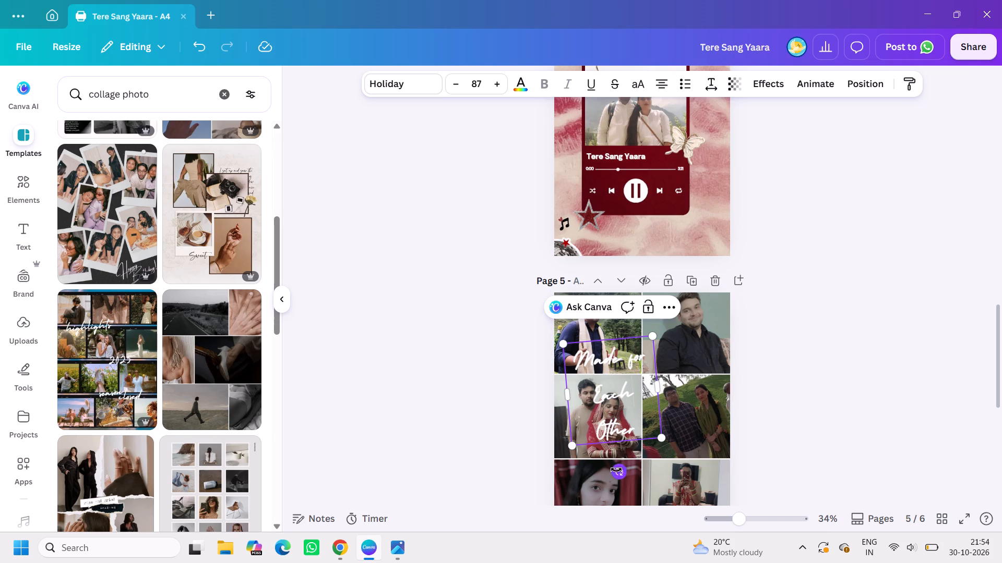
pyautogui.moveTo(616, 470); pyautogui.dragTo(614, 470)
pyautogui.moveTo(616, 398); pyautogui.dragTo(643, 393)
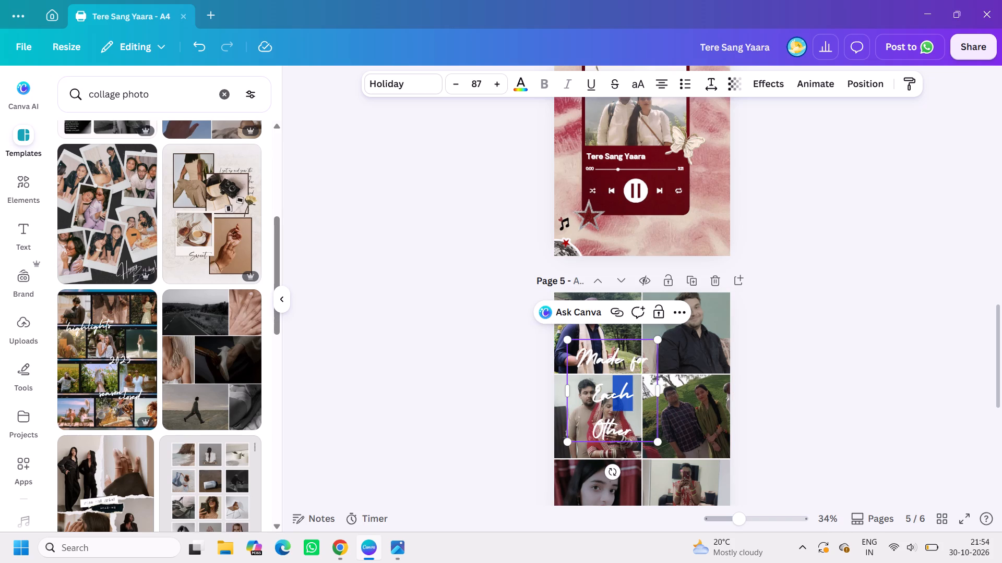
# Change the whole "Made for Each Other" text to the black already used in the design.
pyautogui.click(634, 407)
pyautogui.hotkey('ctrl', 'a')
pyautogui.click(520, 91)
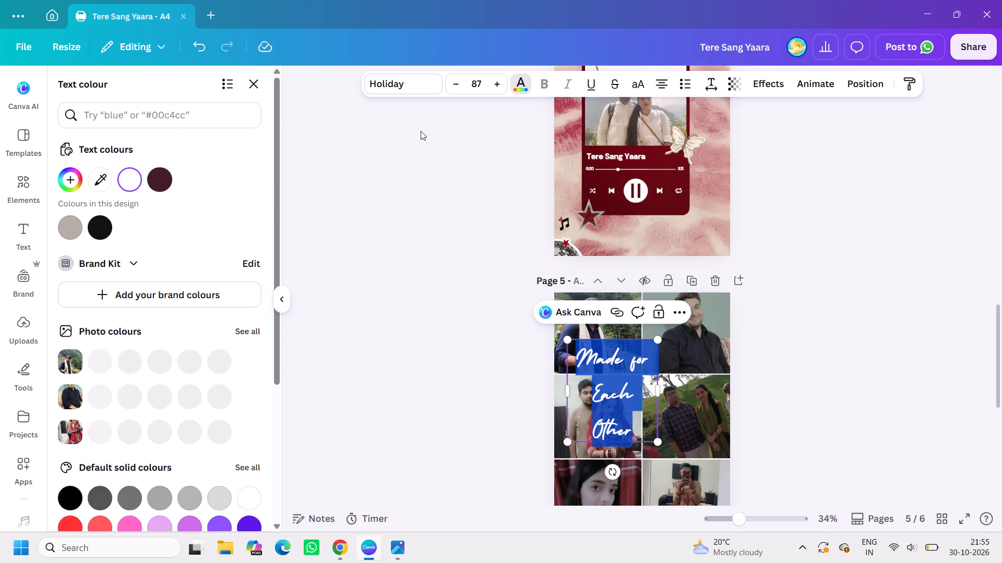
pyautogui.click(105, 232)
pyautogui.click(454, 300)
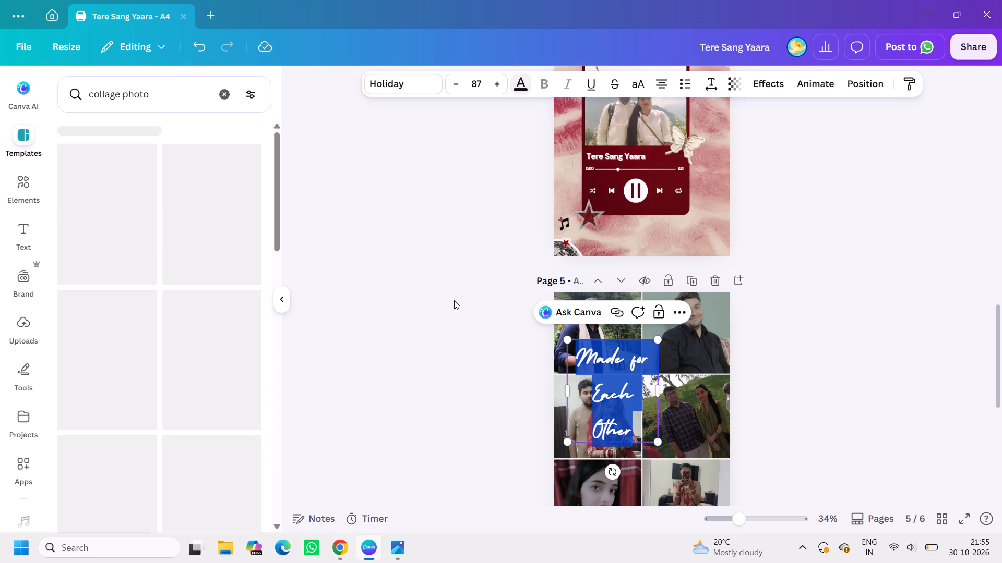
# Move the "Made for Each Other" text to the horizontal centre of page 5, over the upper two photo rows.
pyautogui.click(615, 464)
pyautogui.moveTo(609, 394); pyautogui.dragTo(640, 390)
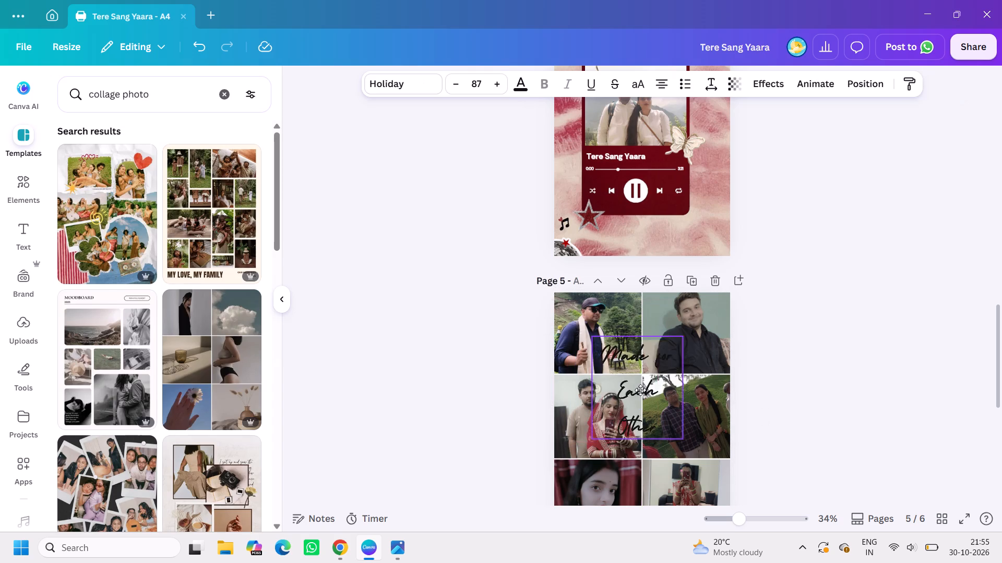
pyautogui.moveTo(640, 390); pyautogui.dragTo(641, 384)
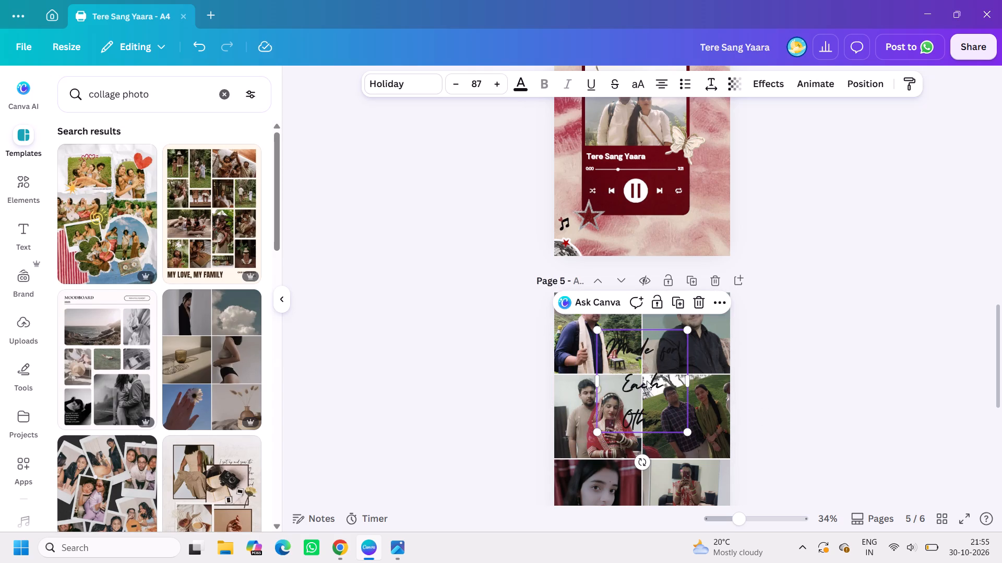
# Select all of the "Made for Each Other" text and open its text colour choices.
pyautogui.tripleClick(647, 381)
pyautogui.click(647, 381)
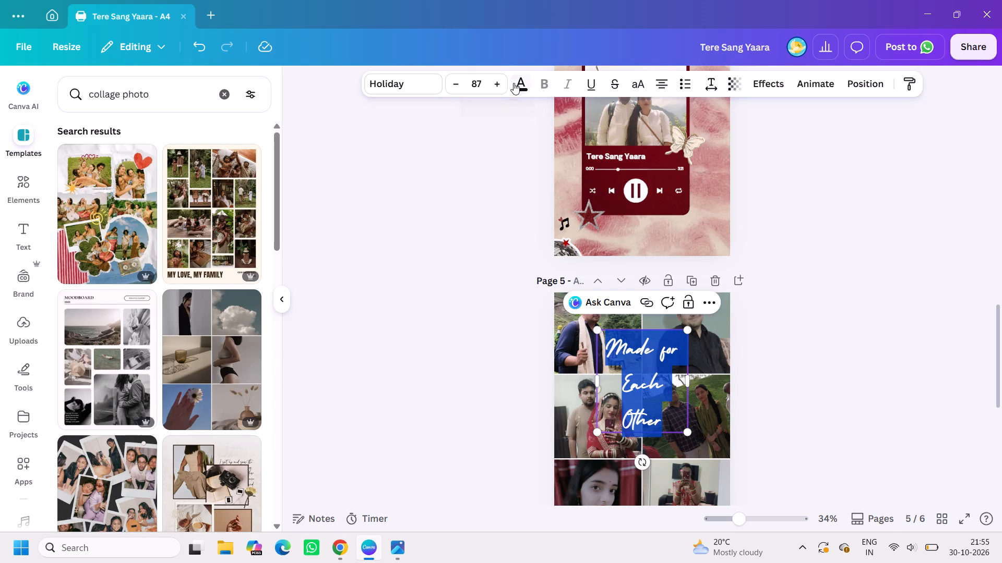
pyautogui.click(521, 79)
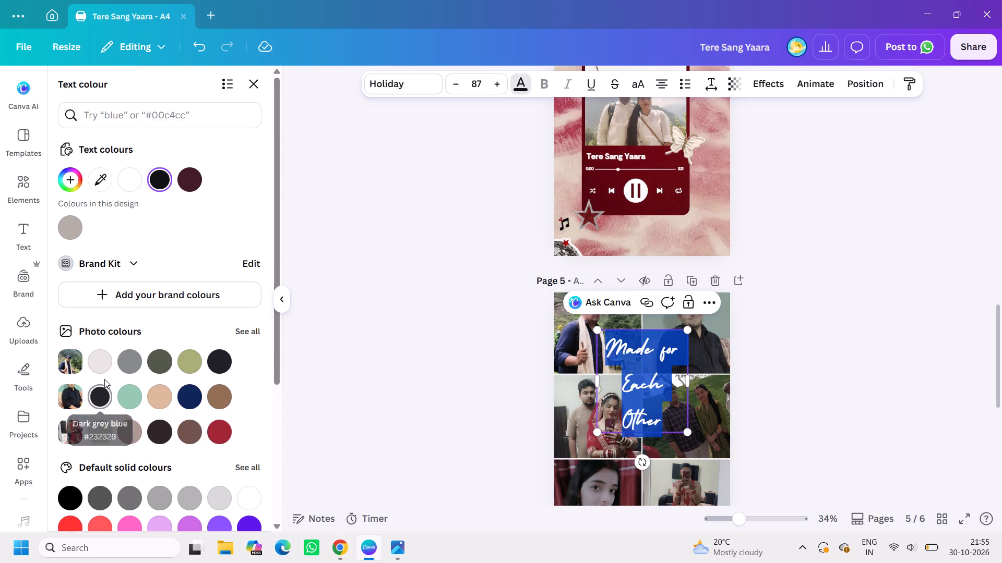
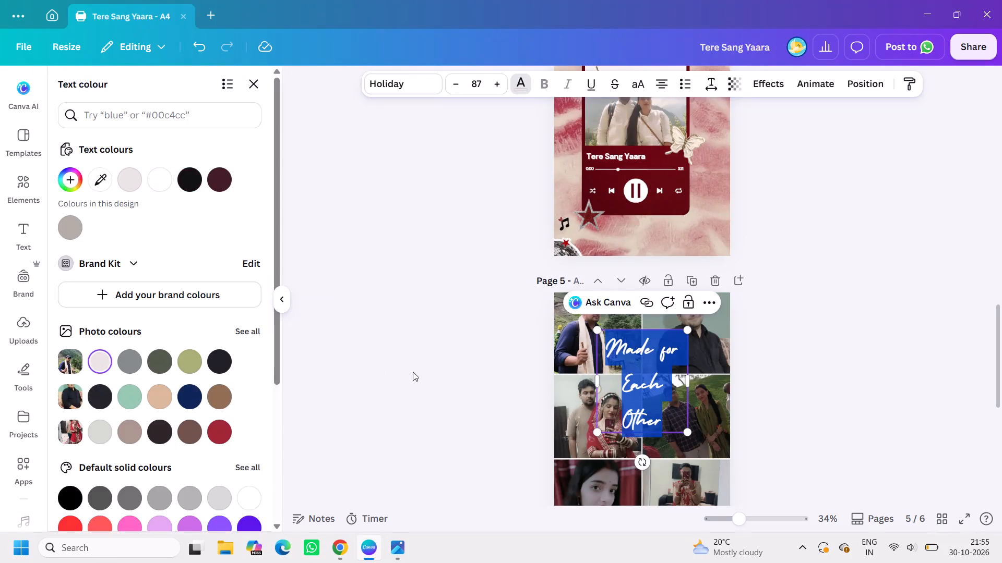
# Shrink the "Made for Each Other" text to about size 57.3 and centre it over page 5's middle photo row.
pyautogui.click(413, 370)
pyautogui.click(571, 390)
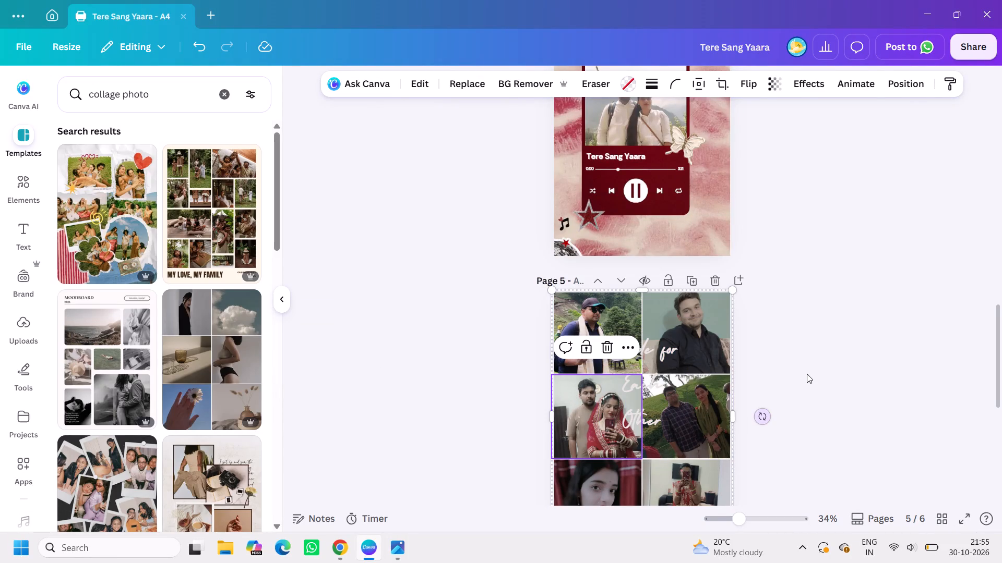
pyautogui.click(809, 370)
pyautogui.moveTo(640, 379); pyautogui.dragTo(644, 428)
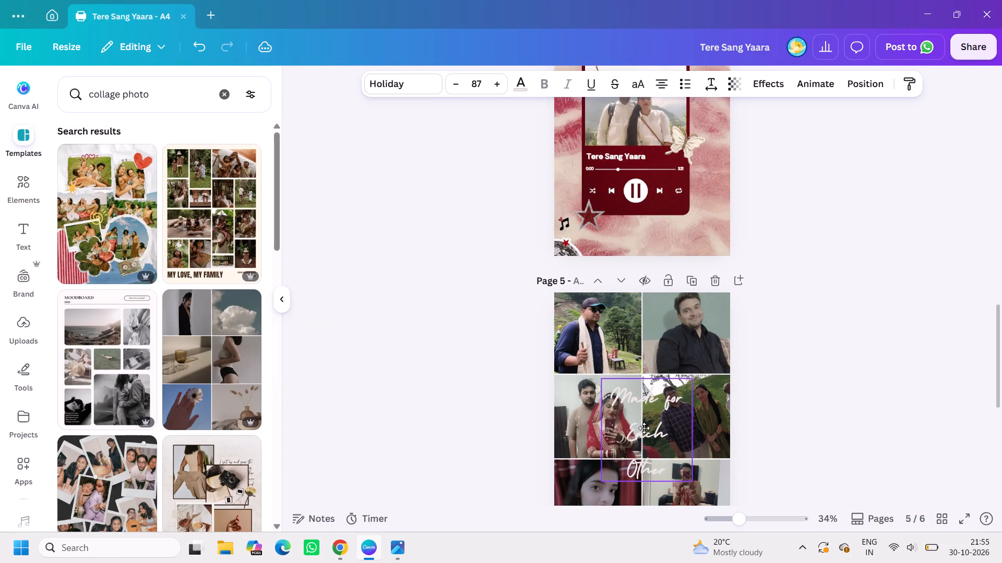
pyautogui.moveTo(644, 428); pyautogui.dragTo(647, 441)
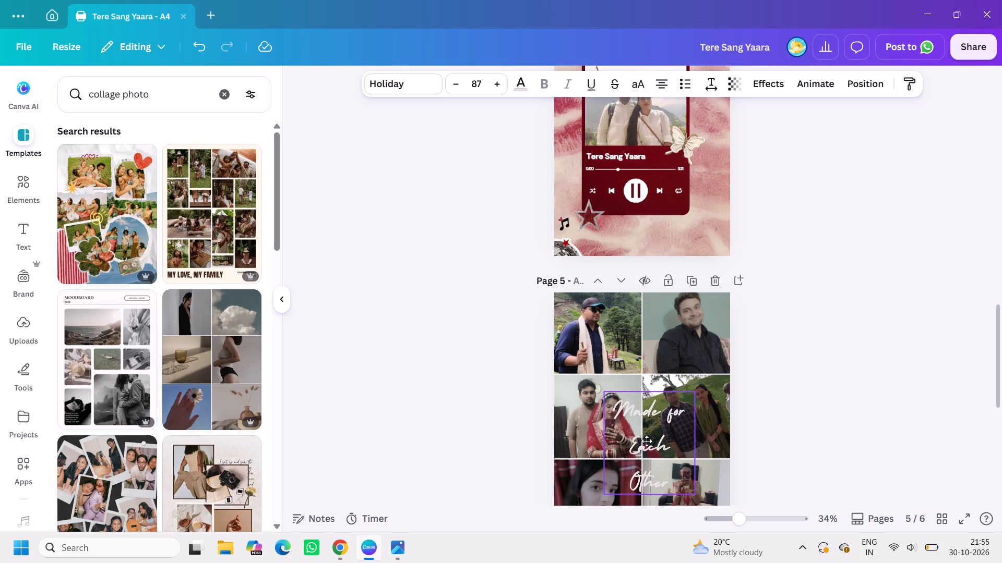
pyautogui.moveTo(647, 441); pyautogui.dragTo(647, 422)
pyautogui.moveTo(697, 474); pyautogui.dragTo(677, 458)
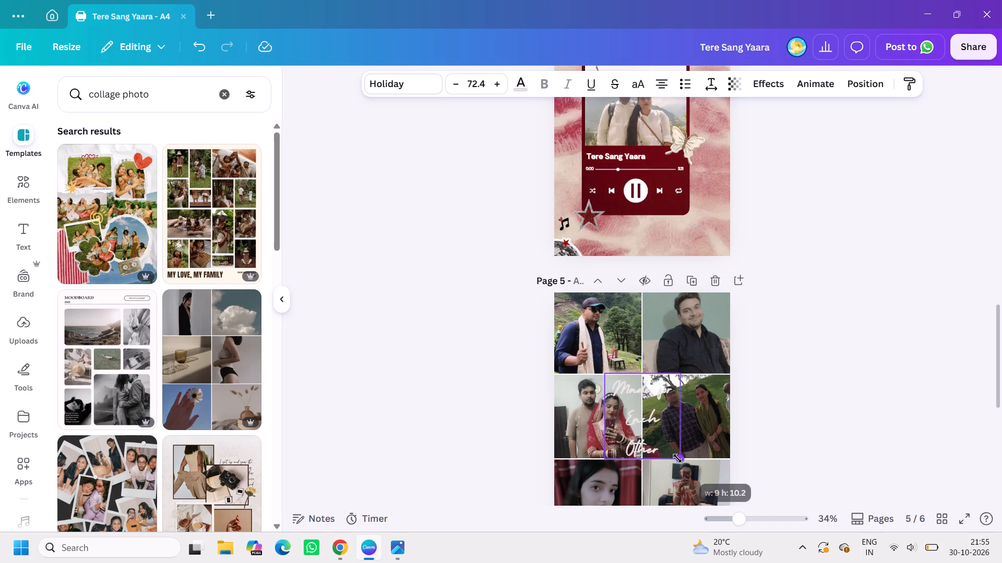
pyautogui.moveTo(677, 458); pyautogui.dragTo(659, 446)
pyautogui.moveTo(647, 407); pyautogui.dragTo(653, 378)
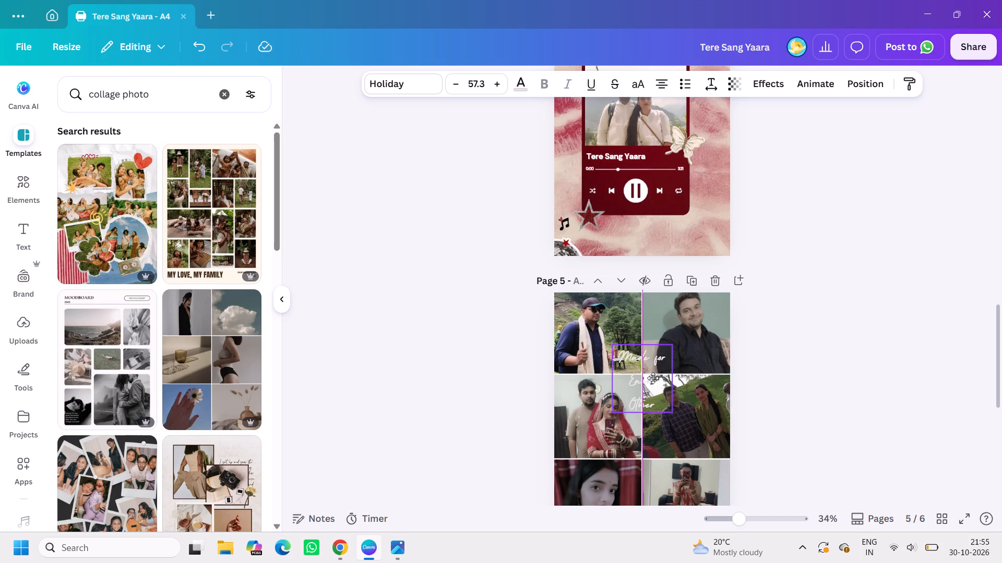
pyautogui.moveTo(653, 378); pyautogui.dragTo(657, 427)
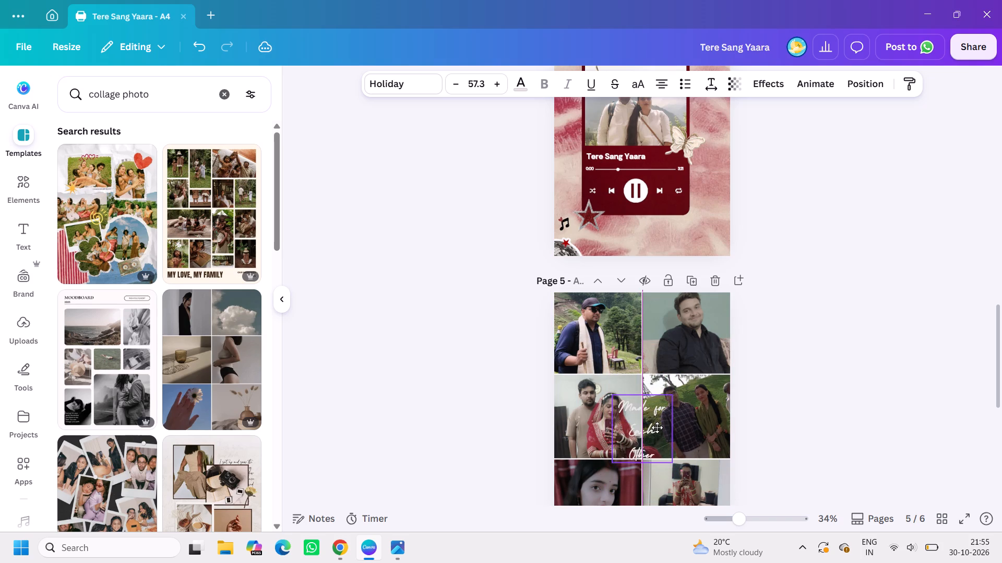
pyautogui.moveTo(657, 427); pyautogui.dragTo(658, 423)
pyautogui.click(725, 426)
# Copy the "2025" text from page 6 and paste it onto page 5.
pyautogui.scroll(-1, 631, 408)
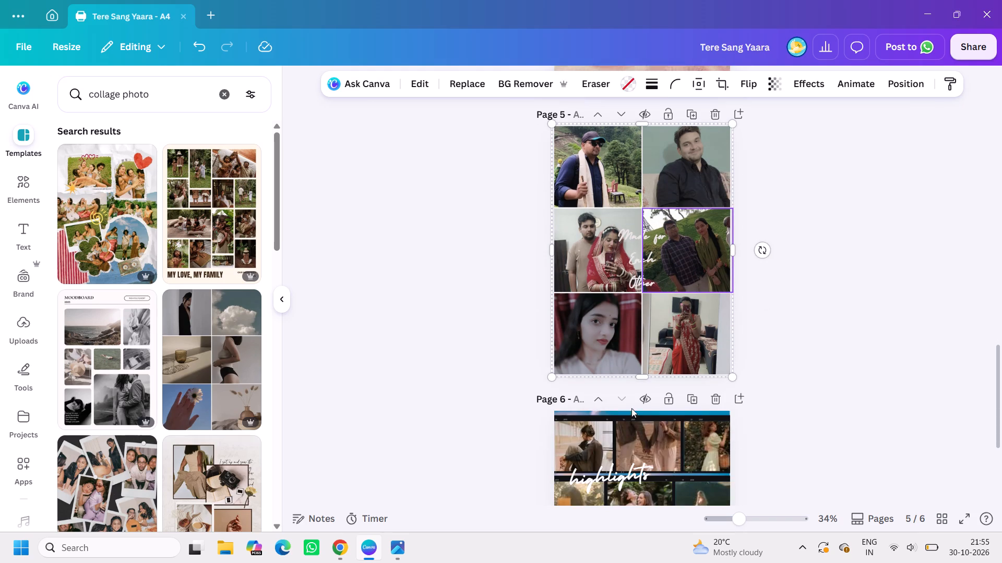
pyautogui.scroll(-1, 631, 408)
pyautogui.click(767, 372)
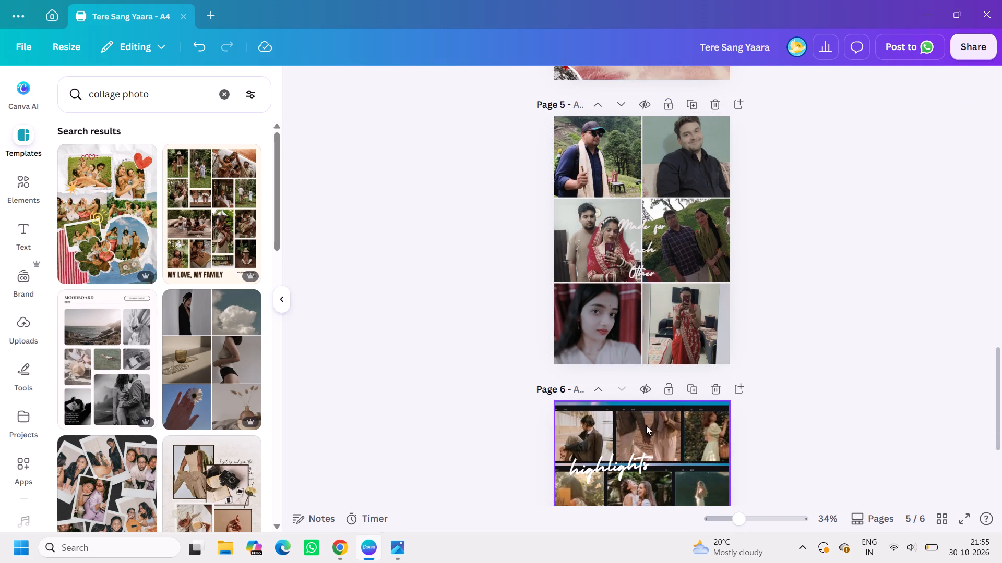
pyautogui.scroll(-2, 646, 425)
pyautogui.tripleClick(663, 341)
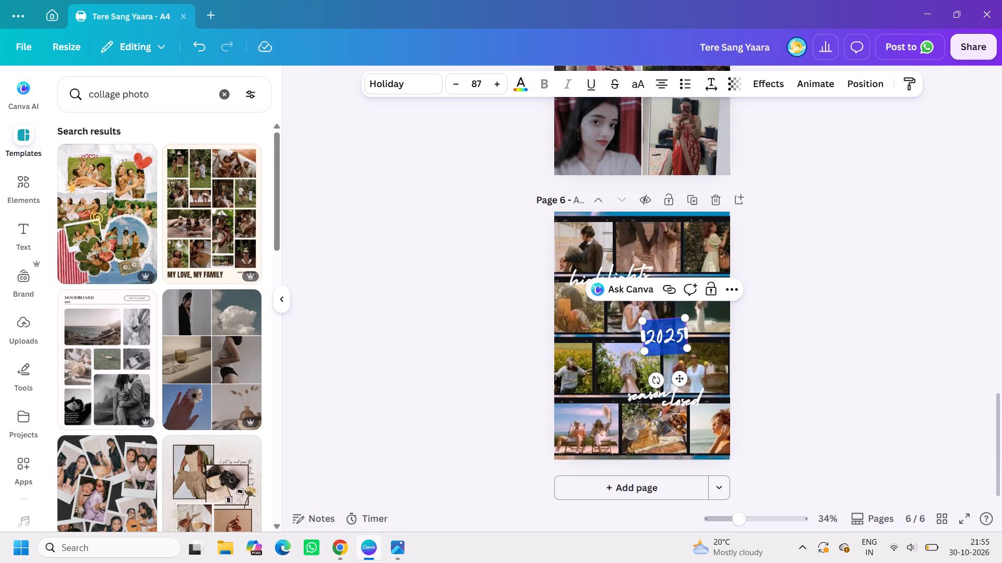
pyautogui.click(678, 335)
pyautogui.click(678, 335)
pyautogui.press('Right')
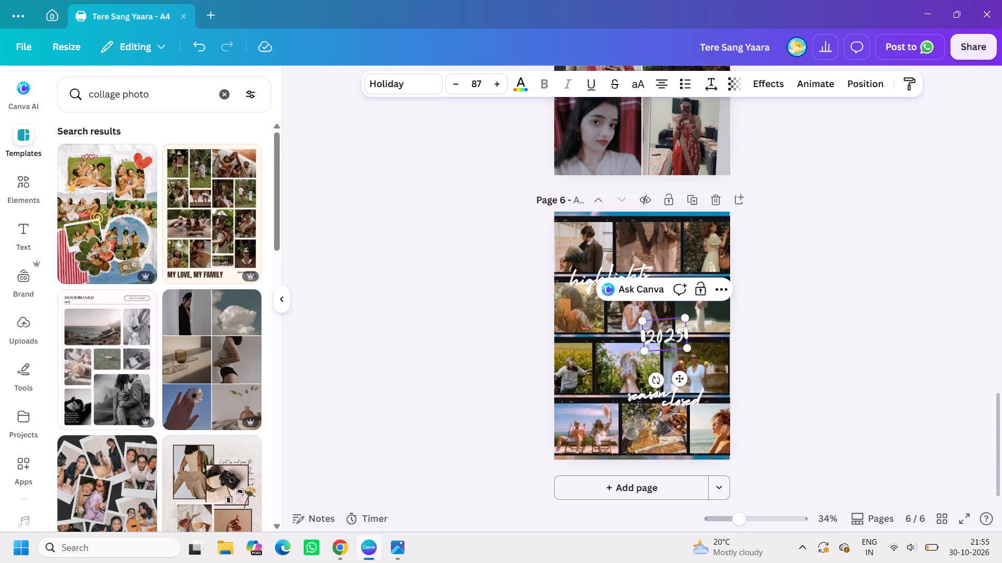
pyautogui.click(678, 335)
pyautogui.doubleClick(653, 336)
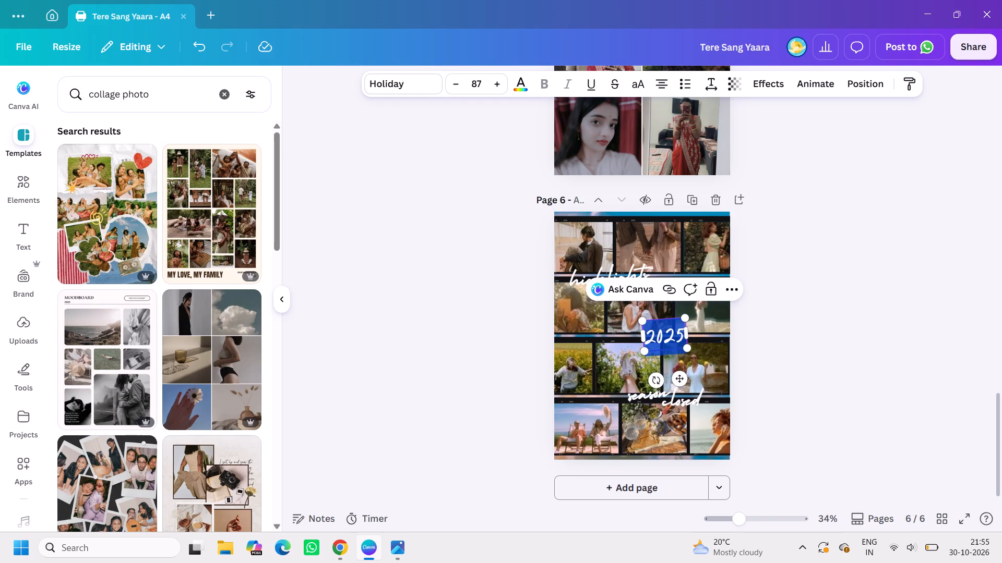
pyautogui.hotkey('ctrl', 'c')
pyautogui.scroll(2, 681, 334)
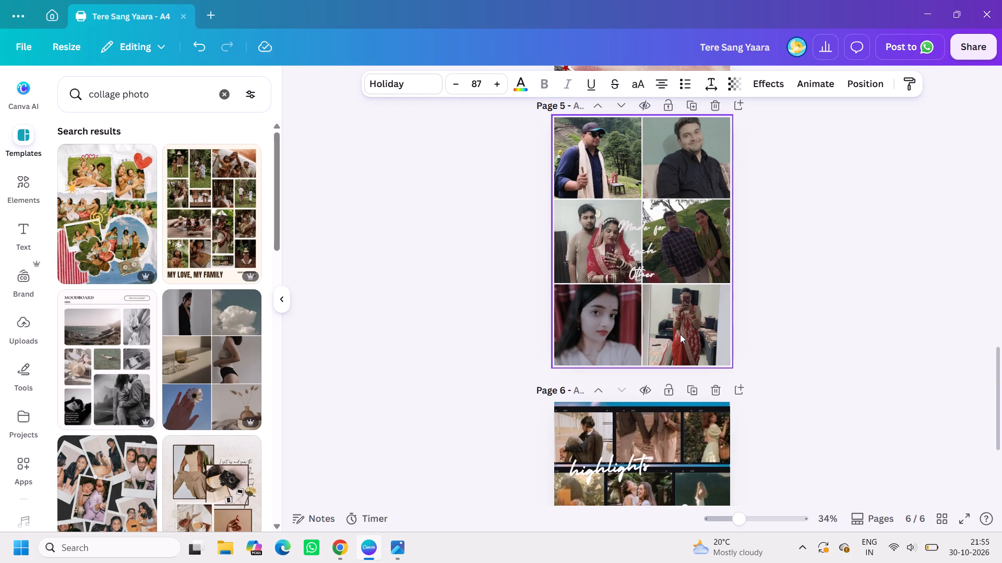
pyautogui.click(666, 325)
pyautogui.hotkey('ctrl', 'v')
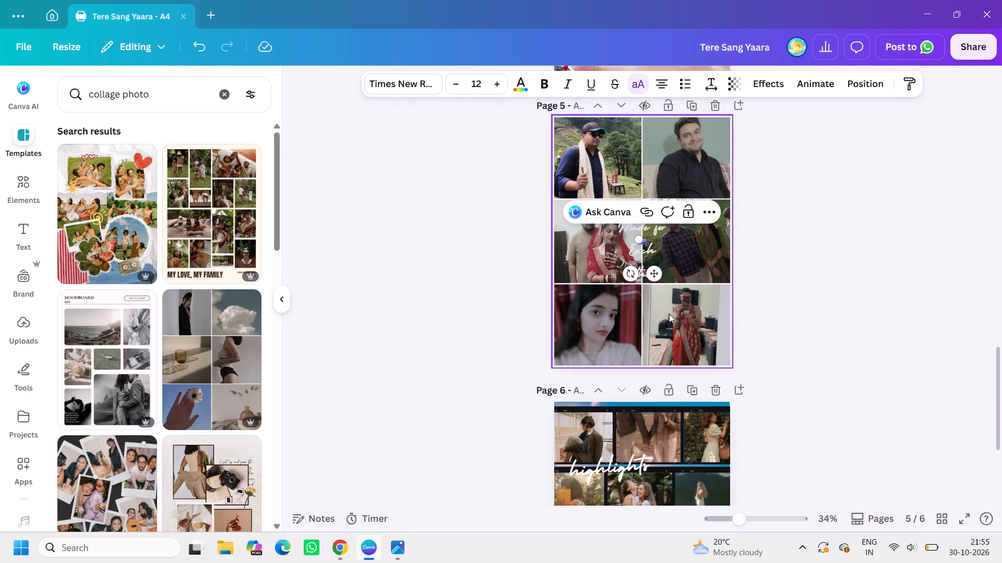
# Enlarge the pasted "2025" text to about size 115 and change it to read "2026".
pyautogui.moveTo(641, 239); pyautogui.dragTo(600, 225)
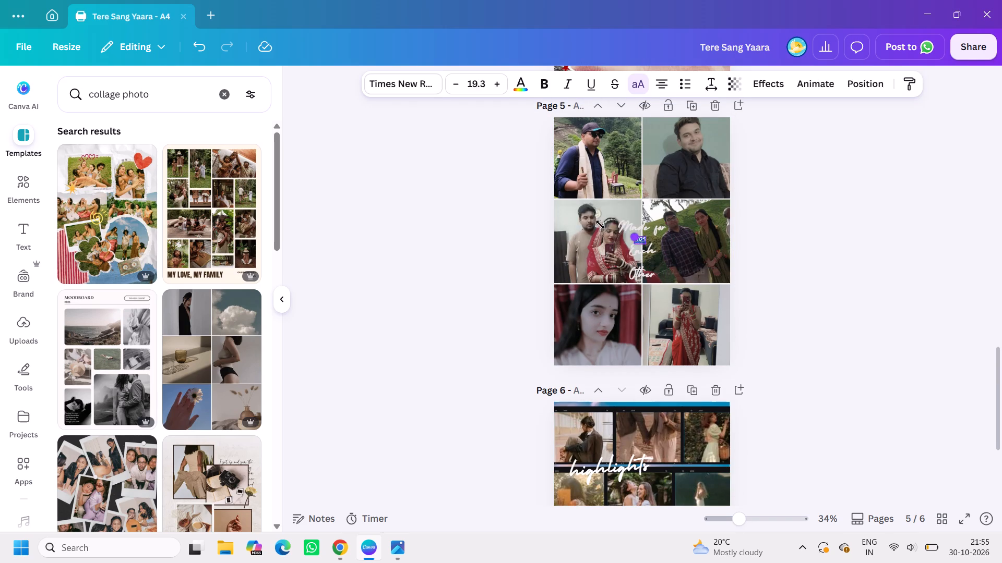
pyautogui.moveTo(600, 225); pyautogui.dragTo(577, 208)
pyautogui.click(603, 218)
pyautogui.press('Right')
pyautogui.press('Right')
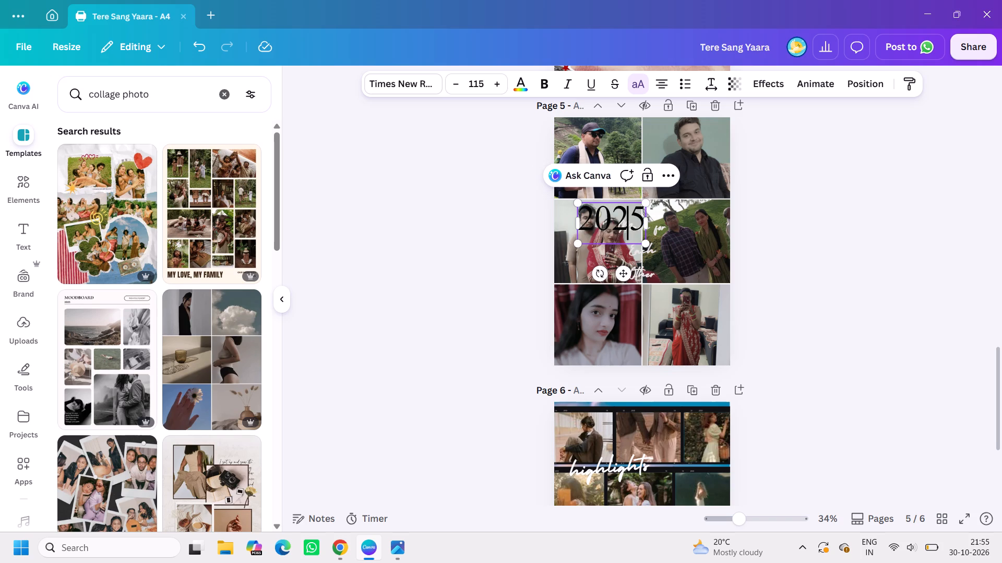
pyautogui.press('Right')
# Shrink the "2026" text to about size 73.1 and centre it over the upper part of page 5's bottom photo row.
pyautogui.moveTo(620, 271); pyautogui.dragTo(647, 336)
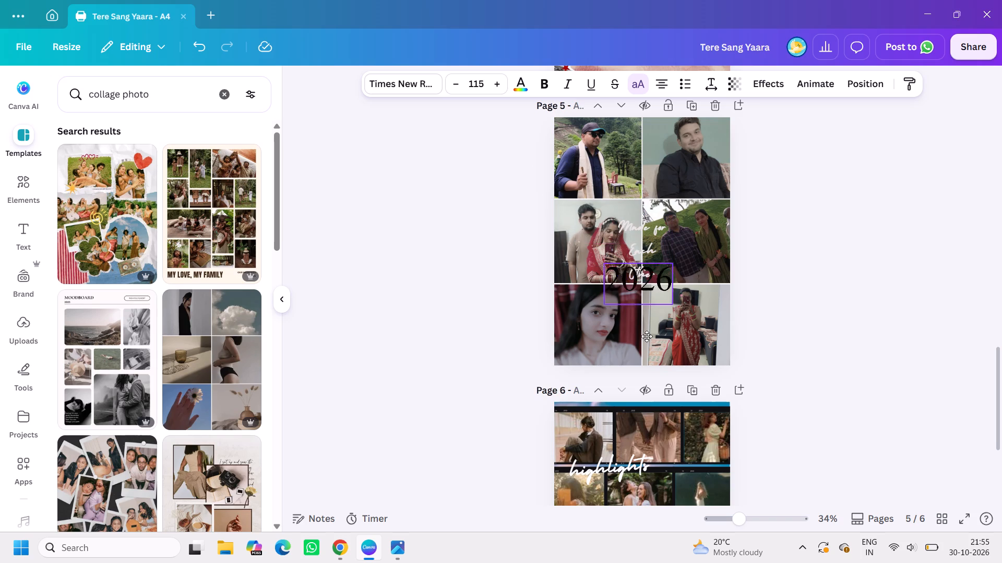
pyautogui.moveTo(647, 336); pyautogui.dragTo(651, 397)
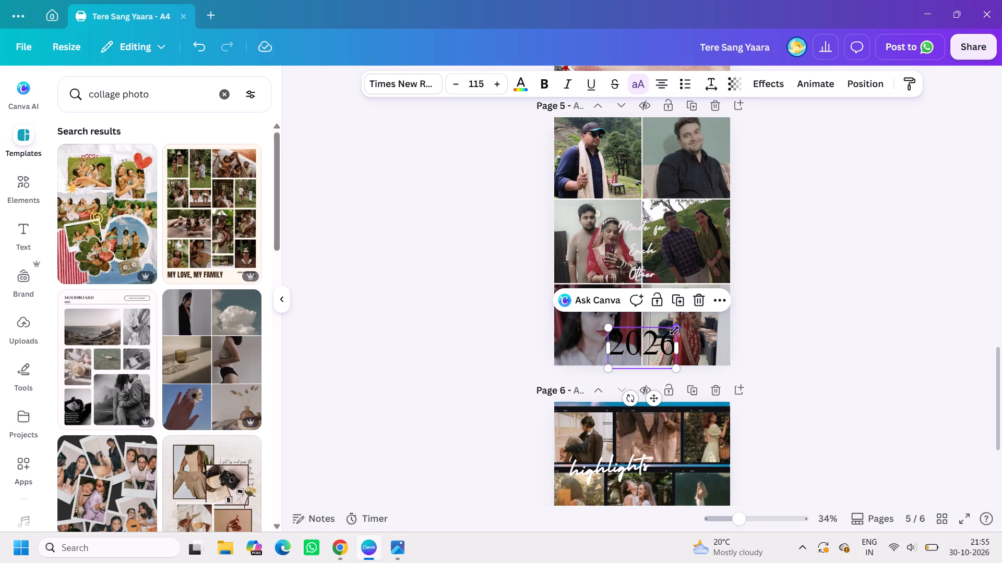
pyautogui.moveTo(674, 331); pyautogui.dragTo(650, 347)
pyautogui.moveTo(639, 356); pyautogui.dragTo(646, 351)
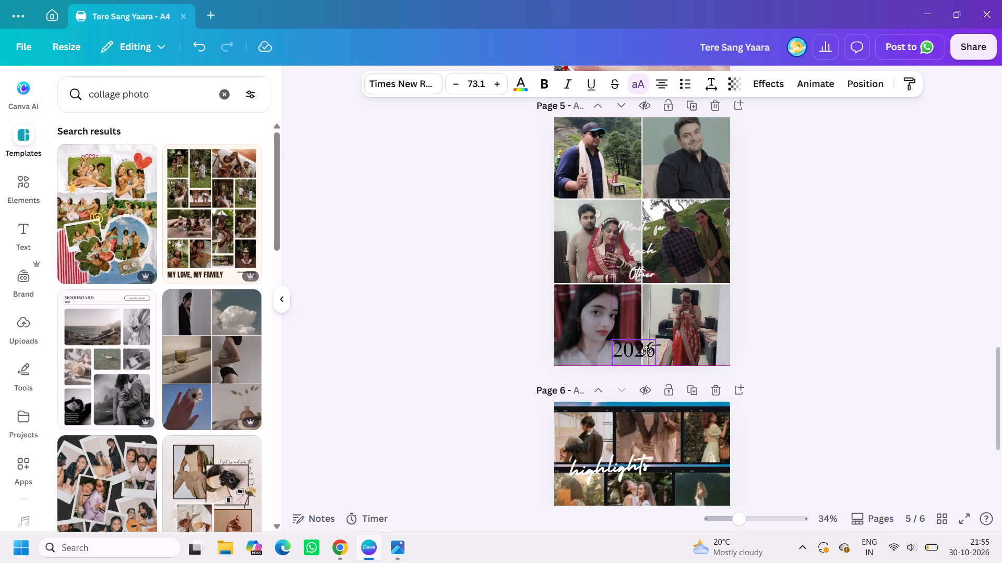
pyautogui.moveTo(646, 351); pyautogui.dragTo(652, 307)
# Colour the whole "2026" text with the design's light orange #e8e4e2.
pyautogui.tripleClick(652, 307)
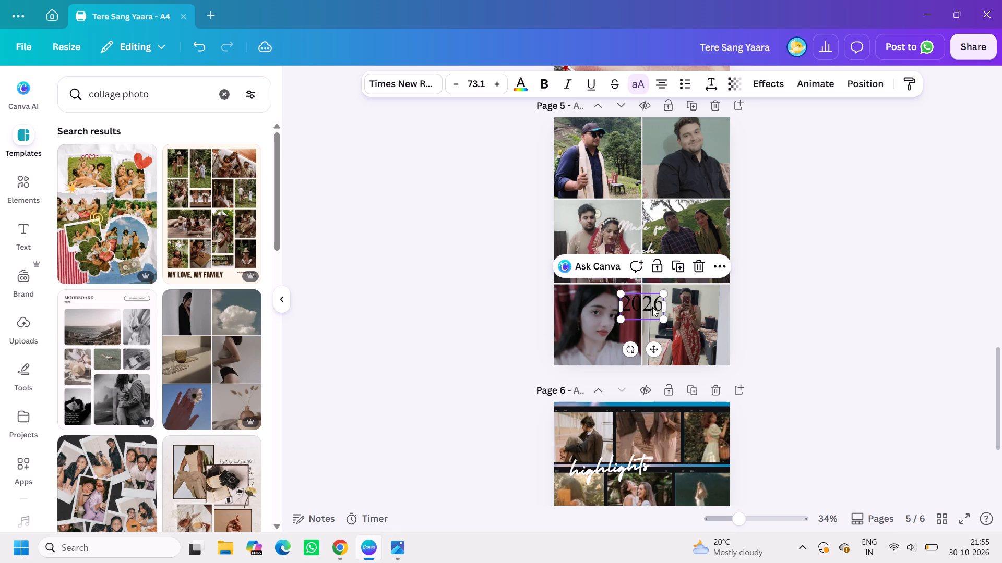
pyautogui.click(652, 307)
pyautogui.click(523, 88)
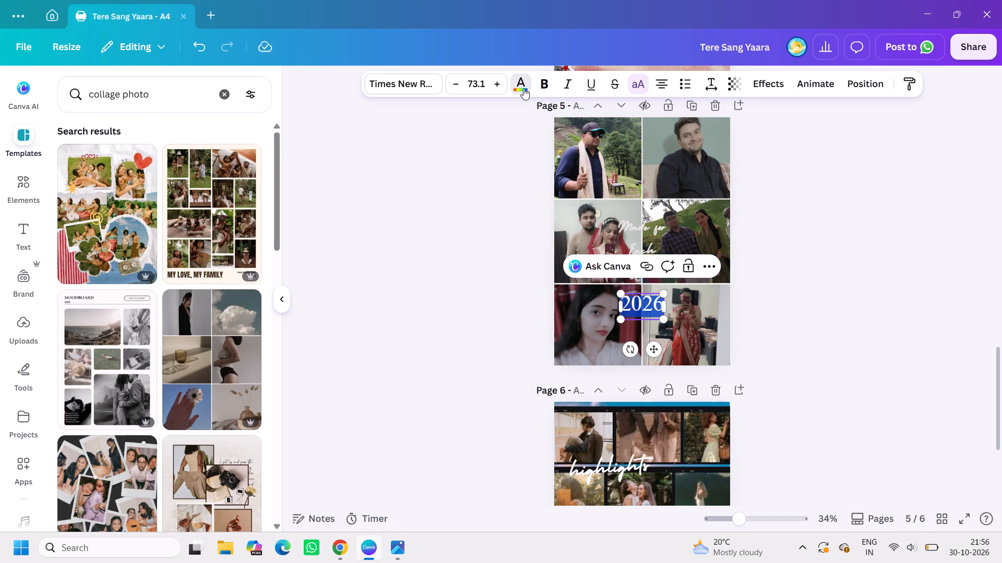
pyautogui.click(165, 179)
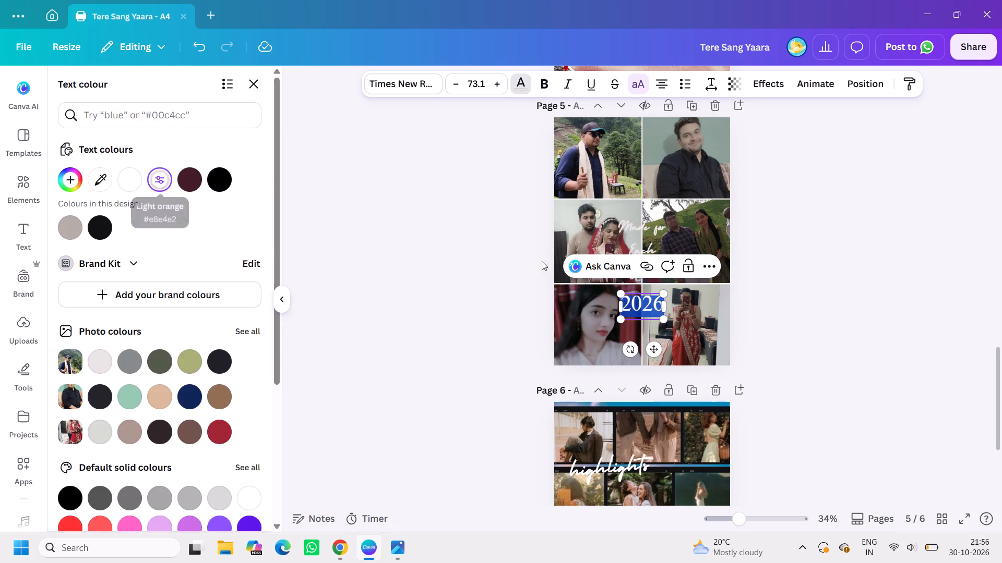
pyautogui.click(580, 283)
pyautogui.click(803, 319)
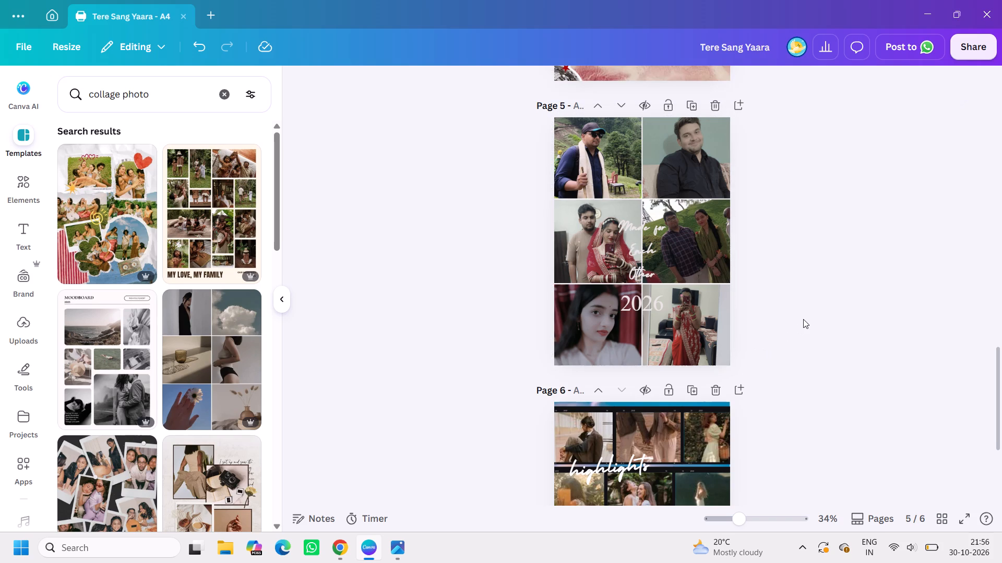
# Copy the word "closed" from page 6's "season closed" text and paste it onto page 5.
pyautogui.scroll(-4, 817, 390)
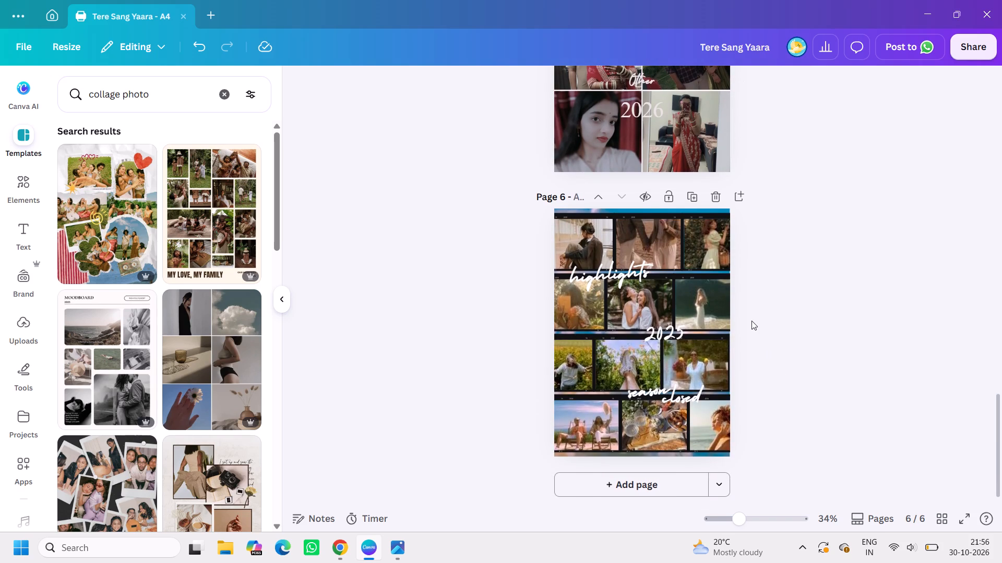
pyautogui.scroll(3, 751, 321)
pyautogui.scroll(-2, 643, 356)
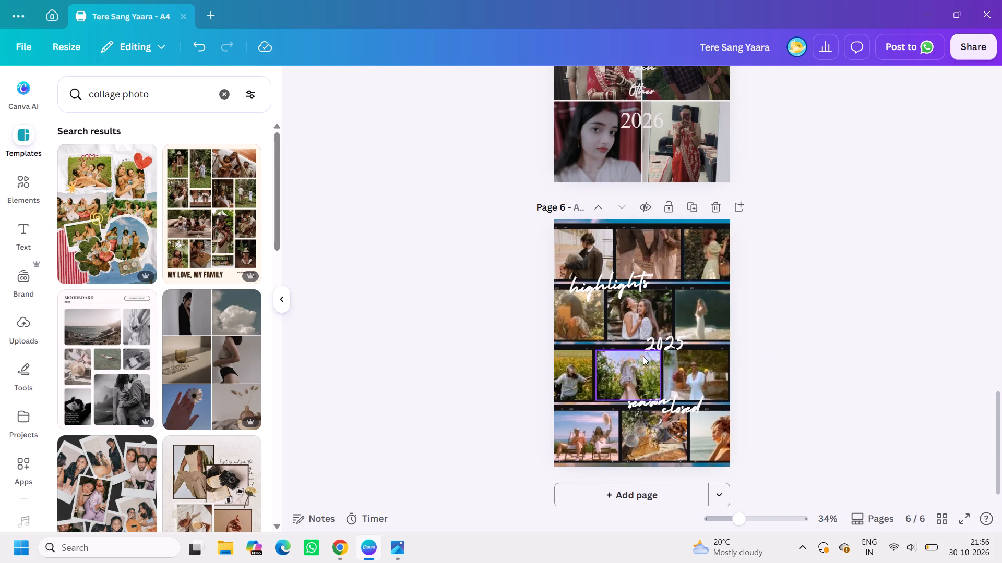
pyautogui.doubleClick(660, 407)
pyautogui.hotkey('ctrl', 'c')
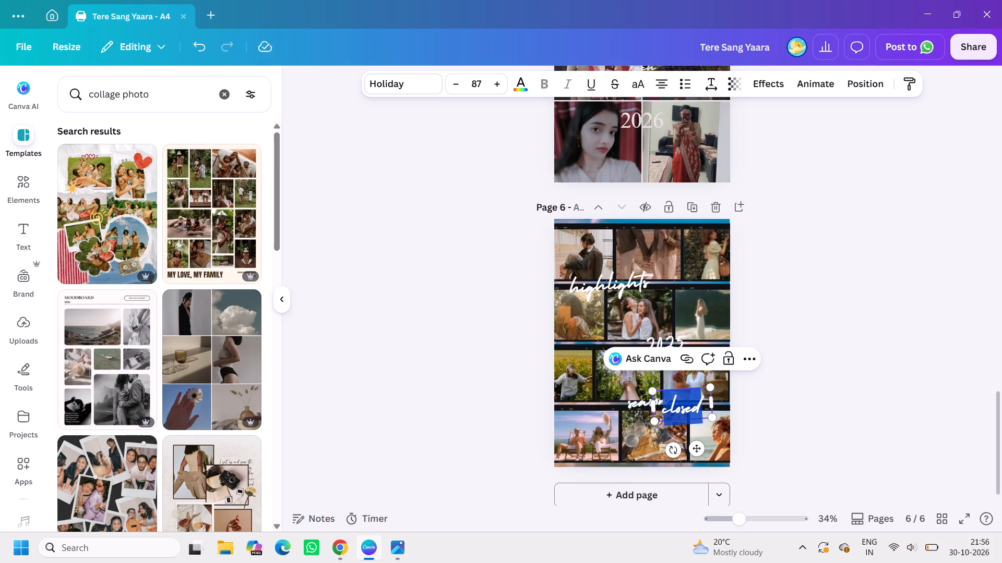
pyautogui.scroll(3, 660, 407)
pyautogui.click(637, 345)
pyautogui.hotkey('ctrl', 'v')
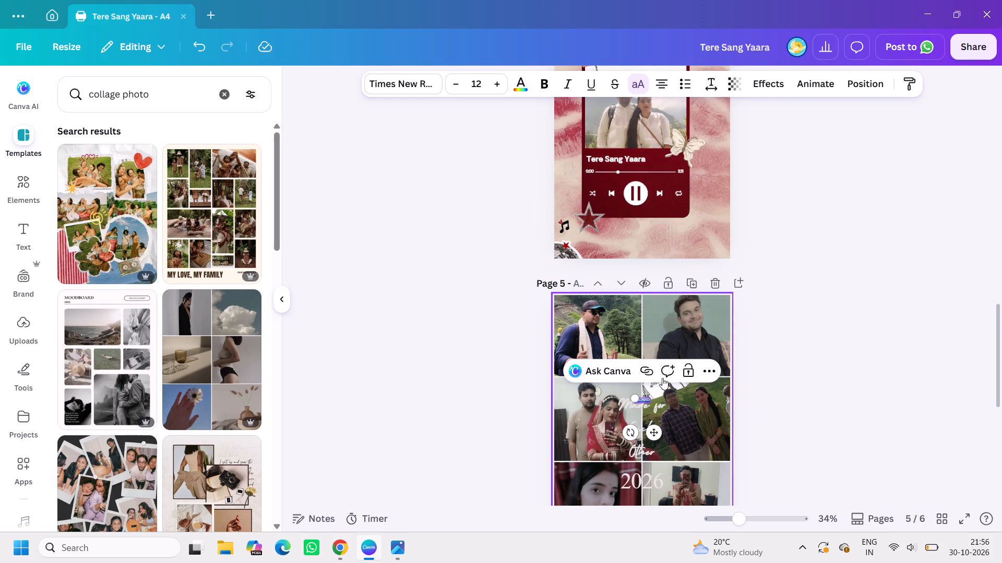
# Enlarge the pasted "CLOSED" text to about size 45.8 and replace its wording with "LOVE".
pyautogui.moveTo(635, 398); pyautogui.dragTo(598, 370)
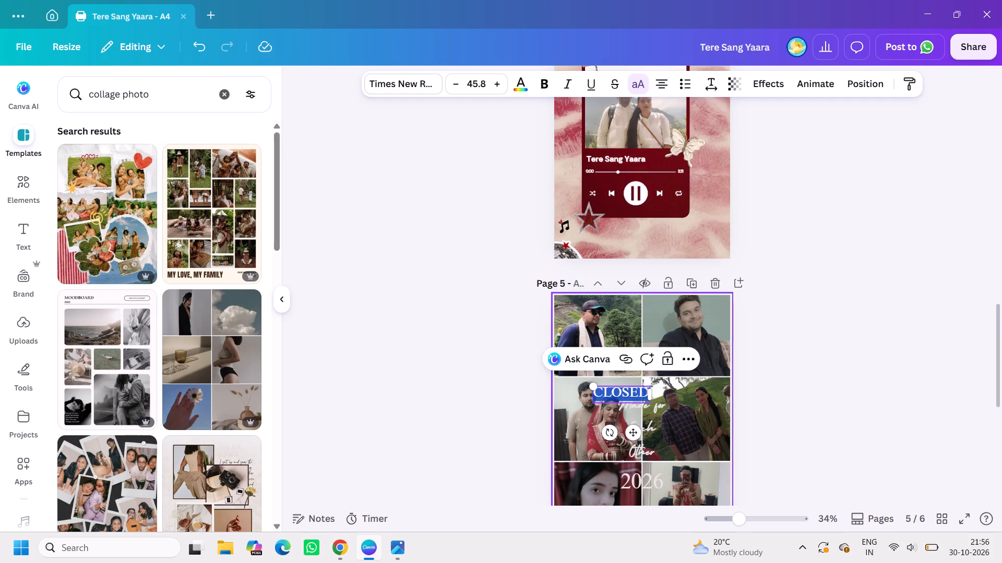
pyautogui.tripleClick(621, 393)
pyautogui.press('BackSpace')
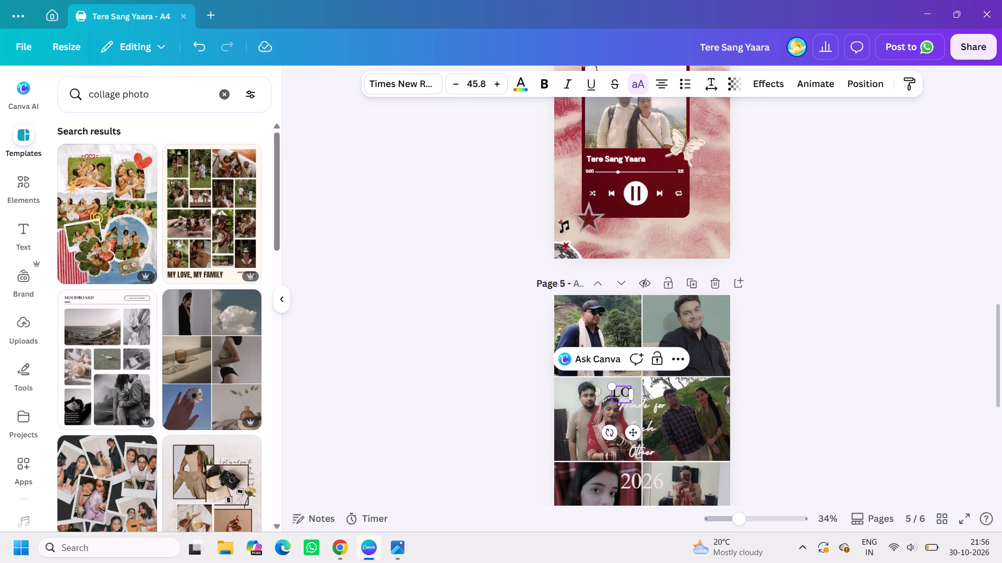
pyautogui.press('BackSpace')
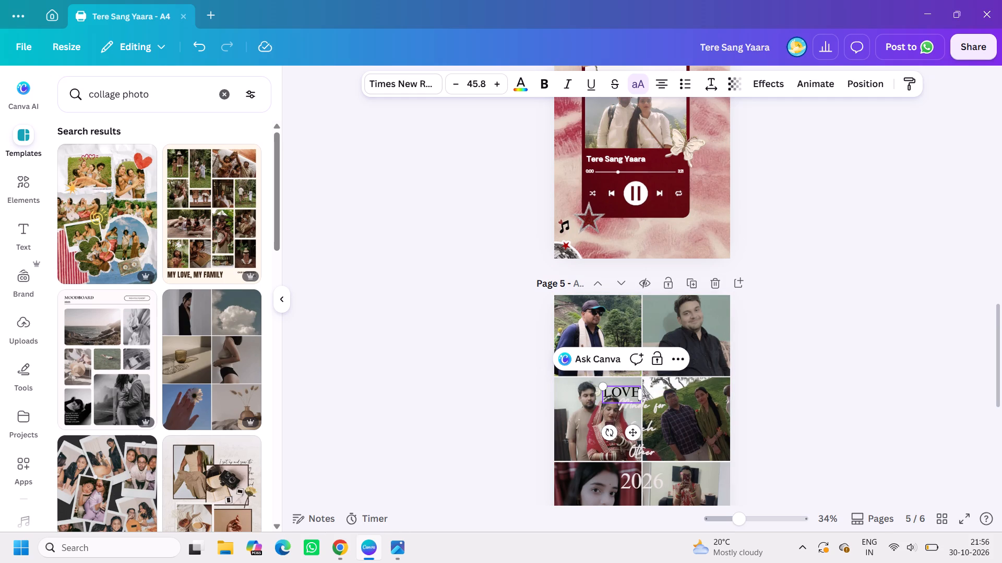
# Move the "LOVE" text to the horizontal centre of page 5's top photo row.
pyautogui.moveTo(630, 432); pyautogui.dragTo(646, 370)
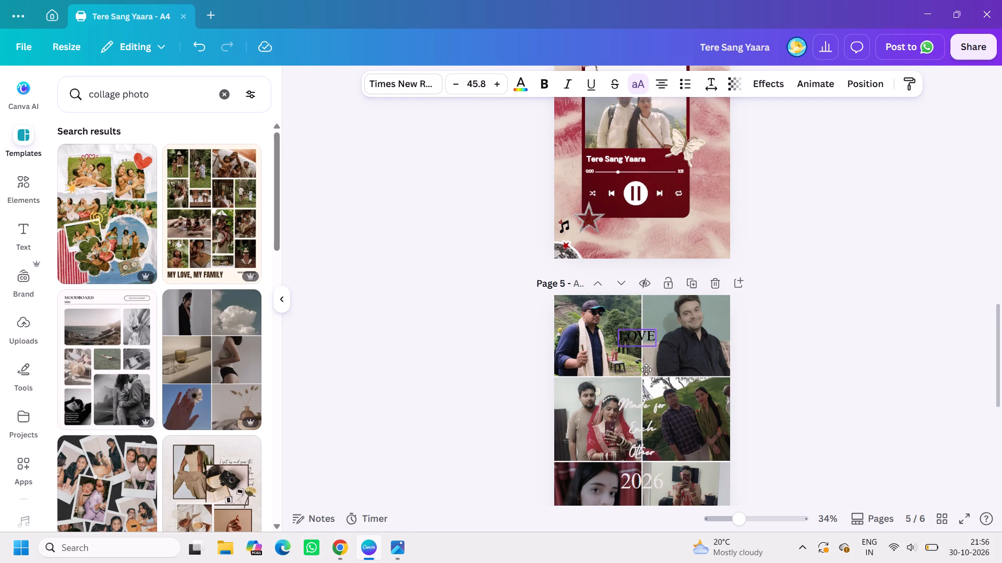
pyautogui.moveTo(646, 370); pyautogui.dragTo(653, 370)
# Colour the whole "LOVE" text with the same light orange #e8e4e2 as the "2026" text.
pyautogui.tripleClick(639, 328)
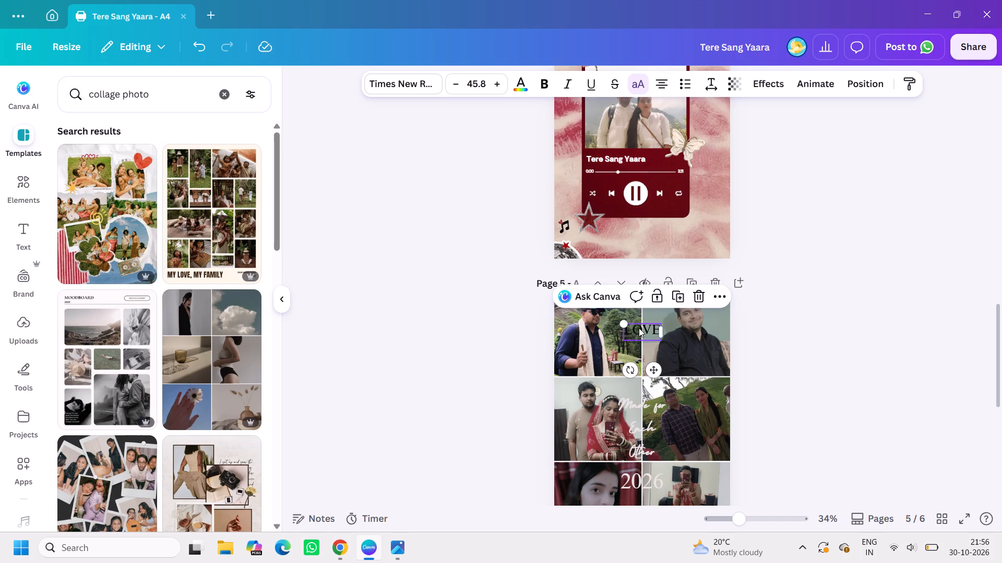
pyautogui.click(521, 87)
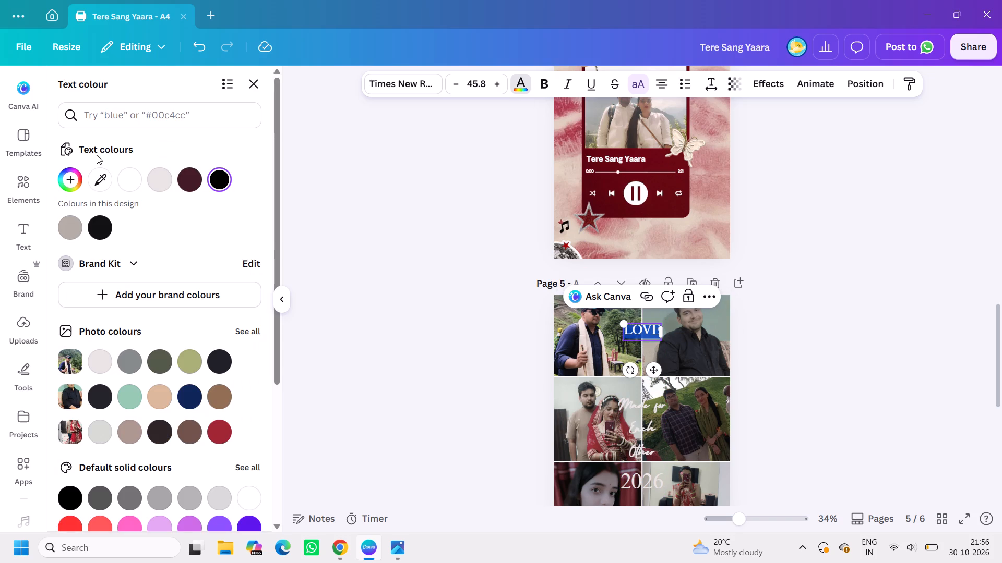
pyautogui.click(153, 185)
pyautogui.click(395, 325)
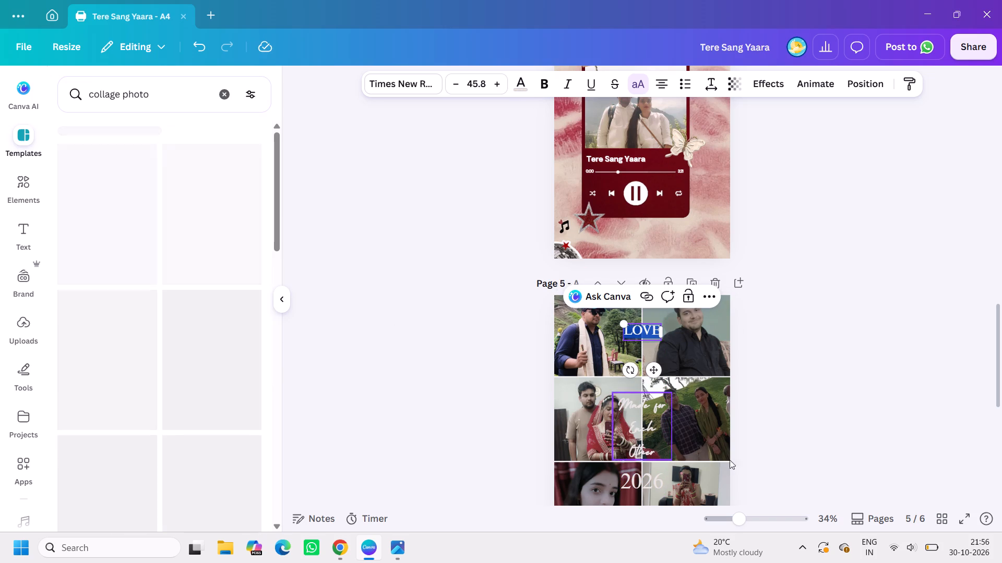
pyautogui.click(800, 431)
pyautogui.scroll(-1, 792, 426)
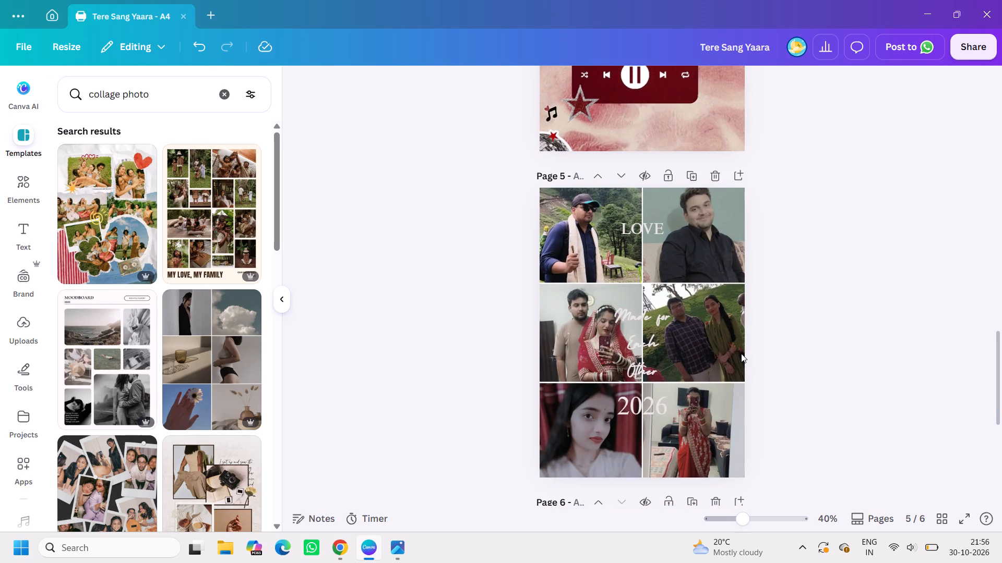
# Nudge the "Made for Each Other" text slightly upward in page 5's middle photo row, keeping it horizontally centred.
pyautogui.click(648, 317)
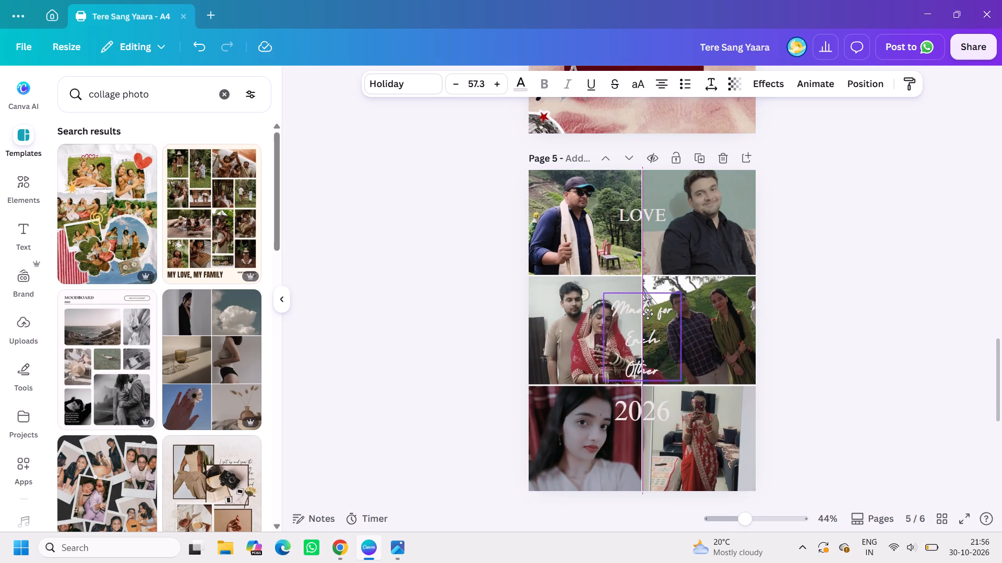
pyautogui.moveTo(653, 321); pyautogui.dragTo(652, 316)
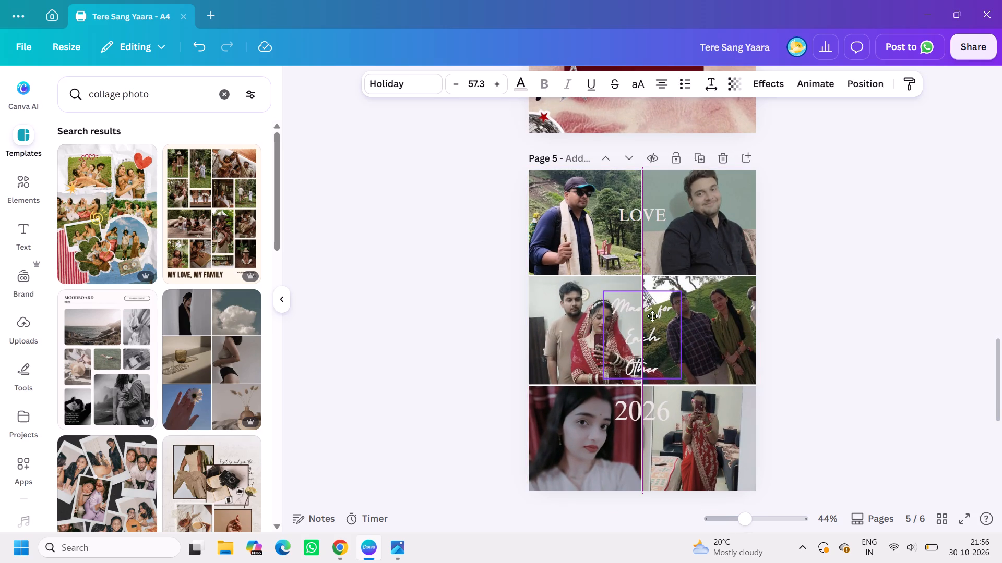
pyautogui.moveTo(652, 316); pyautogui.dragTo(652, 315)
pyautogui.click(801, 327)
# Delete page 6, the "highlights 2025" film-strip collage template.
pyautogui.scroll(-2, 774, 362)
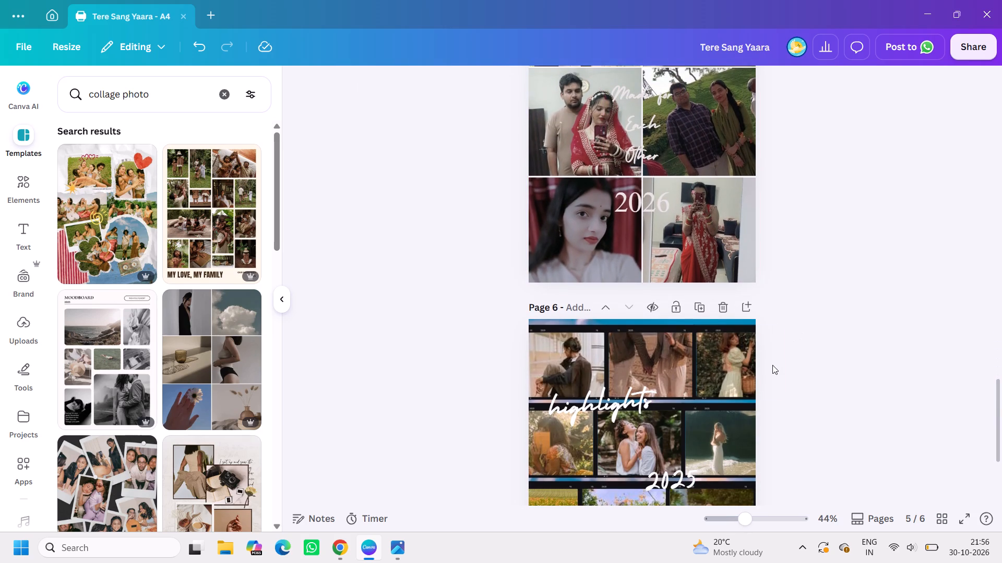
pyautogui.click(716, 305)
# Add a new blank page 6 at the end of the design, after the six-photo collage.
pyautogui.scroll(3, 617, 259)
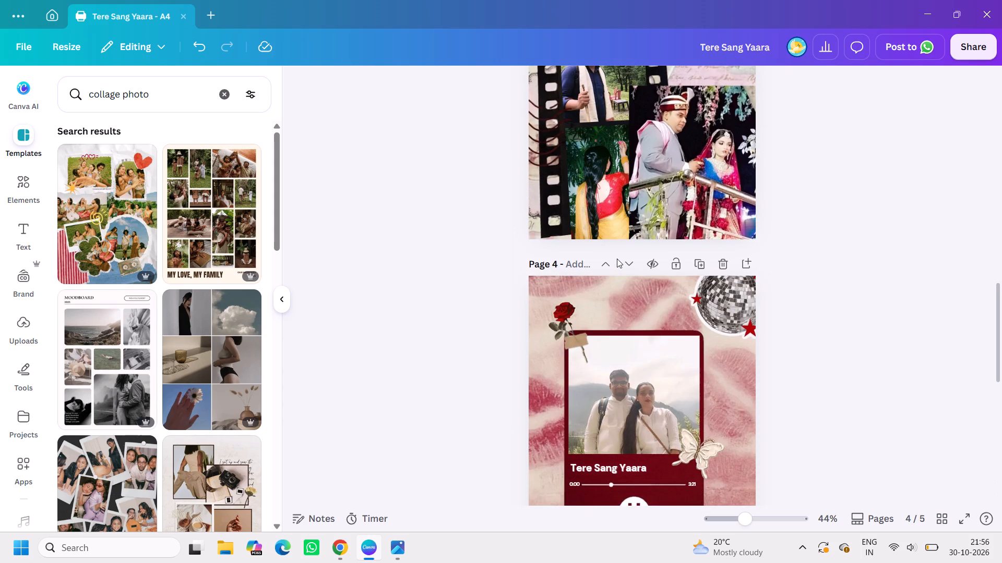
pyautogui.scroll(6, 663, 308)
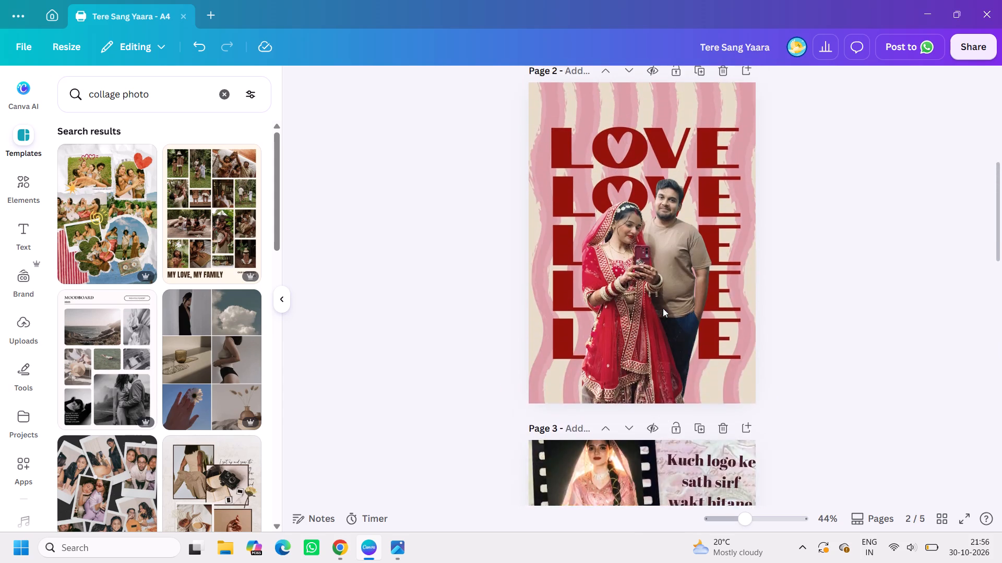
pyautogui.scroll(4, 663, 308)
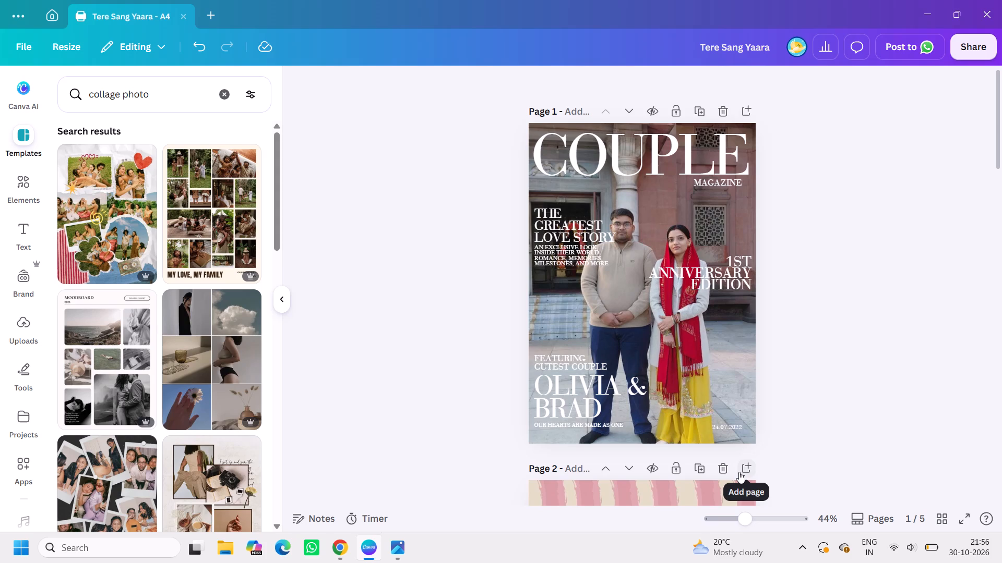
pyautogui.scroll(-10, 660, 385)
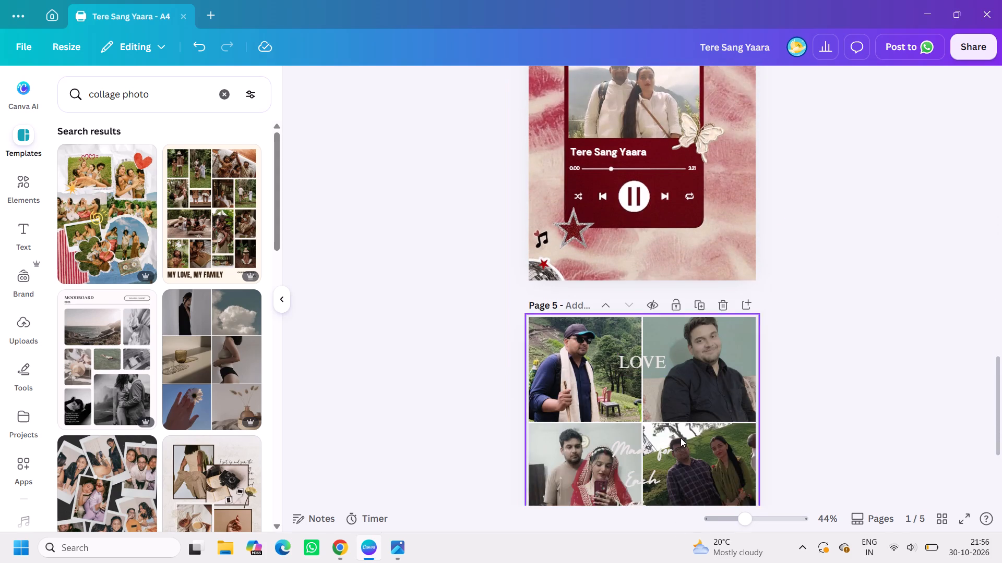
pyautogui.scroll(-9, 673, 447)
pyautogui.click(661, 478)
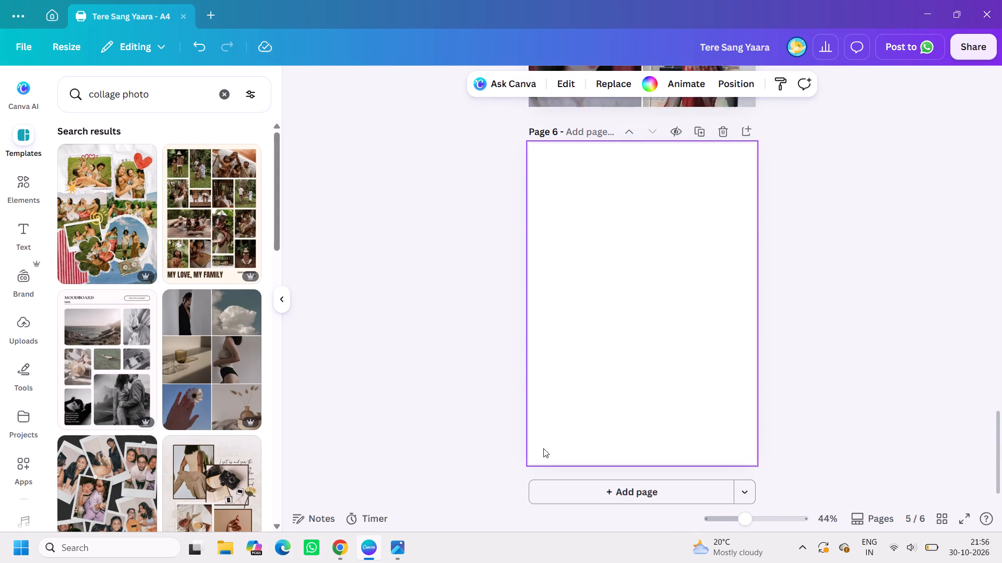
# Switch to Pinterest in Chrome and browse the "couple magazine" pins for another page layout idea.
pyautogui.click(336, 551)
pyautogui.click(73, 124)
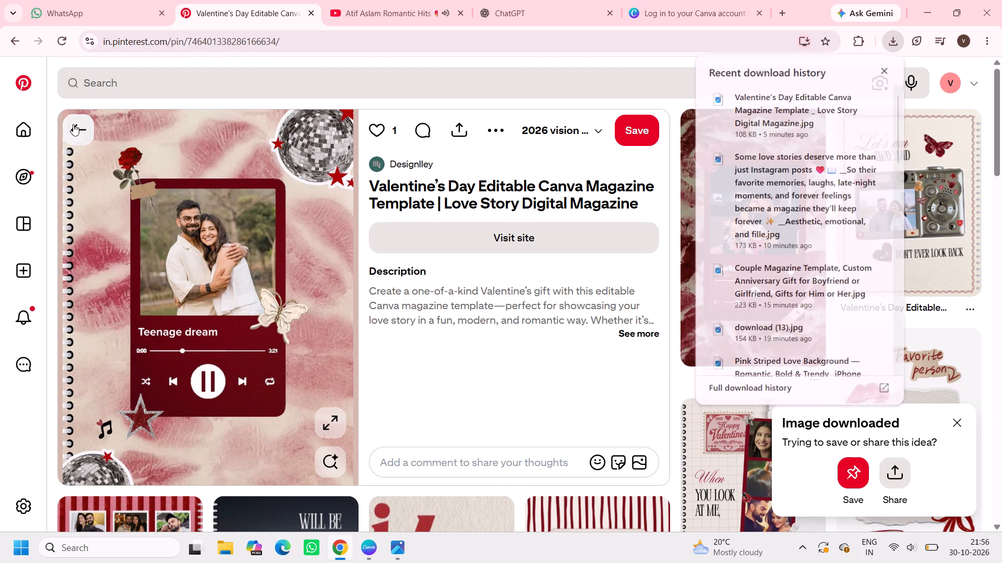
pyautogui.click(73, 124)
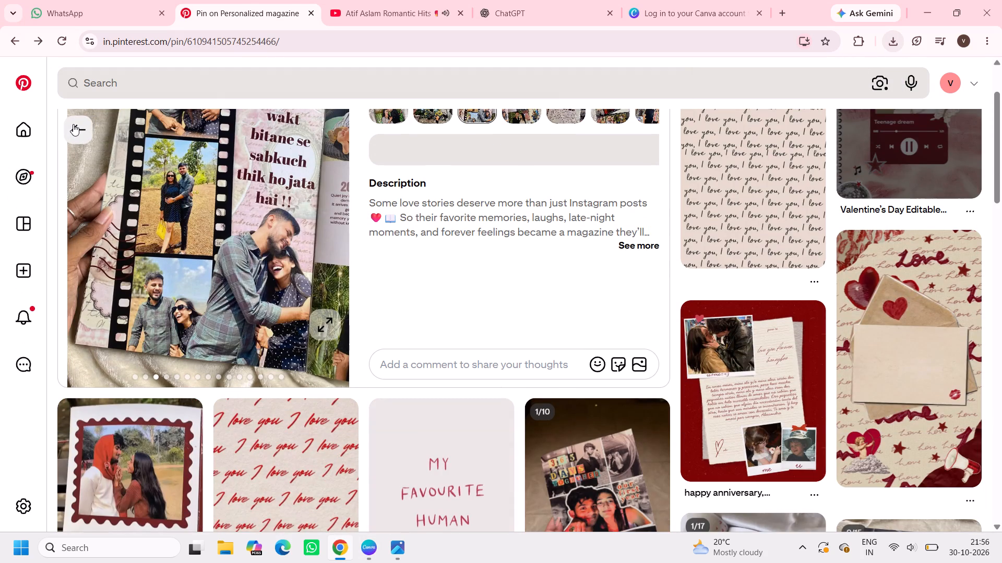
pyautogui.scroll(-2, 375, 309)
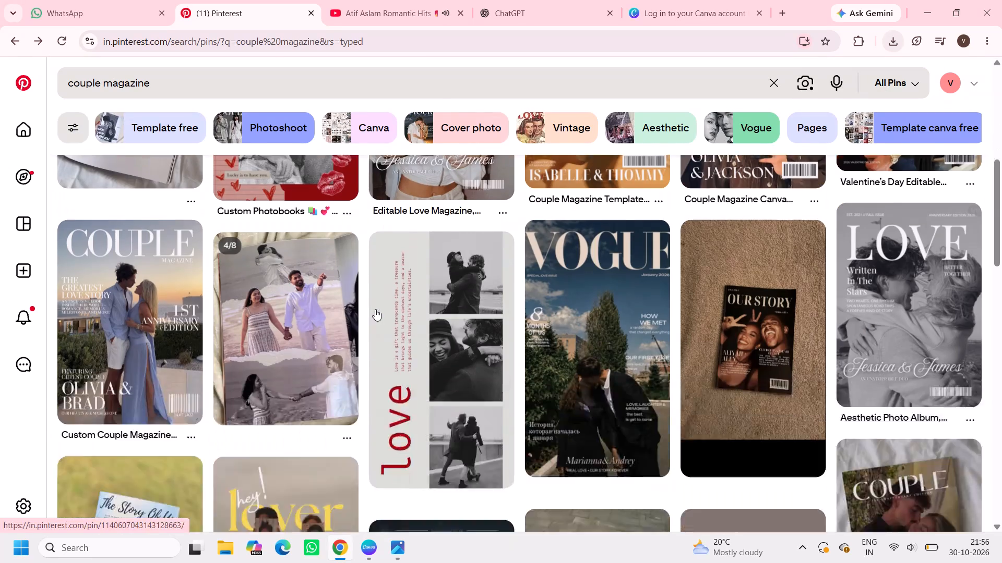
pyautogui.scroll(-5, 375, 309)
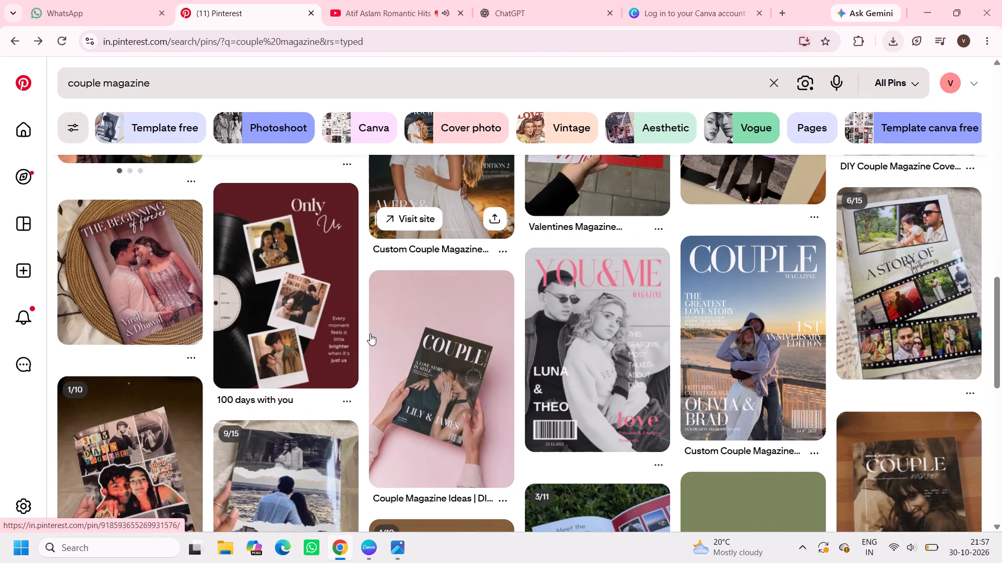
pyautogui.scroll(-1, 555, 408)
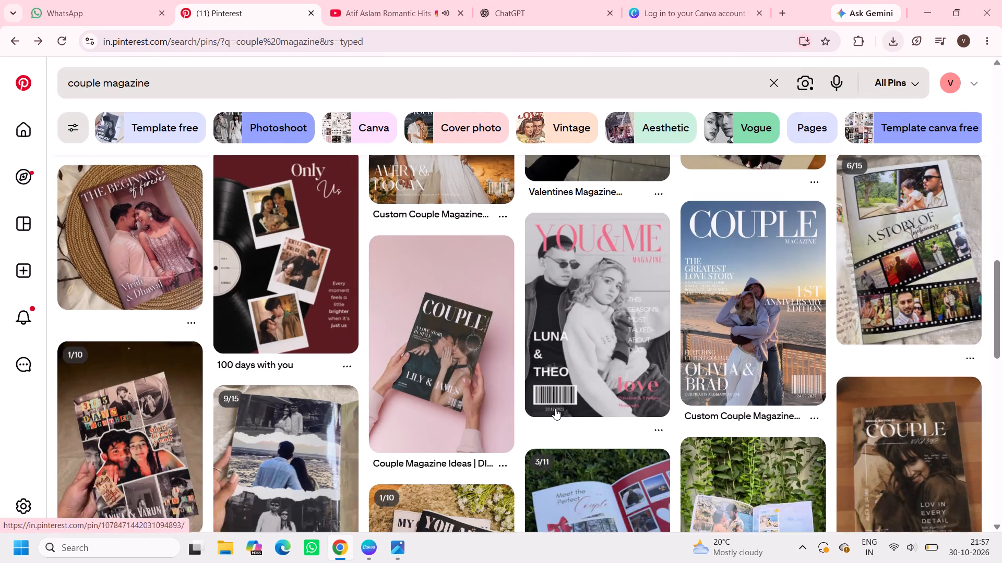
pyautogui.scroll(-3, 555, 408)
pyautogui.click(607, 311)
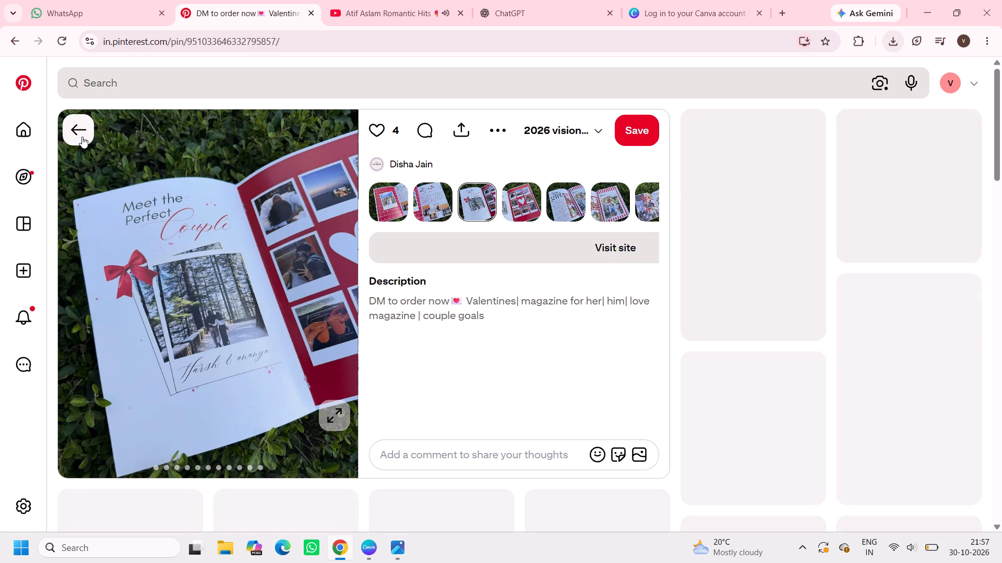
pyautogui.click(82, 137)
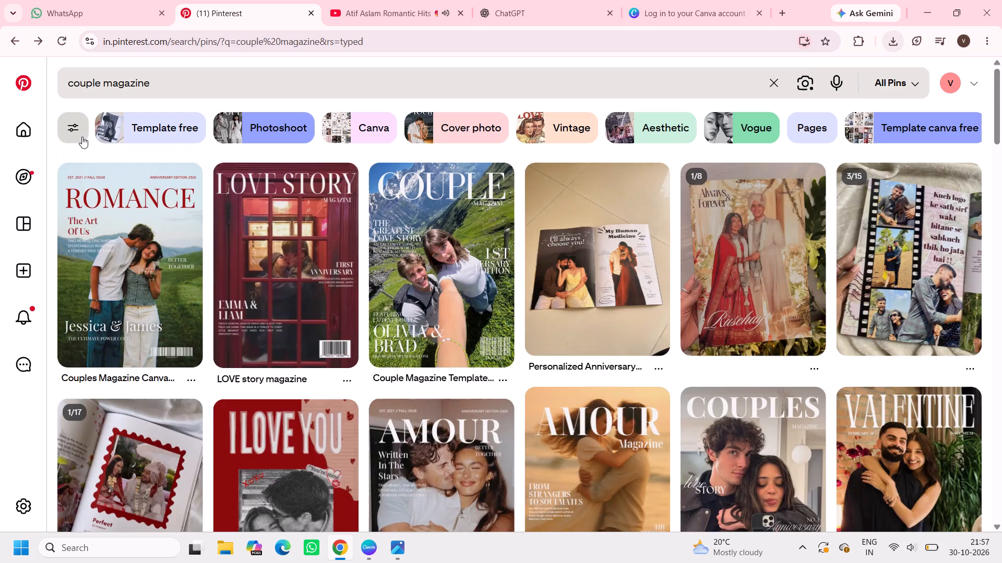
pyautogui.scroll(-1, 471, 412)
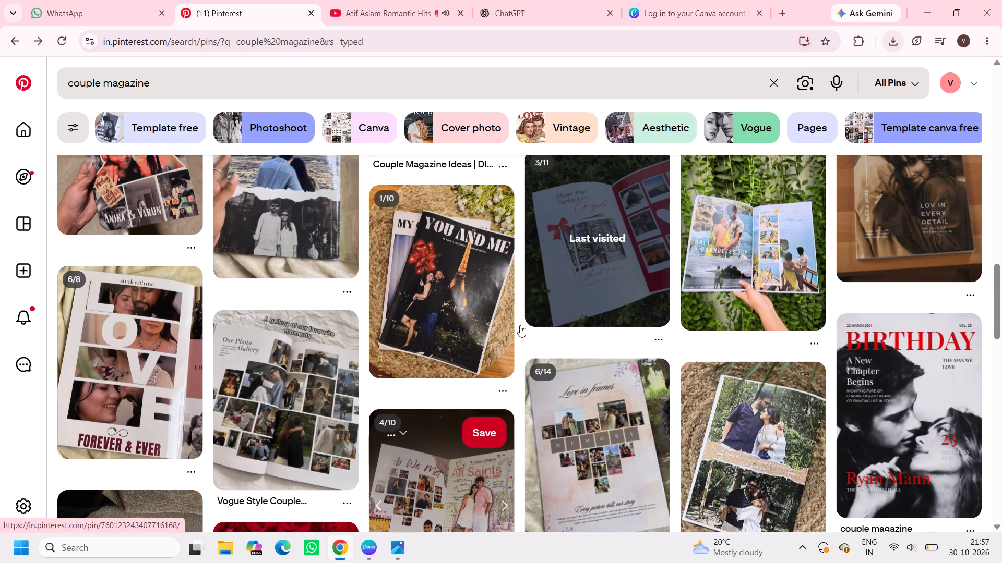
pyautogui.scroll(-2, 520, 323)
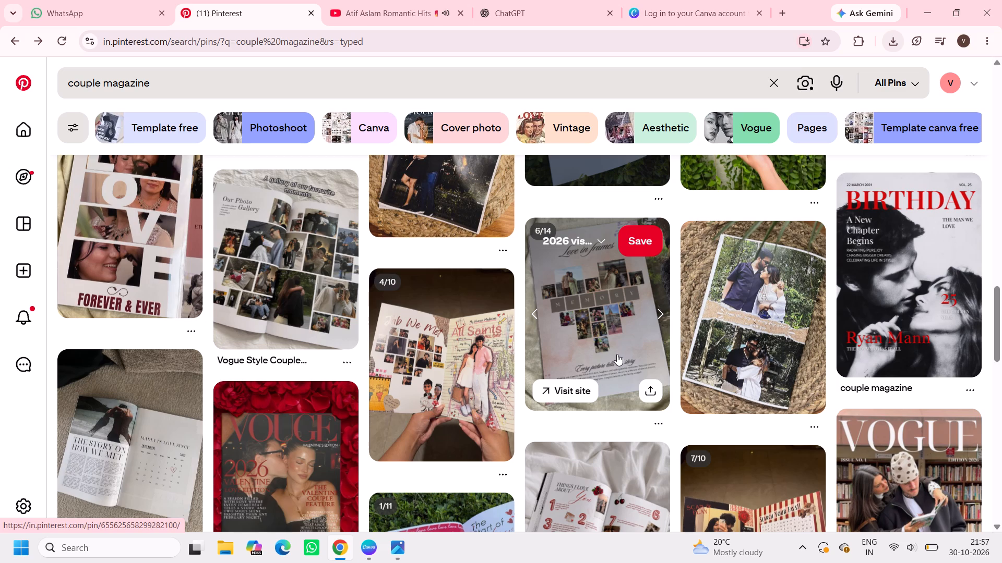
# Download the two-photo trip magazine pin with the torn-paper caption and place the image on Canva's blank page 6.
pyautogui.click(801, 349)
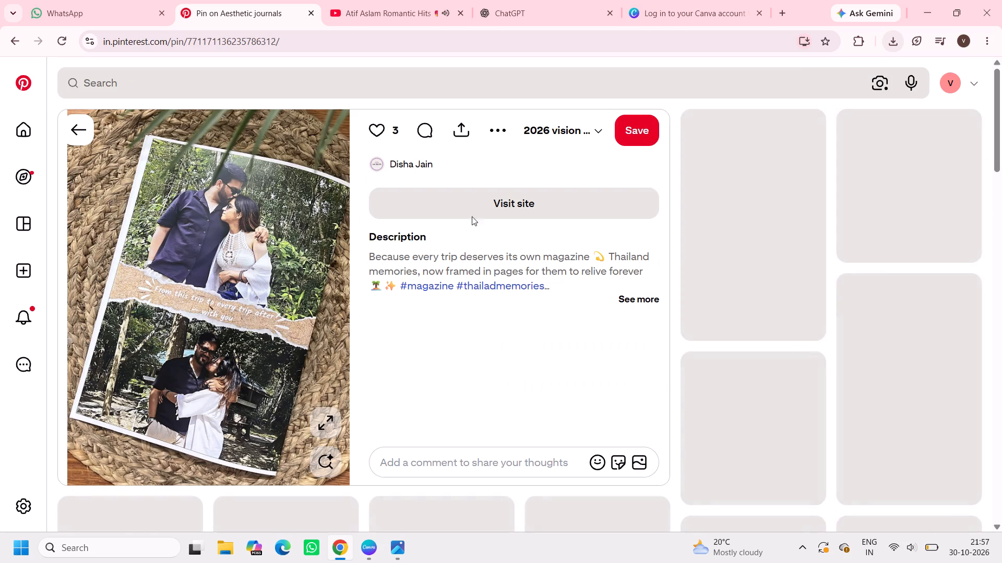
pyautogui.click(496, 136)
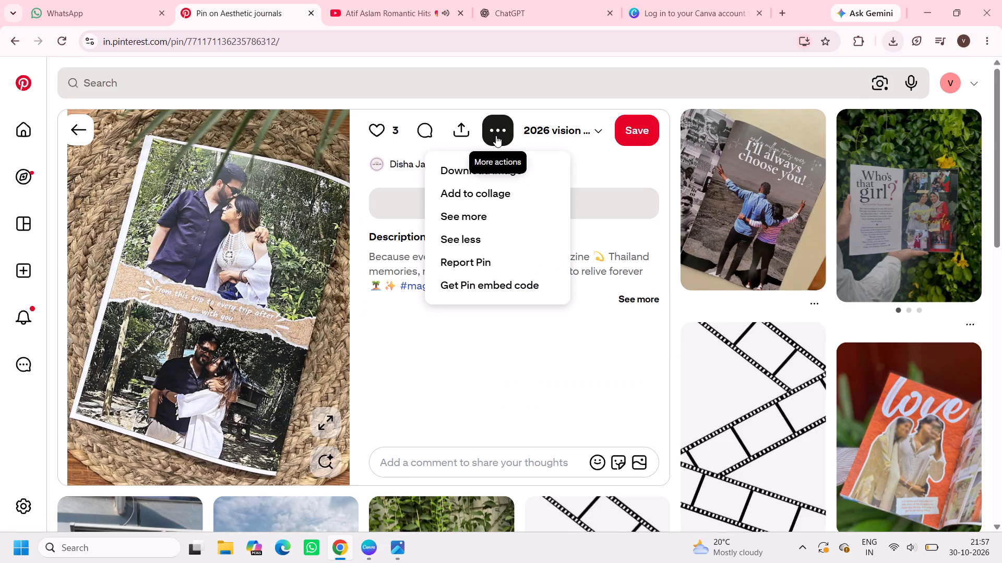
pyautogui.click(497, 170)
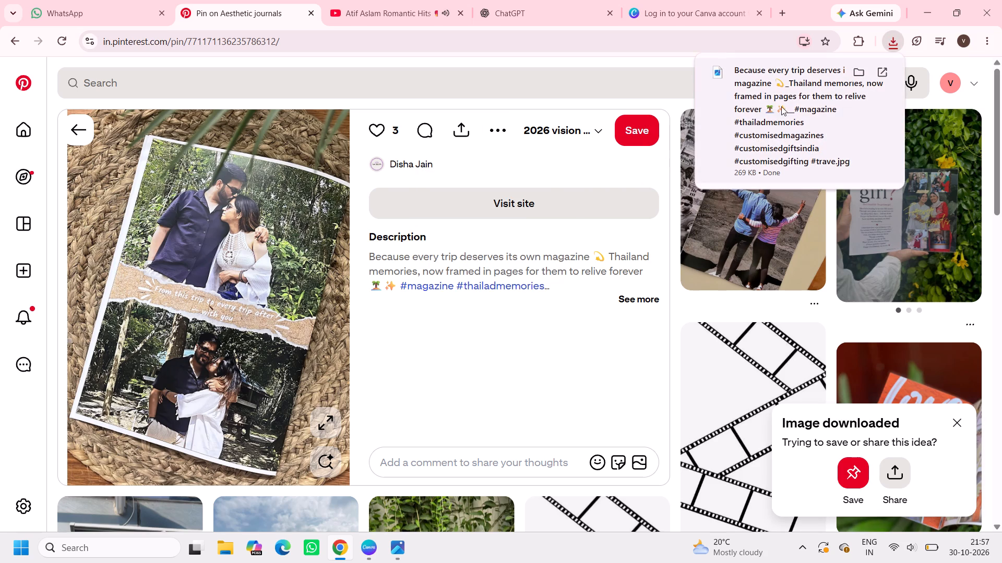
pyautogui.moveTo(782, 103); pyautogui.dragTo(402, 560)
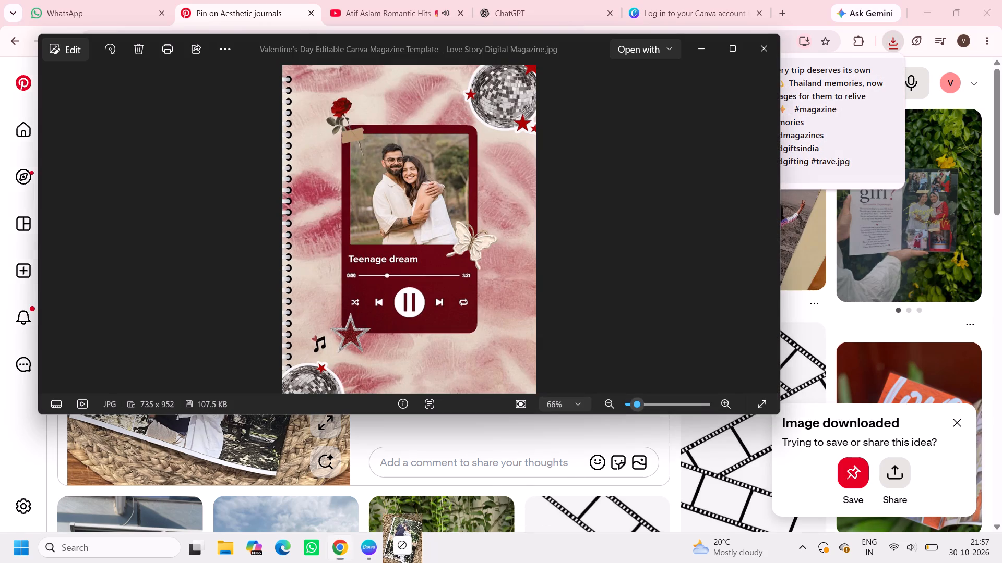
pyautogui.moveTo(402, 560); pyautogui.dragTo(354, 532)
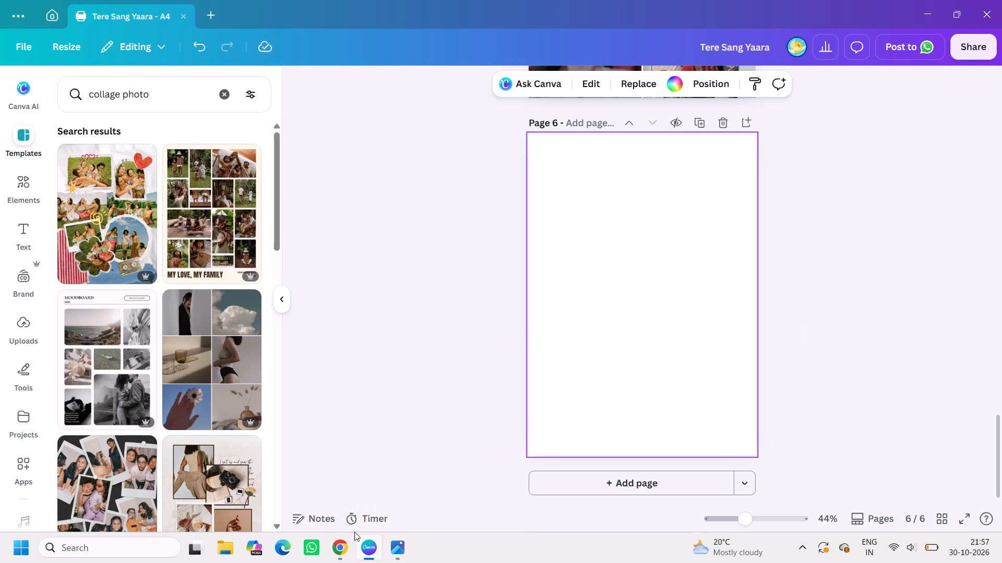
pyautogui.moveTo(354, 532); pyautogui.dragTo(633, 290)
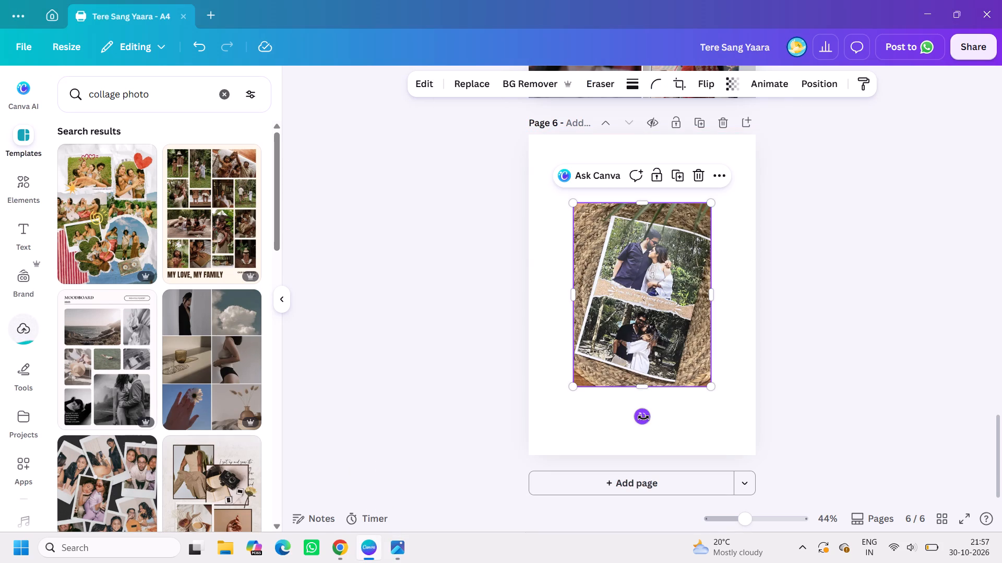
# Rotate the image on page 6 anticlockwise until the photographed magazine page stands upright.
pyautogui.moveTo(643, 418); pyautogui.dragTo(690, 405)
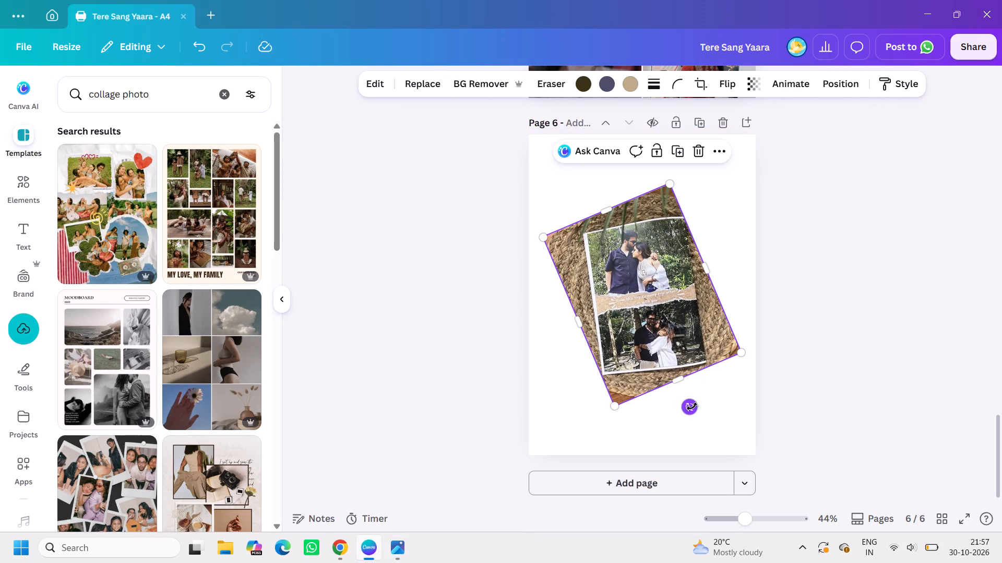
pyautogui.moveTo(692, 407); pyautogui.dragTo(682, 411)
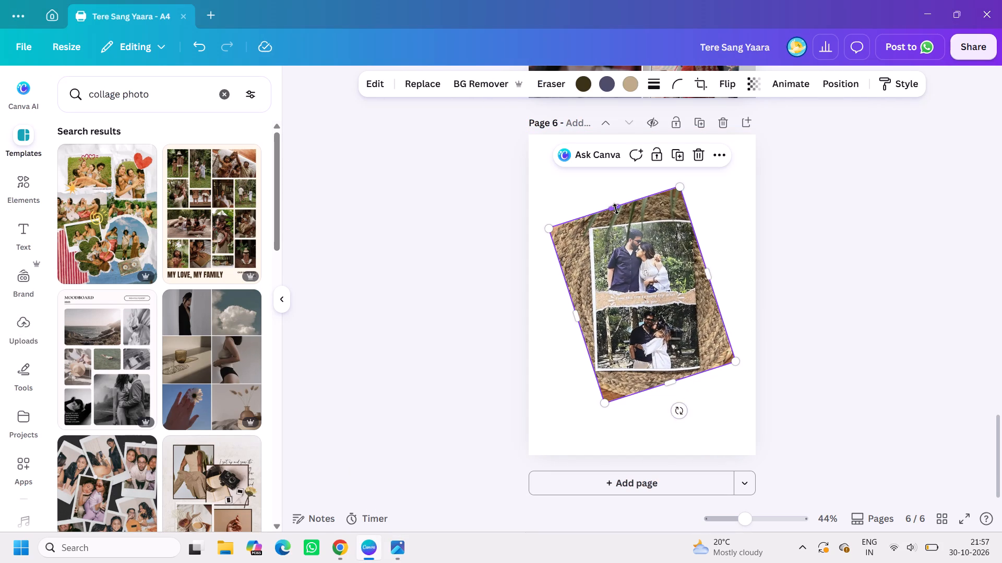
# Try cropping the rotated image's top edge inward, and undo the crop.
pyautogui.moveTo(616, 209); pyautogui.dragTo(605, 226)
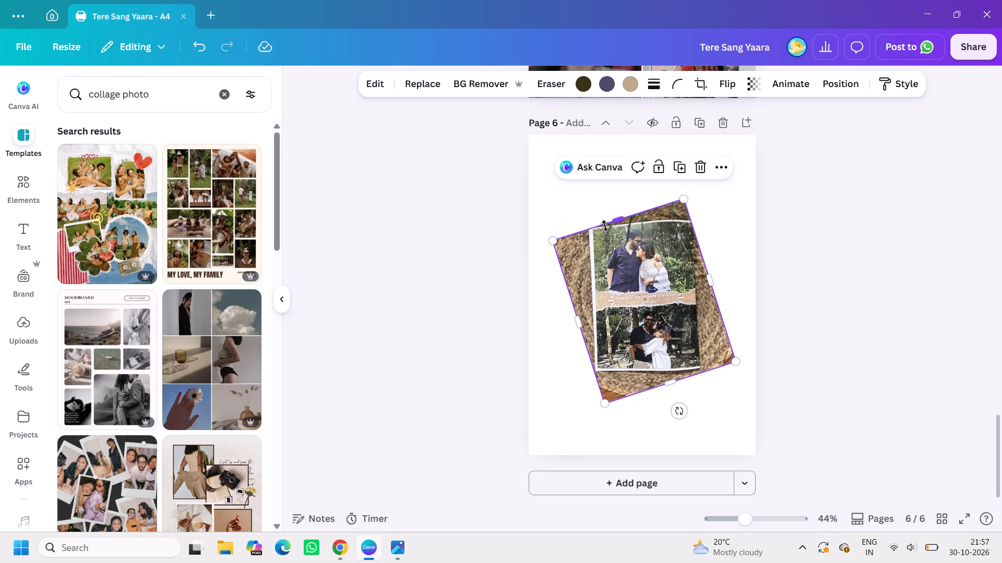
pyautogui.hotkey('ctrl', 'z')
# Apply Magic Layers to the rotated reference image on page 6.
pyautogui.click(359, 83)
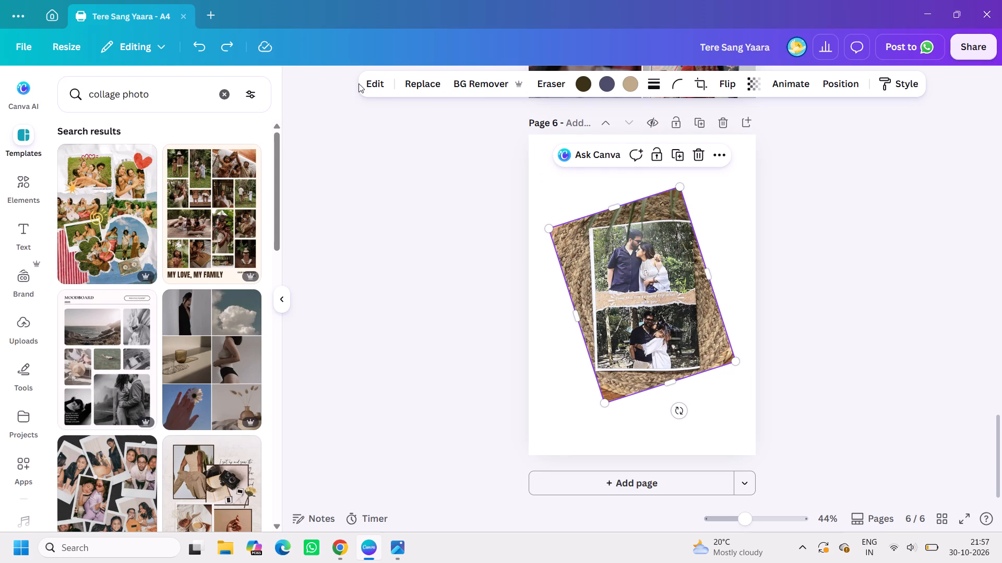
pyautogui.click(371, 85)
pyautogui.click(123, 241)
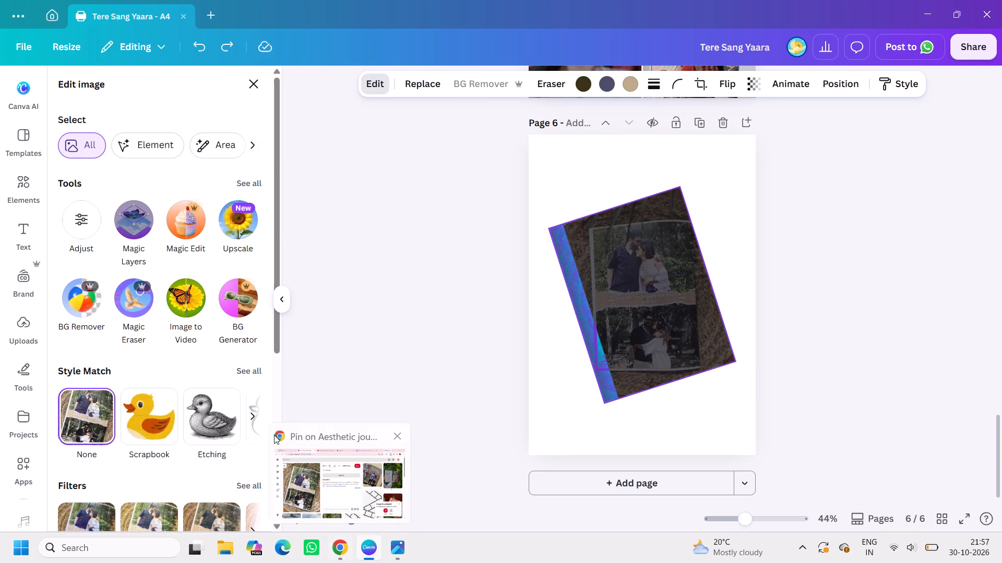
# Switch to YouTube in Chrome, skip the playing Atif Aslam playlist ahead about 15 seconds, and browse the recommended videos.
pyautogui.click(342, 557)
pyautogui.click(348, 5)
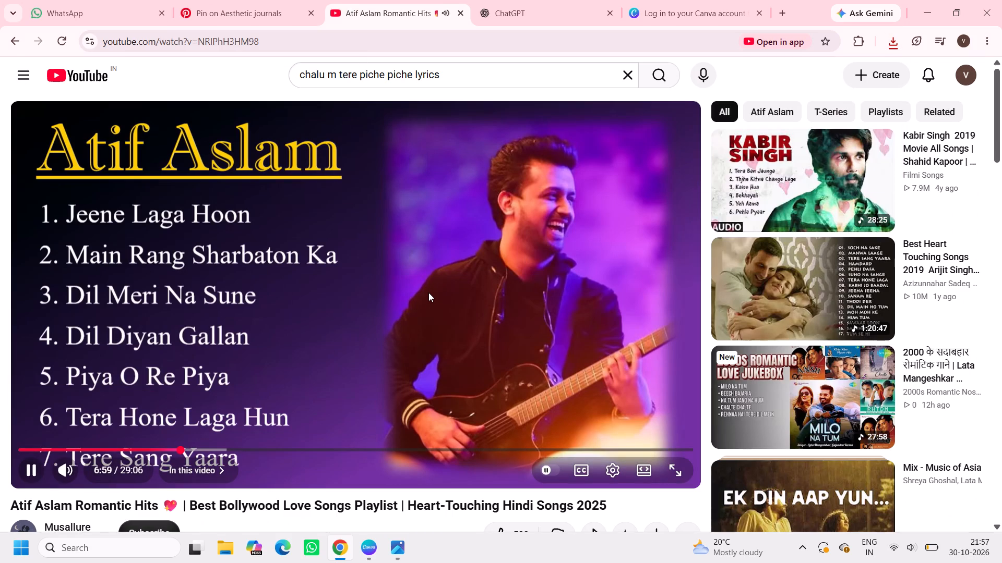
pyautogui.press('Right')
pyautogui.press('Right')
pyautogui.press('Right')
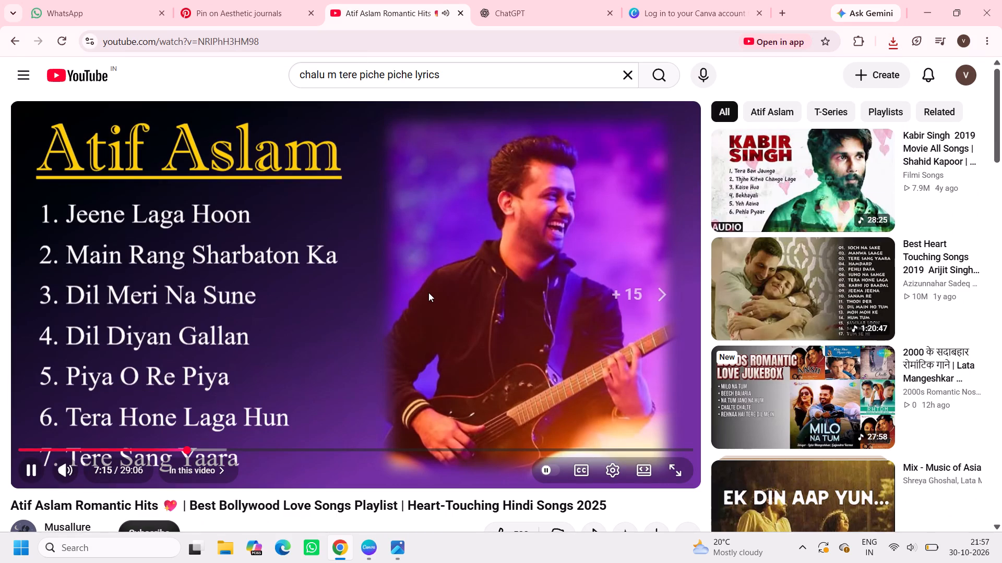
pyautogui.scroll(-4, 850, 439)
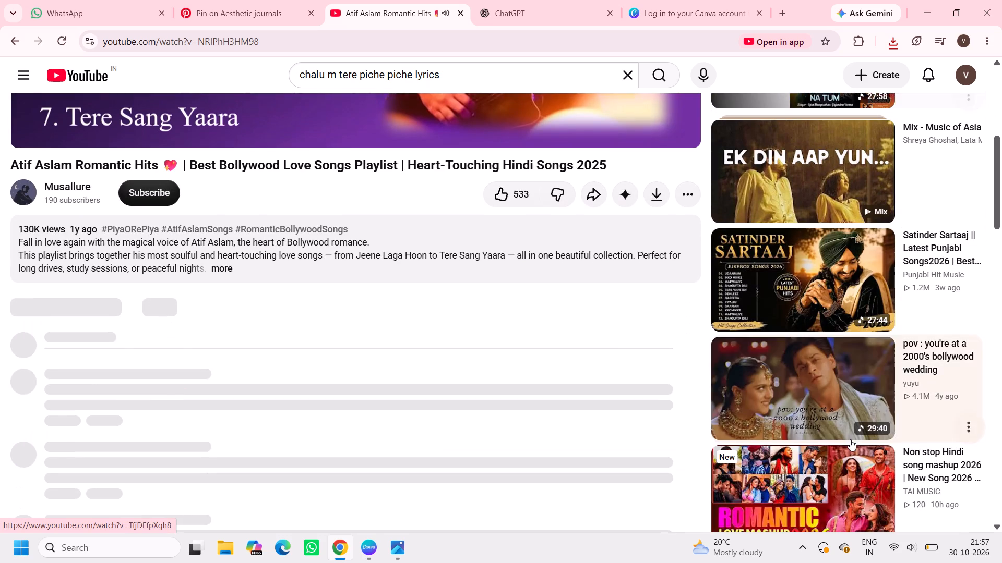
pyautogui.scroll(-2, 794, 398)
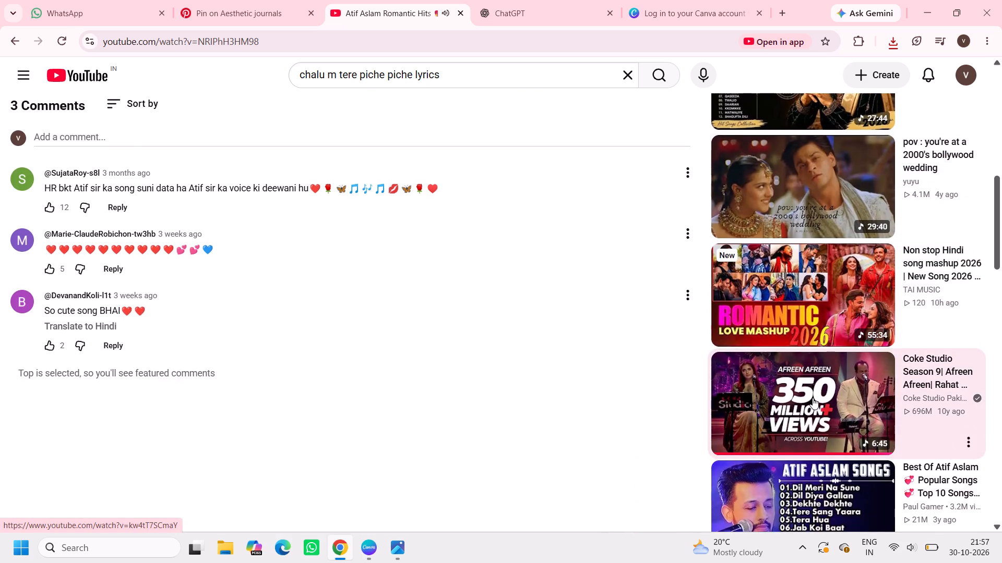
pyautogui.scroll(-4, 813, 398)
pyautogui.scroll(-3, 801, 297)
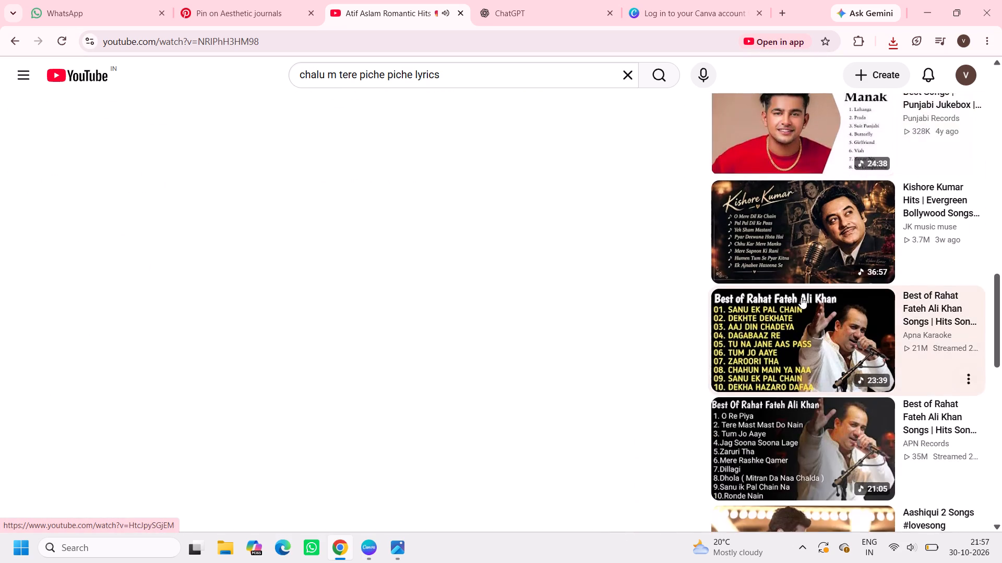
pyautogui.scroll(-7, 801, 297)
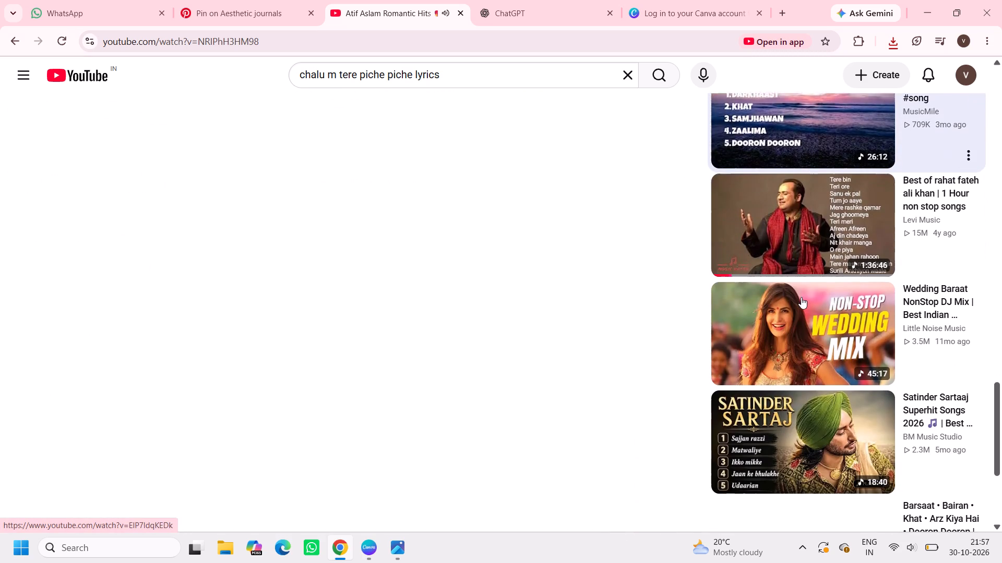
pyautogui.scroll(-16, 801, 297)
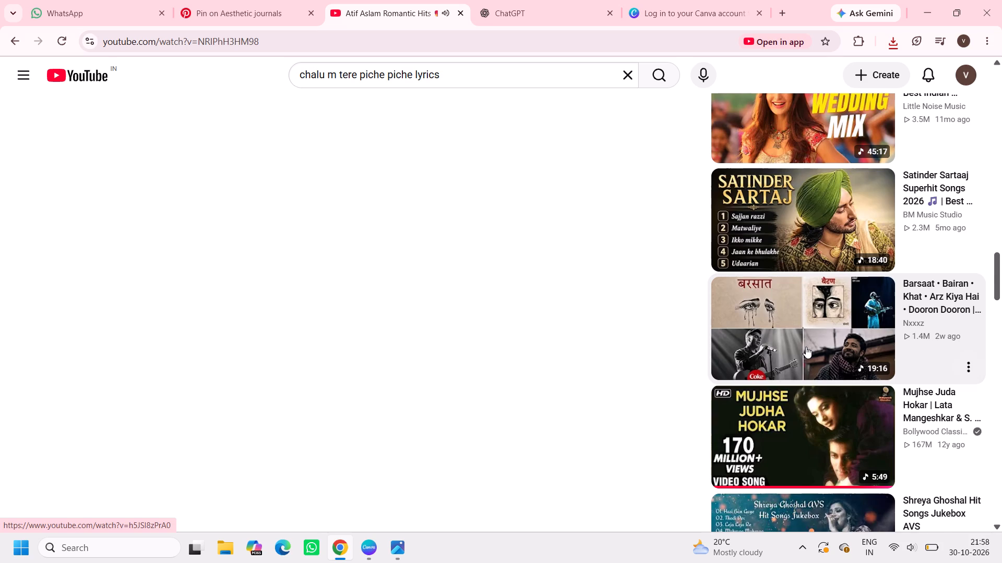
pyautogui.scroll(-4, 806, 347)
pyautogui.scroll(-2, 813, 405)
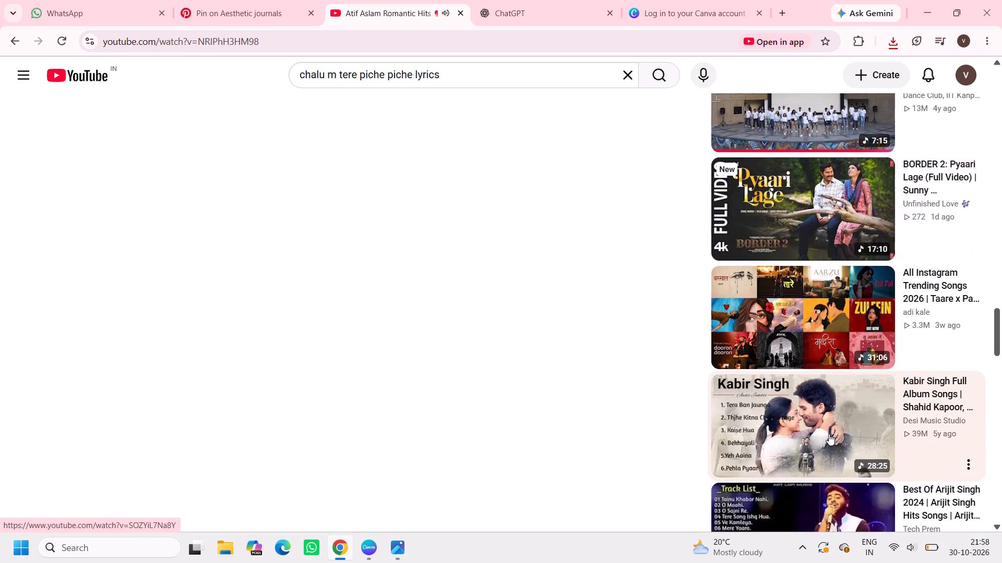
pyautogui.scroll(-7, 828, 443)
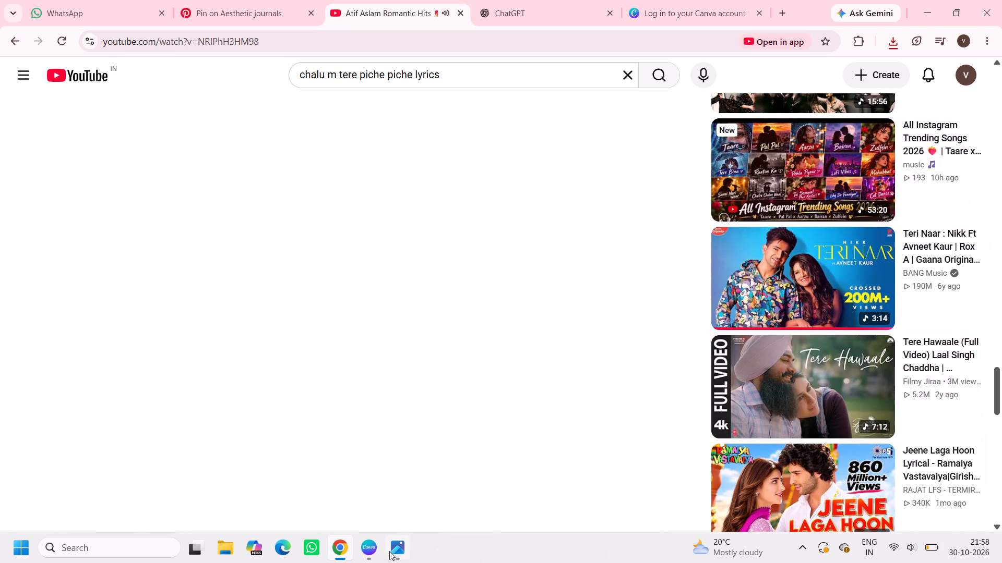
pyautogui.click(454, 442)
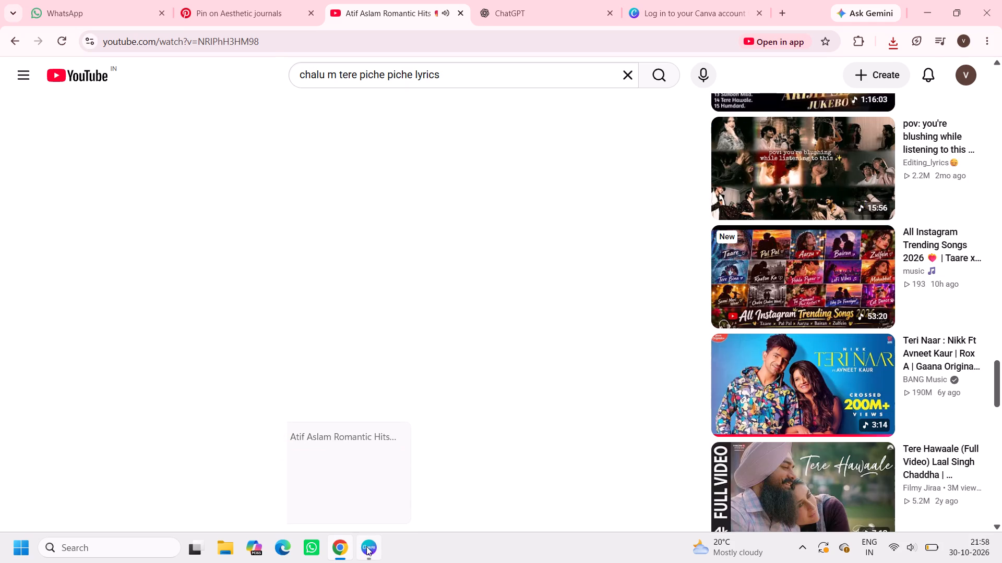
# Back in Canva, delete the woven background and top shadow layers on page 6, leaving only the photos and torn-paper strip.
pyautogui.click(366, 546)
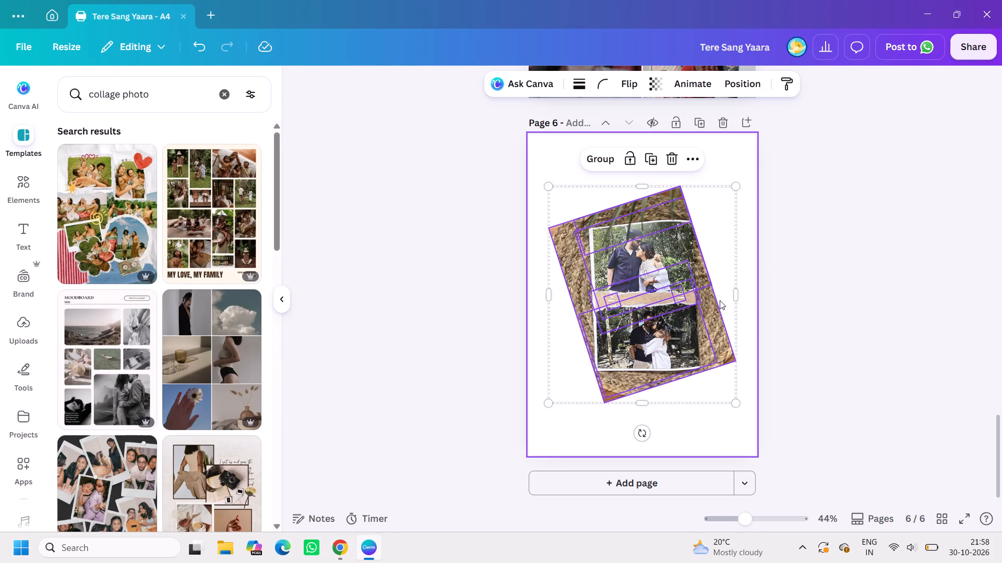
pyautogui.press('BackSpace')
pyautogui.click(711, 377)
pyautogui.click(715, 325)
pyautogui.press('BackSpace')
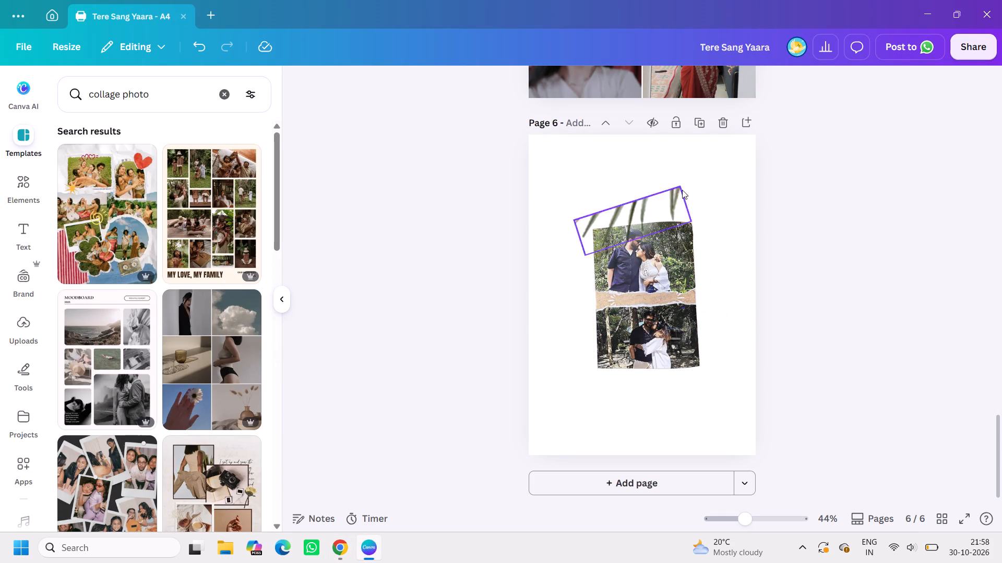
pyautogui.click(674, 193)
pyautogui.press('BackSpace')
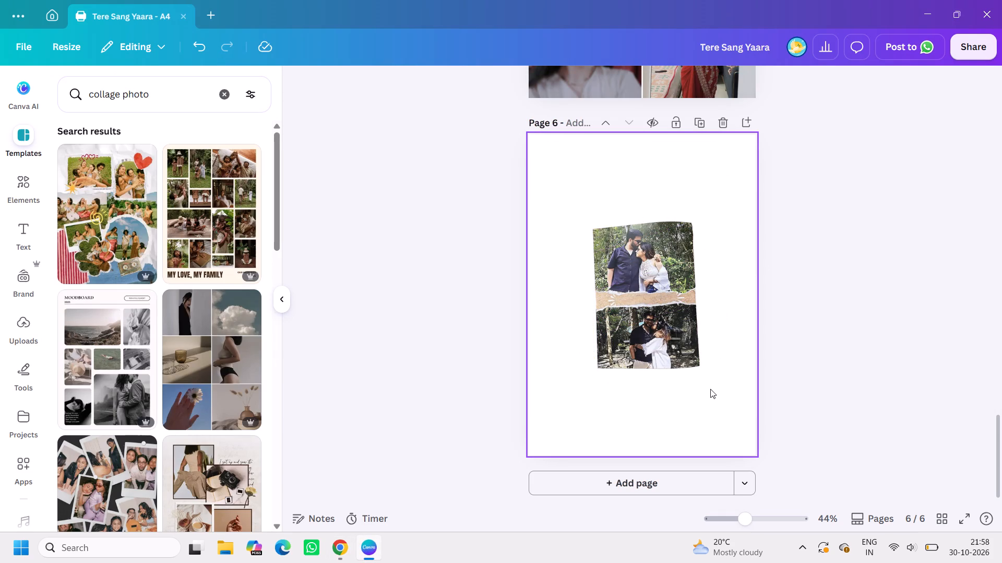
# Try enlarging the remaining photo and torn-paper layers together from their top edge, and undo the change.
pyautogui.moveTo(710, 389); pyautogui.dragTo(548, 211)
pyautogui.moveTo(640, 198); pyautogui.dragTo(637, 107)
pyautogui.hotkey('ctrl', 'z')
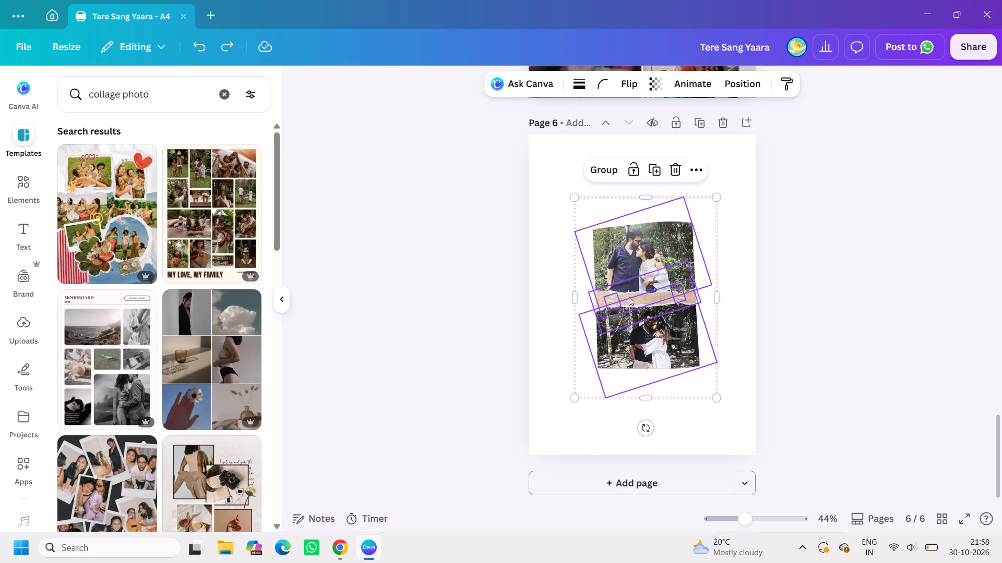
# Select both photos and the torn-paper layers together, enlarge them to roughly the page's width, and reposition them on page 6.
pyautogui.click(537, 303)
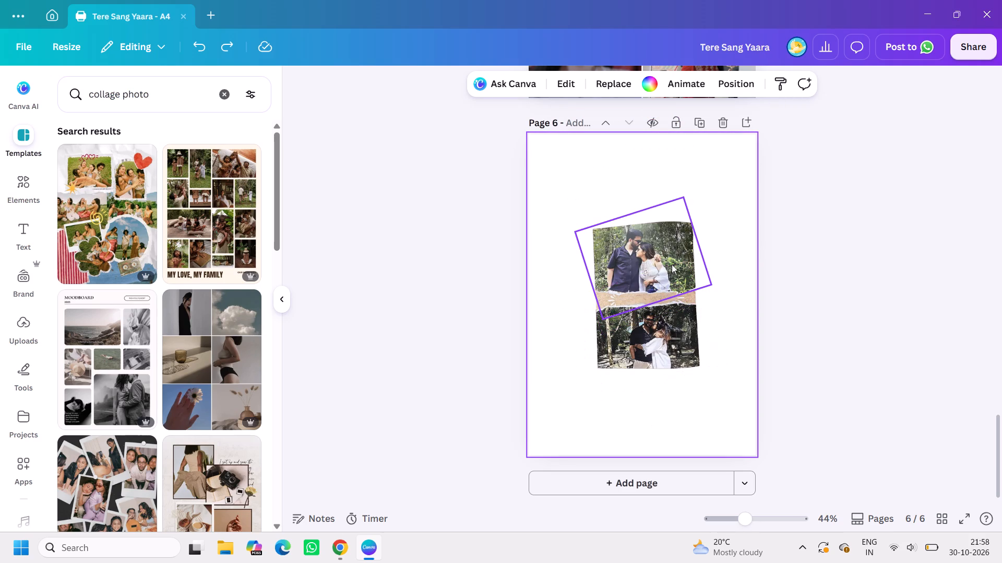
pyautogui.click(670, 264)
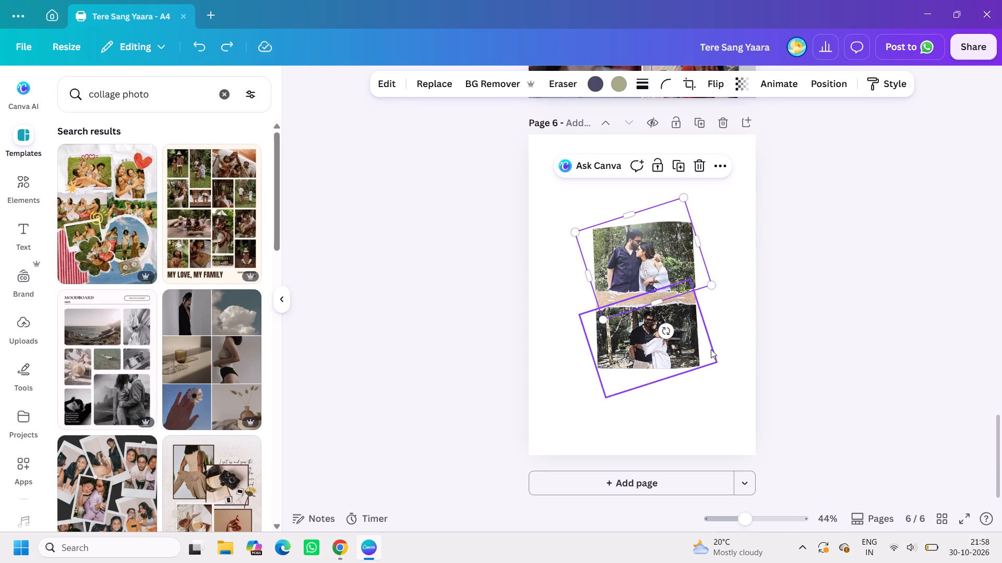
pyautogui.moveTo(717, 373); pyautogui.dragTo(575, 205)
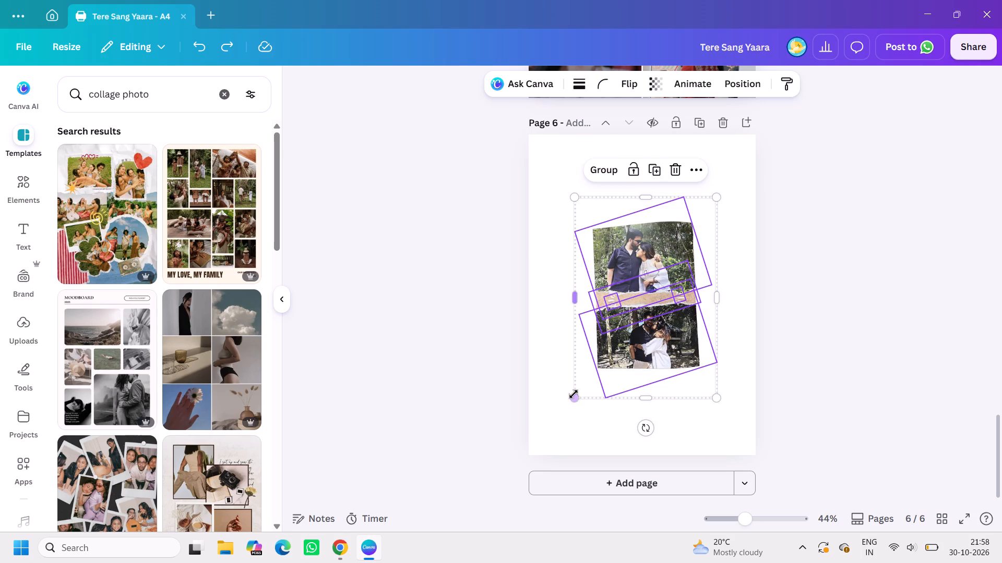
pyautogui.moveTo(574, 397); pyautogui.dragTo(531, 517)
pyautogui.moveTo(645, 413); pyautogui.dragTo(674, 354)
pyautogui.moveTo(747, 442); pyautogui.dragTo(780, 475)
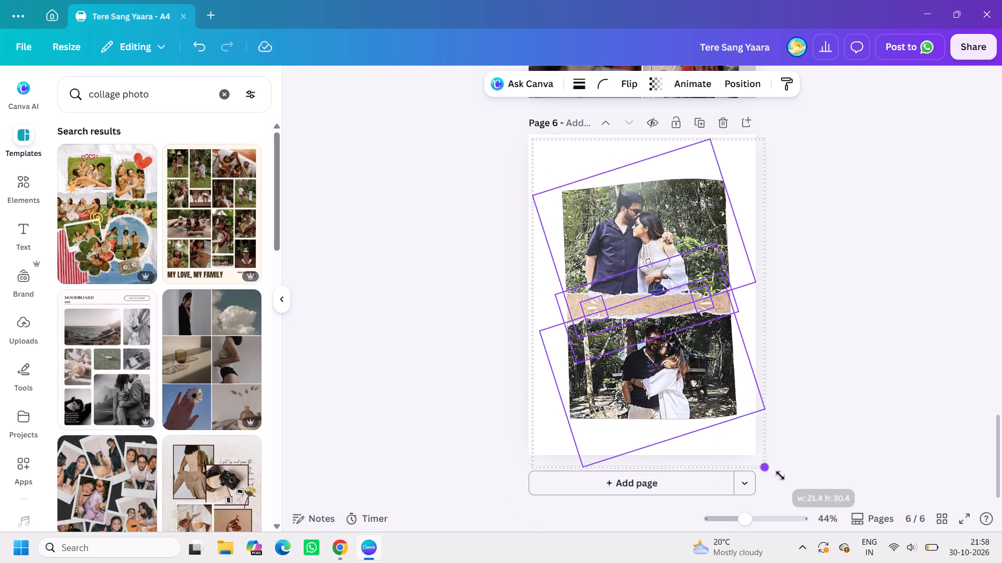
pyautogui.moveTo(780, 475); pyautogui.dragTo(780, 478)
# Switch to YouTube in Chrome, skip the advertisement, and move the playlist ahead 20 seconds.
pyautogui.click(346, 550)
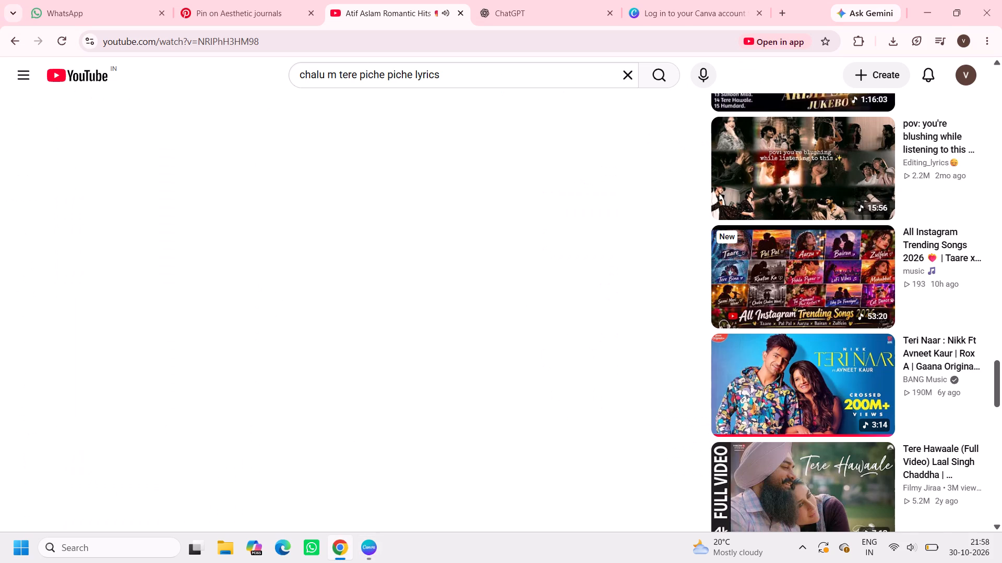
pyautogui.scroll(20, 371, 257)
pyautogui.scroll(20, 371, 257)
pyautogui.scroll(3, 371, 257)
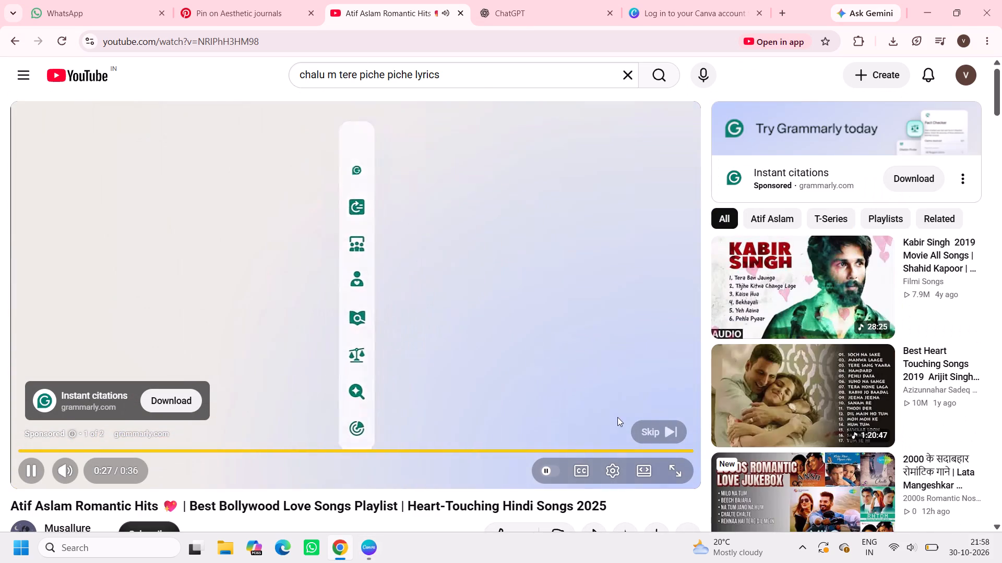
pyautogui.click(660, 435)
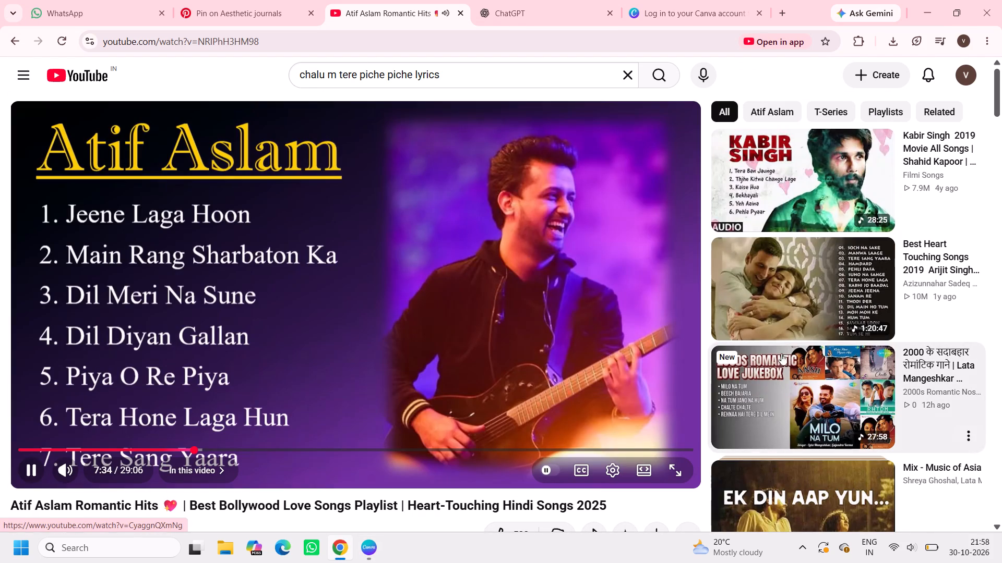
pyautogui.press('Right')
pyautogui.press('Right')
pyautogui.press('Right')
pyautogui.press('Right')
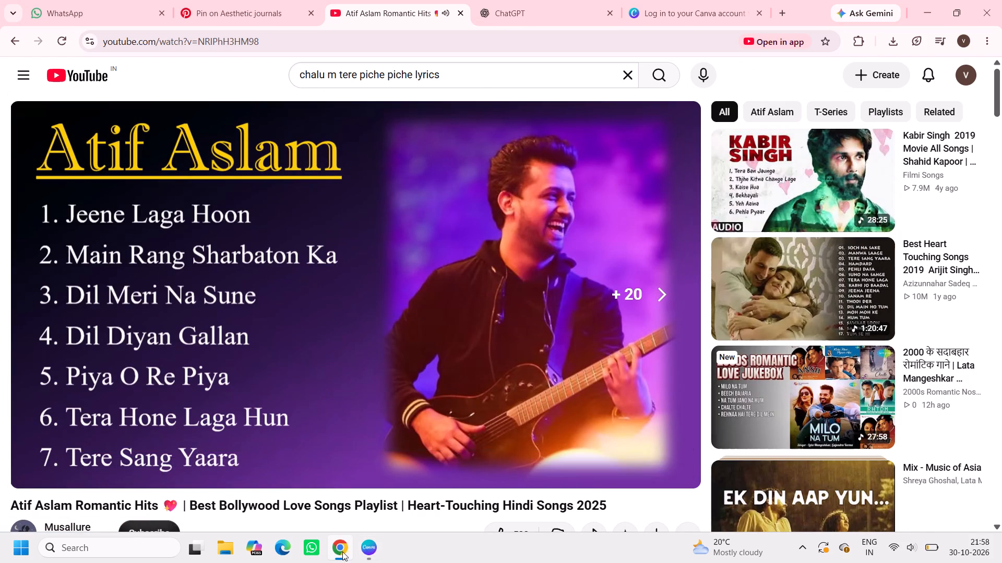
# Back in Canva, enlarge the selected photo and torn-paper layers together to about 31.7 wide by 43.1 high, filling page 6.
pyautogui.click(369, 551)
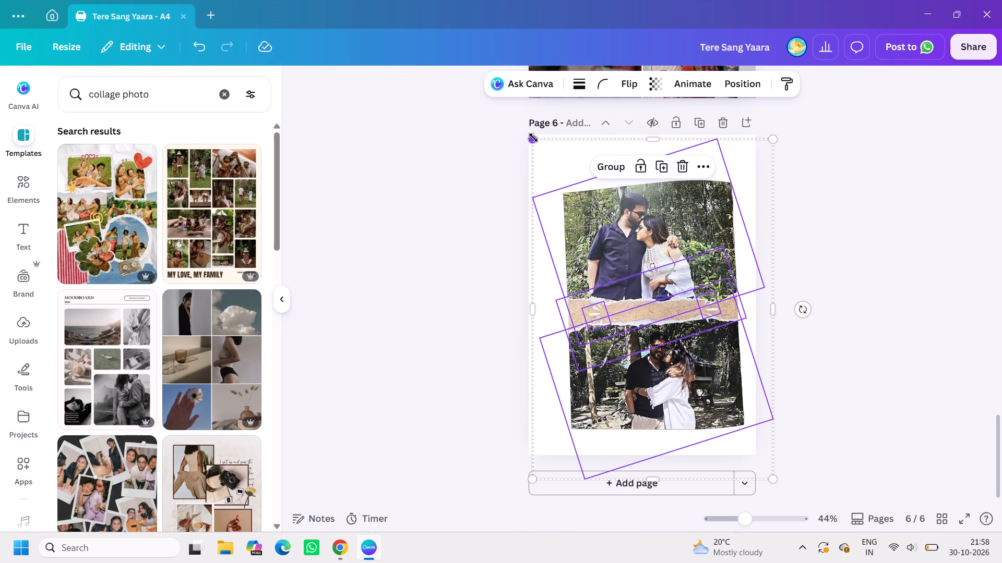
pyautogui.moveTo(530, 133); pyautogui.dragTo(458, 7)
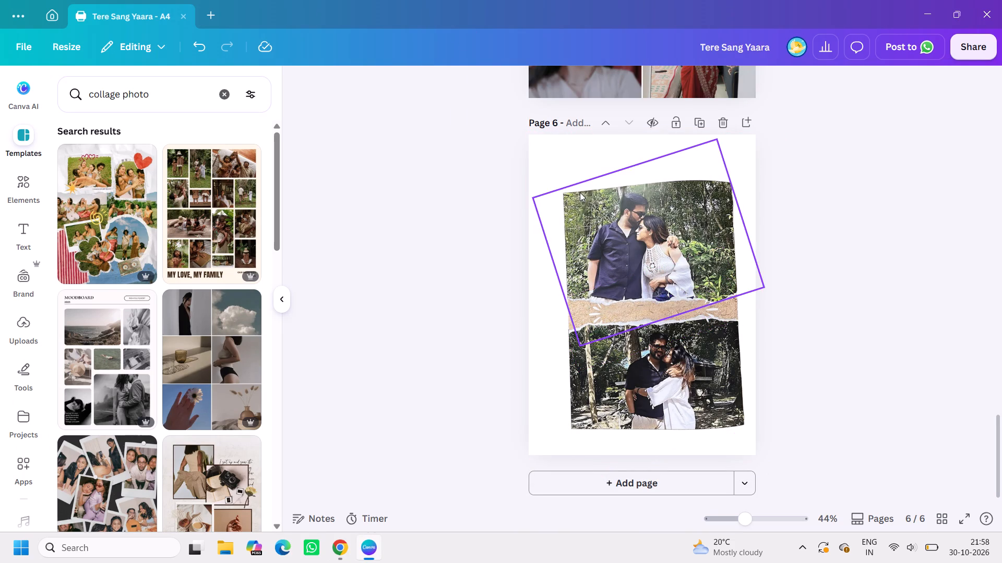
pyautogui.click(772, 438)
pyautogui.moveTo(792, 461); pyautogui.dragTo(493, 178)
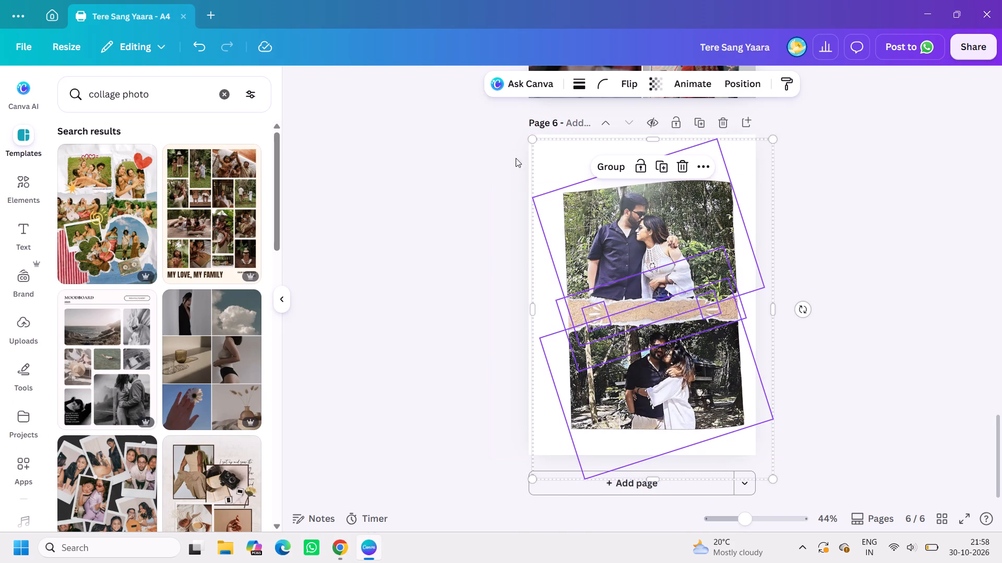
pyautogui.moveTo(538, 138); pyautogui.dragTo(457, 88)
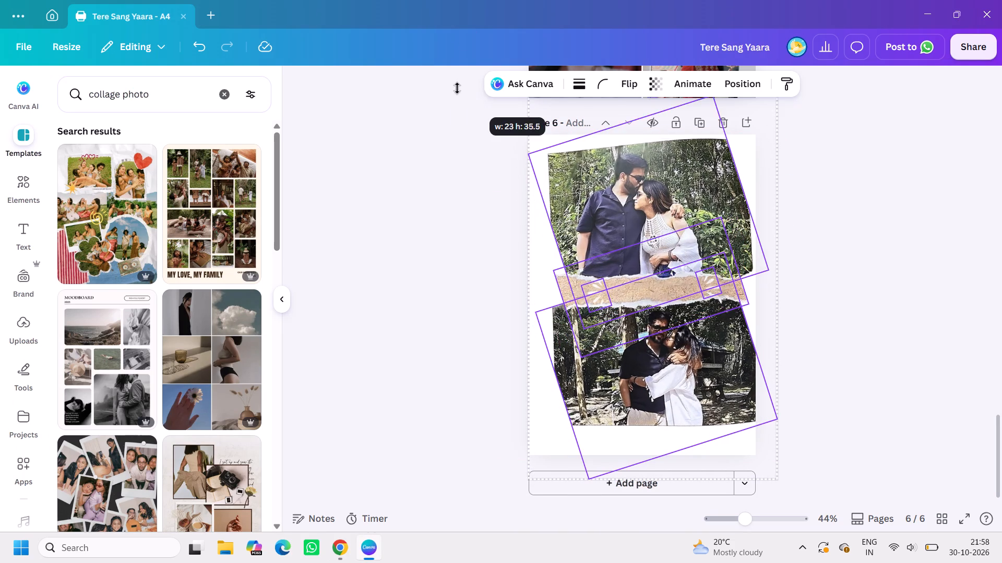
pyautogui.moveTo(457, 88); pyautogui.dragTo(441, 77)
pyautogui.moveTo(526, 277); pyautogui.dragTo(466, 272)
pyautogui.moveTo(779, 281); pyautogui.dragTo(802, 283)
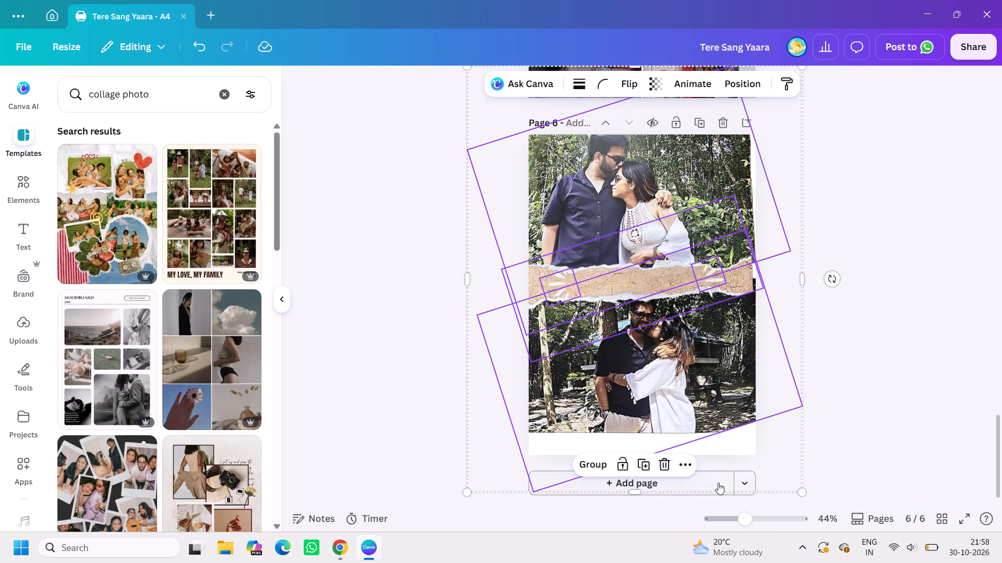
pyautogui.moveTo(639, 493); pyautogui.dragTo(651, 533)
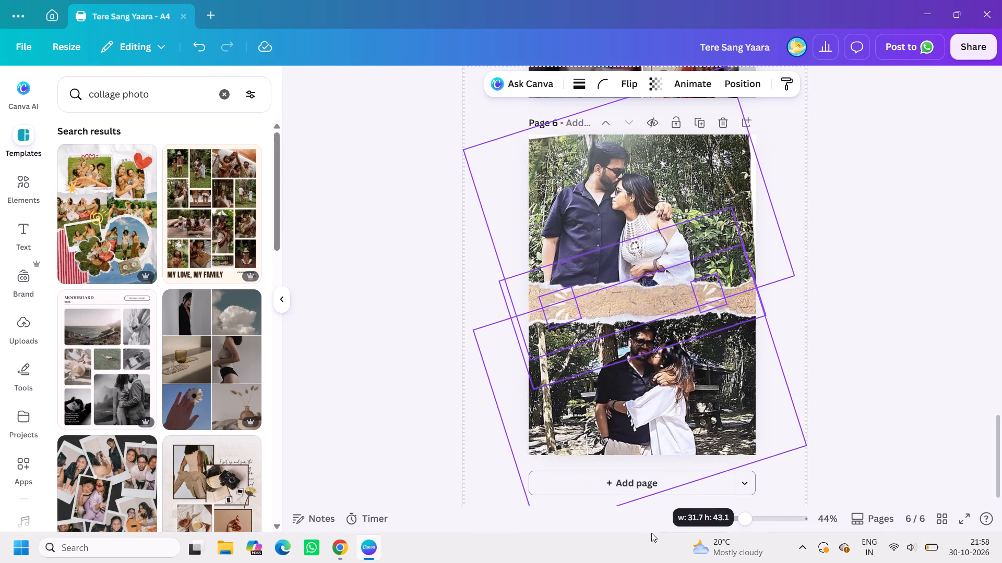
pyautogui.moveTo(651, 533); pyautogui.dragTo(652, 535)
pyautogui.click(881, 400)
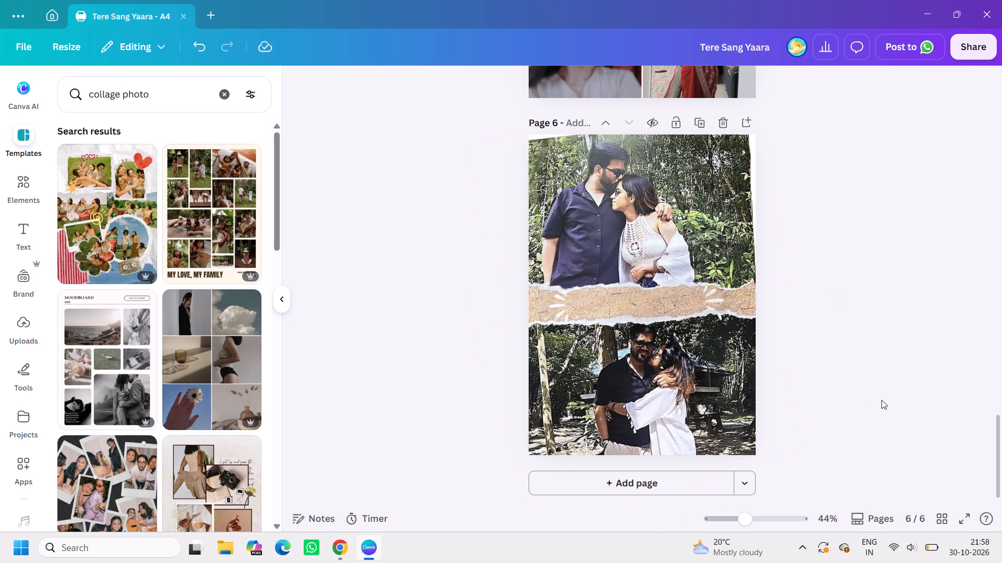
# Stretch the upper couple photo past the page's top edge and shift it slightly right to cover the white gaps.
pyautogui.click(647, 193)
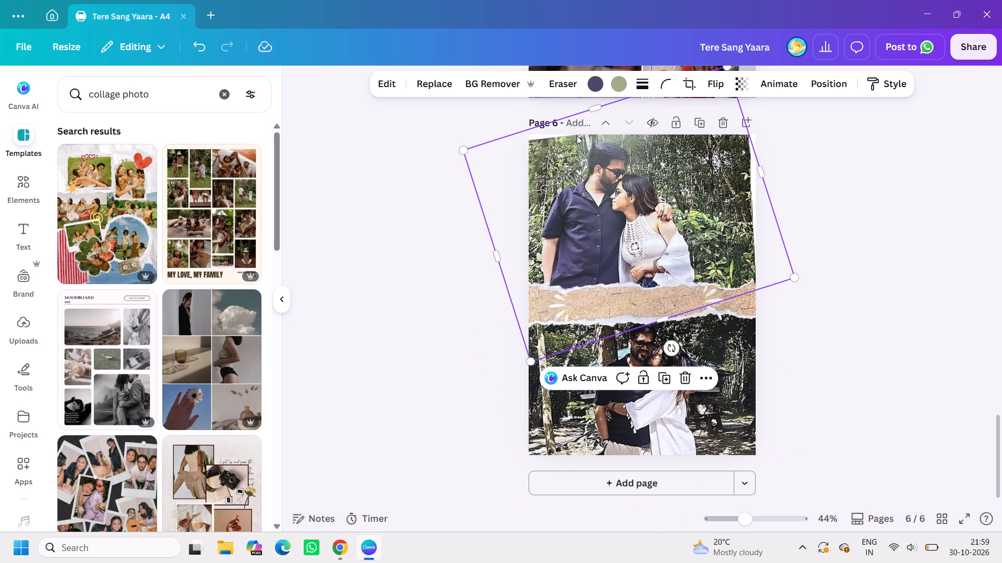
pyautogui.moveTo(599, 107); pyautogui.dragTo(590, 84)
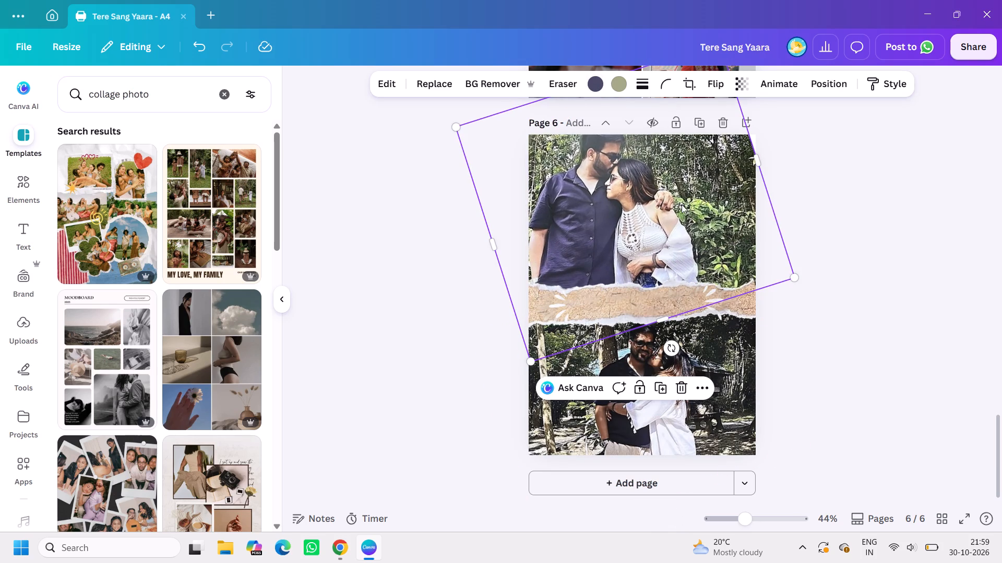
pyautogui.moveTo(682, 204); pyautogui.dragTo(702, 206)
pyautogui.click(884, 331)
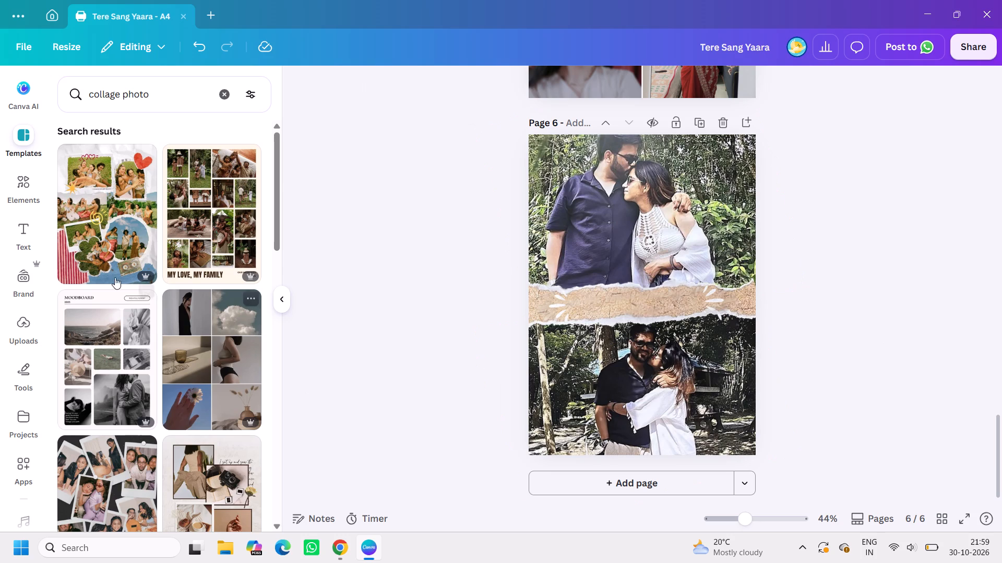
# Add the uploaded pink-dressed bride photo to page 6, rotate it sideways, and place it over the upper couple photo.
pyautogui.click(21, 319)
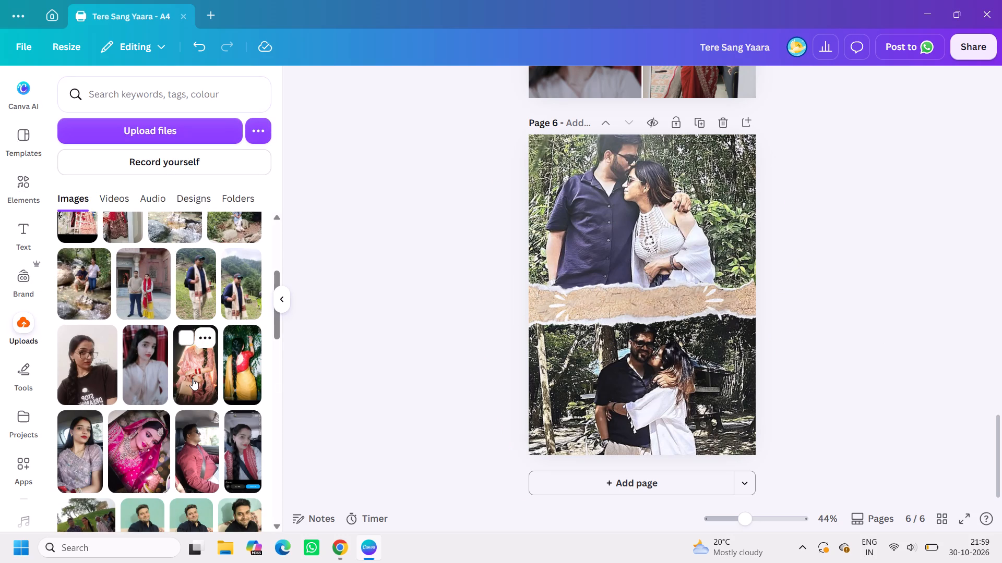
pyautogui.scroll(1, 193, 378)
pyautogui.click(140, 506)
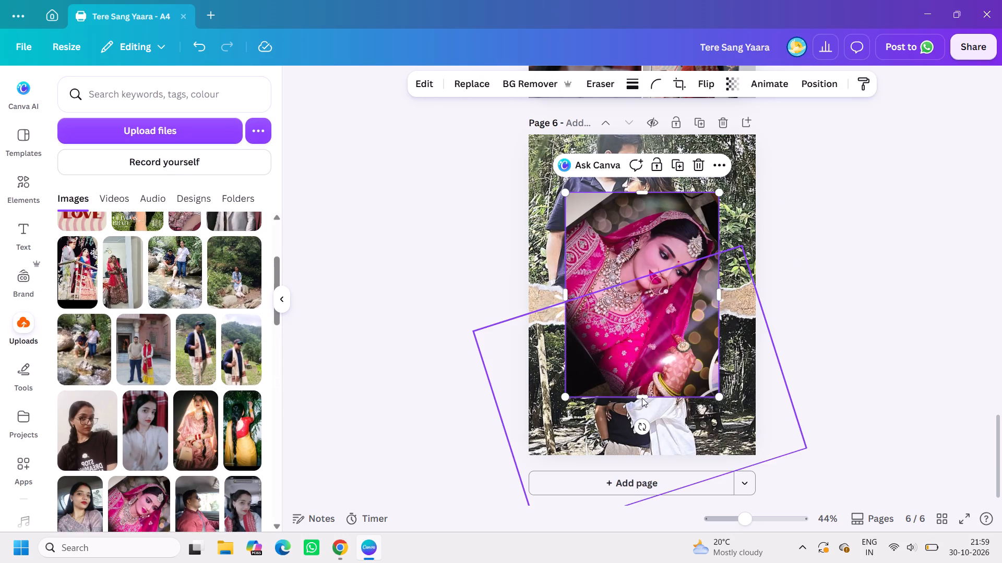
pyautogui.moveTo(636, 431); pyautogui.dragTo(674, 314)
pyautogui.moveTo(633, 317); pyautogui.dragTo(636, 228)
pyautogui.click(636, 228)
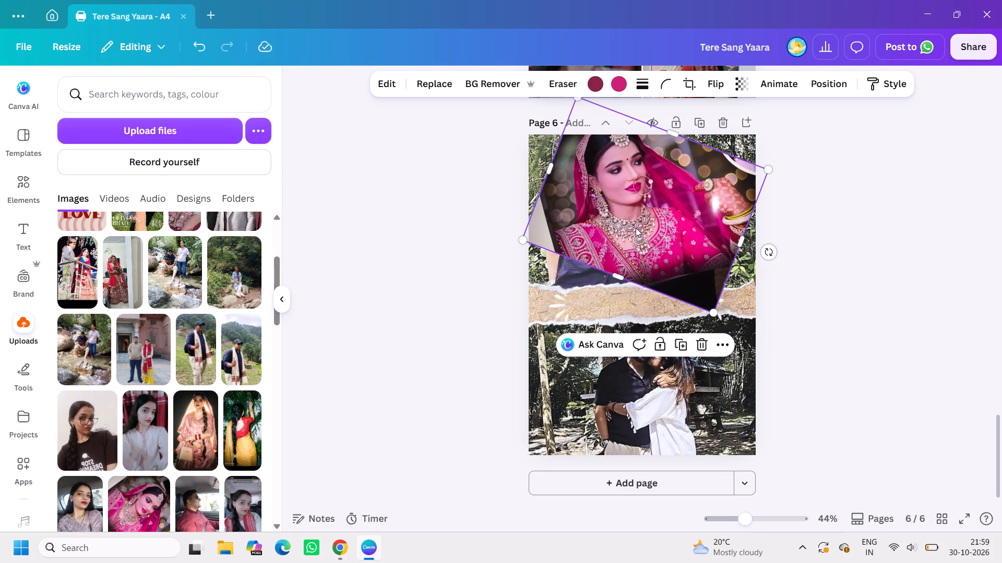
pyautogui.moveTo(636, 228); pyautogui.dragTo(628, 229)
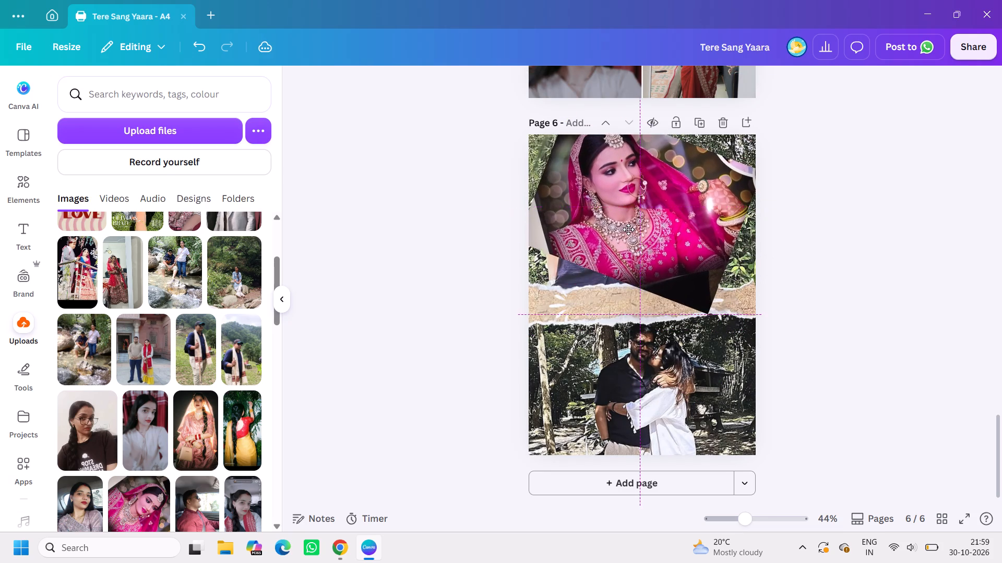
pyautogui.moveTo(628, 229); pyautogui.dragTo(623, 234)
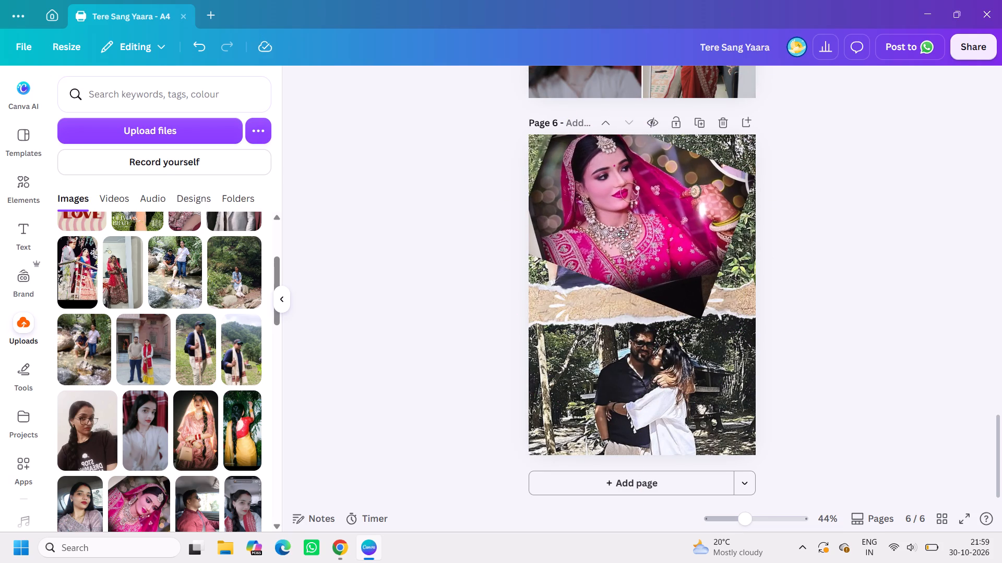
pyautogui.moveTo(623, 234); pyautogui.dragTo(627, 231)
# Copy the brown torn-paper strip between the two photos and delete it from page 6.
pyautogui.click(609, 303)
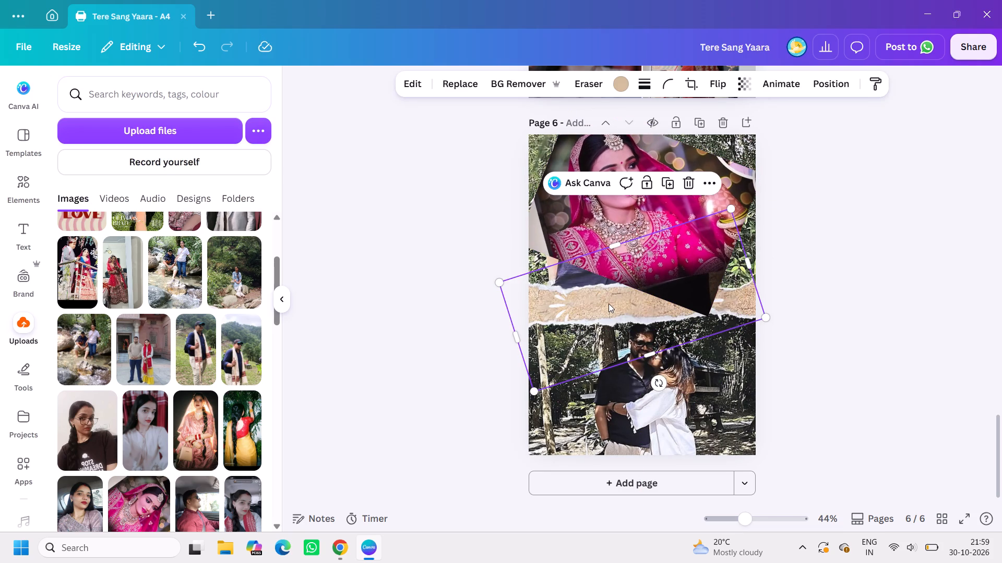
pyautogui.hotkey('ctrl', 'c')
pyautogui.press('BackSpace')
# Rotate the bride photo until its edges are level, then enlarge it to span the page's width across page 6's upper half.
pyautogui.moveTo(670, 264); pyautogui.dragTo(671, 264)
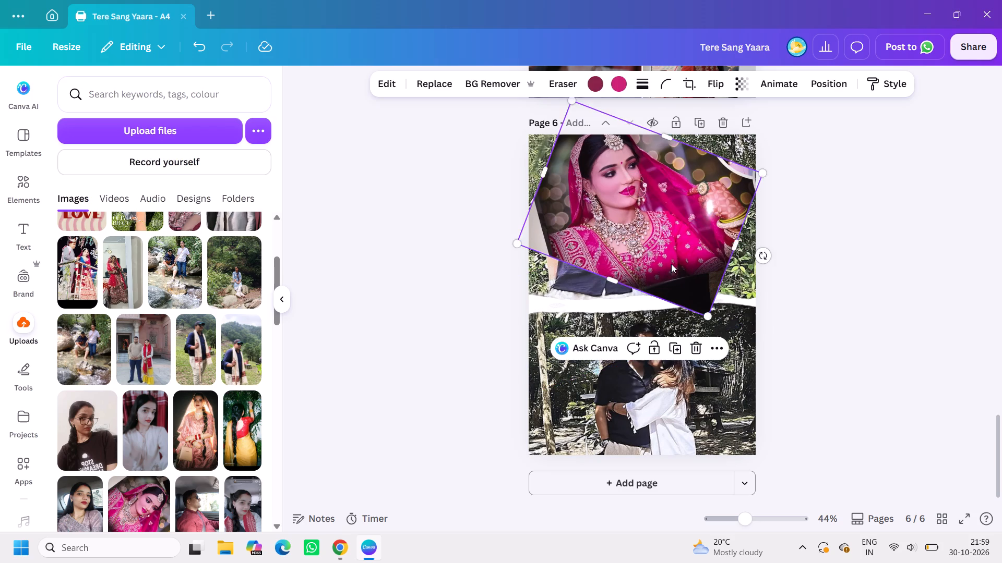
pyautogui.moveTo(671, 264); pyautogui.dragTo(680, 259)
pyautogui.moveTo(775, 253); pyautogui.dragTo(784, 219)
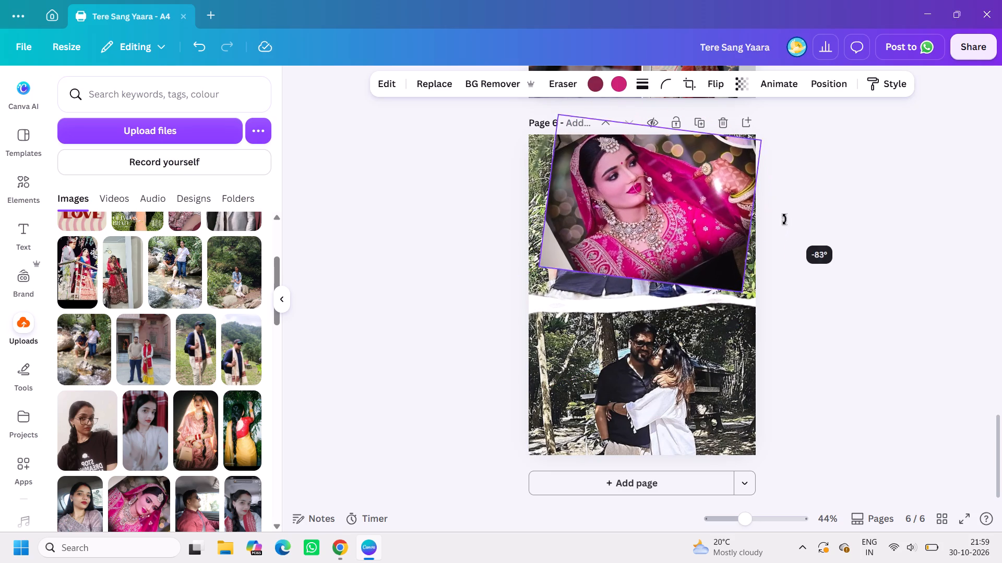
pyautogui.moveTo(784, 219); pyautogui.dragTo(779, 205)
pyautogui.moveTo(685, 237); pyautogui.dragTo(676, 239)
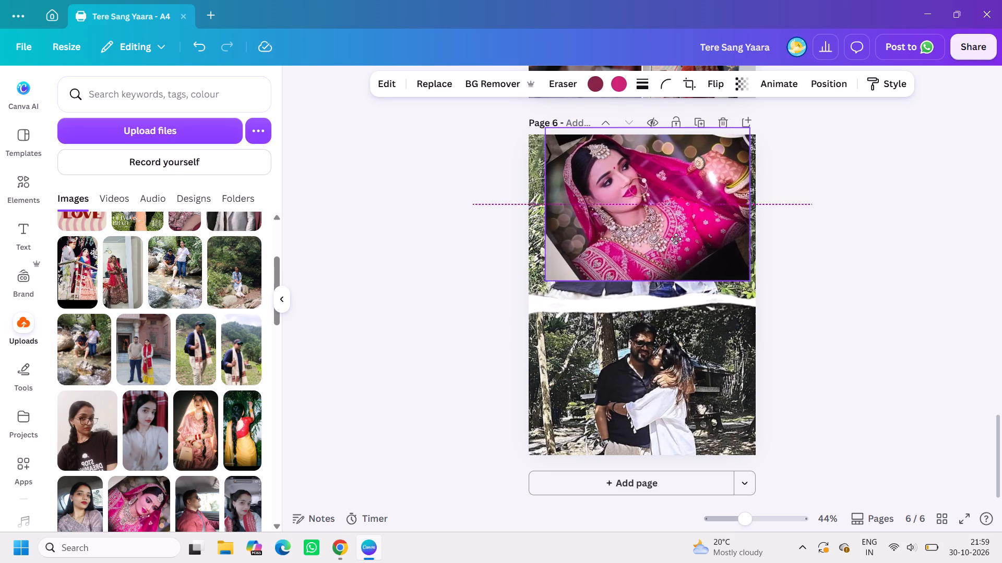
pyautogui.moveTo(676, 239); pyautogui.dragTo(662, 240)
pyautogui.moveTo(727, 277); pyautogui.dragTo(763, 289)
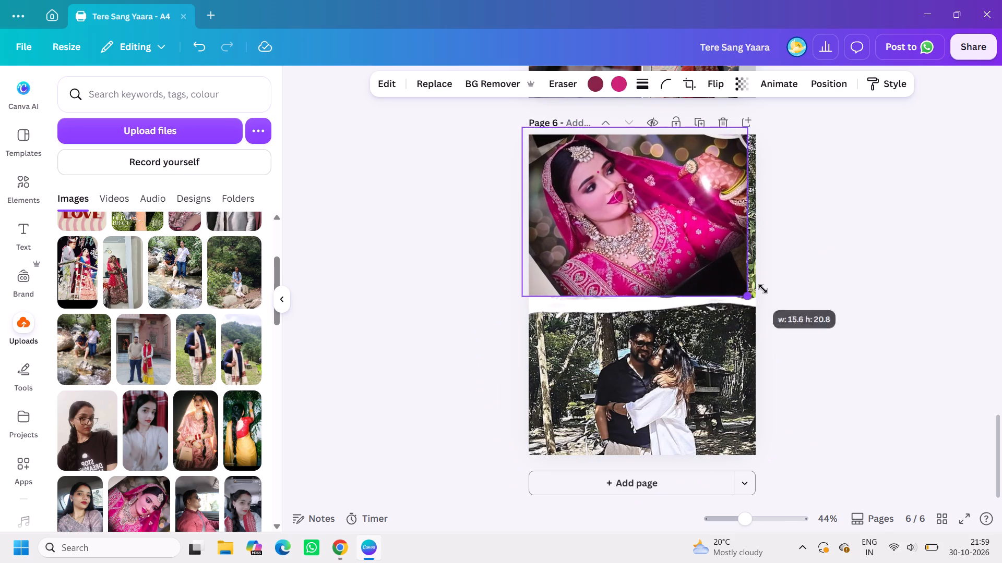
pyautogui.moveTo(763, 289); pyautogui.dragTo(770, 288)
pyautogui.click(824, 333)
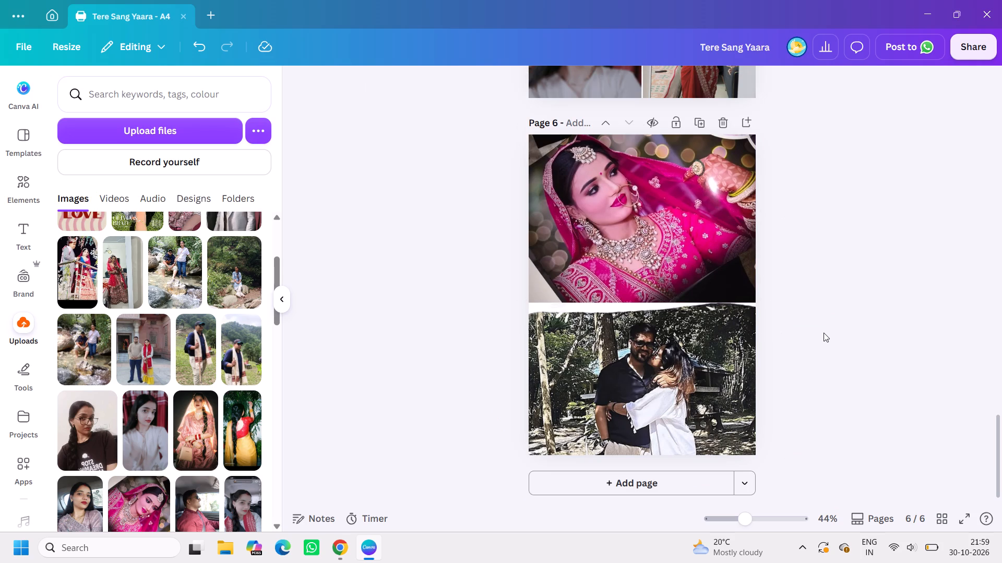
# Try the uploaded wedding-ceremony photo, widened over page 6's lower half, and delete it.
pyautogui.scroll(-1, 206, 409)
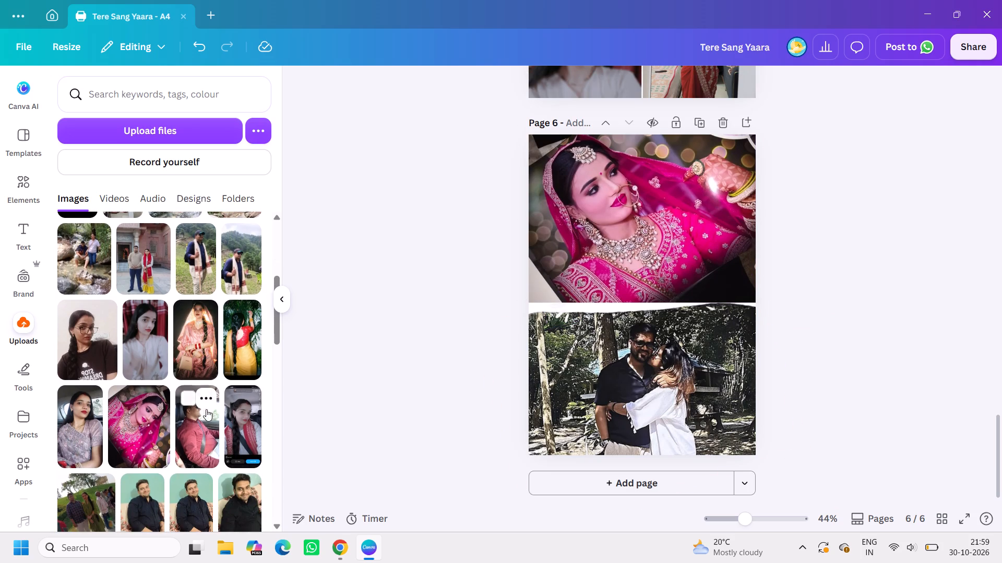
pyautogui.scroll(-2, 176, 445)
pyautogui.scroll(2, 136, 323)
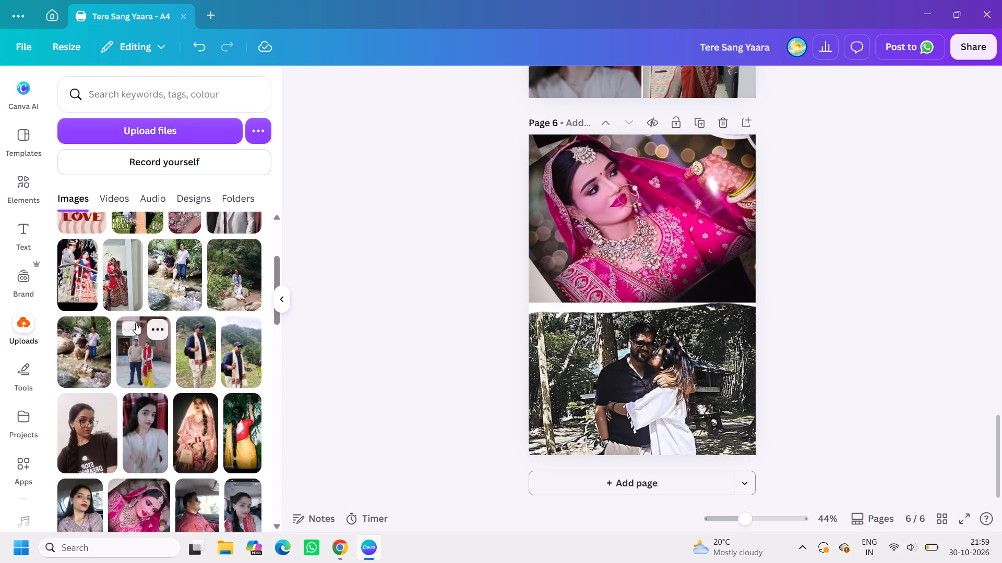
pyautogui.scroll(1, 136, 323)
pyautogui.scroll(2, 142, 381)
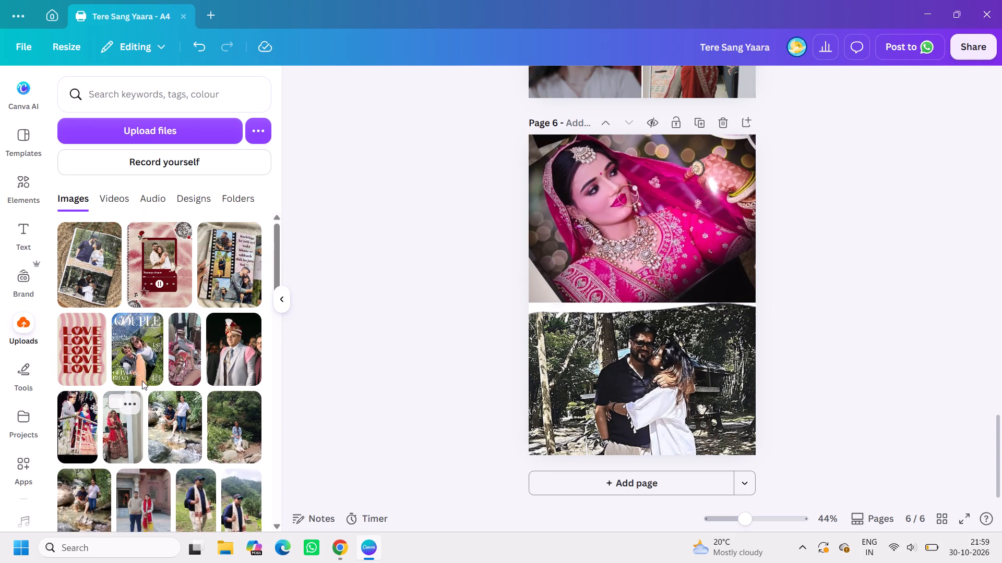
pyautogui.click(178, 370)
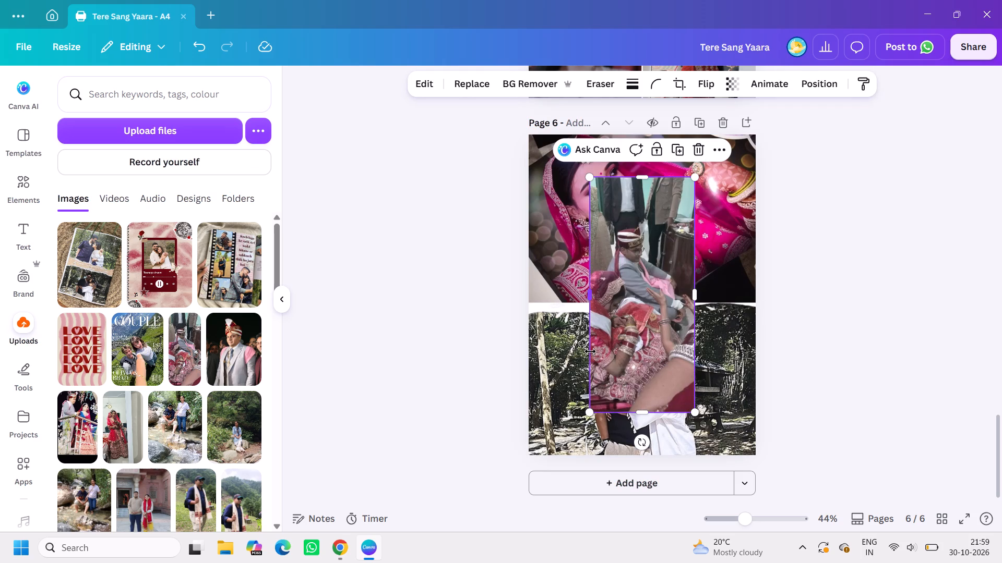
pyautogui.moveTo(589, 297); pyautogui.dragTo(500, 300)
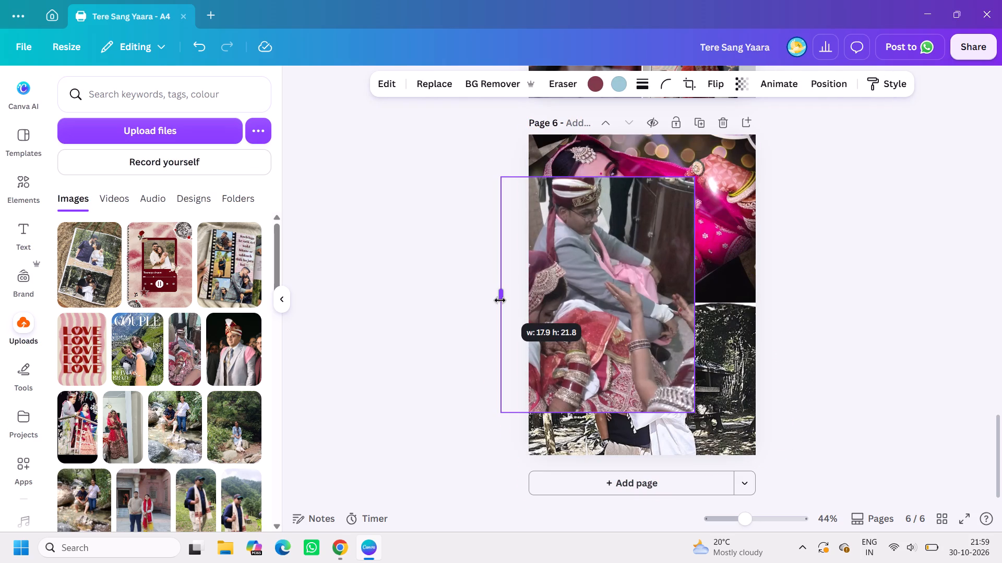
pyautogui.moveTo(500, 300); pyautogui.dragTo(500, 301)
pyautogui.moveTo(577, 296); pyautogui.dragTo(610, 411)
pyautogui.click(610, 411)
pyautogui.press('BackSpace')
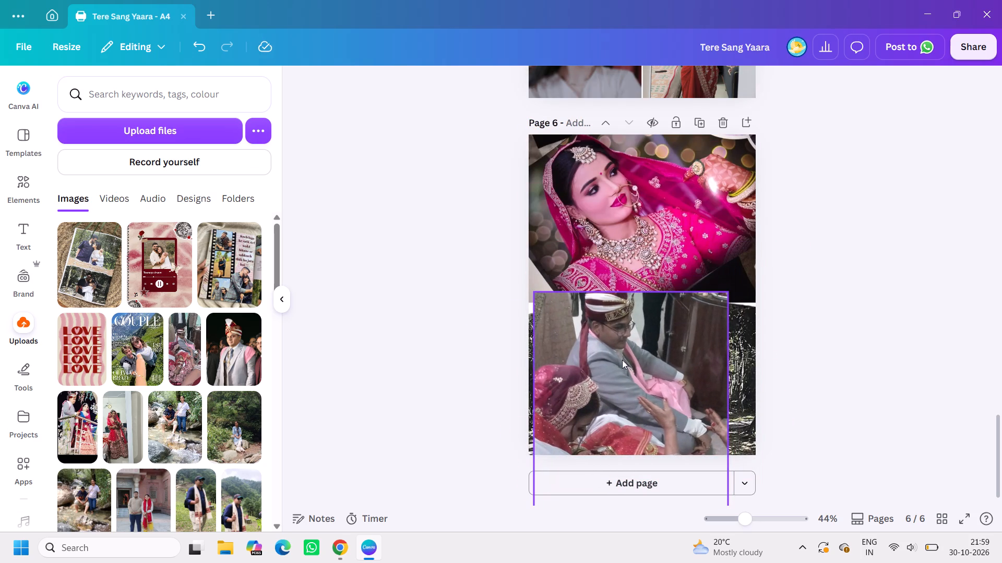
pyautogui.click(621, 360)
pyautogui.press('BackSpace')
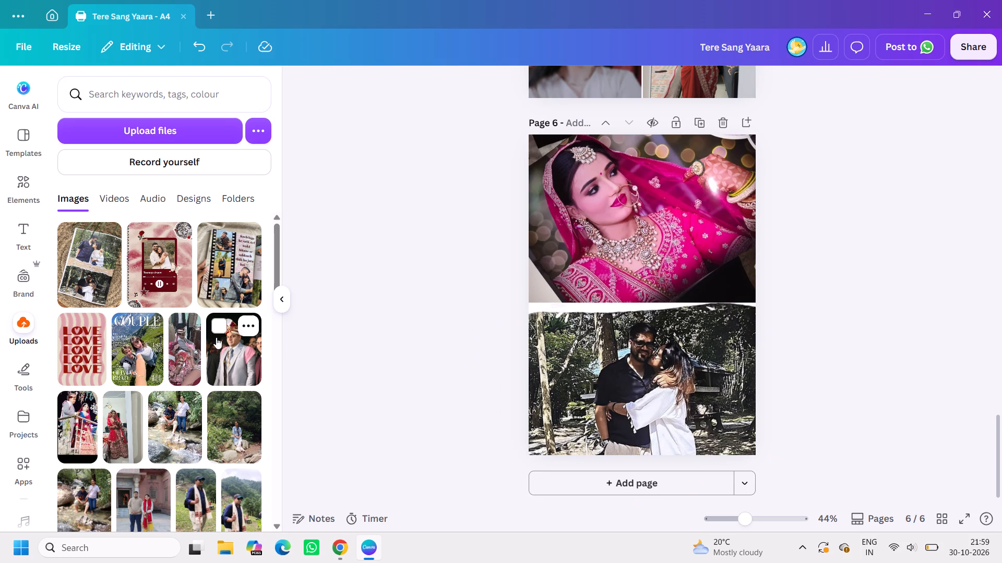
# Add the uploaded groom photo with the red turban and widen it to the page's width over page 6's lower half.
pyautogui.click(232, 365)
pyautogui.moveTo(654, 338); pyautogui.dragTo(646, 401)
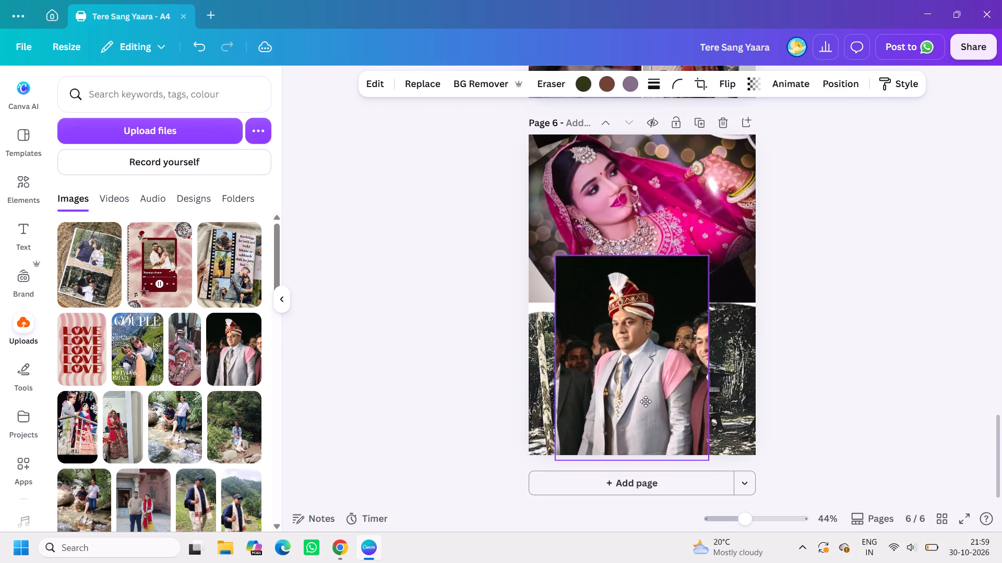
pyautogui.moveTo(646, 401); pyautogui.dragTo(648, 397)
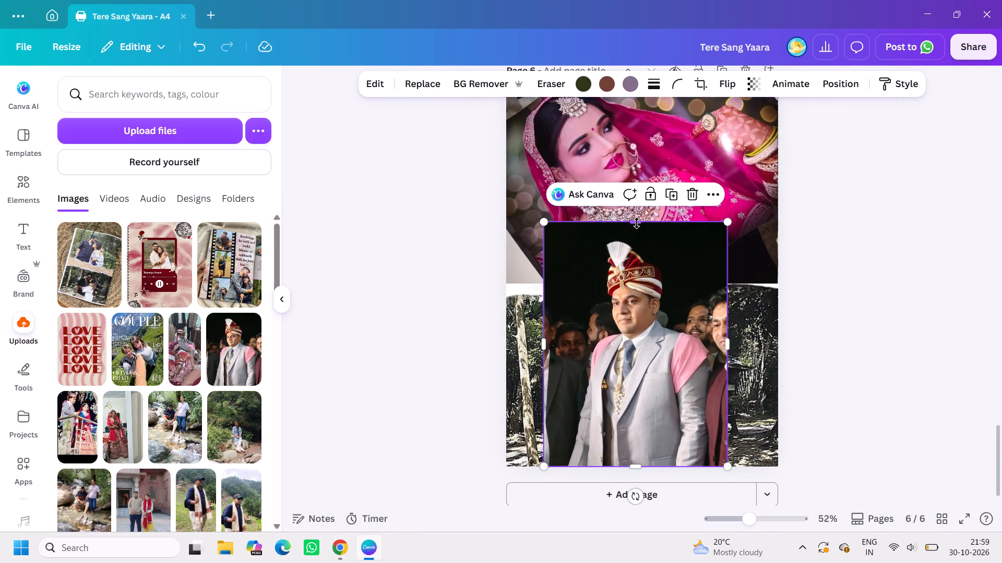
pyautogui.moveTo(638, 329); pyautogui.dragTo(638, 380)
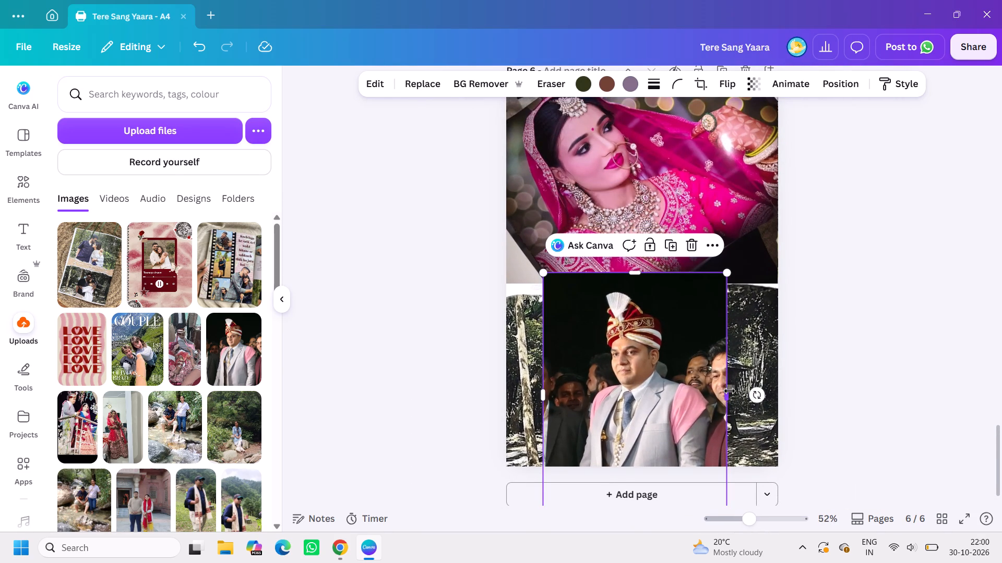
pyautogui.moveTo(730, 391); pyautogui.dragTo(776, 395)
pyautogui.moveTo(543, 395); pyautogui.dragTo(498, 396)
pyautogui.moveTo(590, 395); pyautogui.dragTo(595, 421)
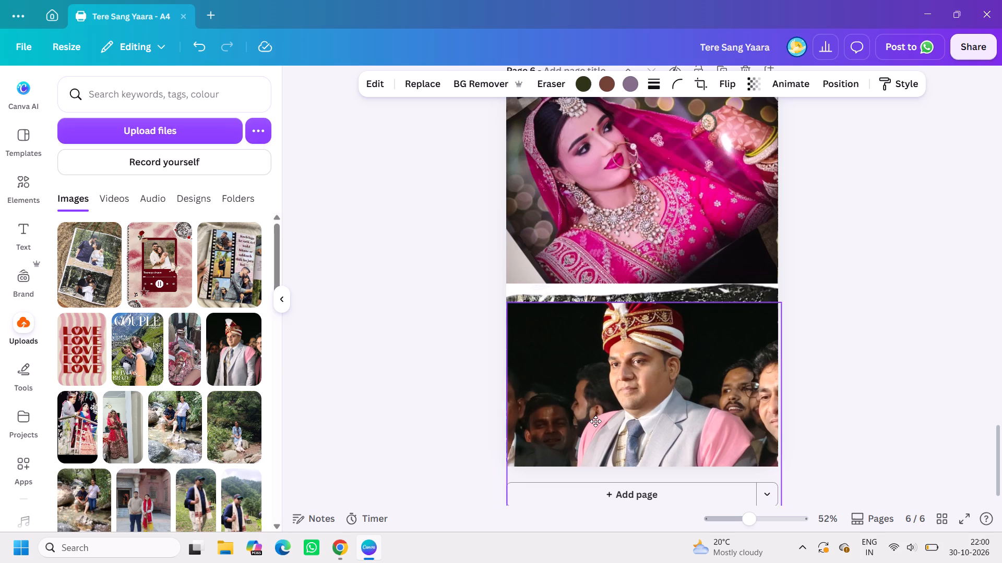
pyautogui.moveTo(595, 421); pyautogui.dragTo(597, 413)
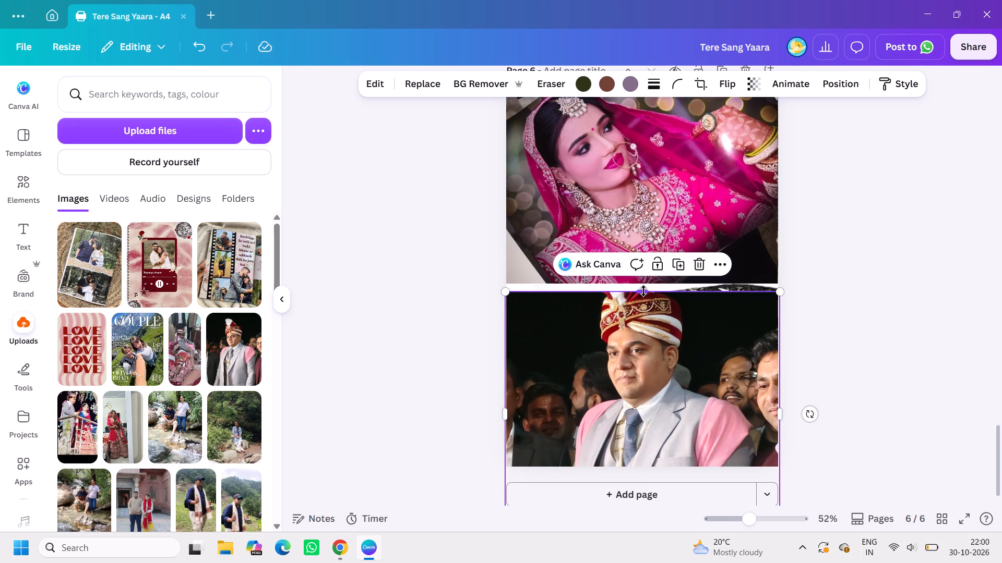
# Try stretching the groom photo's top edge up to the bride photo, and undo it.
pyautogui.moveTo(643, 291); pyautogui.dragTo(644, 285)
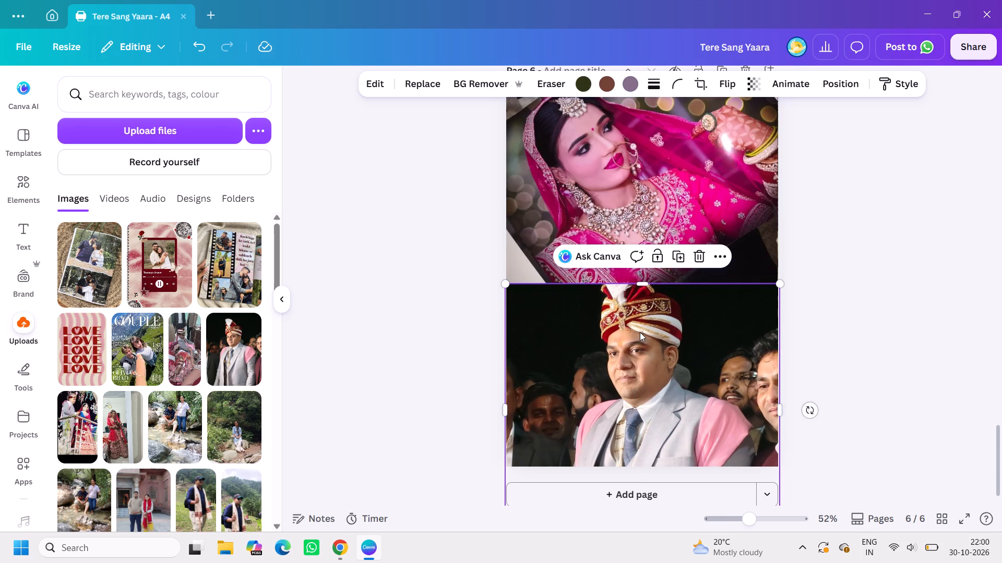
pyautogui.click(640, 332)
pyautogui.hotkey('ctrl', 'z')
# Move the groom photo slightly down and shift the image within its crop so the turban's top plume shows.
pyautogui.click(640, 332)
pyautogui.moveTo(640, 332); pyautogui.dragTo(639, 345)
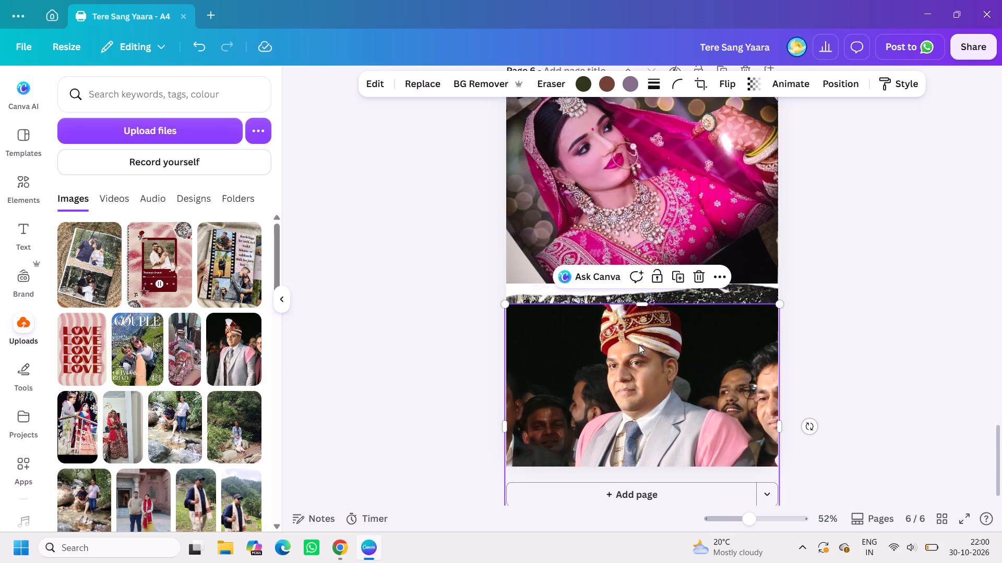
pyautogui.doubleClick(651, 353)
pyautogui.moveTo(651, 353); pyautogui.dragTo(656, 382)
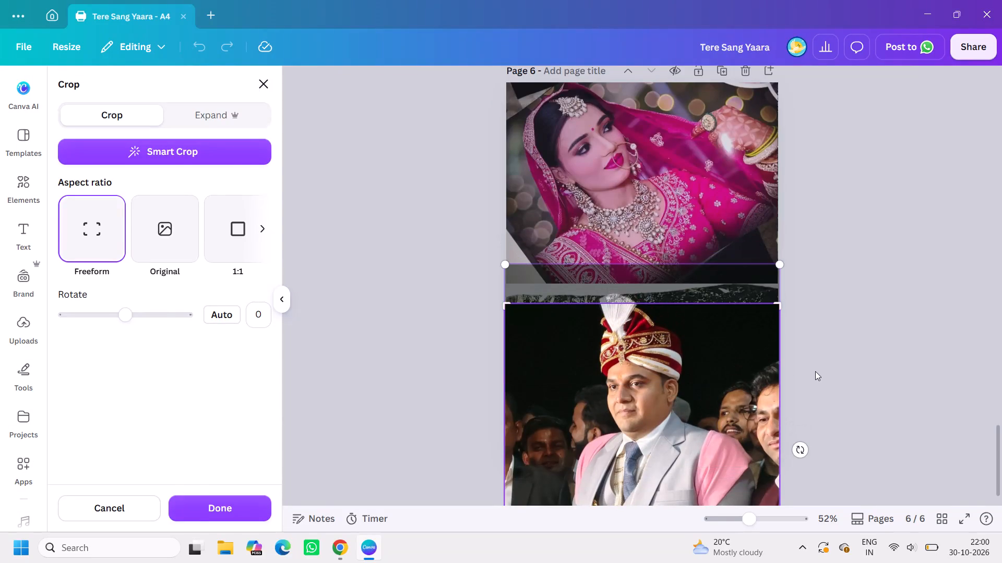
pyautogui.click(813, 371)
# Paste the copied torn-paper strip over the seam between the bride and groom photos.
pyautogui.click(714, 382)
pyautogui.hotkey('ctrl', 'v')
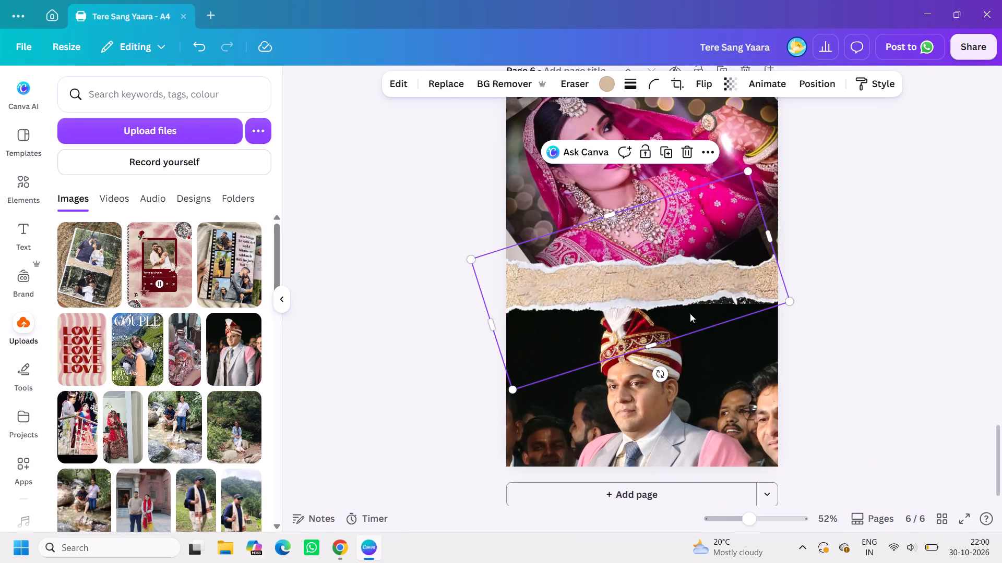
pyautogui.click(798, 341)
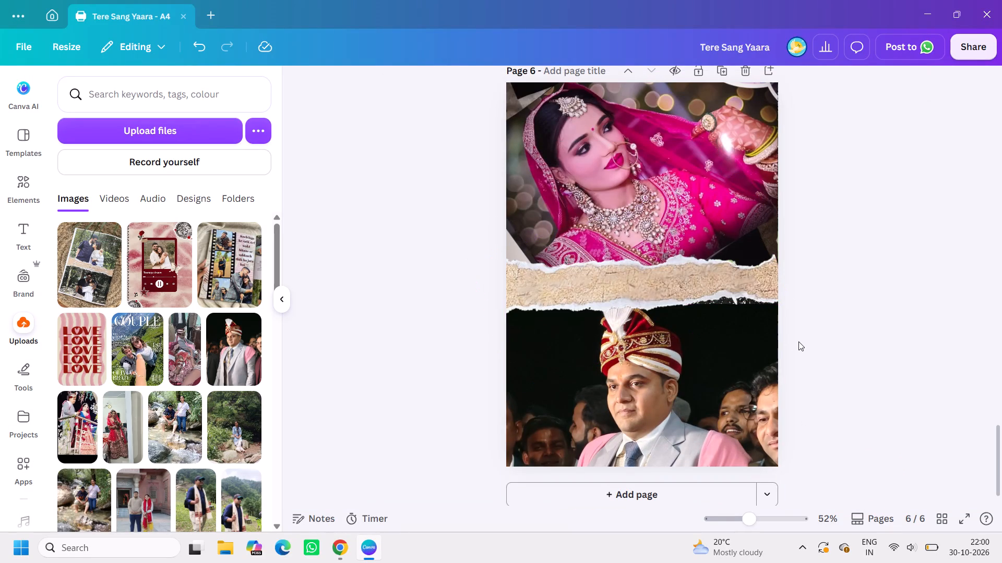
# Bring the groom photo forward one layer so it overlaps the torn-paper strip's lower edge.
pyautogui.click(660, 321)
pyautogui.click(719, 390)
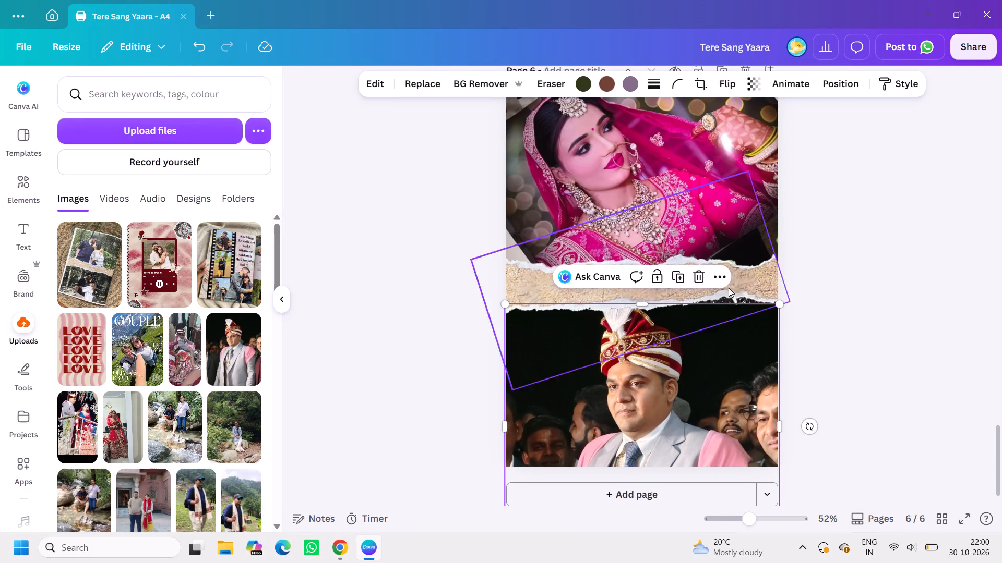
pyautogui.click(721, 277)
pyautogui.click(768, 420)
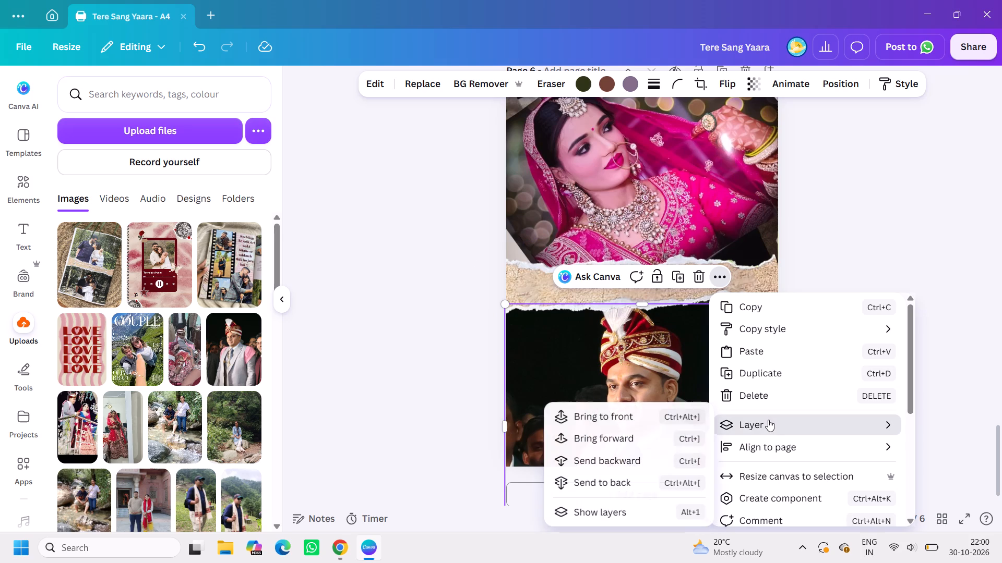
pyautogui.click(626, 440)
pyautogui.click(365, 396)
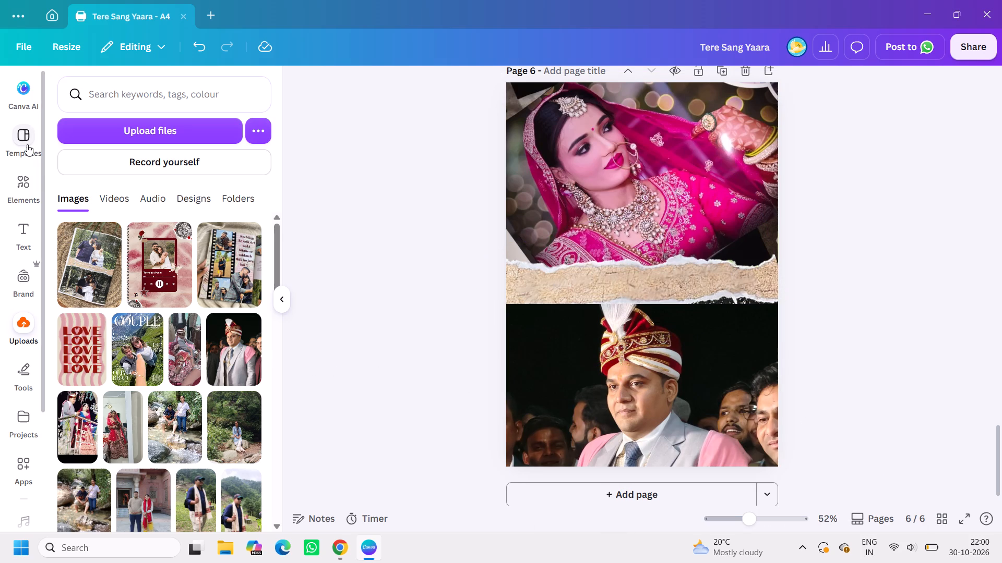
# Add a text box reading "Love" to page 6.
pyautogui.click(29, 213)
pyautogui.click(168, 132)
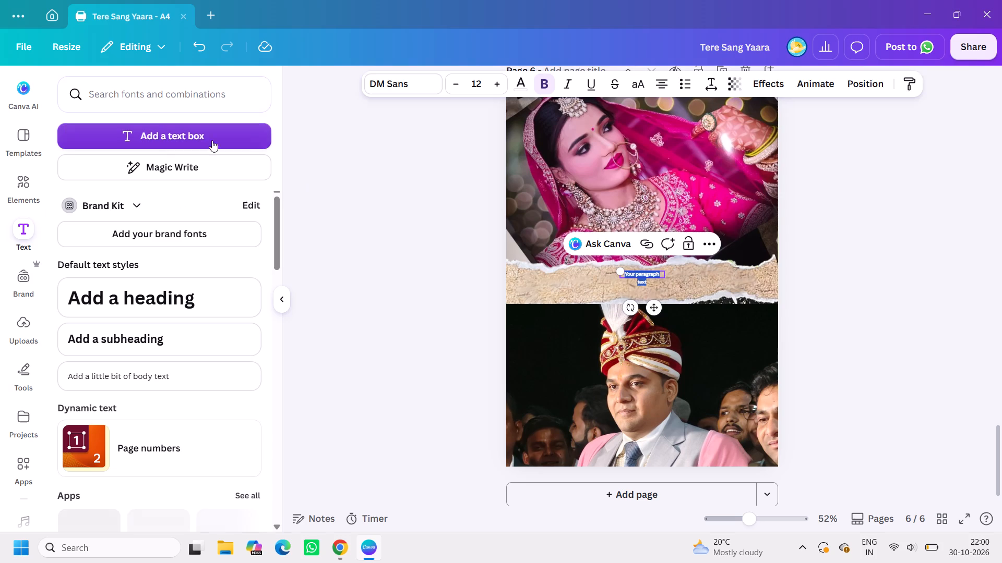
pyautogui.press('BackSpace')
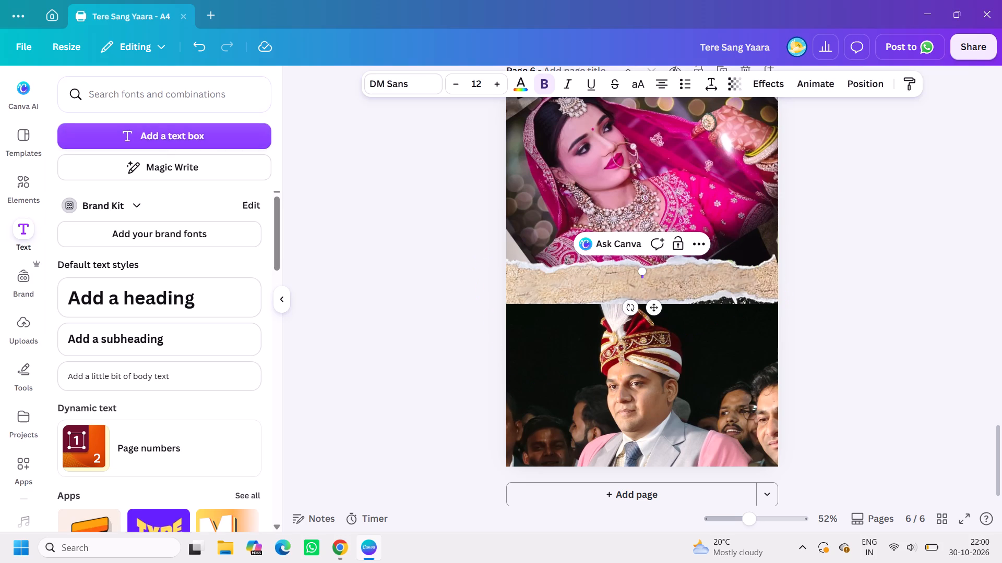
pyautogui.moveTo(642, 271); pyautogui.dragTo(565, 259)
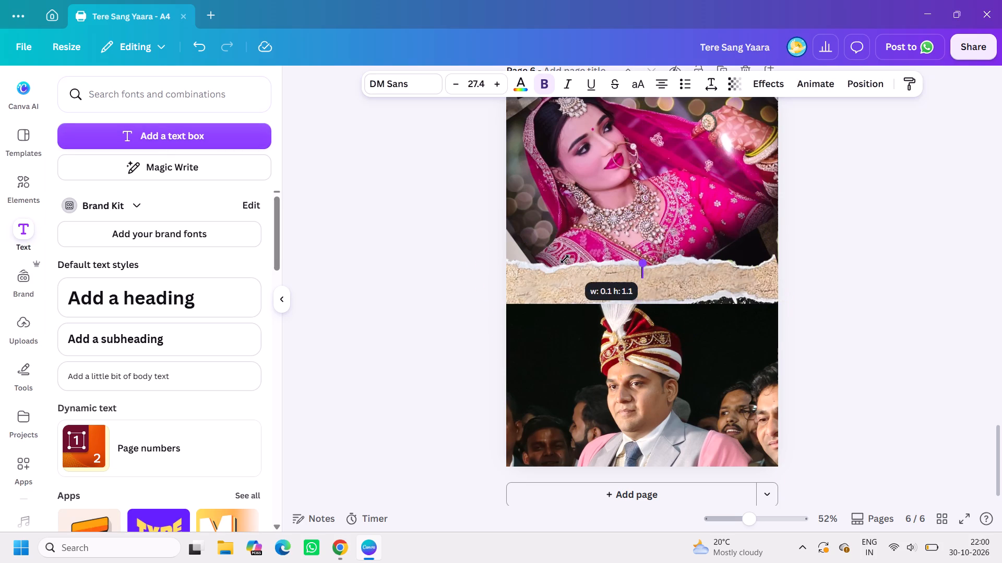
pyautogui.moveTo(565, 259); pyautogui.dragTo(592, 271)
pyautogui.press('BackSpace')
pyautogui.press('l')
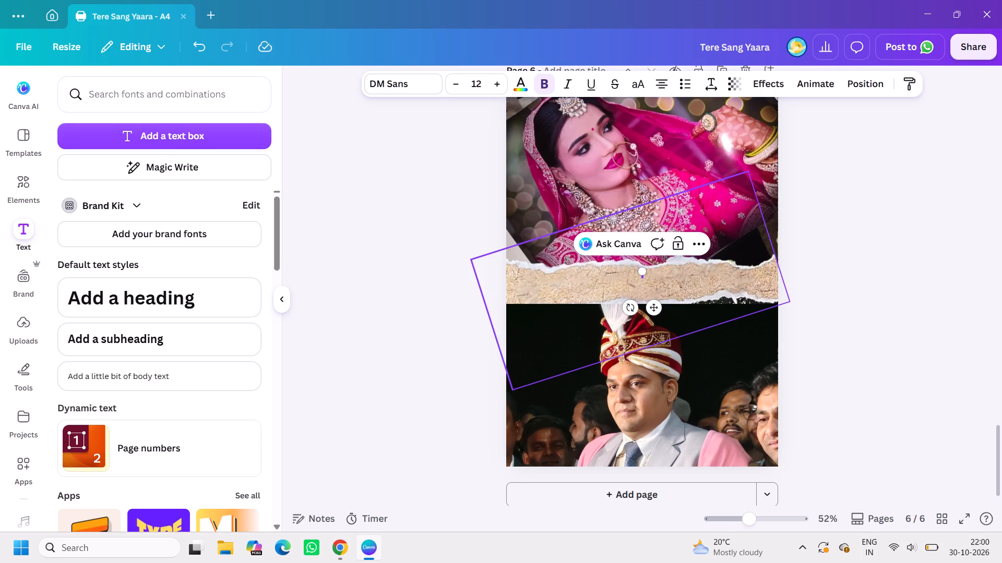
pyautogui.write('ove')
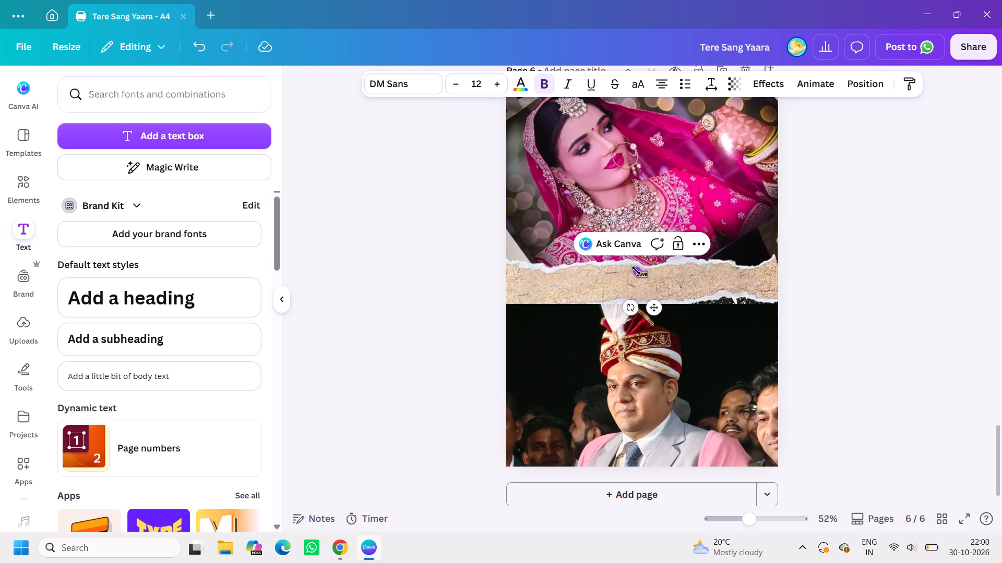
# Enlarge the "Love" text to a font size of about 90.
pyautogui.moveTo(636, 271); pyautogui.dragTo(495, 218)
pyautogui.moveTo(613, 234); pyautogui.dragTo(660, 289)
pyautogui.moveTo(651, 278); pyautogui.dragTo(594, 240)
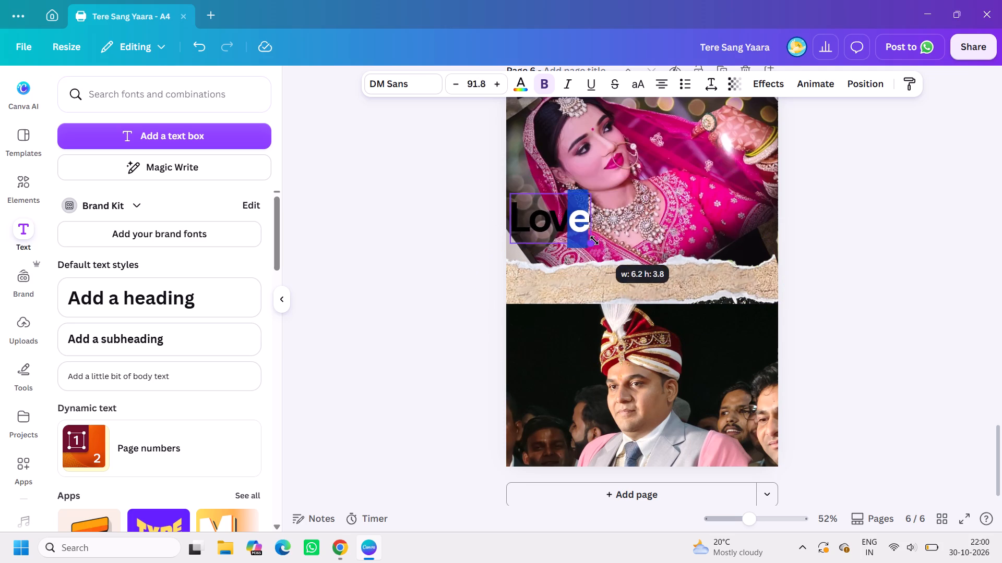
pyautogui.moveTo(594, 240); pyautogui.dragTo(594, 240)
pyautogui.click(554, 220)
pyautogui.moveTo(544, 199); pyautogui.dragTo(595, 235)
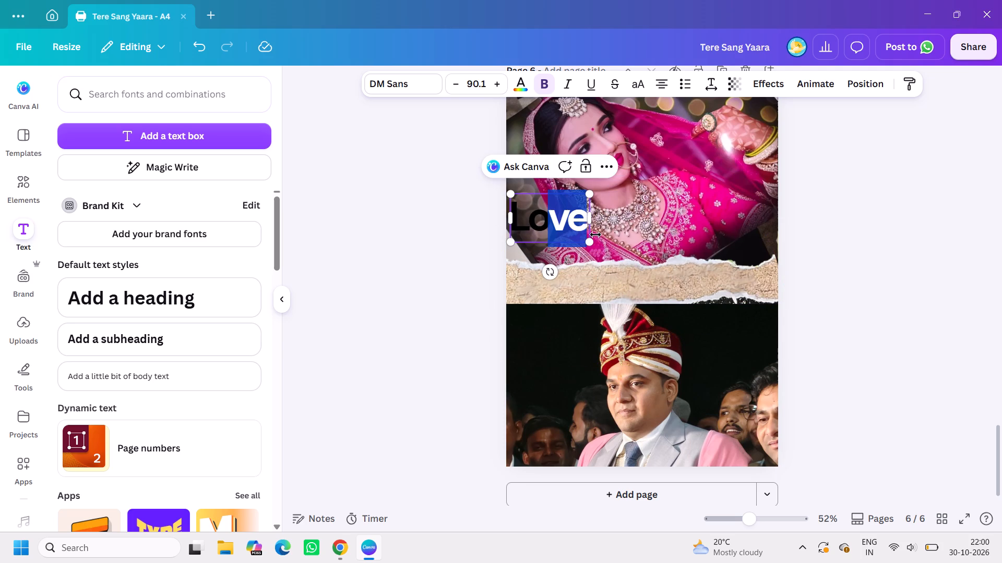
pyautogui.moveTo(595, 235); pyautogui.dragTo(596, 235)
pyautogui.click(596, 235)
pyautogui.click(653, 237)
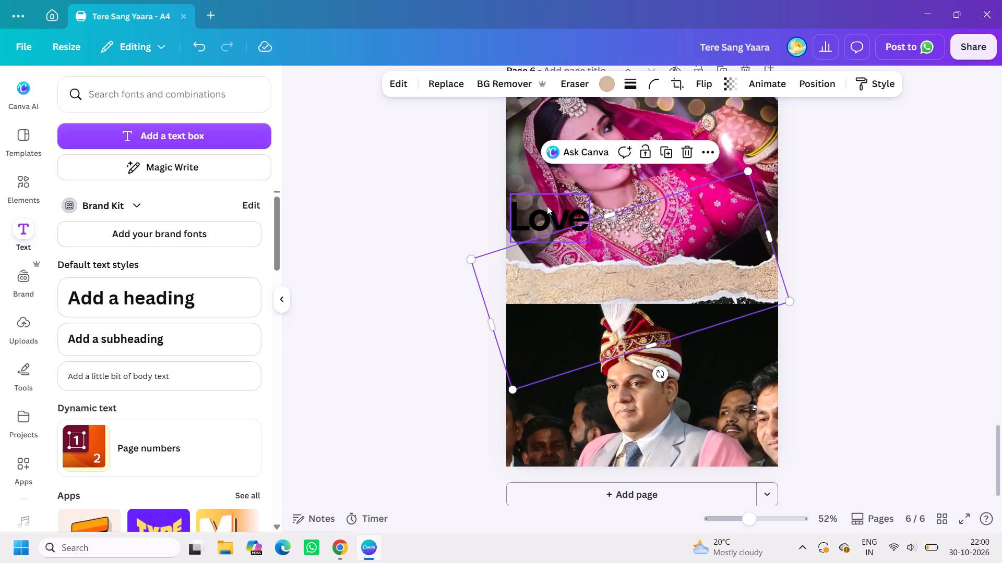
# Move the "Love" text onto the torn-paper strip and widen its text box on both sides.
pyautogui.moveTo(542, 203); pyautogui.dragTo(625, 266)
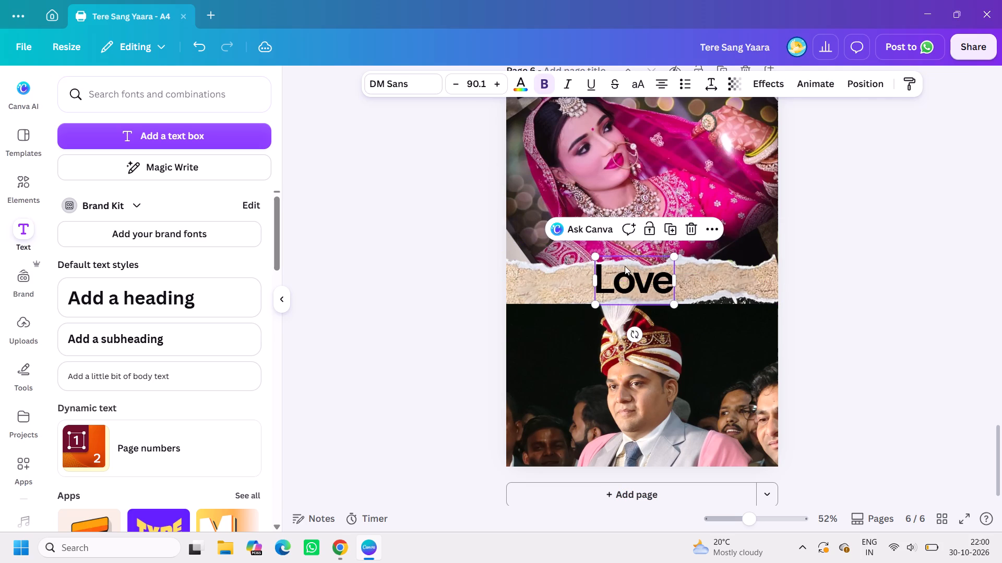
pyautogui.moveTo(591, 277); pyautogui.dragTo(556, 279)
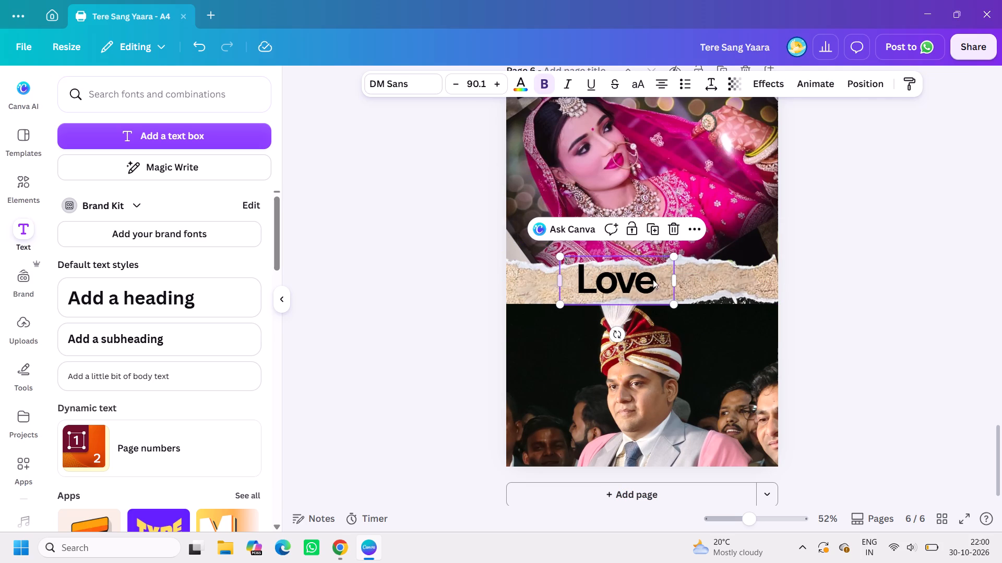
pyautogui.moveTo(675, 281); pyautogui.dragTo(696, 284)
pyautogui.moveTo(651, 279); pyautogui.dragTo(655, 287)
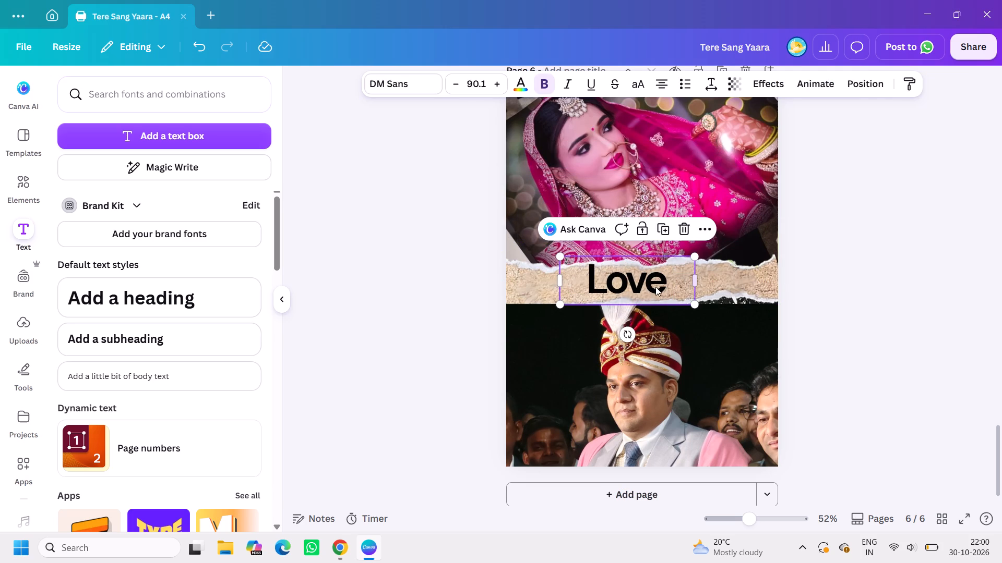
pyautogui.moveTo(655, 287); pyautogui.dragTo(654, 285)
# Try the Abril Fatface font on the "Love" text, and set it to the handwritten Hangyaboly font.
pyautogui.tripleClick(654, 285)
pyautogui.click(654, 285)
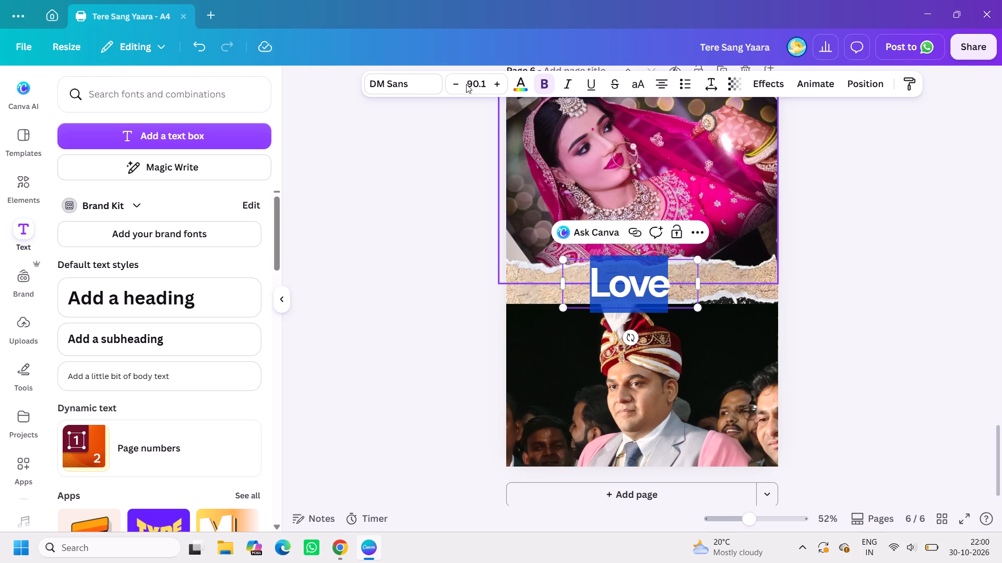
pyautogui.click(424, 81)
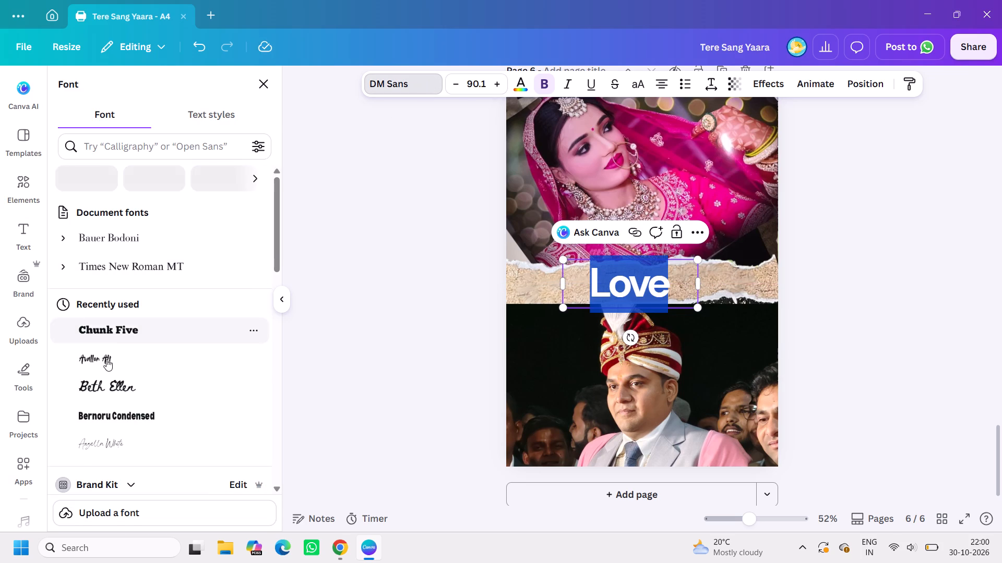
pyautogui.click(165, 243)
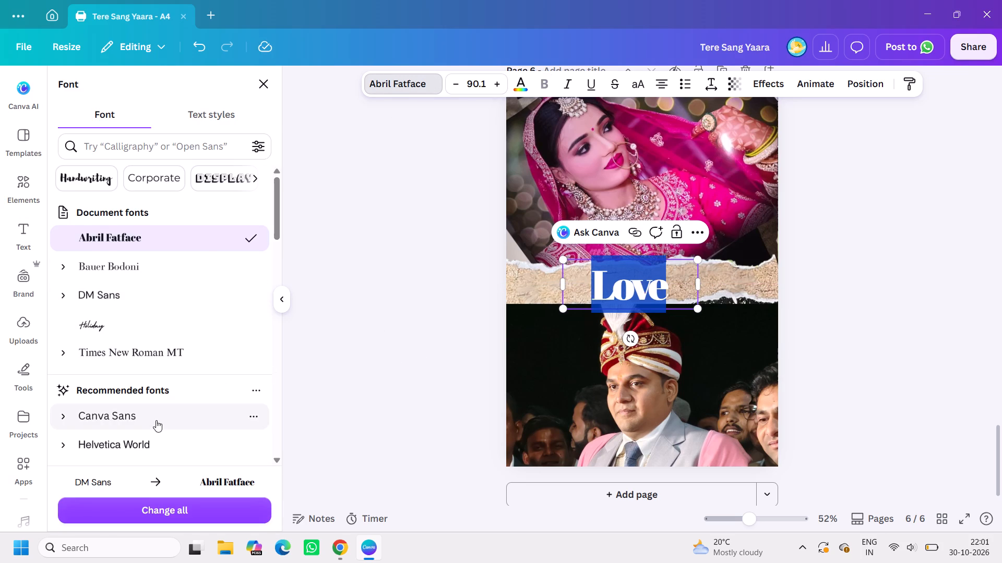
pyautogui.scroll(-1, 199, 338)
pyautogui.scroll(-8, 182, 391)
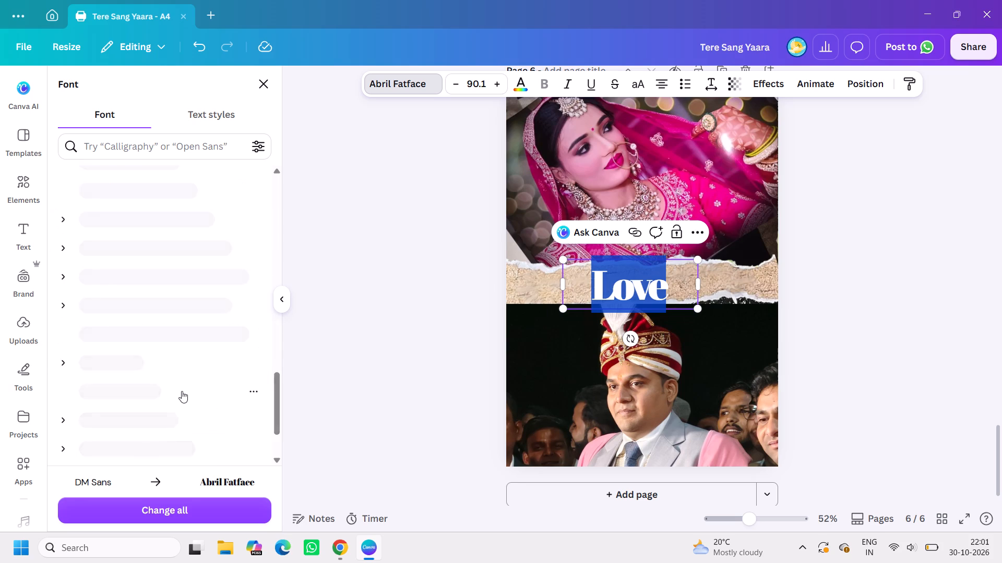
pyautogui.scroll(-2, 183, 368)
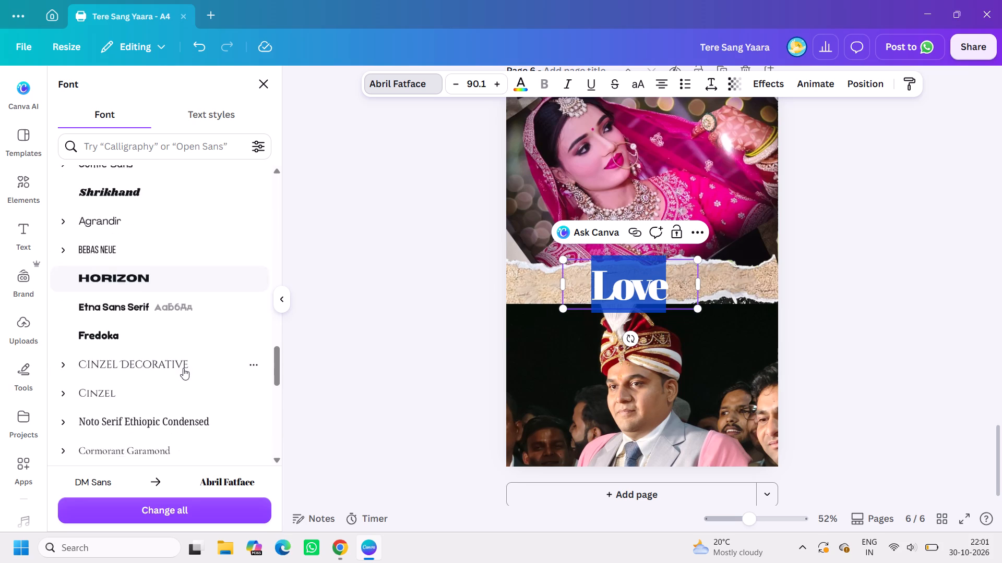
pyautogui.scroll(-1, 183, 368)
pyautogui.scroll(-3, 200, 290)
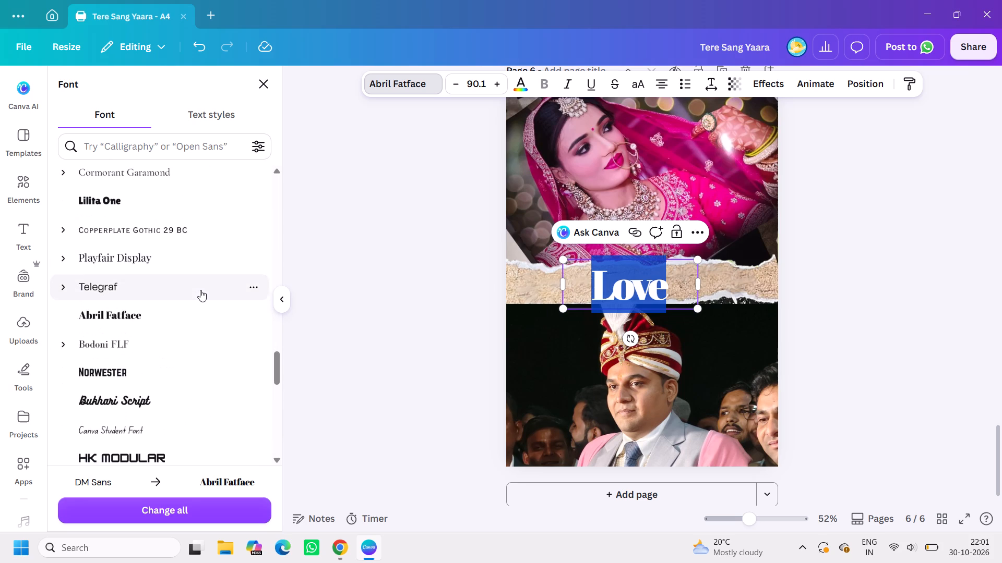
pyautogui.scroll(-1, 200, 290)
pyautogui.scroll(-3, 190, 391)
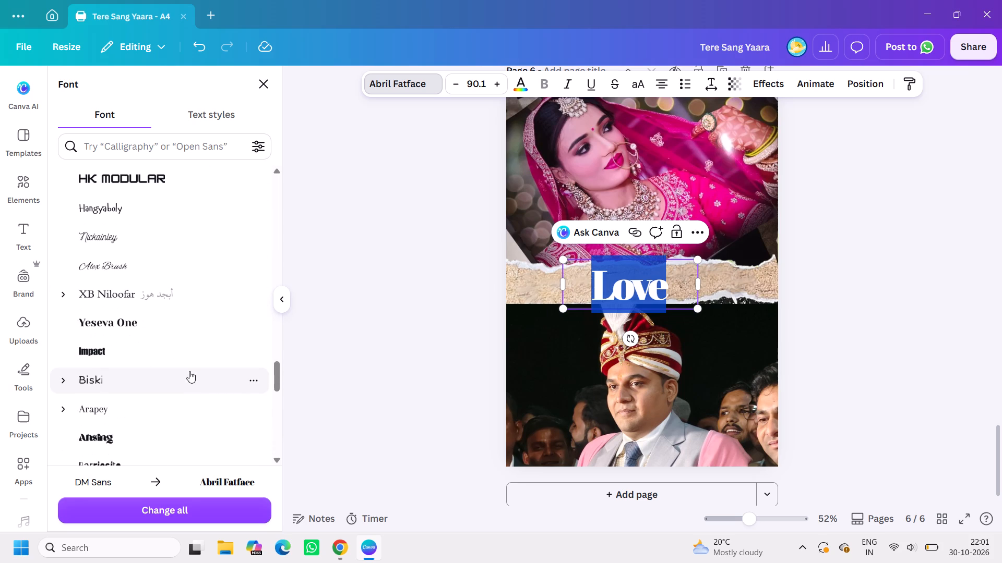
pyautogui.click(196, 214)
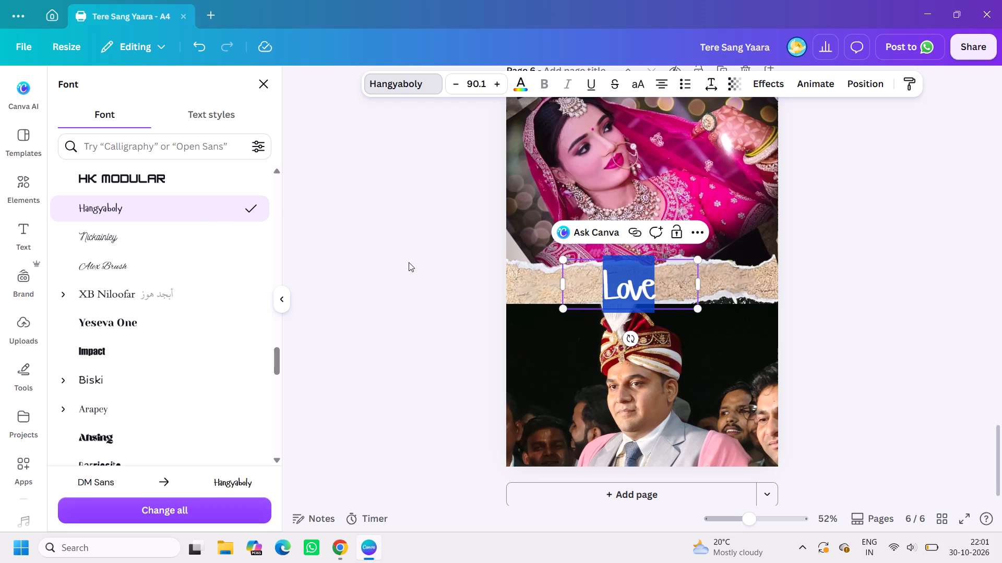
pyautogui.click(391, 284)
pyautogui.click(544, 322)
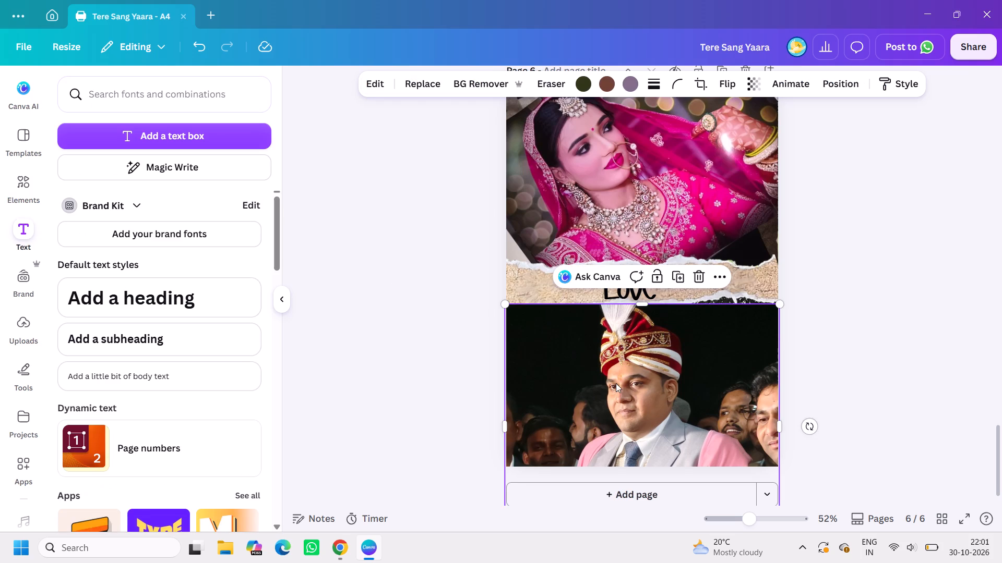
pyautogui.click(830, 314)
# Replace the strip's "Love" caption with "Happy Day".
pyautogui.tripleClick(649, 275)
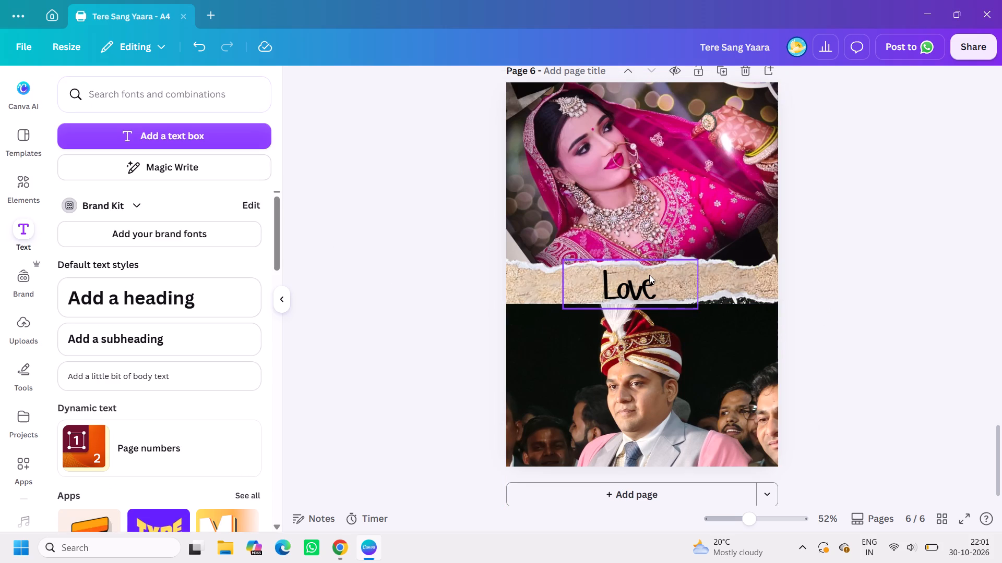
pyautogui.click(649, 275)
pyautogui.click(649, 275)
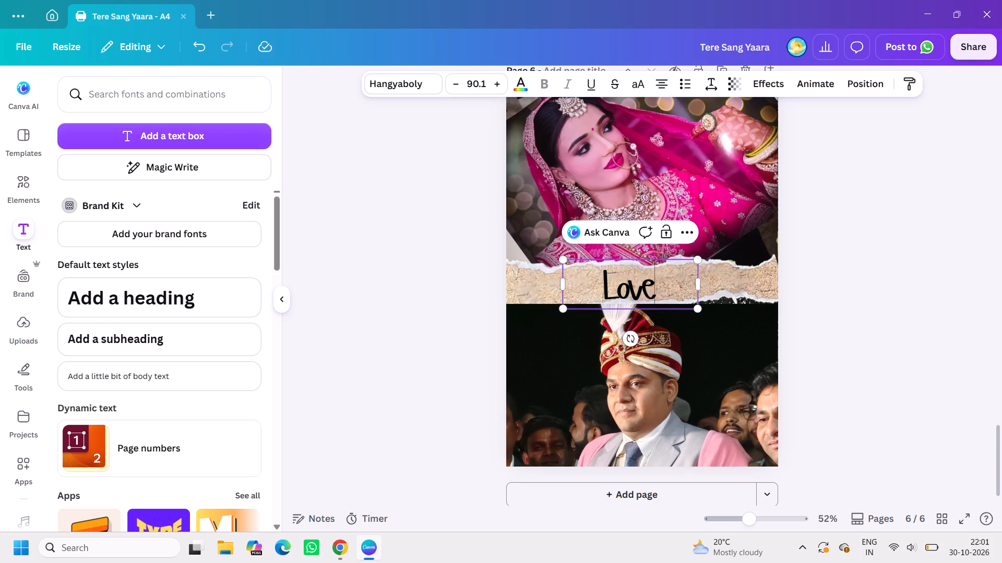
pyautogui.press('space')
pyautogui.write('o')
pyautogui.press('BackSpace')
pyautogui.press('BackSpace')
pyautogui.press('space')
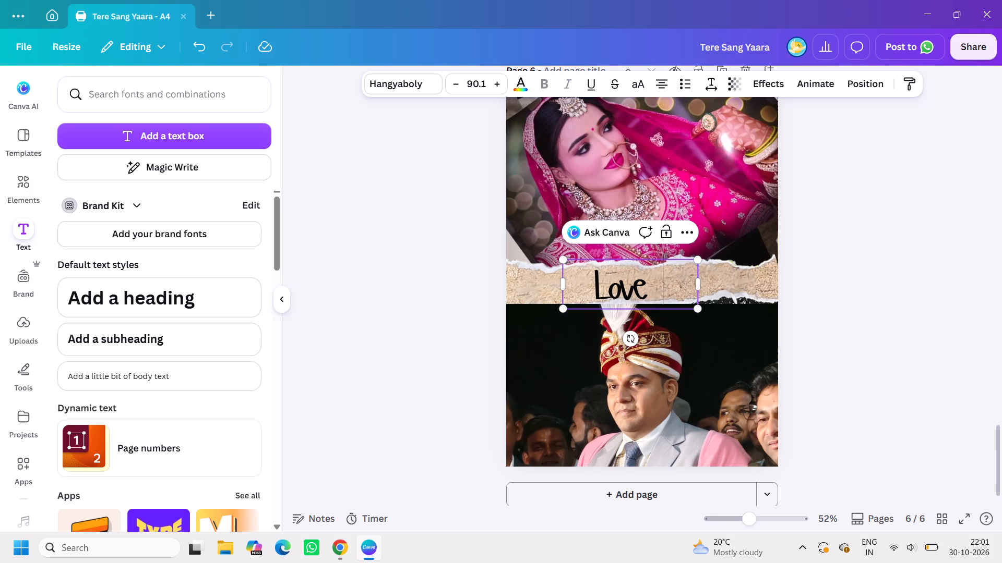
pyautogui.press('BackSpace')
pyautogui.press('BackSpace')
pyautogui.press('BackSpace')
pyautogui.press('BackSpace')
pyautogui.press('BackSpace')
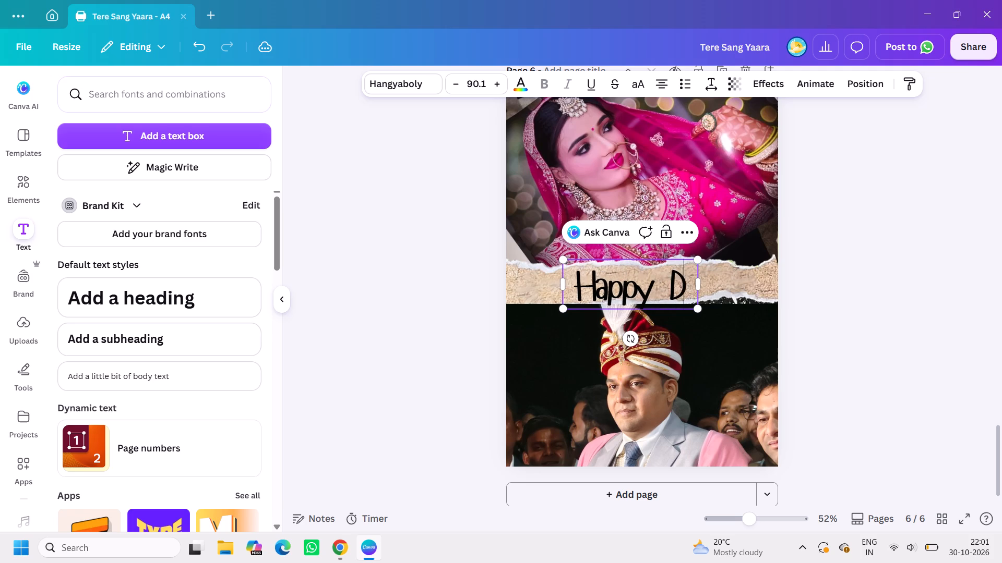
# Widen the "Happy Day" text box so the caption fits on one line, and centre it on the torn-paper strip.
pyautogui.click(697, 313)
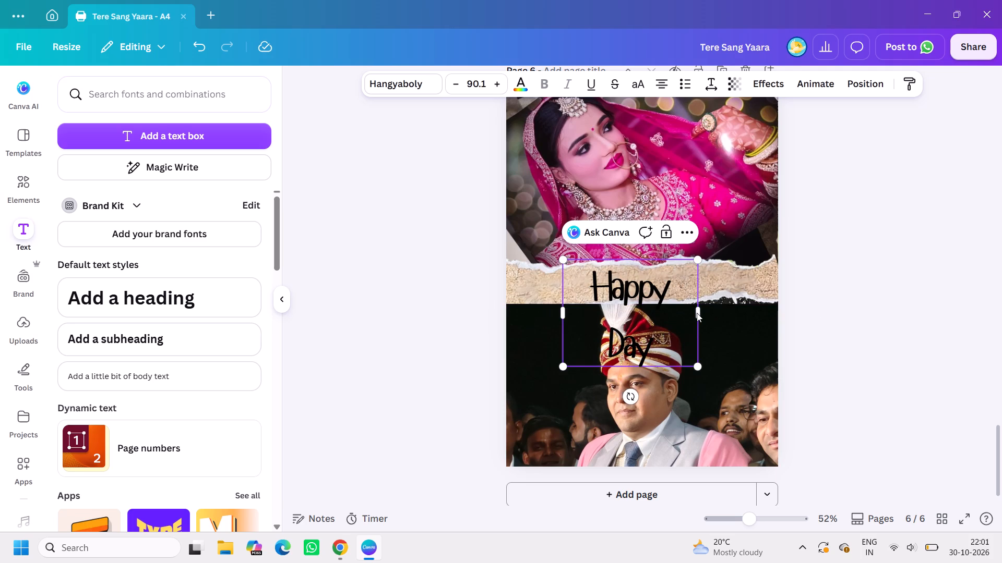
pyautogui.moveTo(699, 309); pyautogui.dragTo(748, 287)
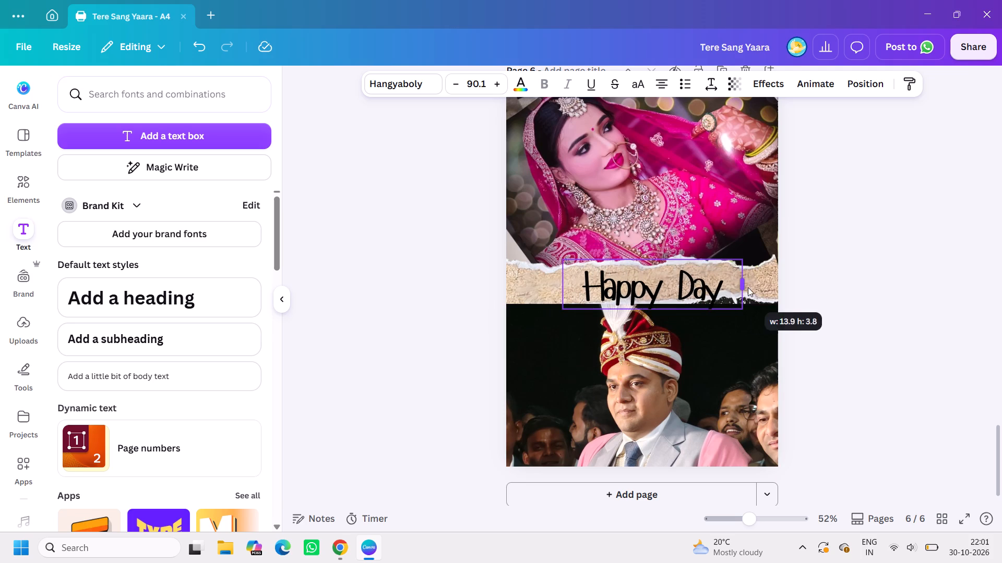
pyautogui.moveTo(748, 287); pyautogui.dragTo(747, 287)
pyautogui.moveTo(662, 276); pyautogui.dragTo(646, 271)
pyautogui.click(683, 284)
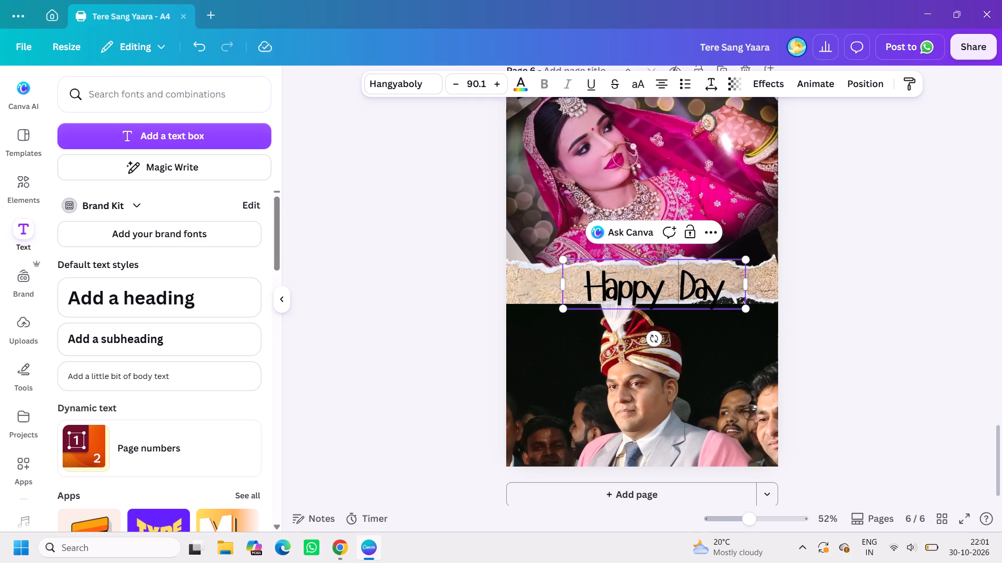
pyautogui.click(825, 281)
pyautogui.moveTo(715, 275); pyautogui.dragTo(702, 274)
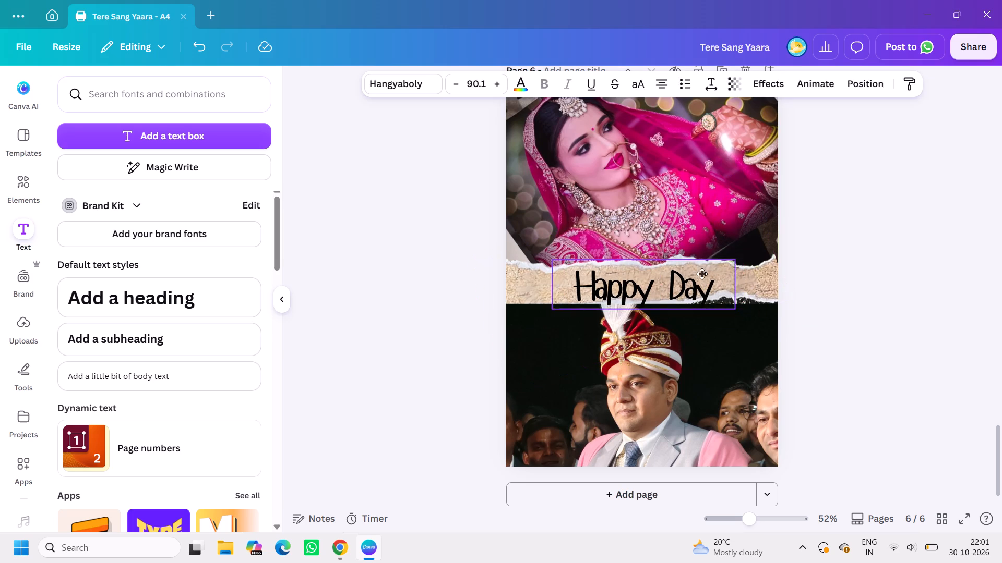
pyautogui.moveTo(702, 274); pyautogui.dragTo(708, 272)
pyautogui.click(851, 296)
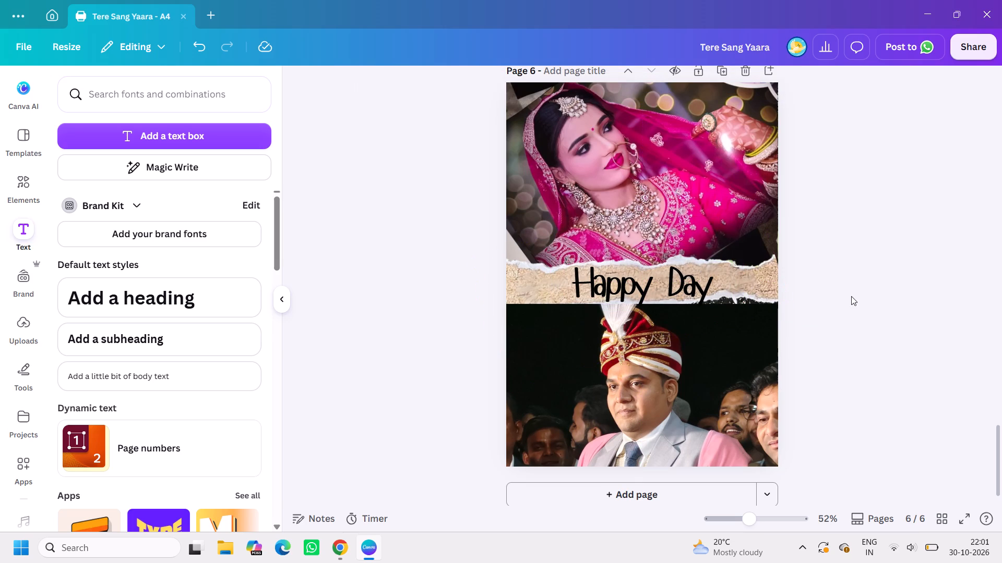
# Recolour the "Happy Day" caption with the document's dark maroon text colour.
pyautogui.tripleClick(703, 287)
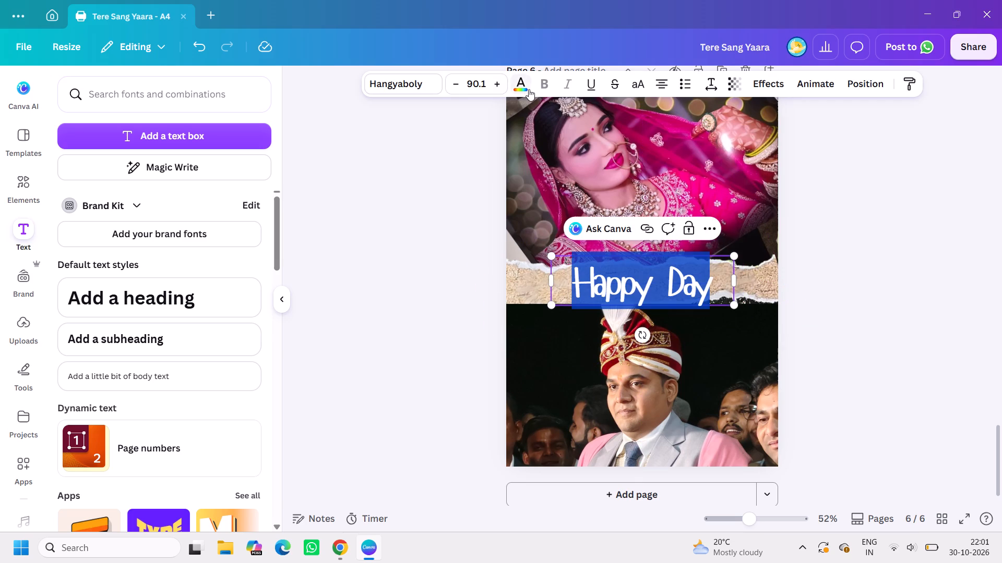
pyautogui.click(528, 89)
pyautogui.click(187, 182)
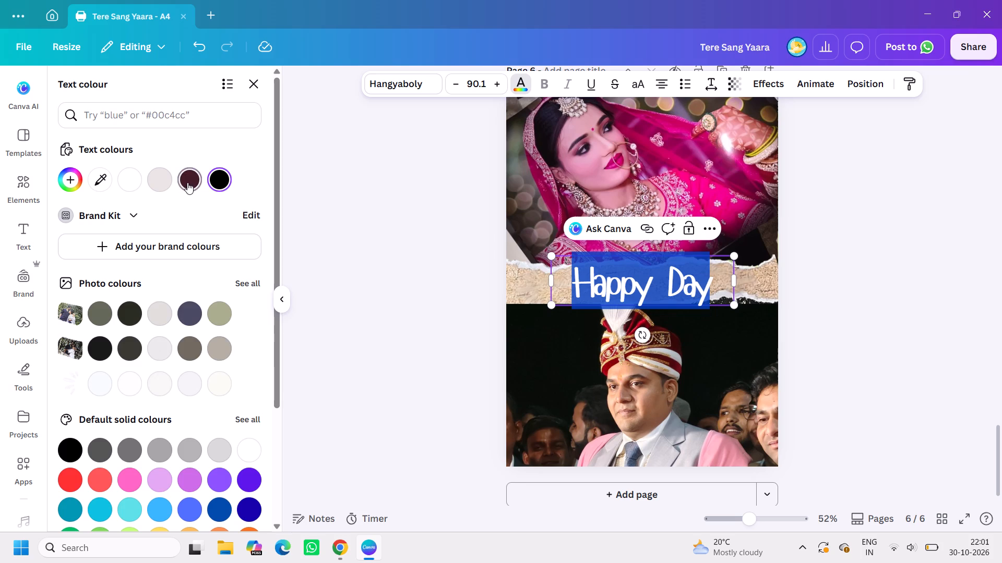
pyautogui.click(362, 221)
pyautogui.click(524, 309)
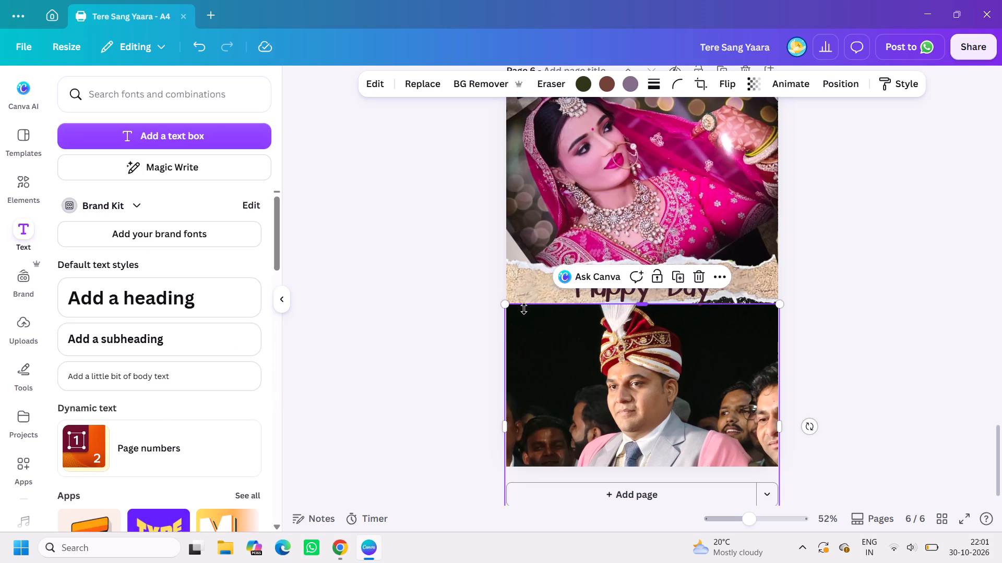
pyautogui.click(863, 334)
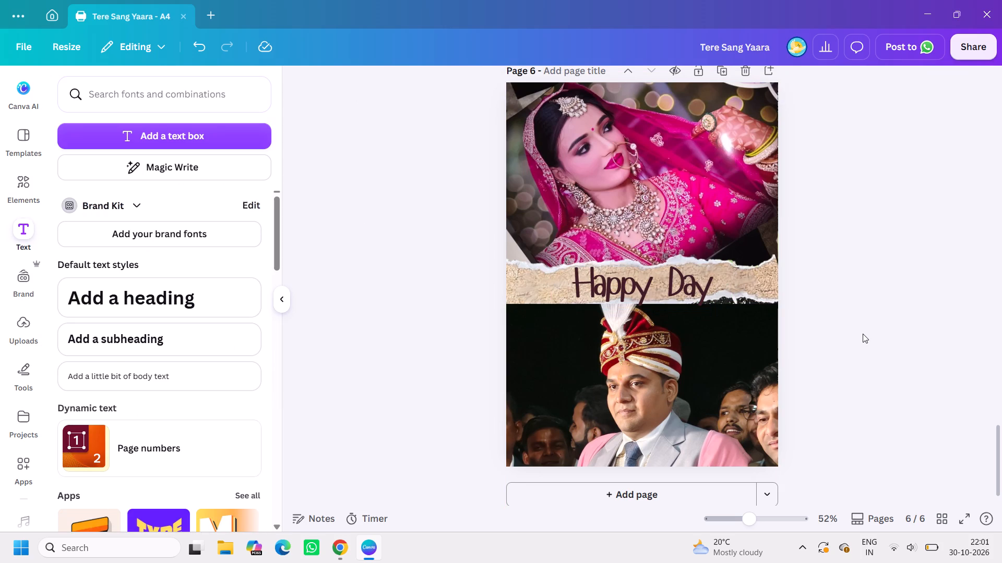
# Add a new blank page after page 6.
pyautogui.scroll(-2, 777, 362)
pyautogui.click(685, 476)
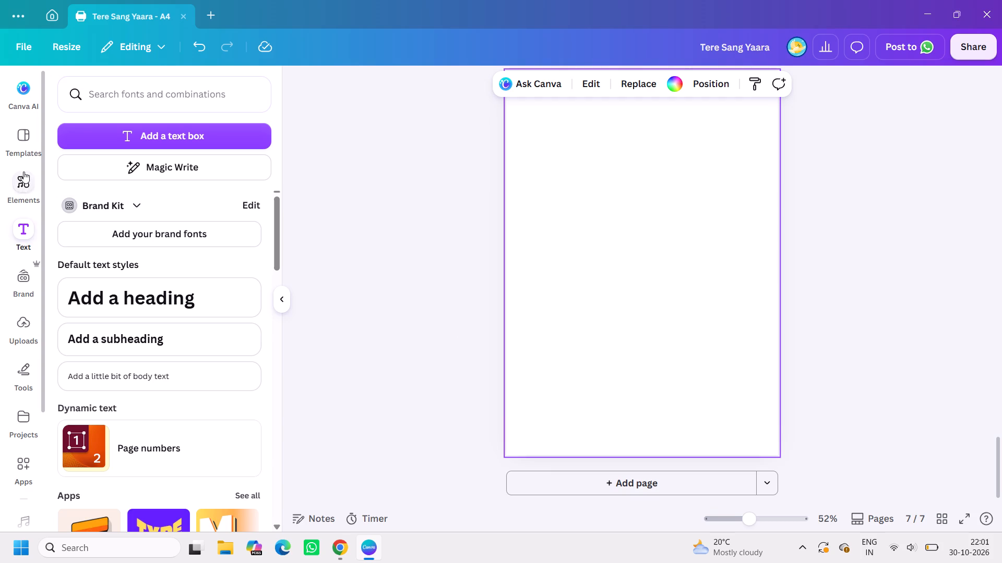
# Look through the collage photo templates for a layout for page 7.
pyautogui.click(24, 153)
pyautogui.scroll(-2, 207, 358)
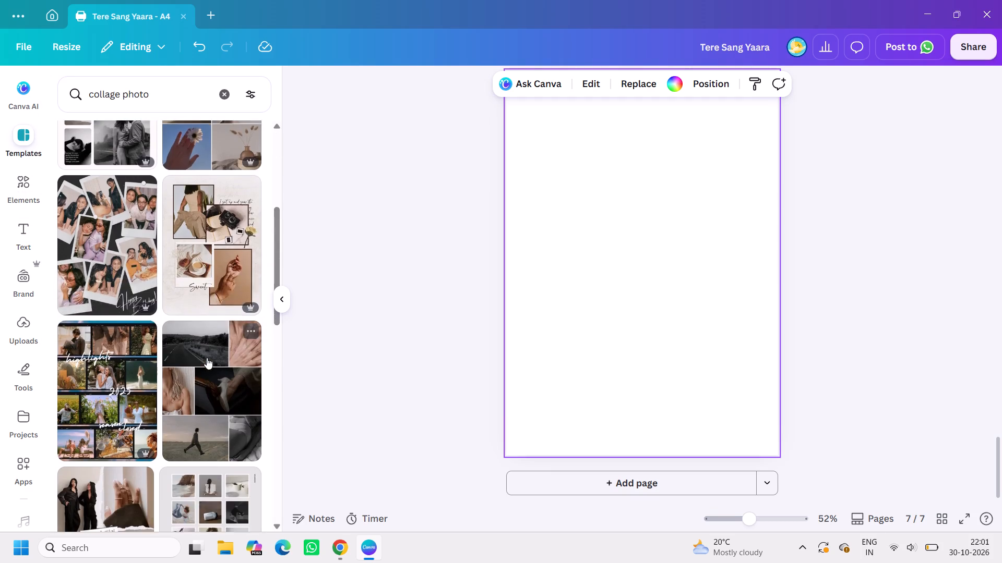
pyautogui.scroll(-5, 207, 358)
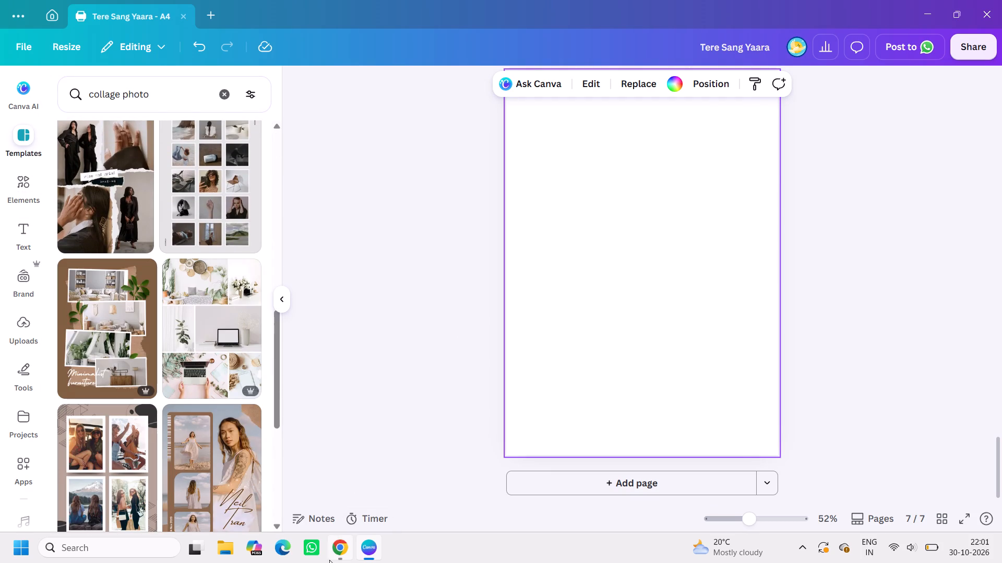
# Switch to Pinterest in Chrome and browse couple-magazine pins for a page layout reference.
pyautogui.click(339, 556)
pyautogui.click(252, 0)
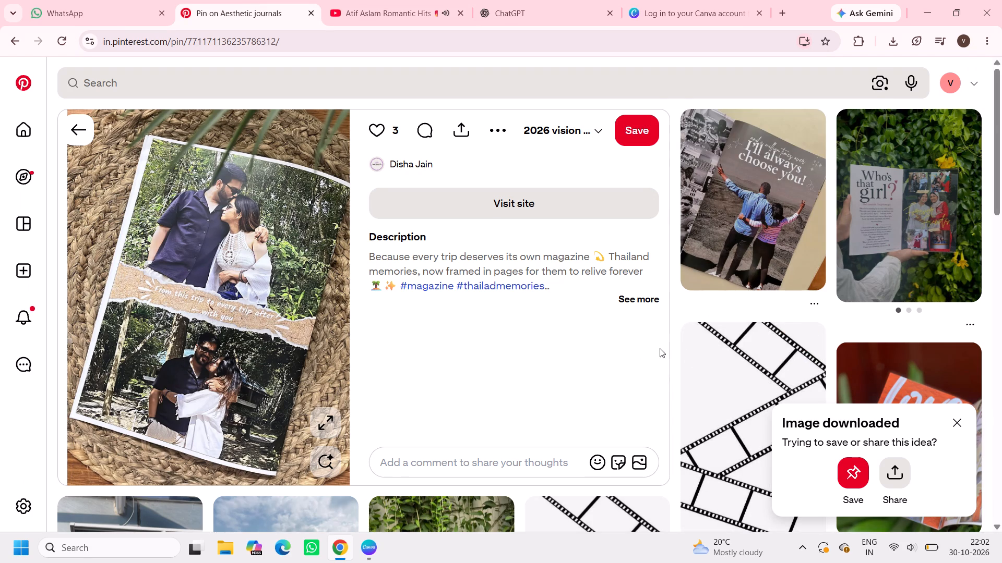
pyautogui.scroll(-2, 690, 351)
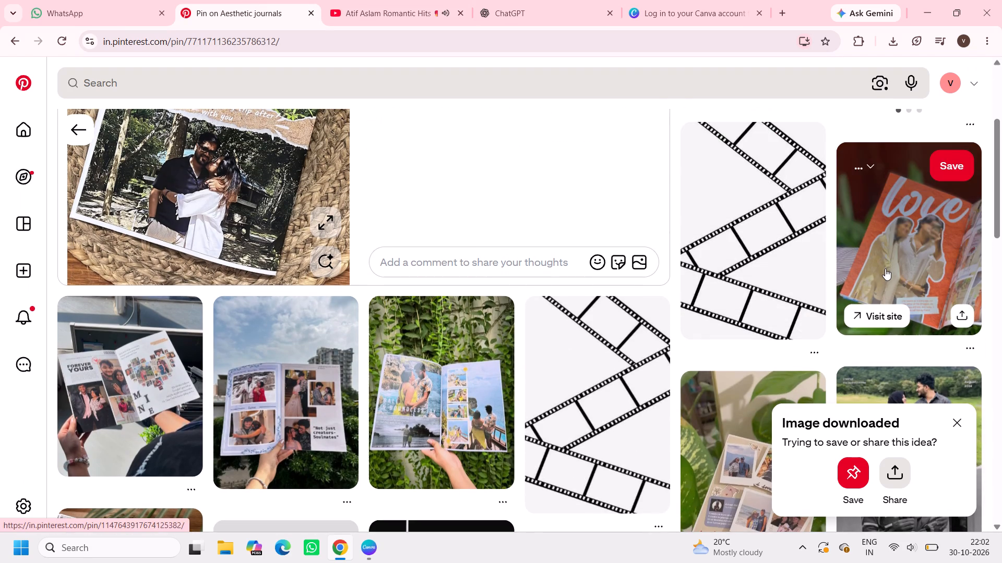
pyautogui.scroll(-1, 468, 392)
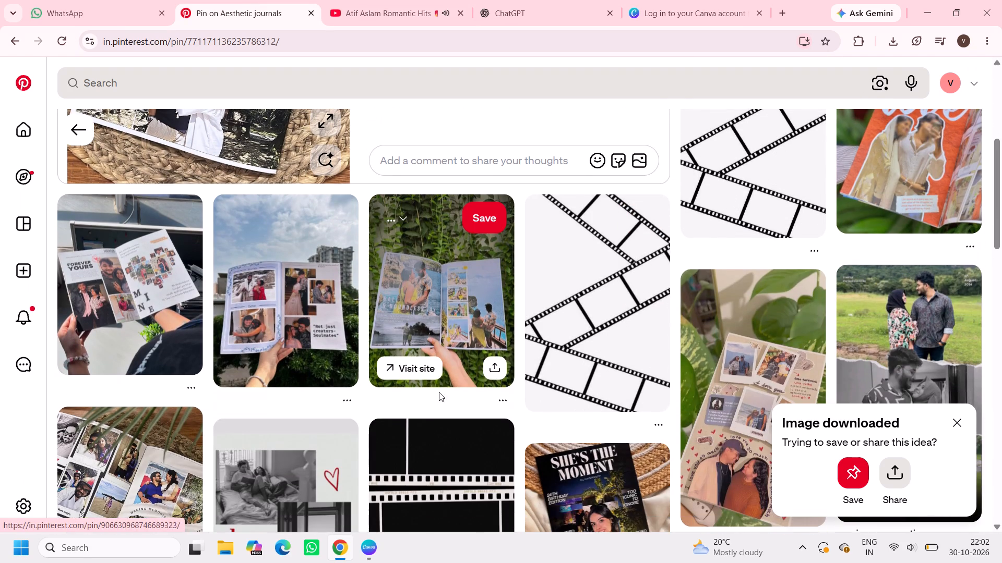
pyautogui.click(294, 324)
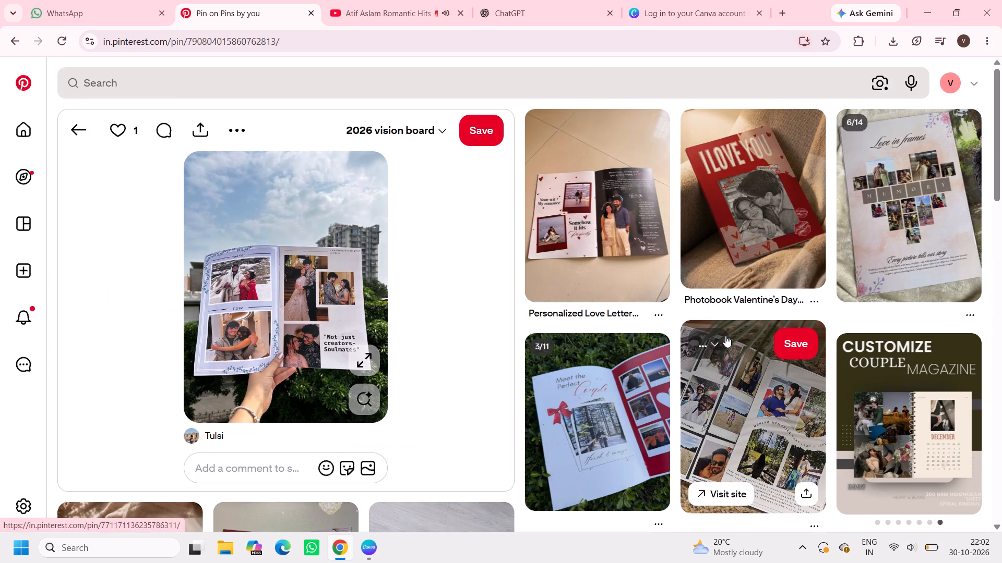
pyautogui.scroll(-1, 817, 396)
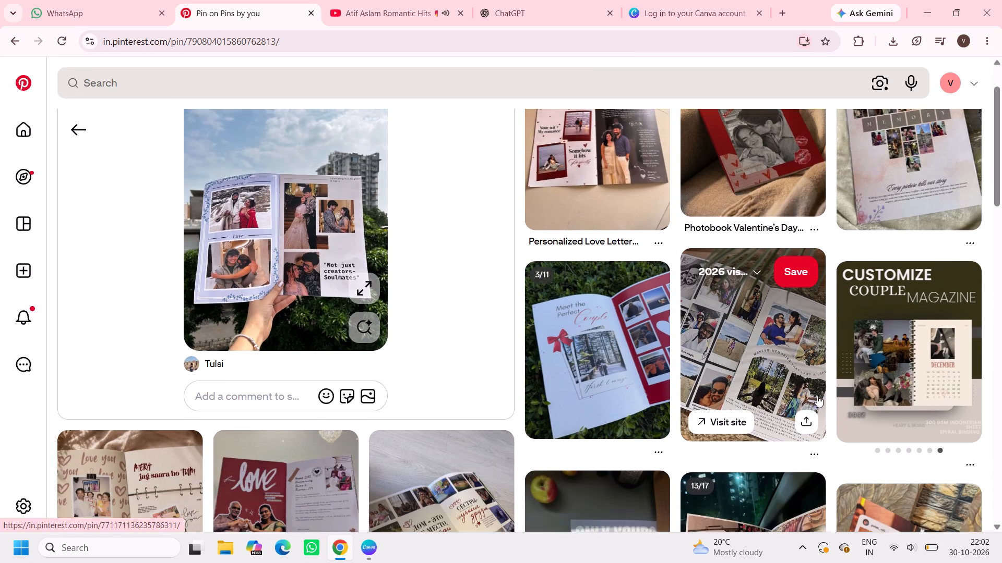
pyautogui.scroll(-2, 817, 396)
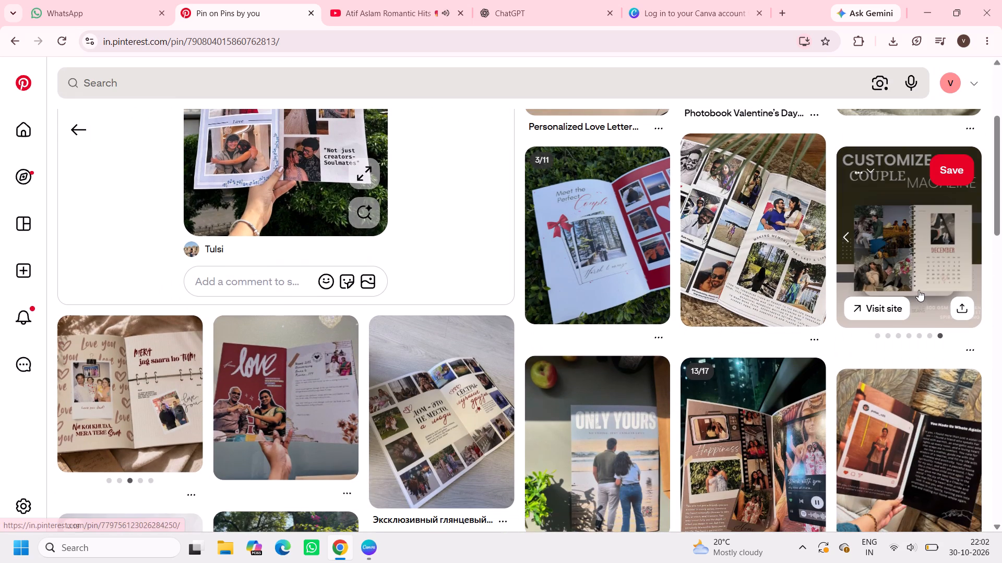
pyautogui.scroll(-1, 491, 364)
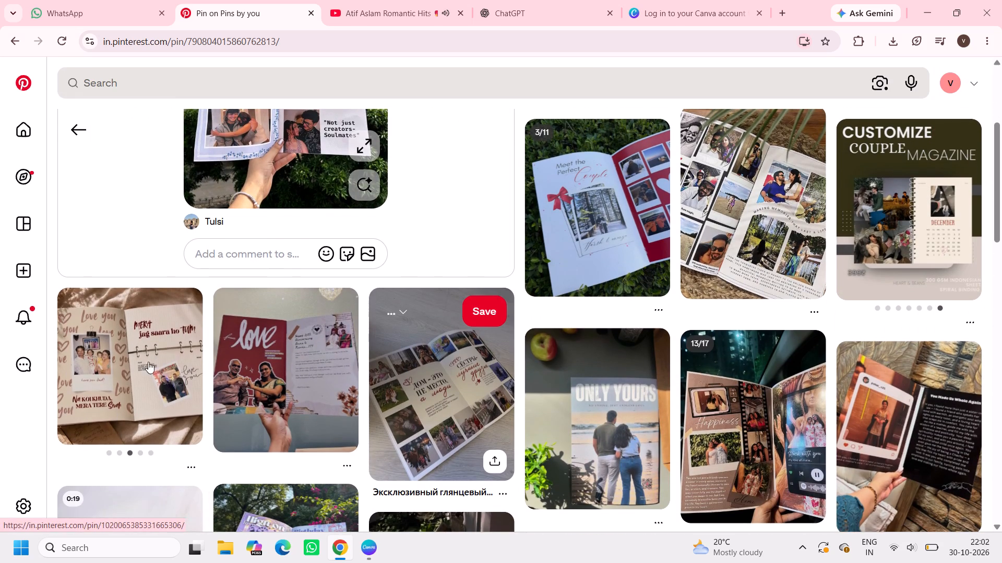
# Open the "25 years of love" magazine pin with the maroon "forever love" spread and download its image.
pyautogui.click(330, 387)
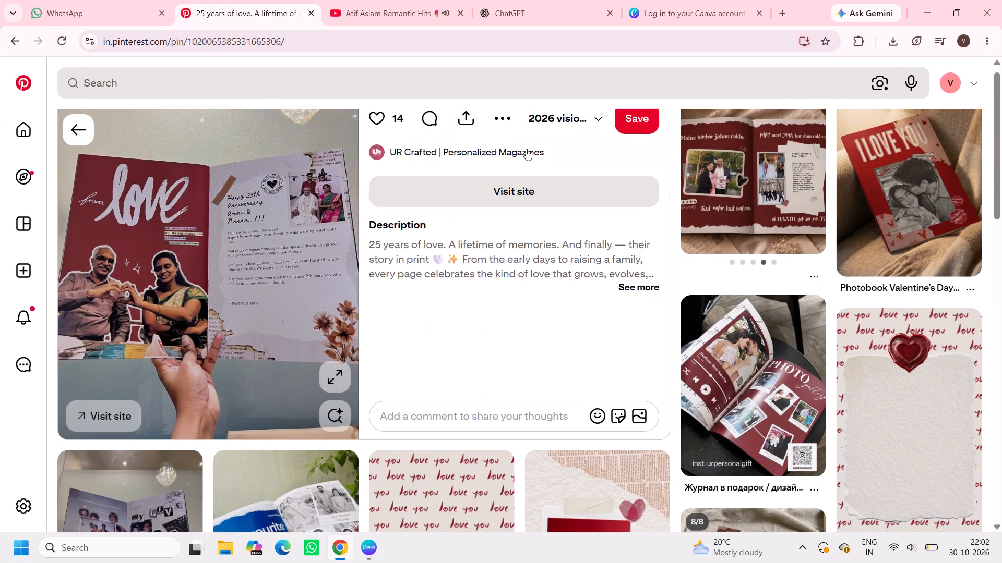
pyautogui.click(497, 121)
pyautogui.click(490, 146)
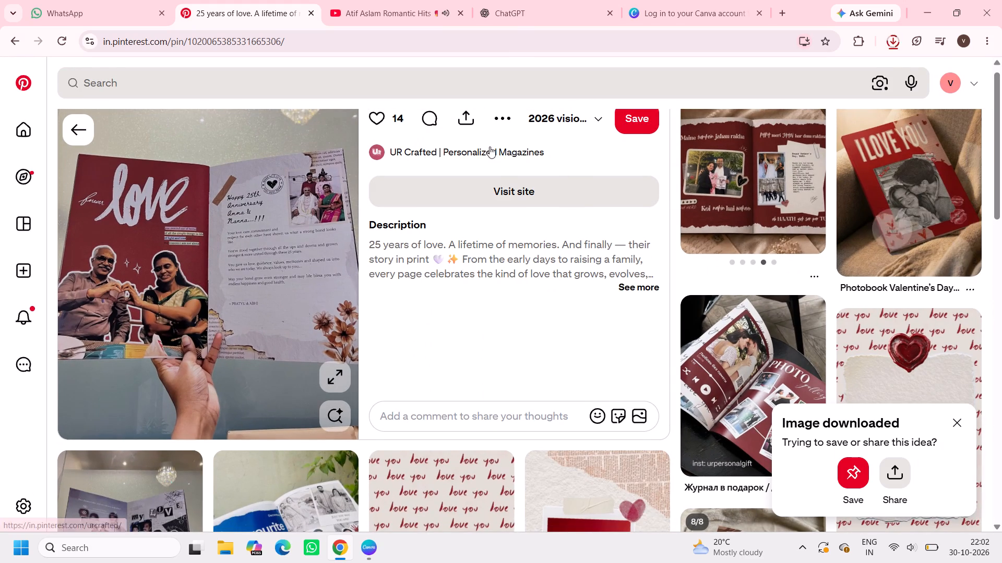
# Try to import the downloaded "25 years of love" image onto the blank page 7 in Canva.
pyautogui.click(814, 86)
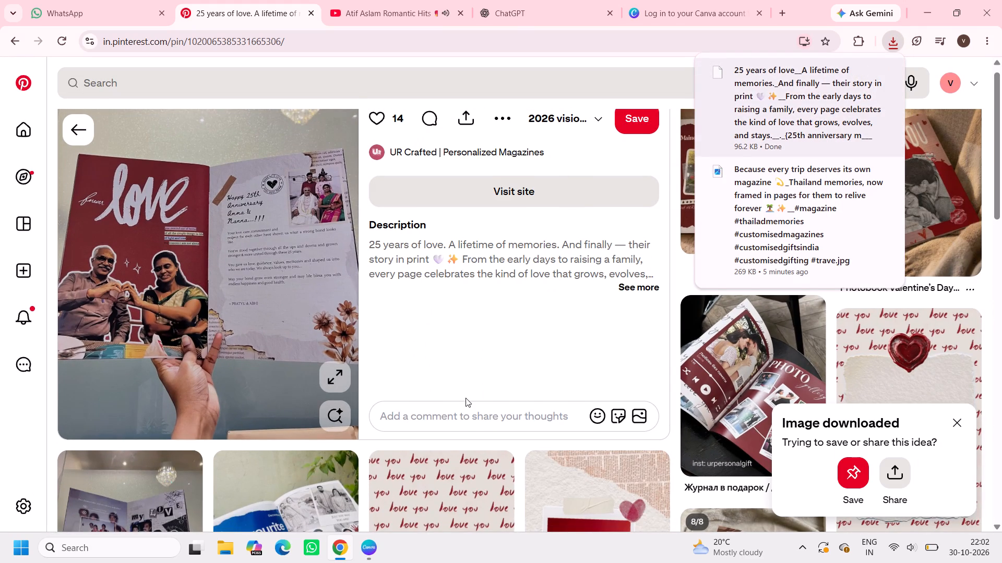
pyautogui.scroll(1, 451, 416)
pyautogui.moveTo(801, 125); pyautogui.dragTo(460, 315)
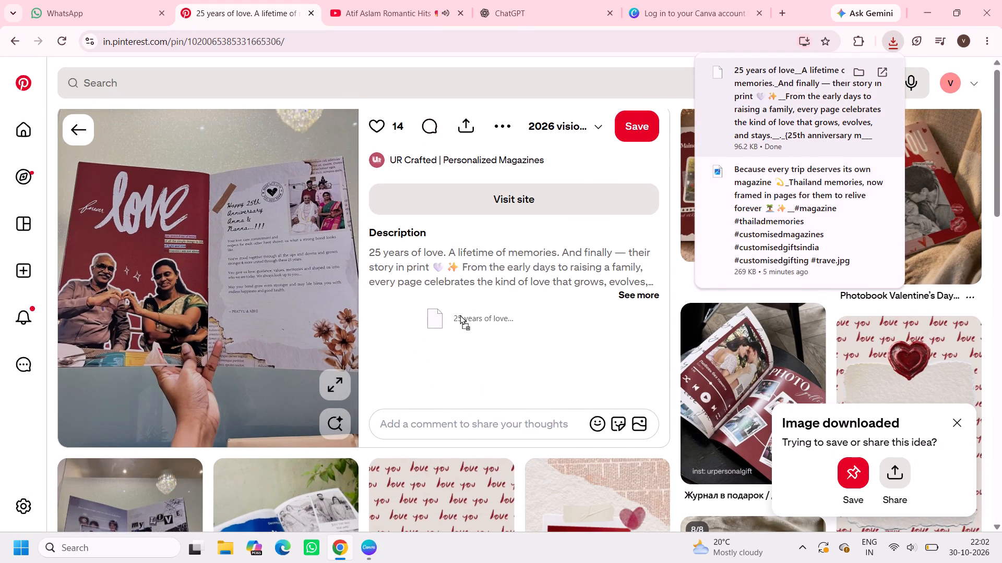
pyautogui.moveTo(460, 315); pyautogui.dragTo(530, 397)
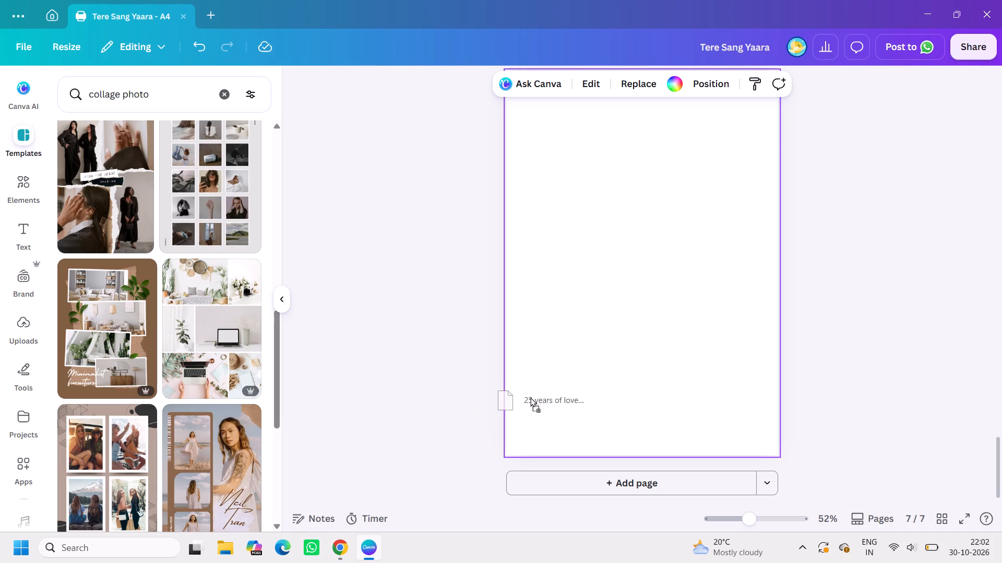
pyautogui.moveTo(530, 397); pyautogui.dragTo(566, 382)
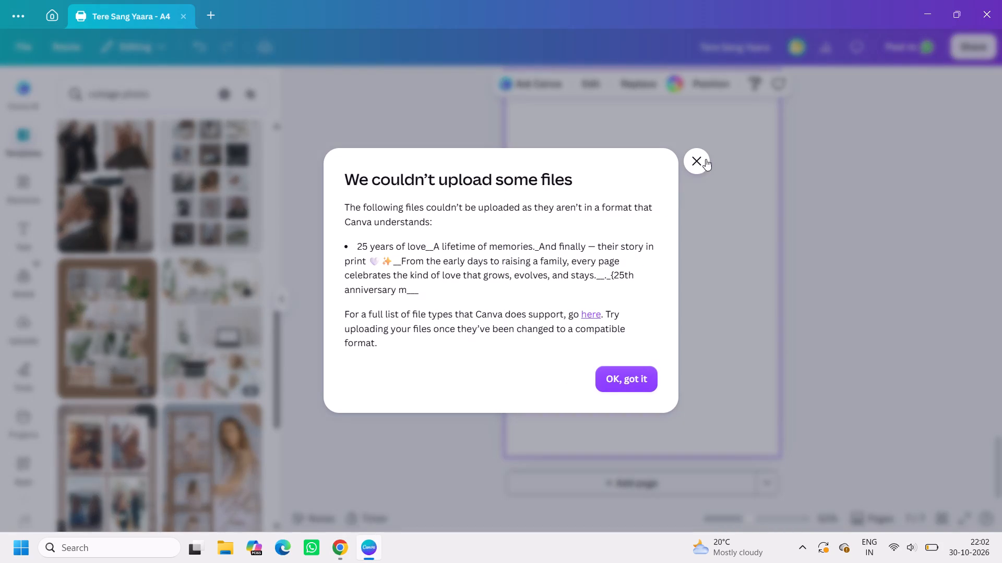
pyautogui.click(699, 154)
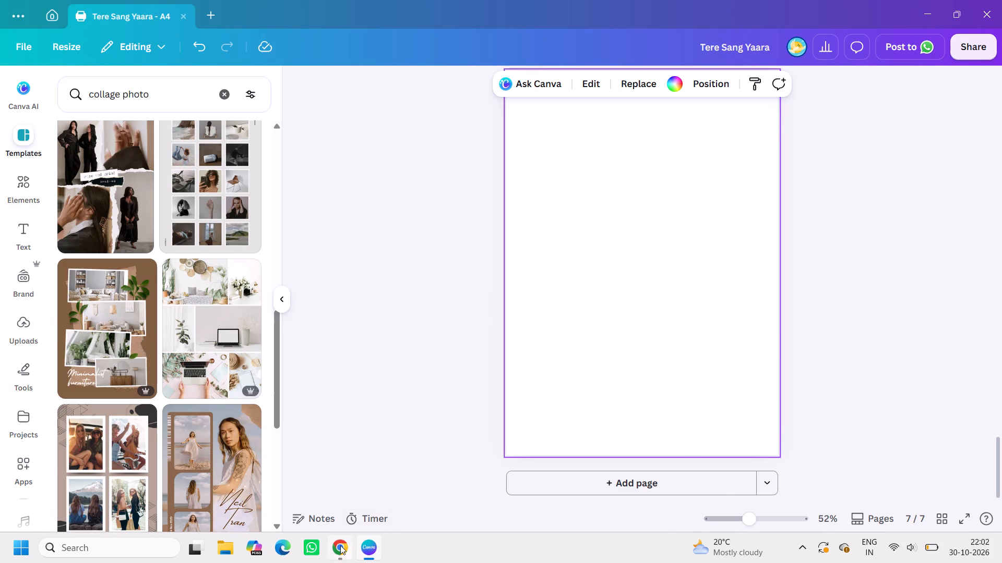
# Return to Pinterest and examine the "25 years of love" spread's cut-out couple, text and torn-paper details up close.
pyautogui.click(339, 545)
pyautogui.click(586, 338)
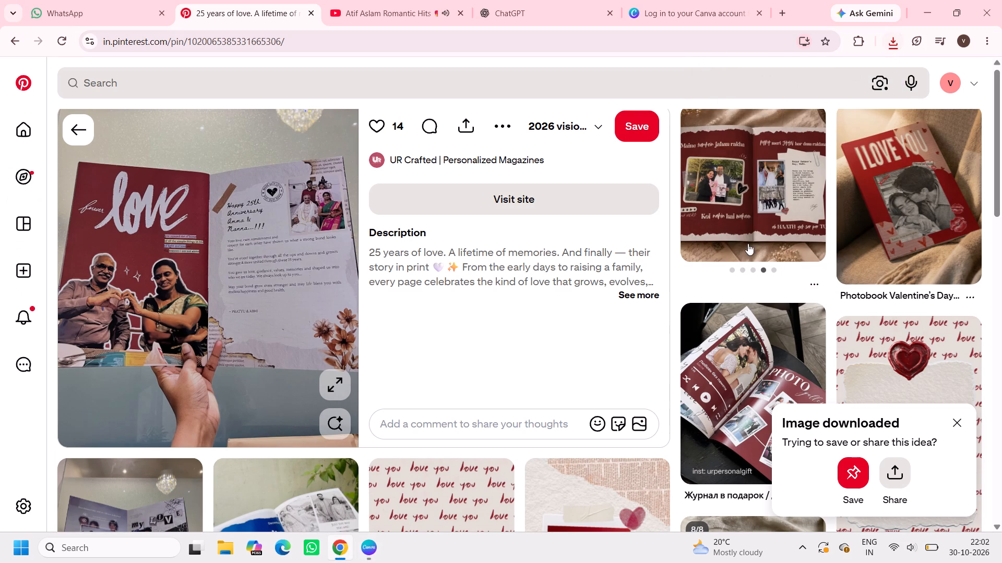
pyautogui.scroll(-1, 494, 379)
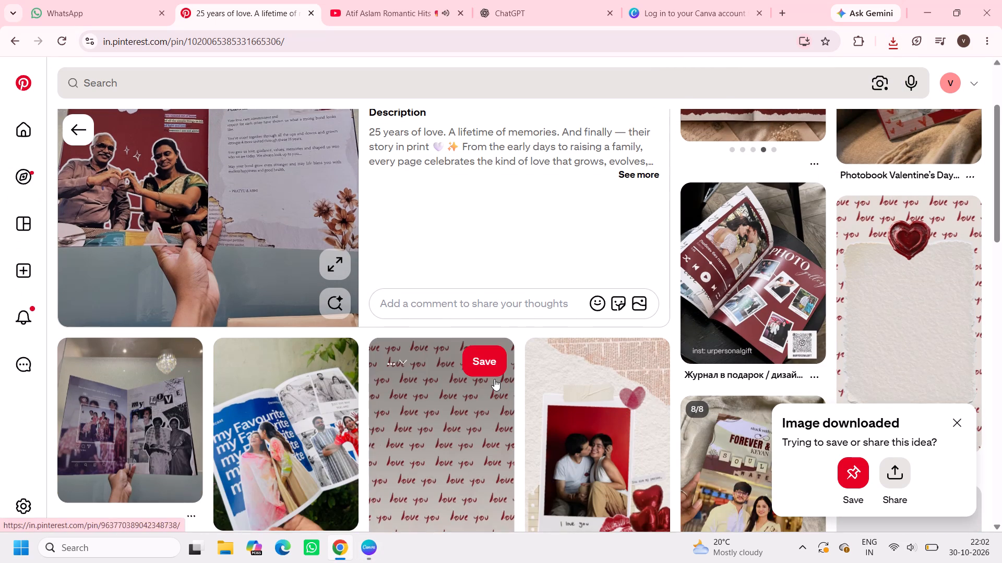
pyautogui.scroll(-1, 494, 379)
pyautogui.hscroll(5, 229, 304)
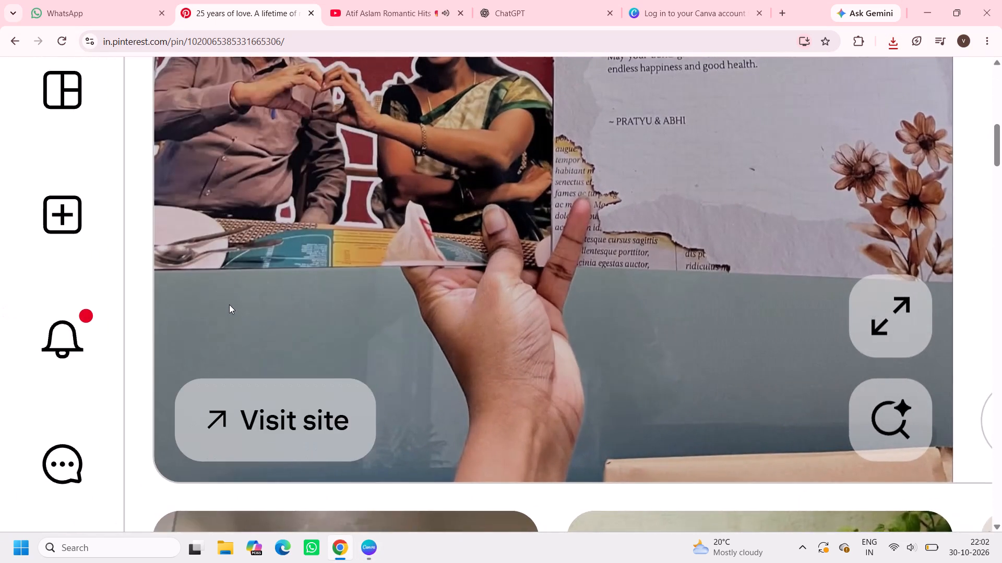
pyautogui.scroll(1, 229, 304)
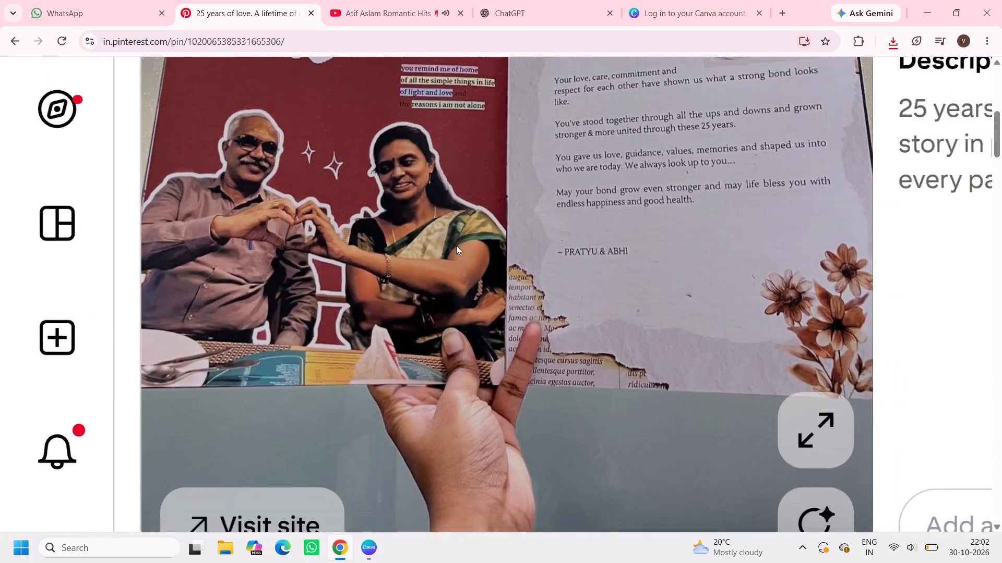
pyautogui.scroll(2, 456, 246)
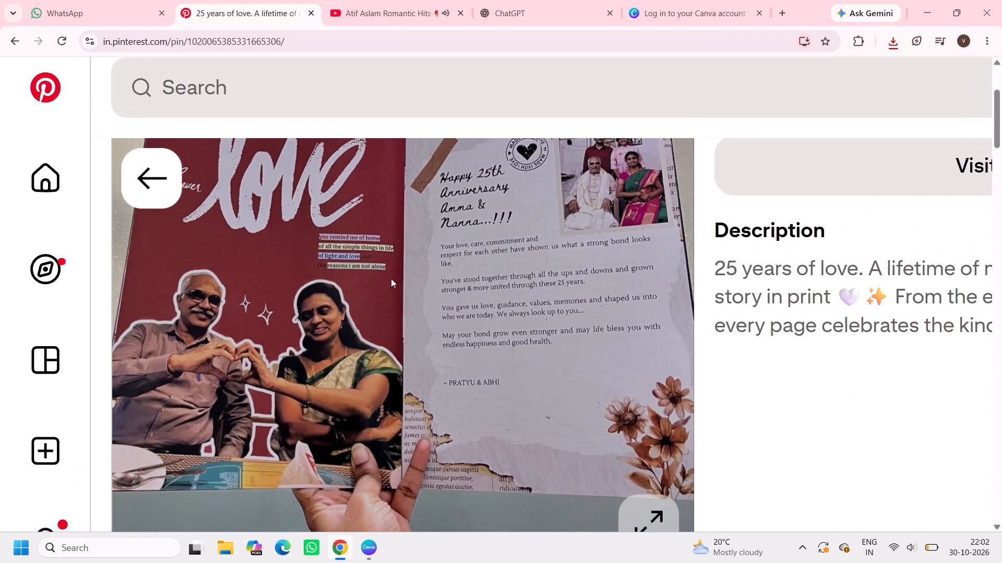
pyautogui.rightClick(367, 270)
pyautogui.hscroll(1, 367, 270)
pyautogui.click(321, 237)
# Find the "Forever & Ever" couple-magazine pin among the related pins and look through its carousel of page photos.
pyautogui.scroll(-1, 534, 370)
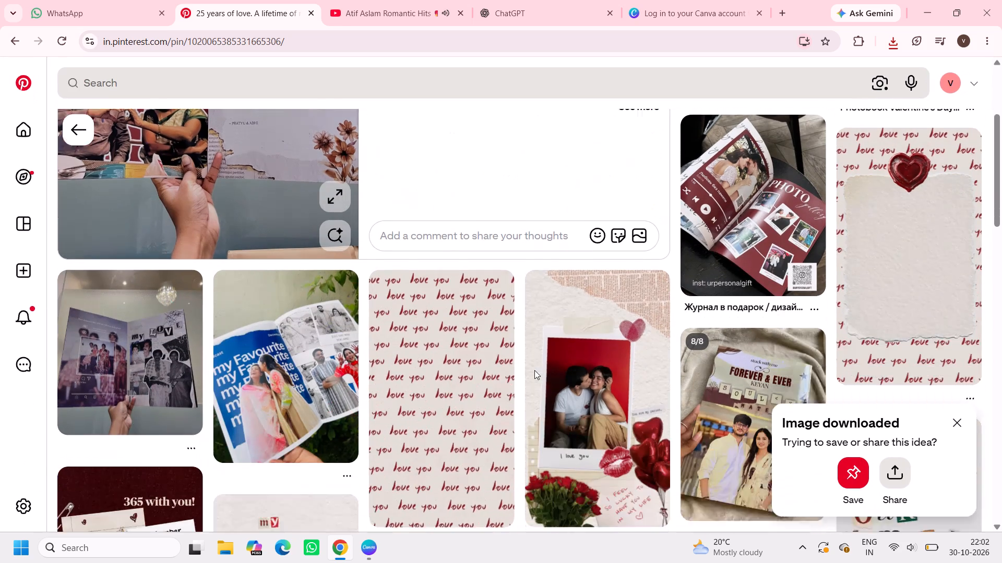
pyautogui.scroll(-1, 534, 370)
pyautogui.scroll(-2, 396, 421)
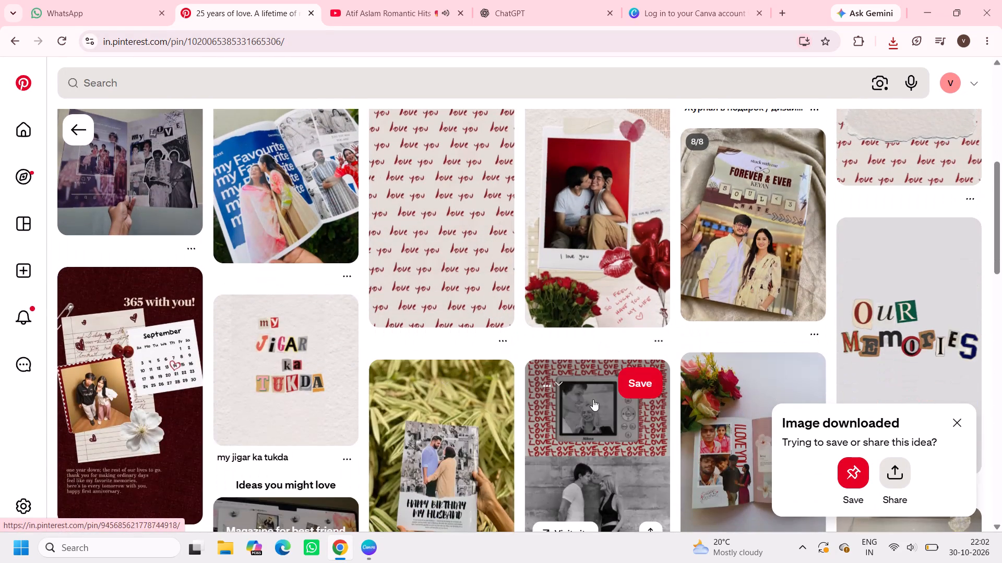
pyautogui.click(742, 242)
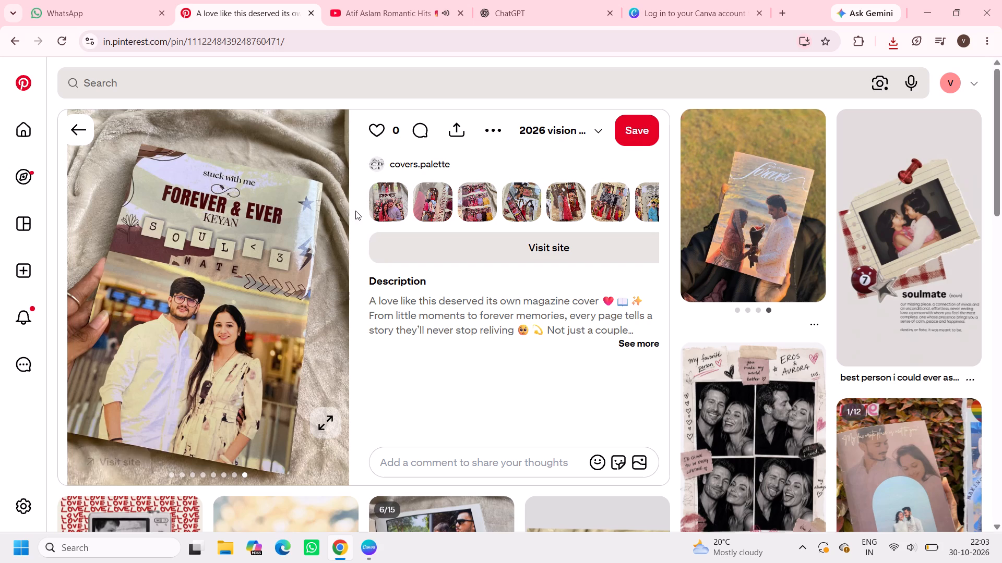
pyautogui.click(380, 202)
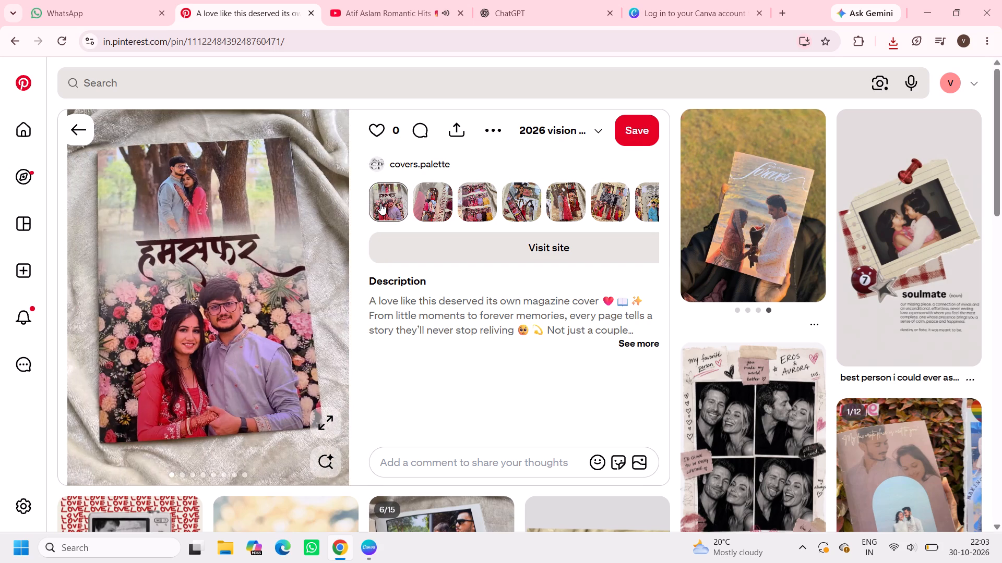
pyautogui.press('Right')
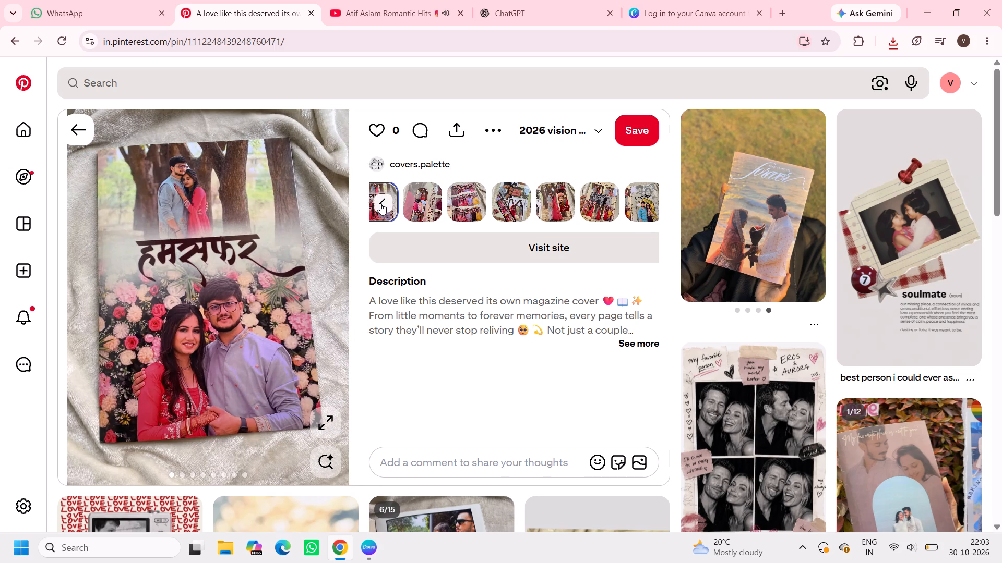
pyautogui.press('Right')
pyautogui.click(417, 203)
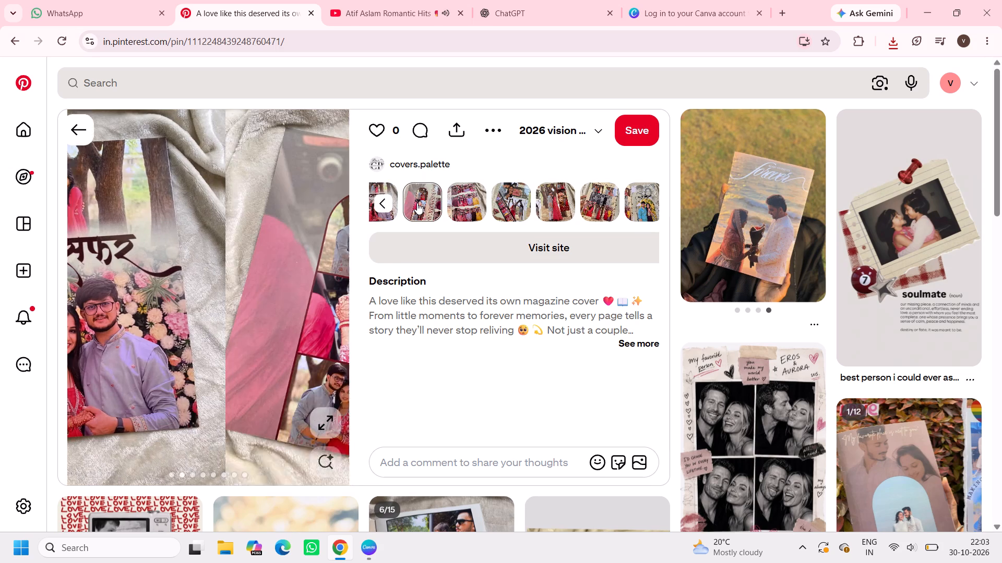
pyautogui.click(468, 200)
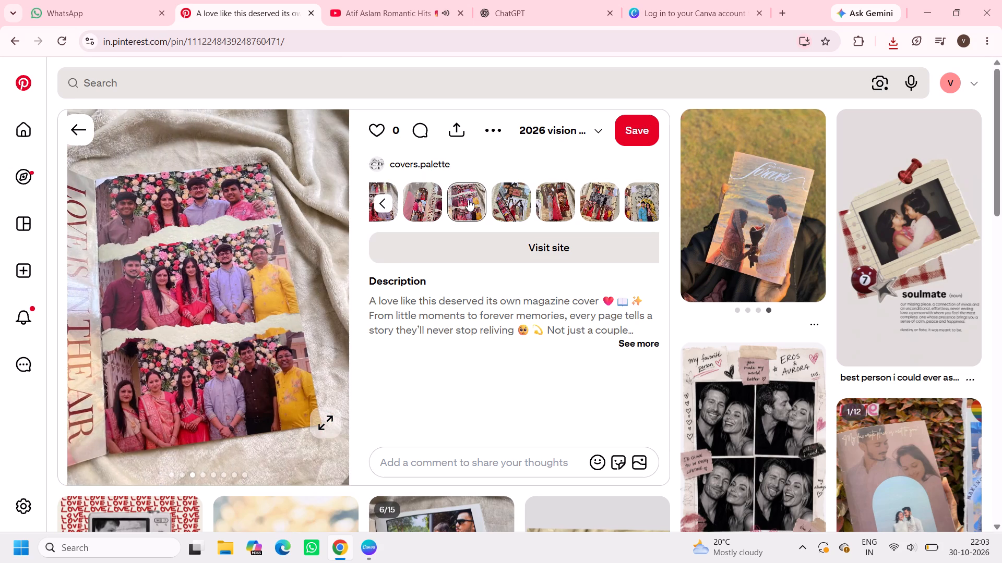
pyautogui.click(497, 200)
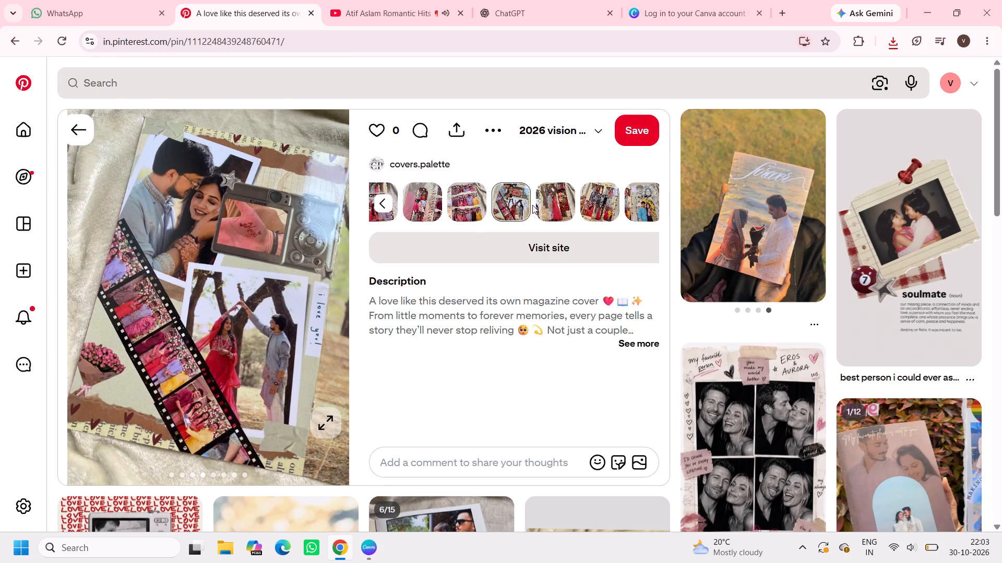
pyautogui.click(538, 201)
pyautogui.click(603, 201)
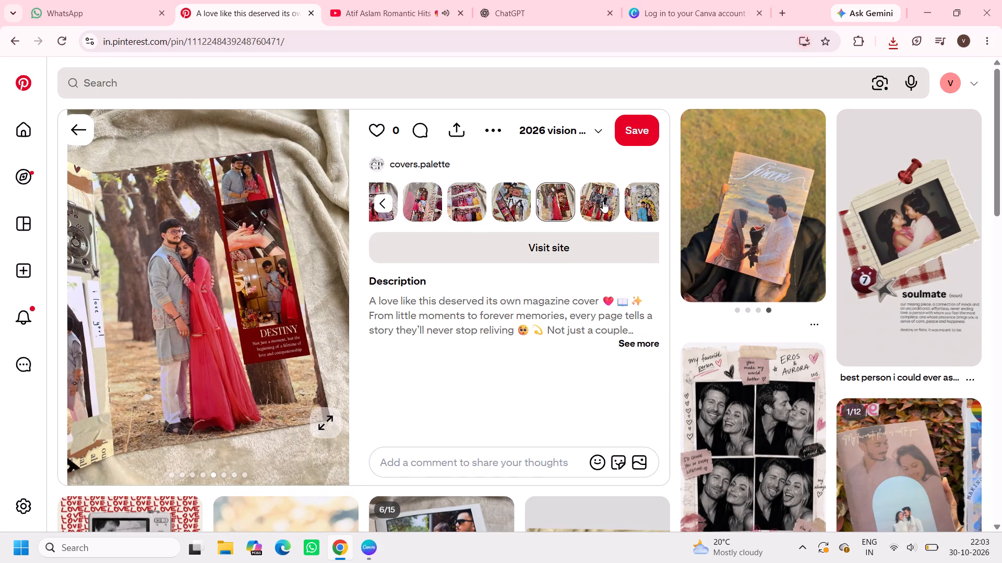
pyautogui.doubleClick(628, 201)
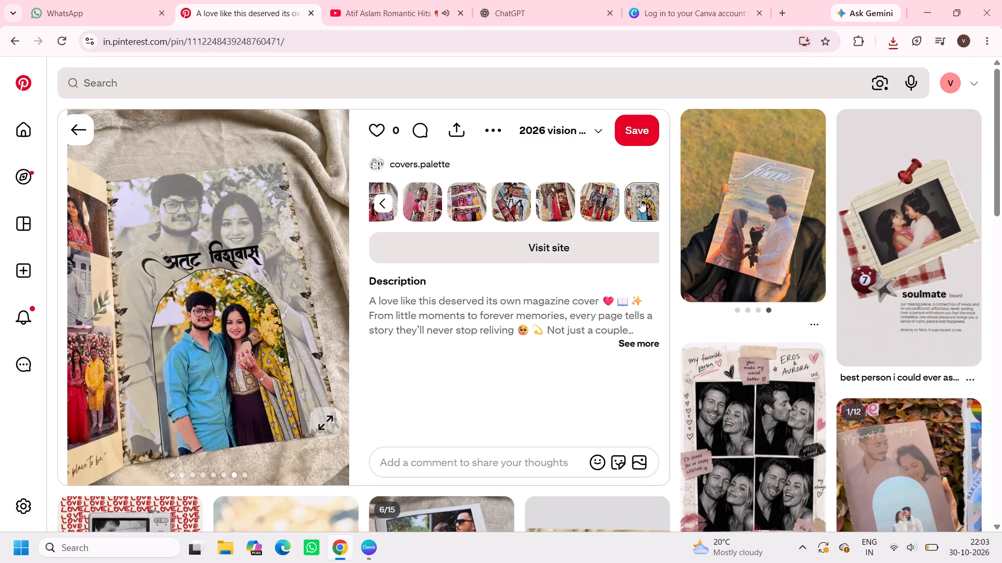
pyautogui.hscroll(-1, 640, 201)
pyautogui.hscroll(5, 556, 201)
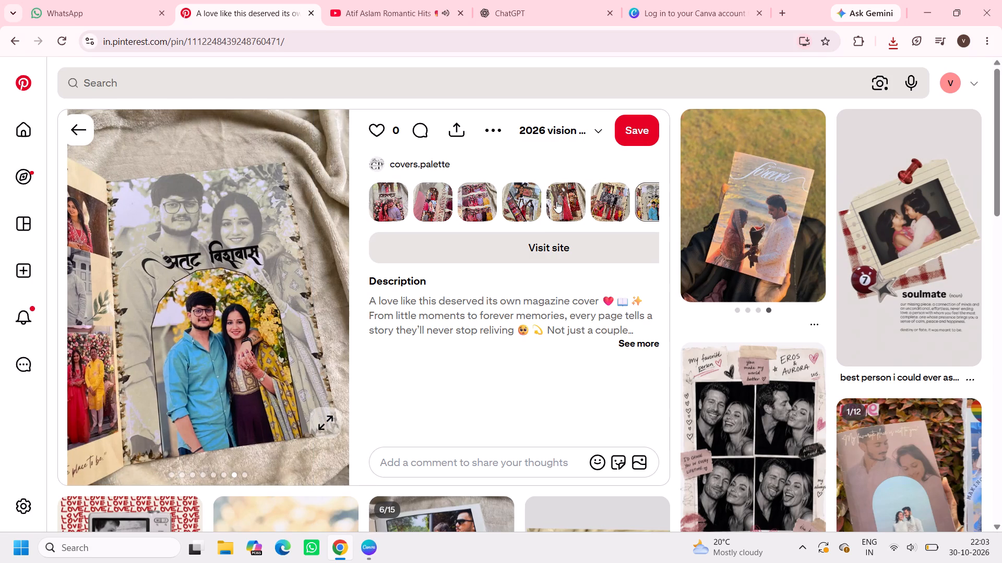
pyautogui.click(387, 203)
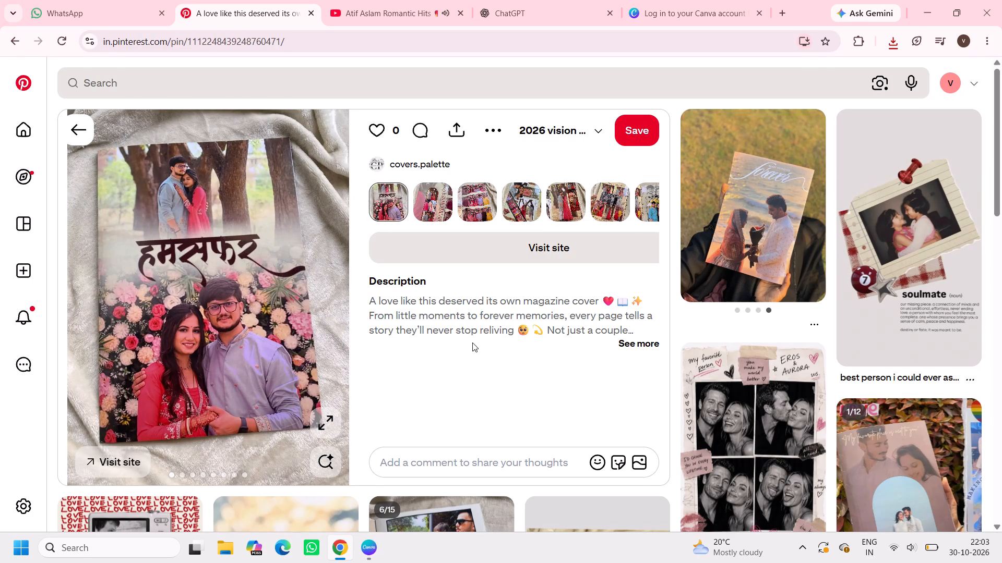
pyautogui.click(499, 372)
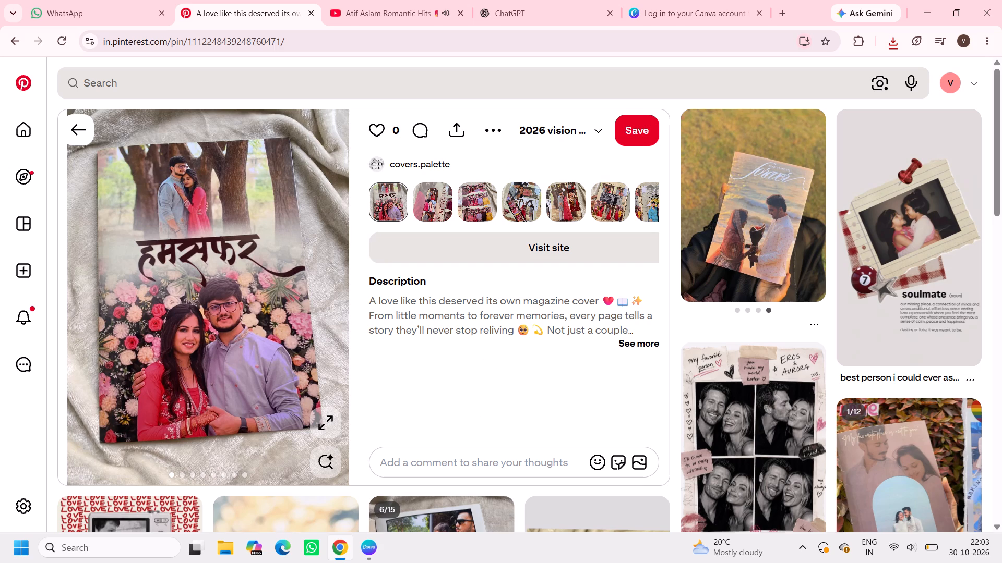
# Switch to Canva and delete the "Happy Day" text and the beige torn-paper strip between the two photos on page 6.
pyautogui.click(371, 555)
pyautogui.scroll(4, 640, 283)
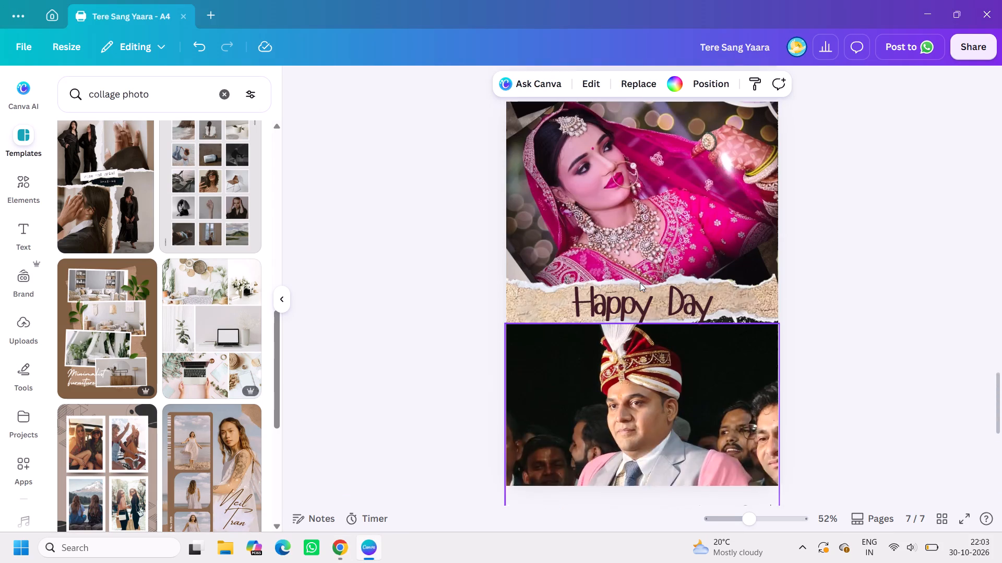
pyautogui.scroll(1, 640, 283)
pyautogui.click(650, 354)
pyautogui.press('BackSpace')
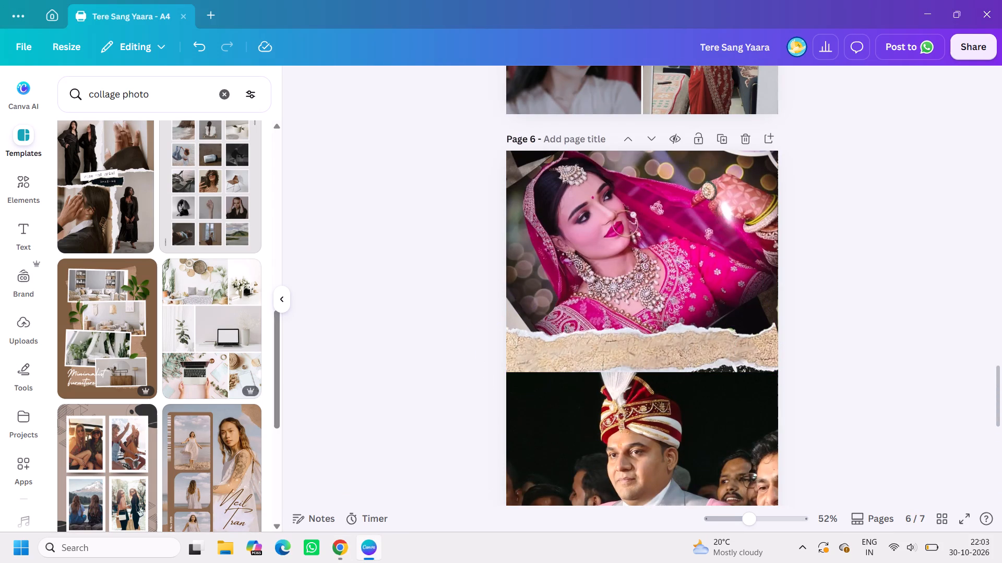
pyautogui.click(660, 359)
pyautogui.press('BackSpace')
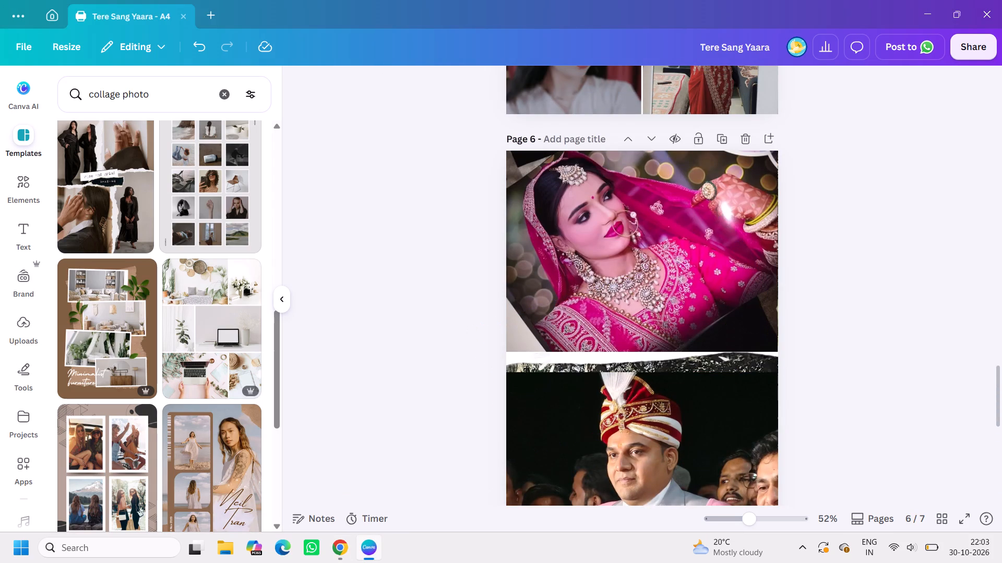
# Shrink the tilted black-speckled torn-paper image on page 6 from its upper edge, clearing the band between the bride and groom photos.
pyautogui.click(723, 365)
pyautogui.moveTo(605, 335); pyautogui.dragTo(599, 317)
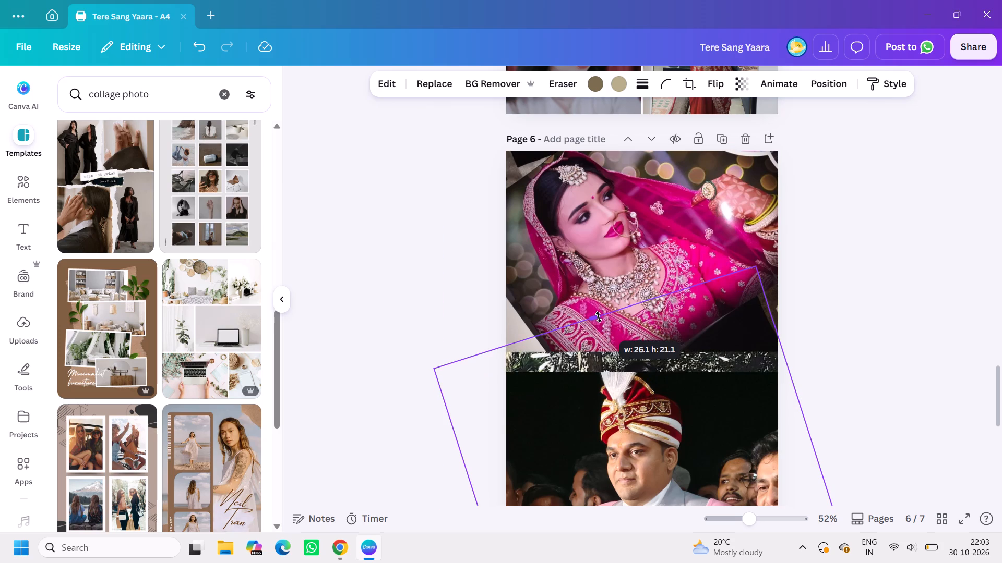
pyautogui.moveTo(599, 317); pyautogui.dragTo(758, 480)
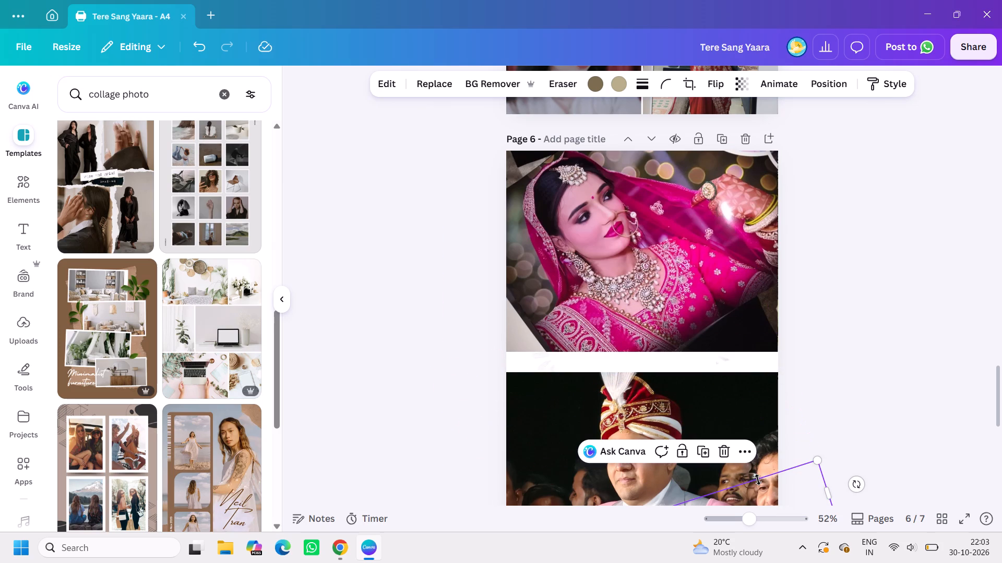
pyautogui.click(935, 384)
# Reposition the groom photo on page 6 to leave a narrow white gap beneath the bride photo.
pyautogui.scroll(-1, 803, 381)
pyautogui.moveTo(733, 370); pyautogui.dragTo(735, 346)
pyautogui.click(816, 347)
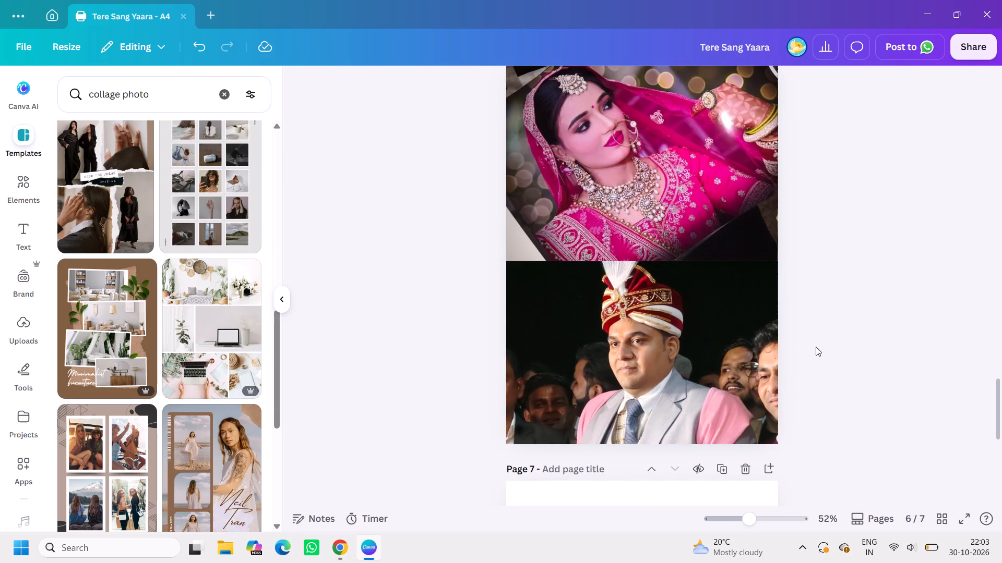
pyautogui.moveTo(739, 350); pyautogui.dragTo(741, 368)
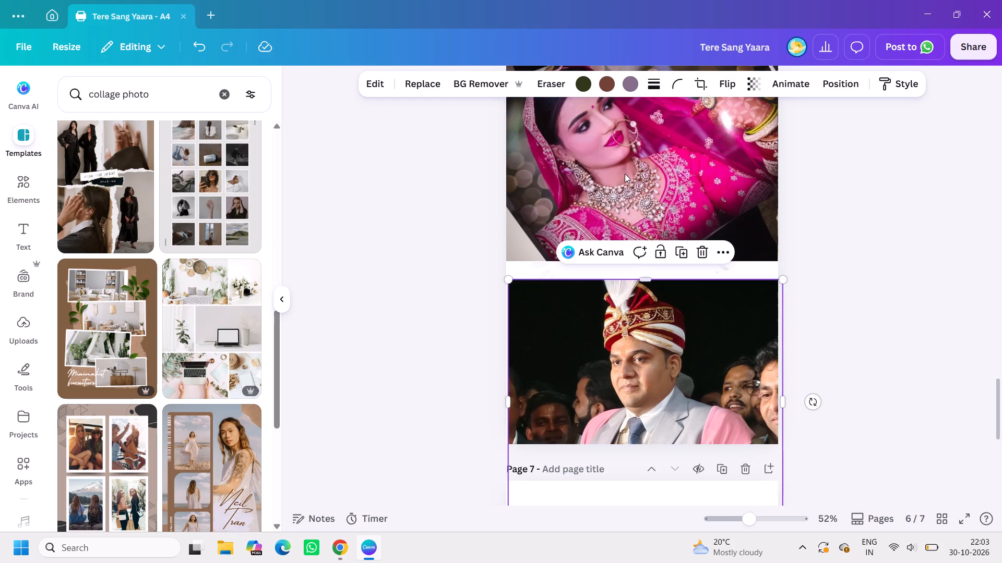
# Look through the style match, app and shadow effects offered for the groom photo.
pyautogui.click(373, 76)
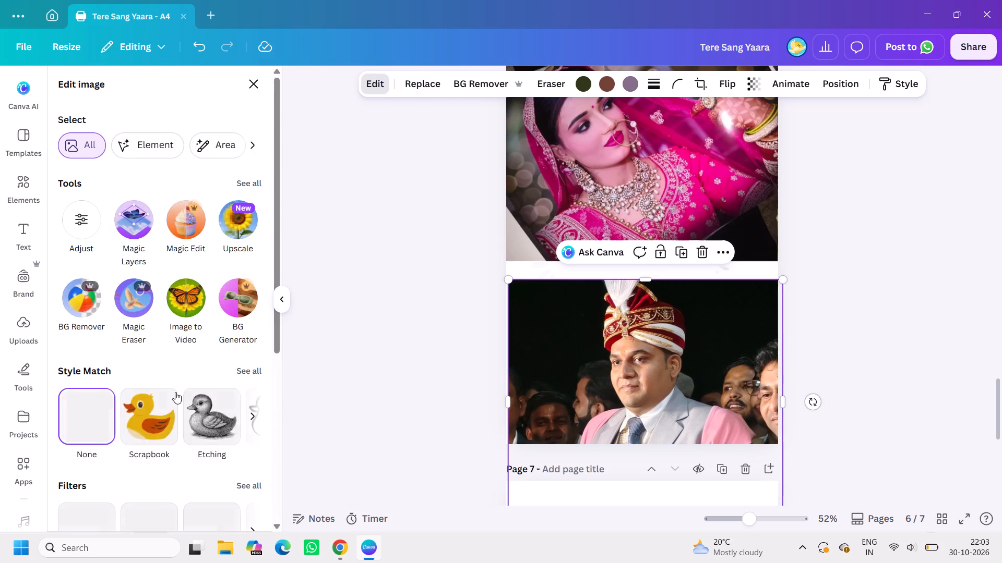
pyautogui.scroll(-3, 175, 392)
pyautogui.scroll(-2, 177, 481)
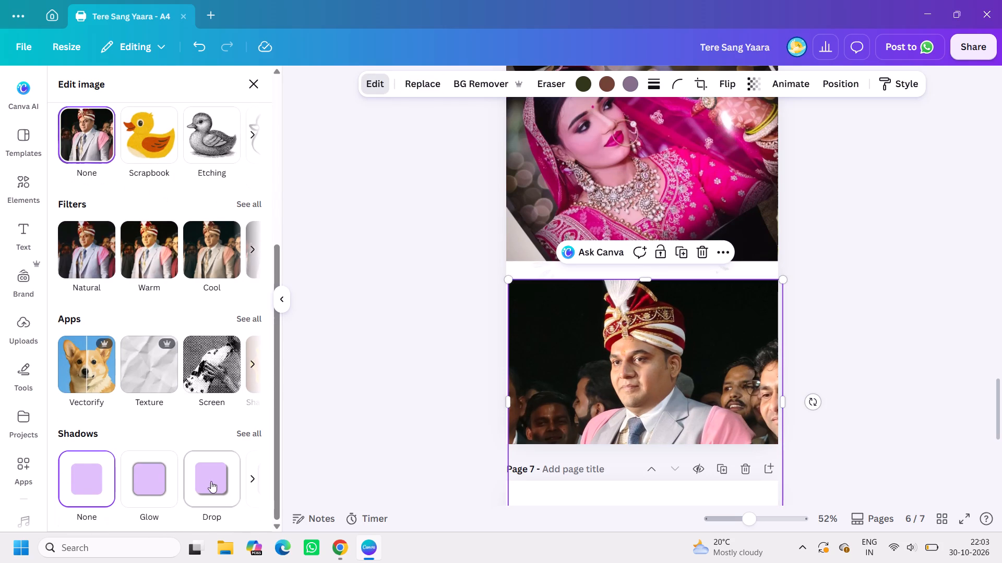
pyautogui.scroll(1, 217, 292)
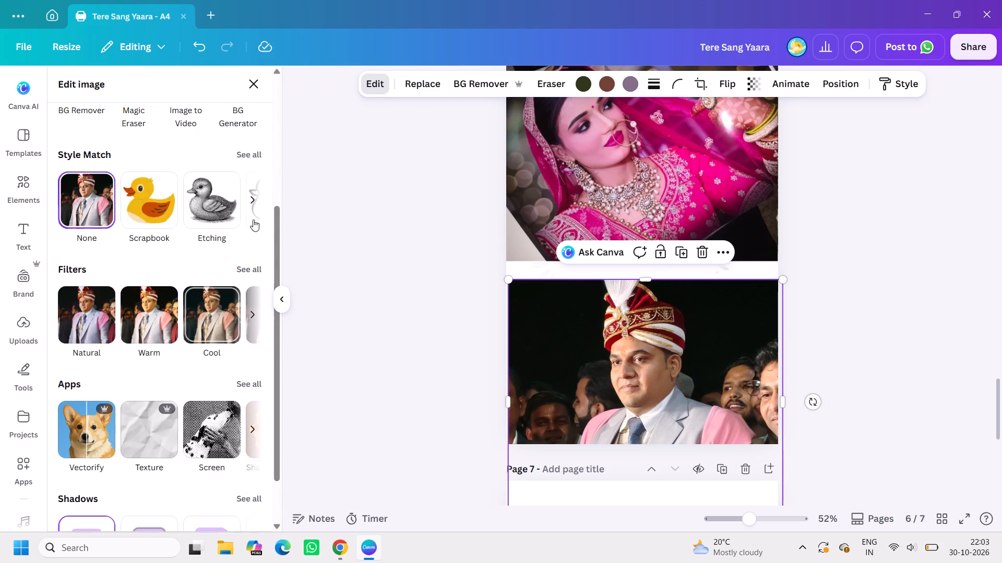
pyautogui.click(254, 200)
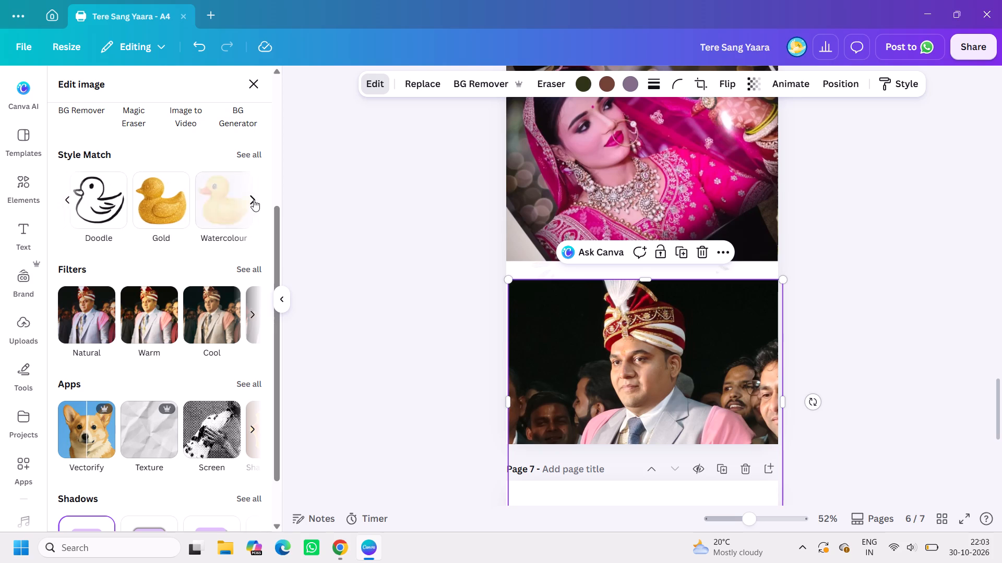
pyautogui.hscroll(1, 165, 233)
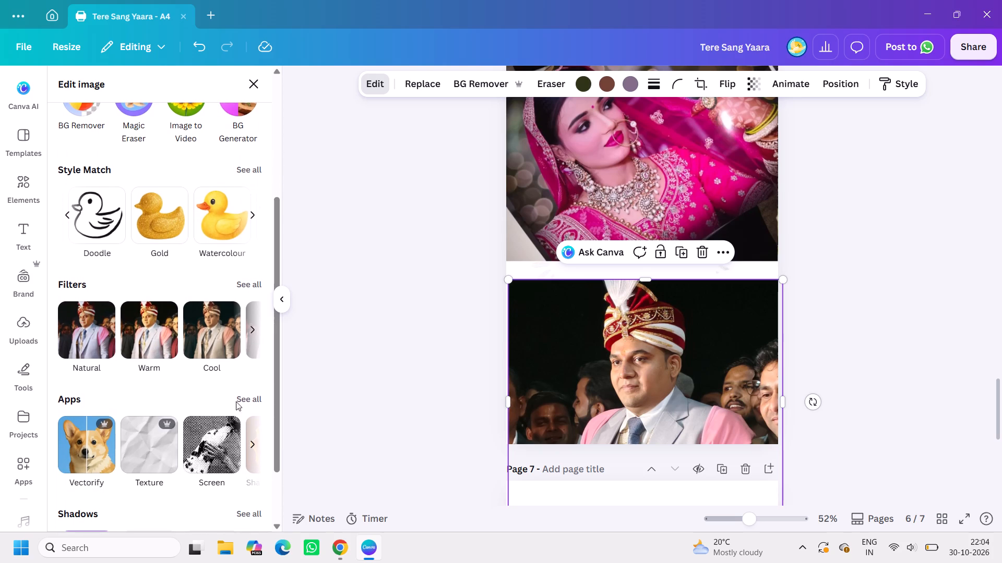
pyautogui.click(241, 399)
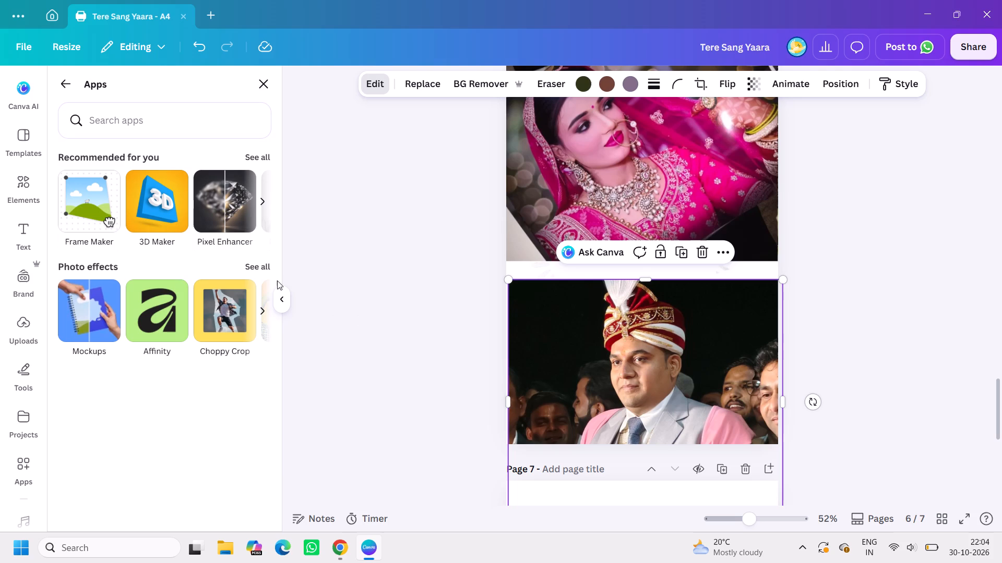
pyautogui.click(63, 90)
pyautogui.scroll(-2, 183, 462)
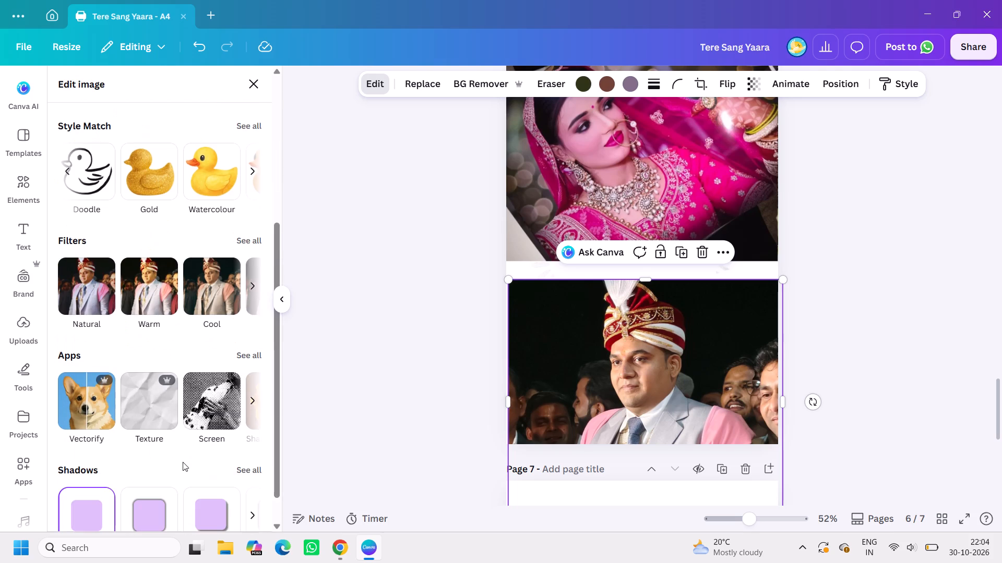
pyautogui.scroll(-2, 218, 460)
pyautogui.click(258, 481)
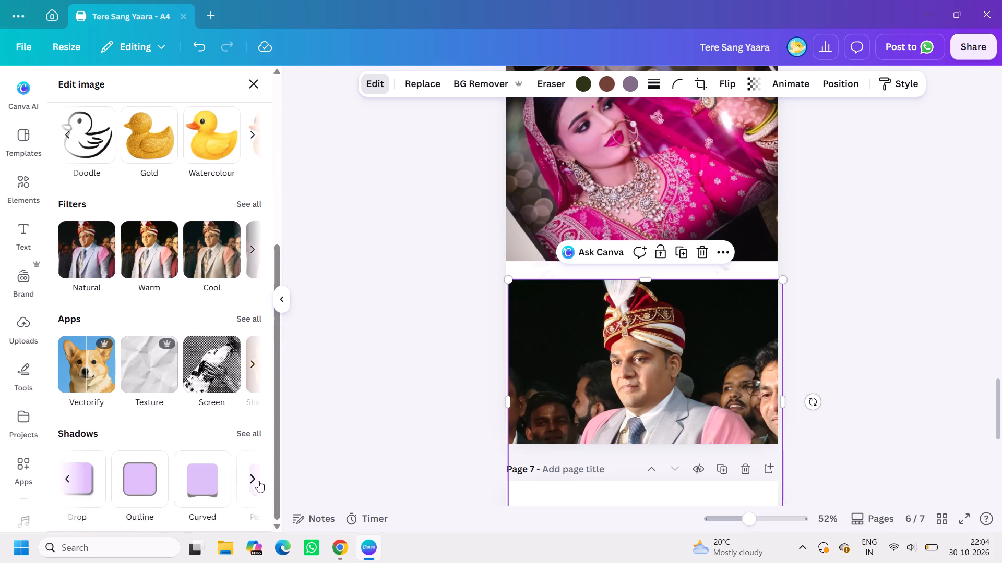
pyautogui.click(252, 476)
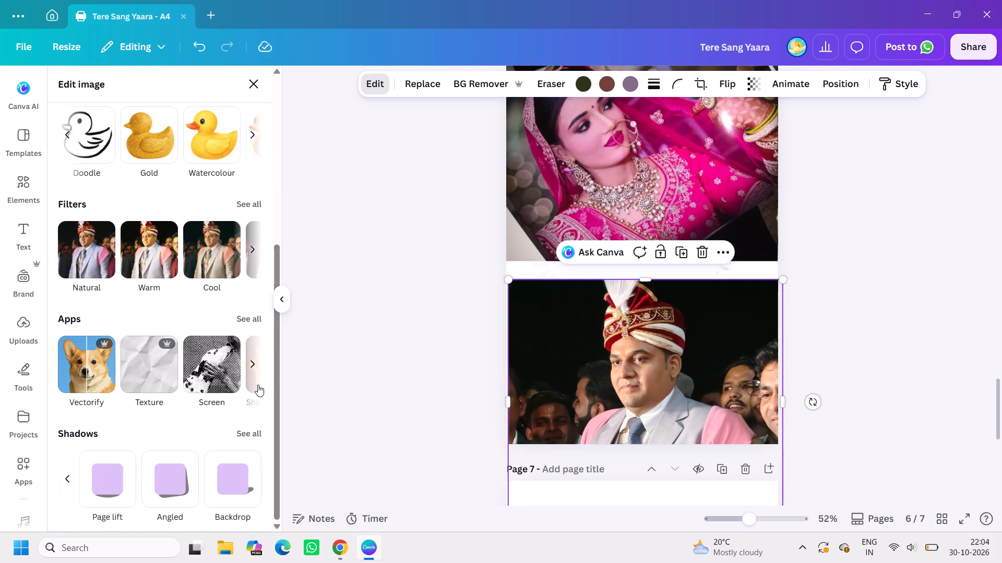
pyautogui.click(252, 368)
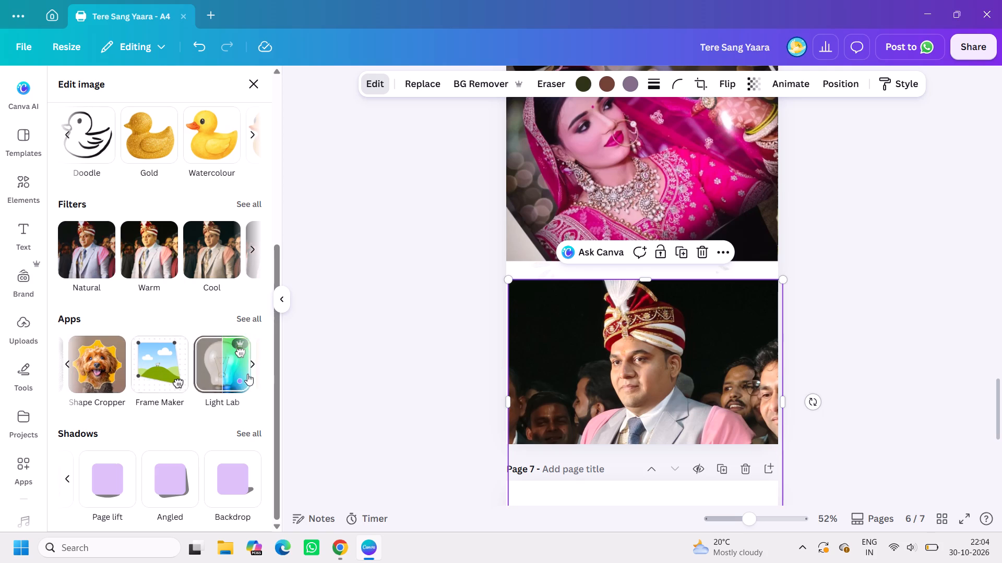
pyautogui.click(253, 360)
pyautogui.click(252, 360)
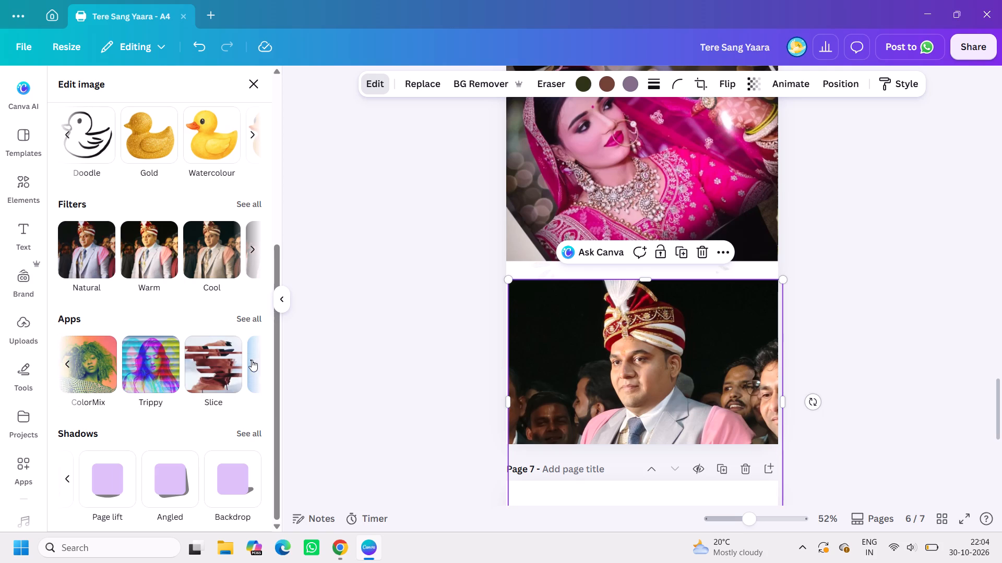
pyautogui.click(252, 360)
pyautogui.click(252, 360)
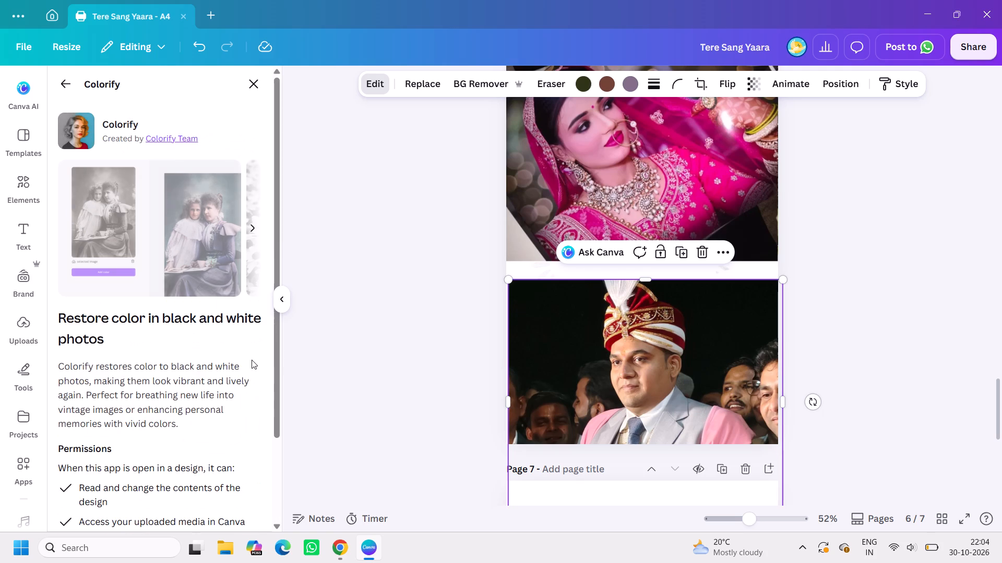
pyautogui.click(64, 76)
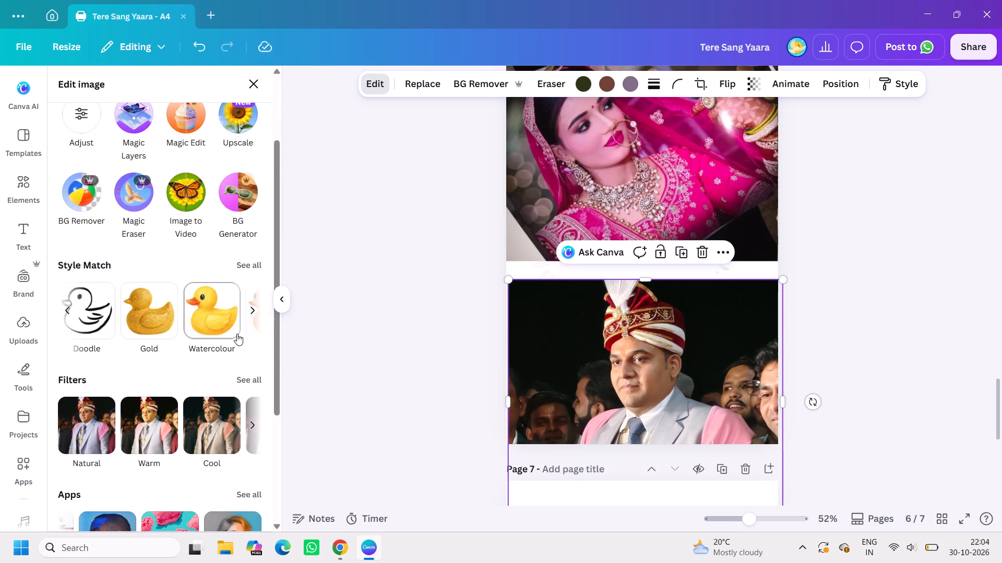
# Apply the Glow shadow to the groom photo on page 6.
pyautogui.scroll(-1, 237, 334)
pyautogui.hscroll(4, 187, 353)
pyautogui.scroll(-2, 178, 457)
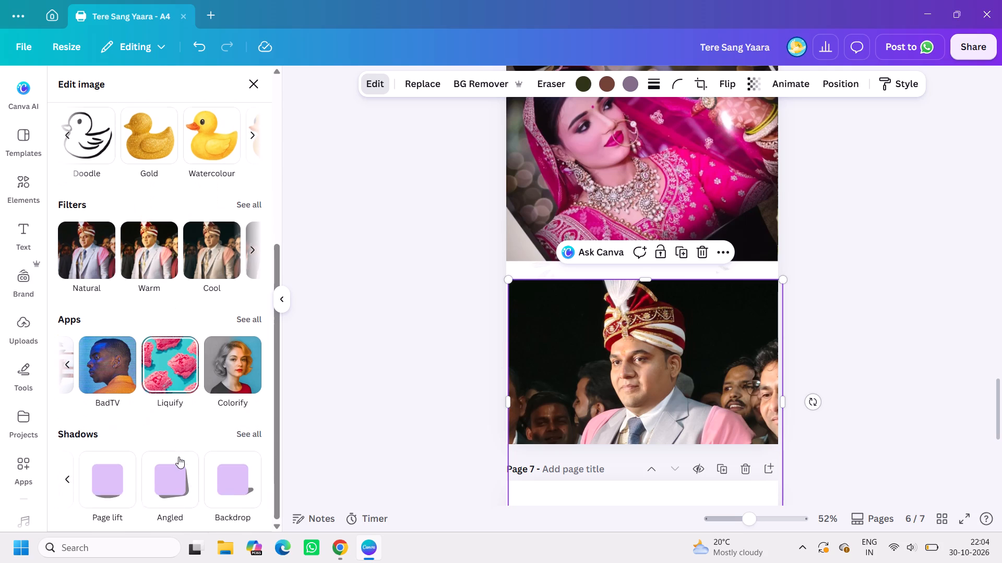
pyautogui.scroll(-2, 178, 457)
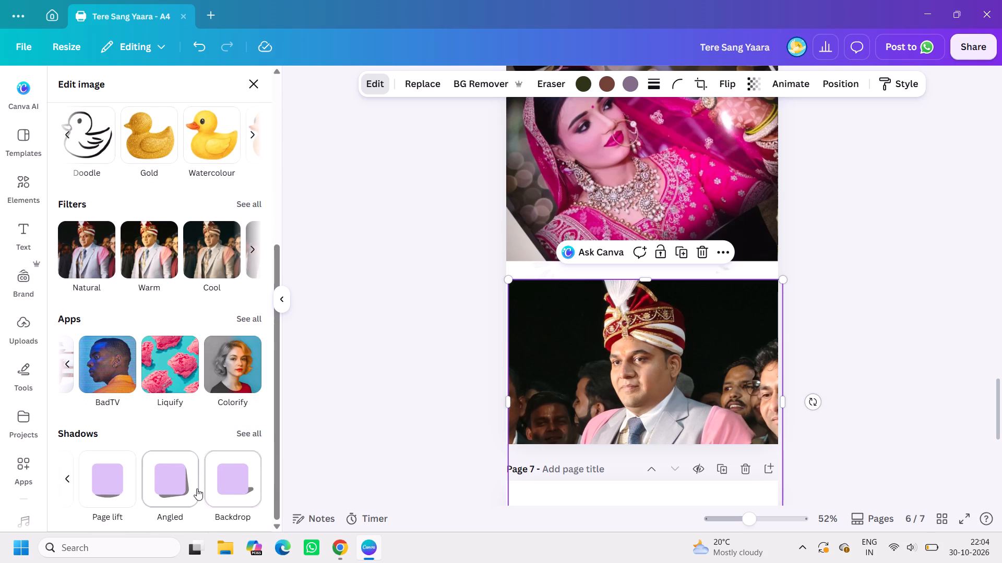
pyautogui.hscroll(4, 197, 488)
pyautogui.click(148, 488)
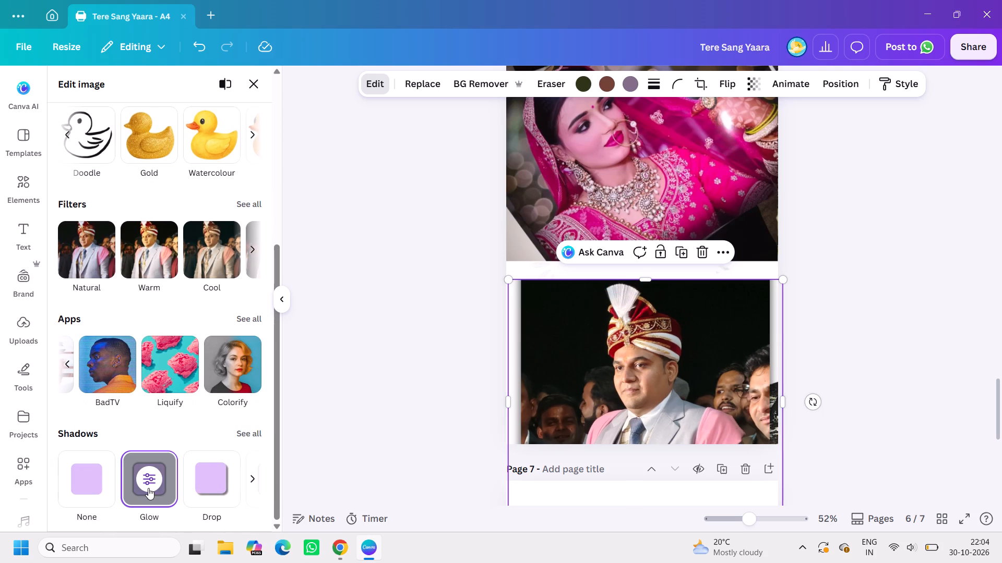
pyautogui.click(403, 445)
pyautogui.click(808, 292)
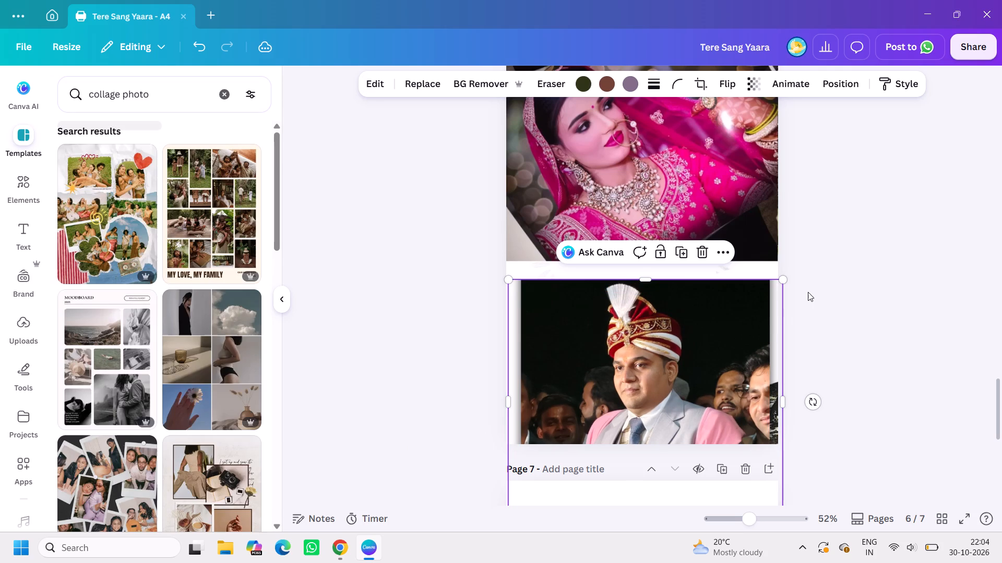
# Widen the groom photo on both sides so that it extends slightly past the edges of page 6.
pyautogui.click(694, 345)
pyautogui.moveTo(507, 401); pyautogui.dragTo(485, 405)
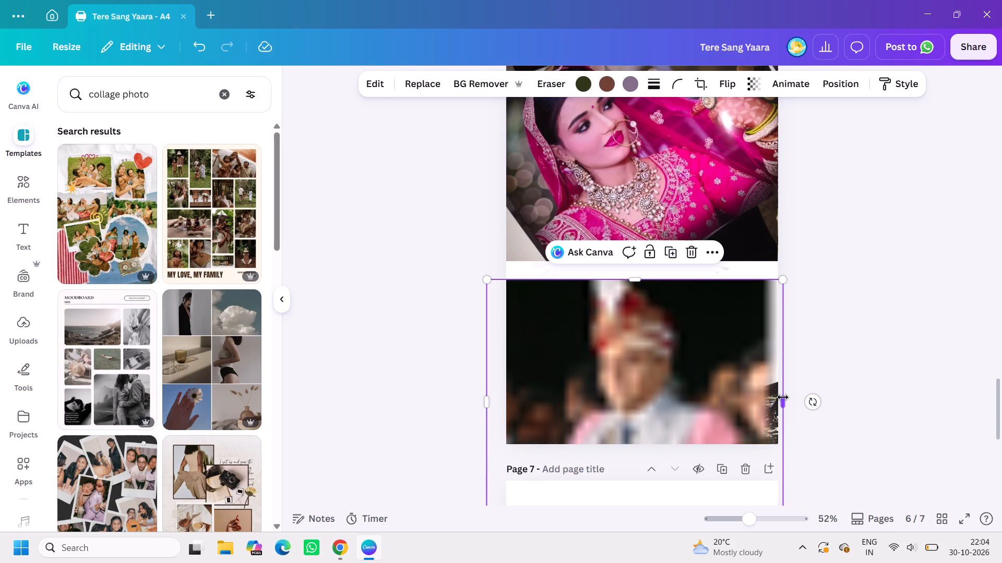
pyautogui.moveTo(783, 397); pyautogui.dragTo(803, 395)
pyautogui.click(845, 361)
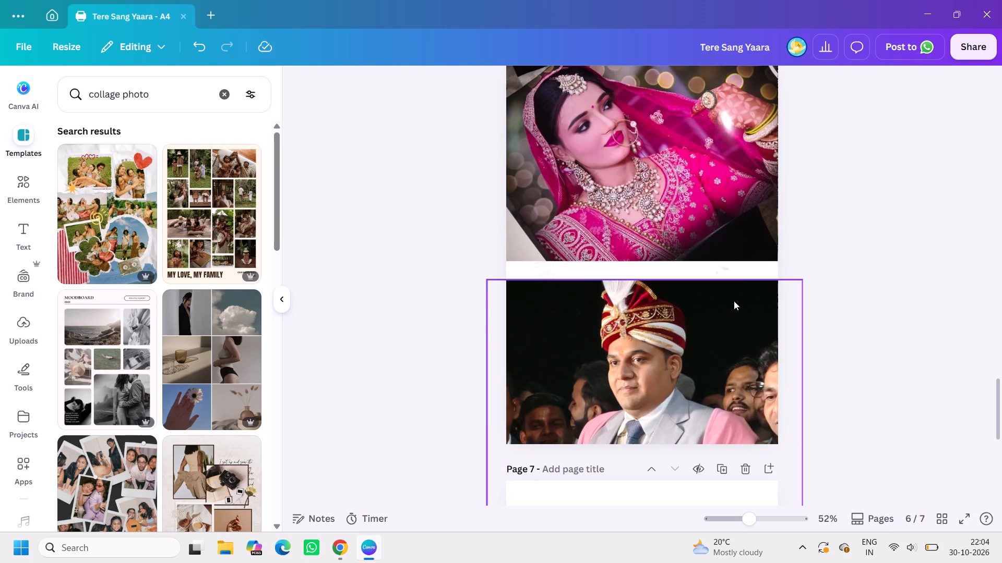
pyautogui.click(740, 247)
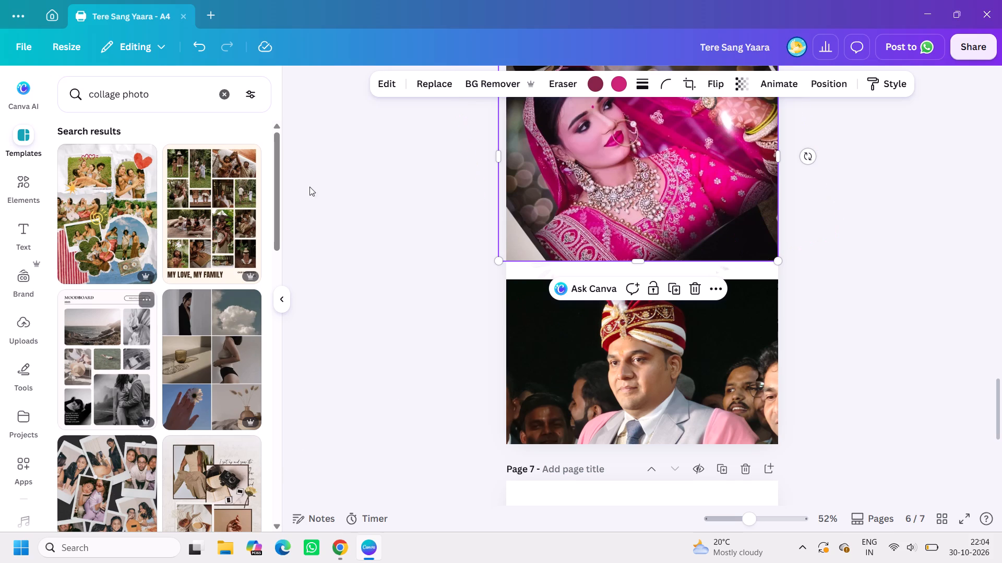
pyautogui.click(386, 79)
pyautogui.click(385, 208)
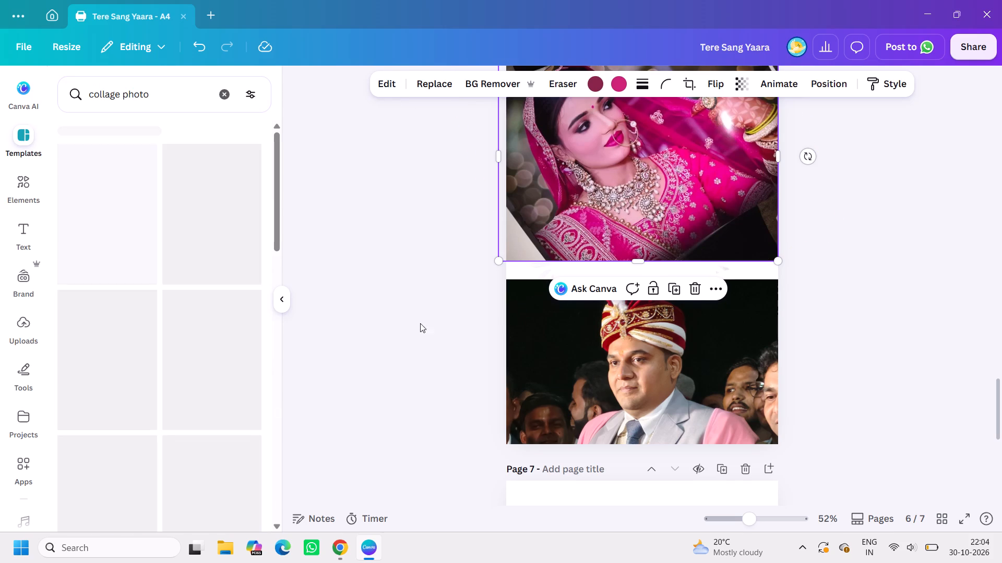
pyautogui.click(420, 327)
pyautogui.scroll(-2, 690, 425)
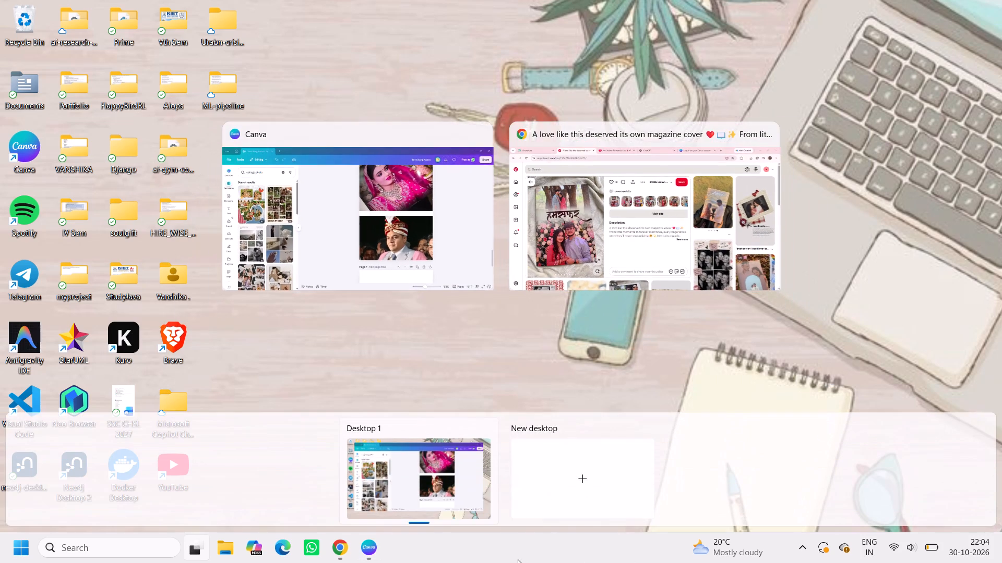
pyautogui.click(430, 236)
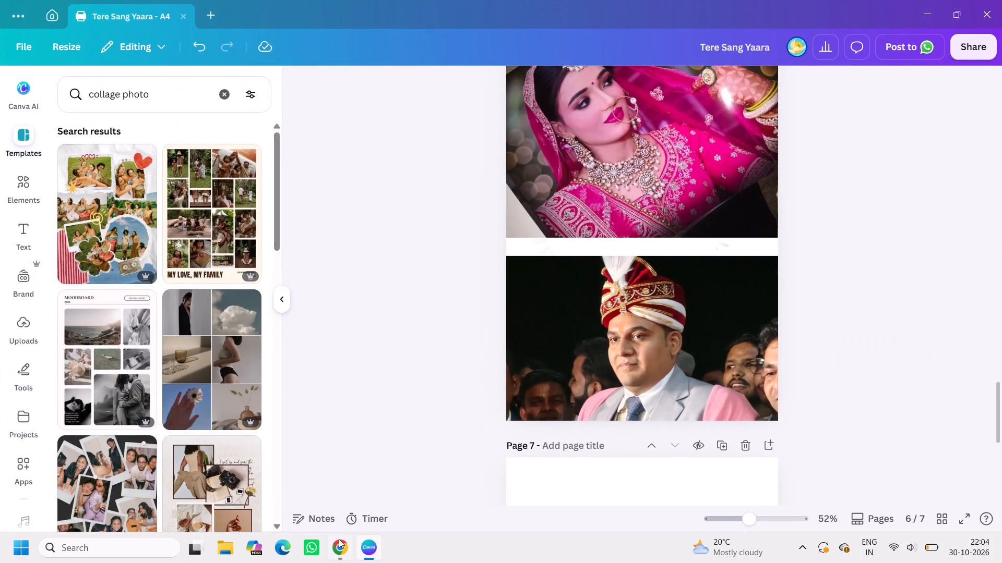
# Switch to Pinterest and download the cover image of the open "A love like this deserved its own magazine cover" pin.
pyautogui.click(335, 548)
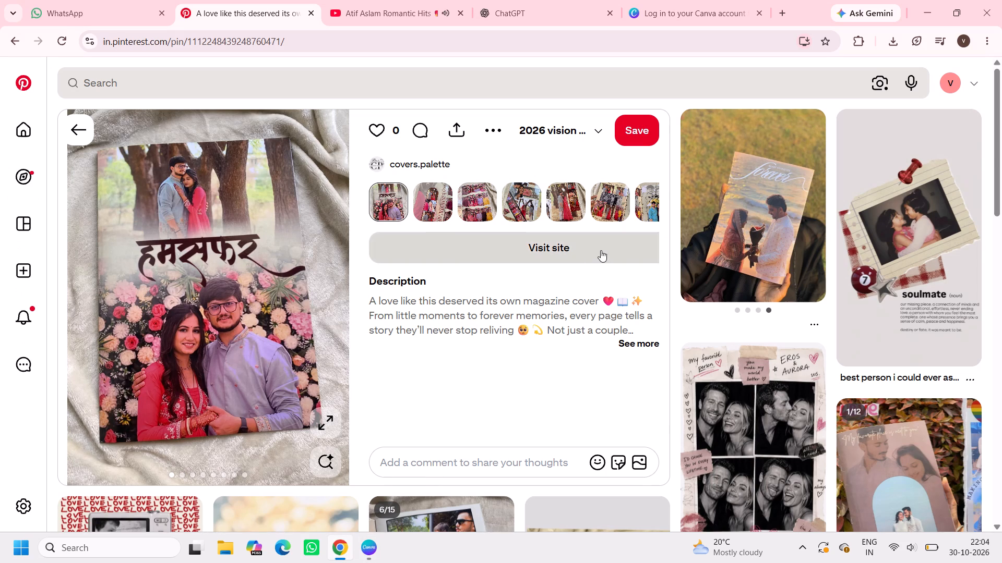
pyautogui.click(497, 138)
pyautogui.click(498, 178)
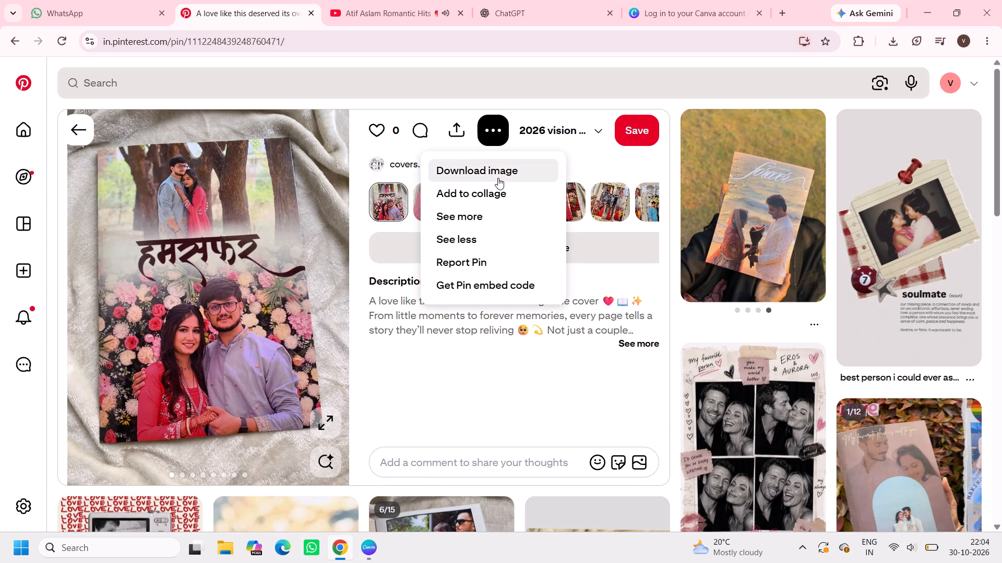
# Import the downloaded couple-magazine cover image onto the blank page 7 in Canva.
pyautogui.moveTo(809, 120); pyautogui.dragTo(529, 454)
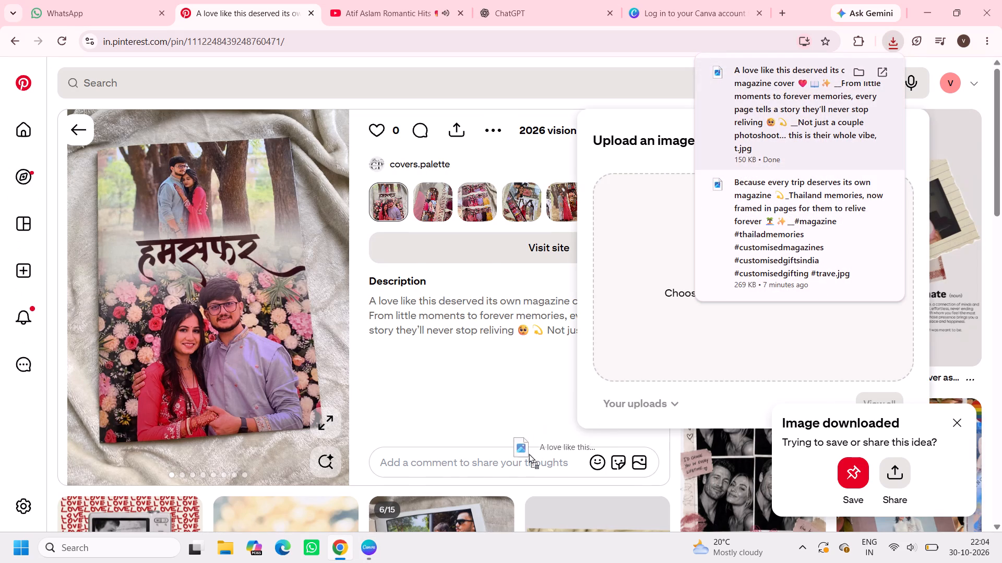
pyautogui.moveTo(529, 454); pyautogui.dragTo(659, 485)
pyautogui.hscroll(-1, 409, 518)
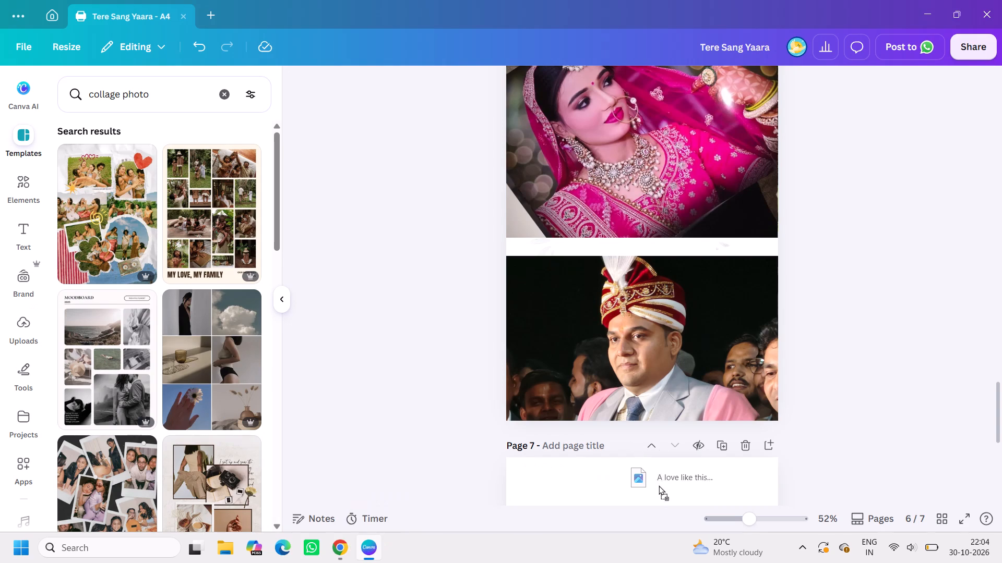
pyautogui.moveTo(659, 485); pyautogui.dragTo(654, 491)
pyautogui.scroll(-2, 672, 450)
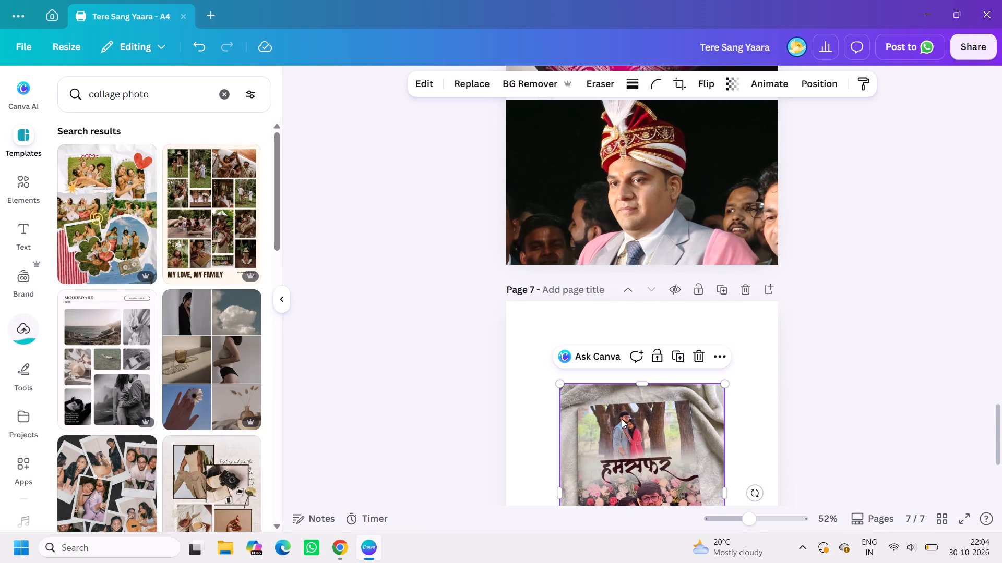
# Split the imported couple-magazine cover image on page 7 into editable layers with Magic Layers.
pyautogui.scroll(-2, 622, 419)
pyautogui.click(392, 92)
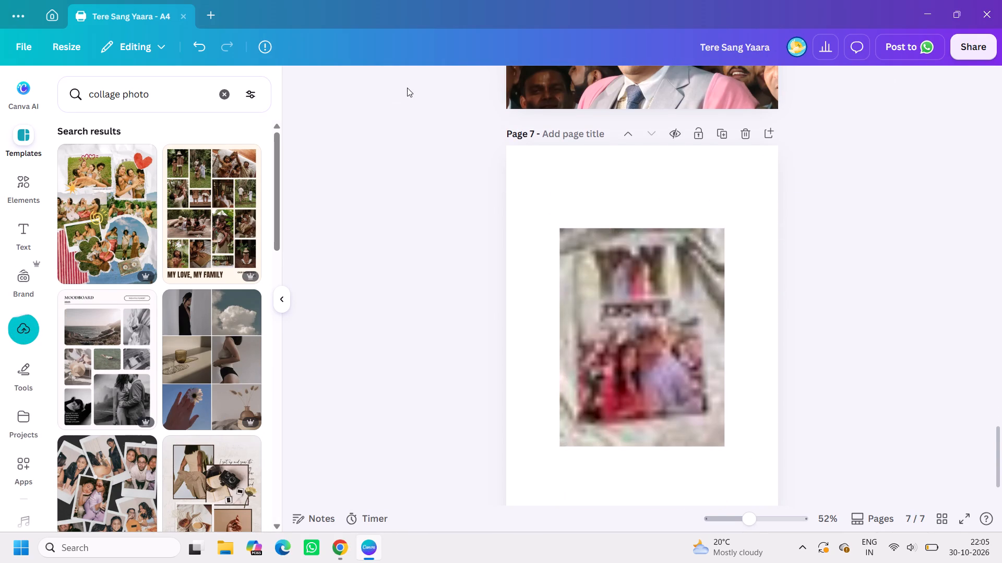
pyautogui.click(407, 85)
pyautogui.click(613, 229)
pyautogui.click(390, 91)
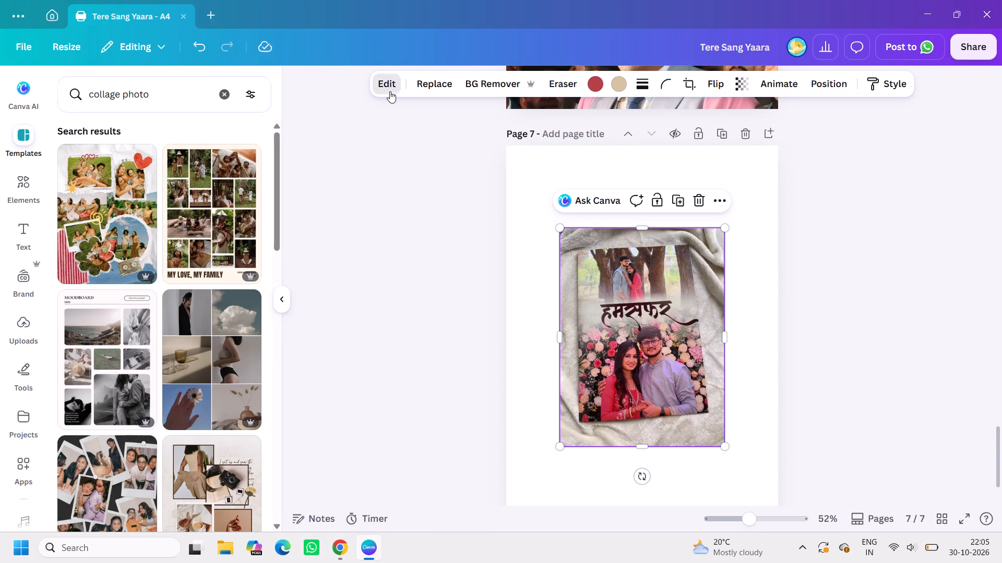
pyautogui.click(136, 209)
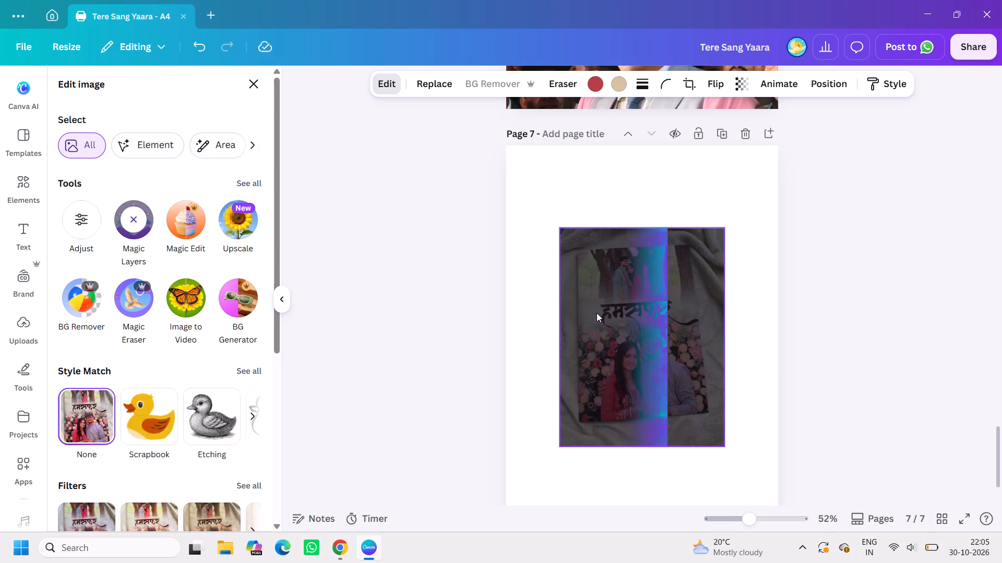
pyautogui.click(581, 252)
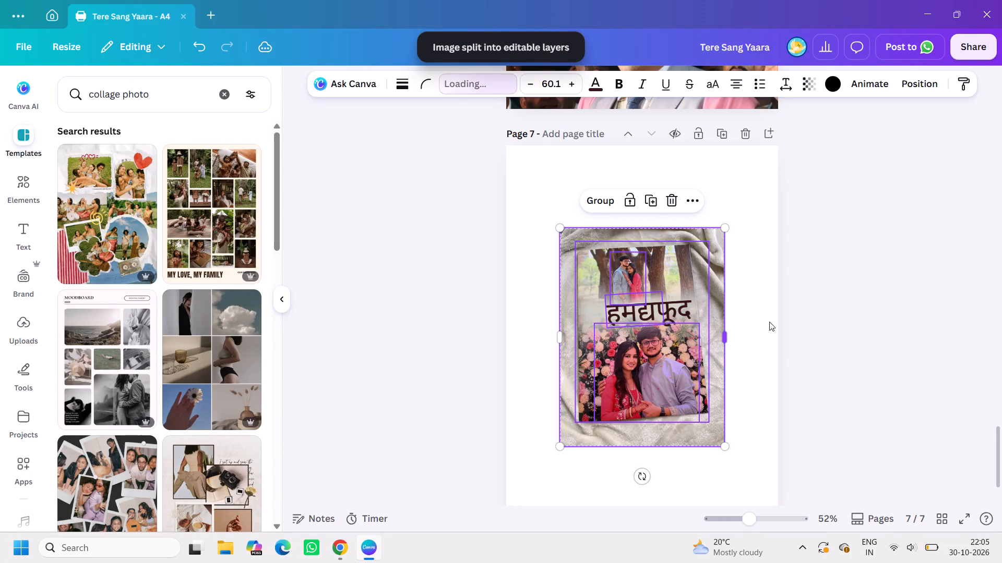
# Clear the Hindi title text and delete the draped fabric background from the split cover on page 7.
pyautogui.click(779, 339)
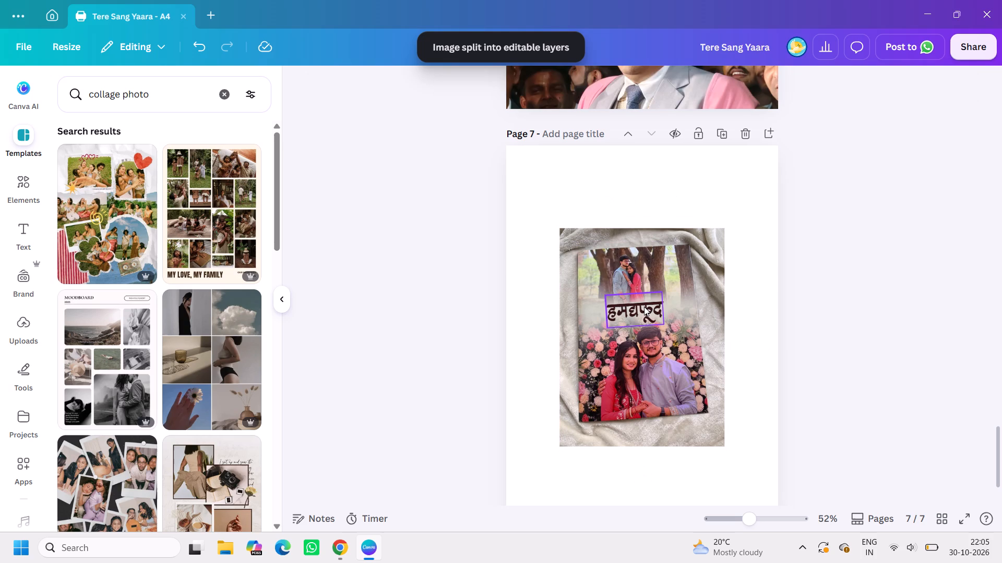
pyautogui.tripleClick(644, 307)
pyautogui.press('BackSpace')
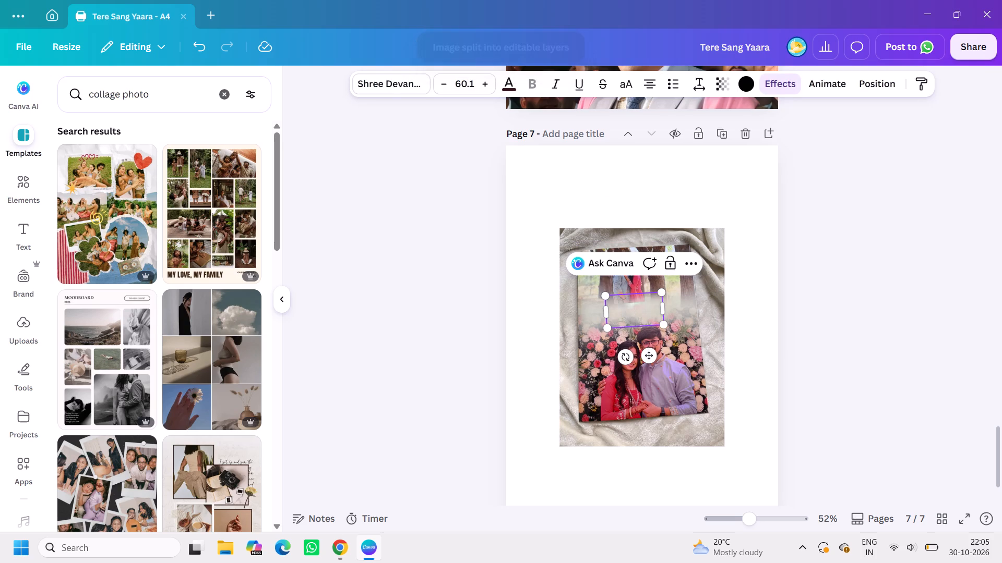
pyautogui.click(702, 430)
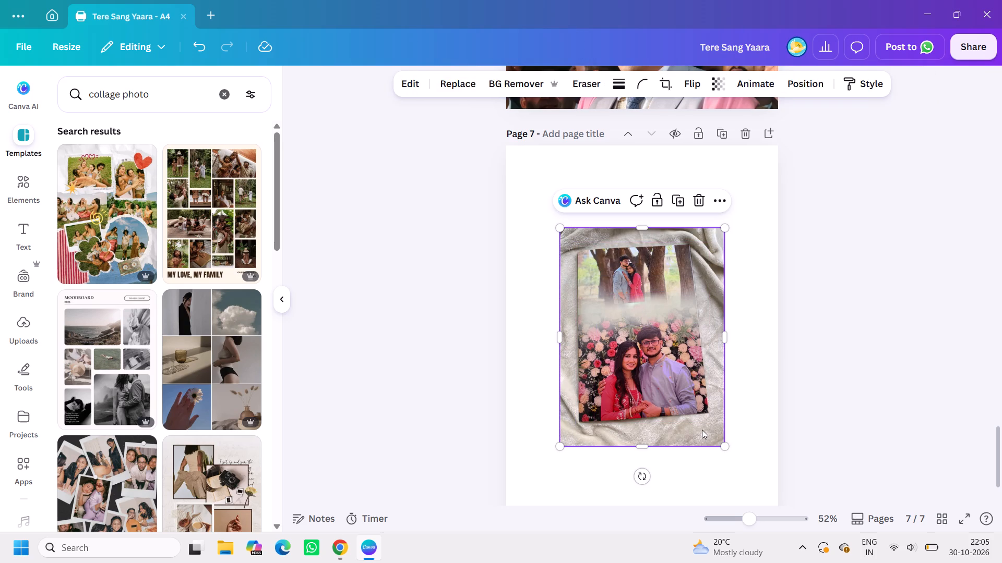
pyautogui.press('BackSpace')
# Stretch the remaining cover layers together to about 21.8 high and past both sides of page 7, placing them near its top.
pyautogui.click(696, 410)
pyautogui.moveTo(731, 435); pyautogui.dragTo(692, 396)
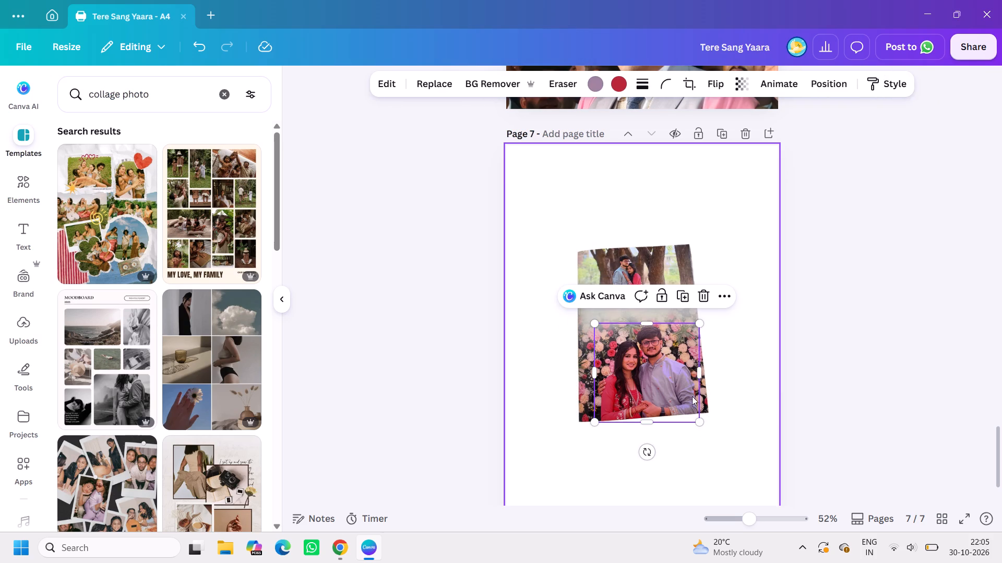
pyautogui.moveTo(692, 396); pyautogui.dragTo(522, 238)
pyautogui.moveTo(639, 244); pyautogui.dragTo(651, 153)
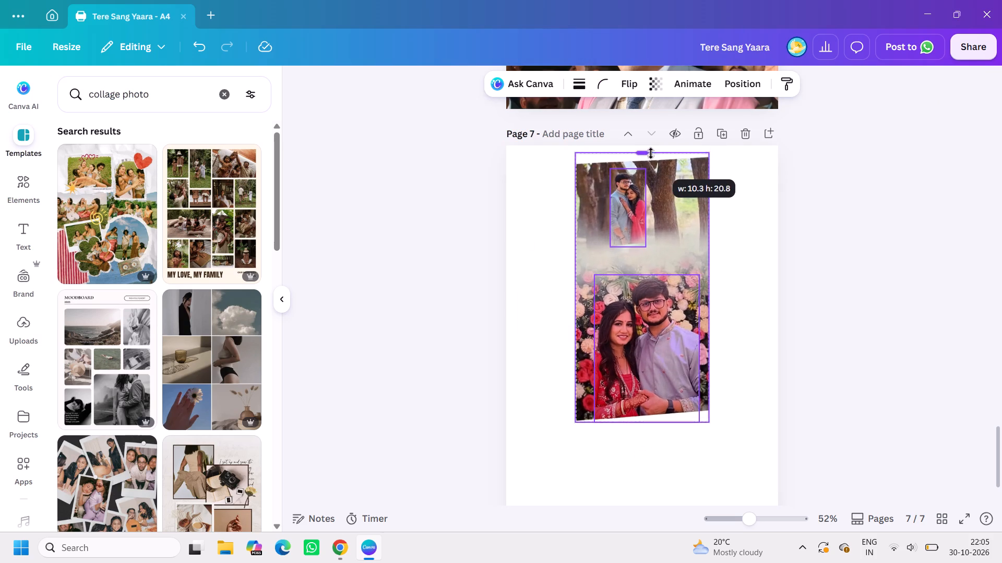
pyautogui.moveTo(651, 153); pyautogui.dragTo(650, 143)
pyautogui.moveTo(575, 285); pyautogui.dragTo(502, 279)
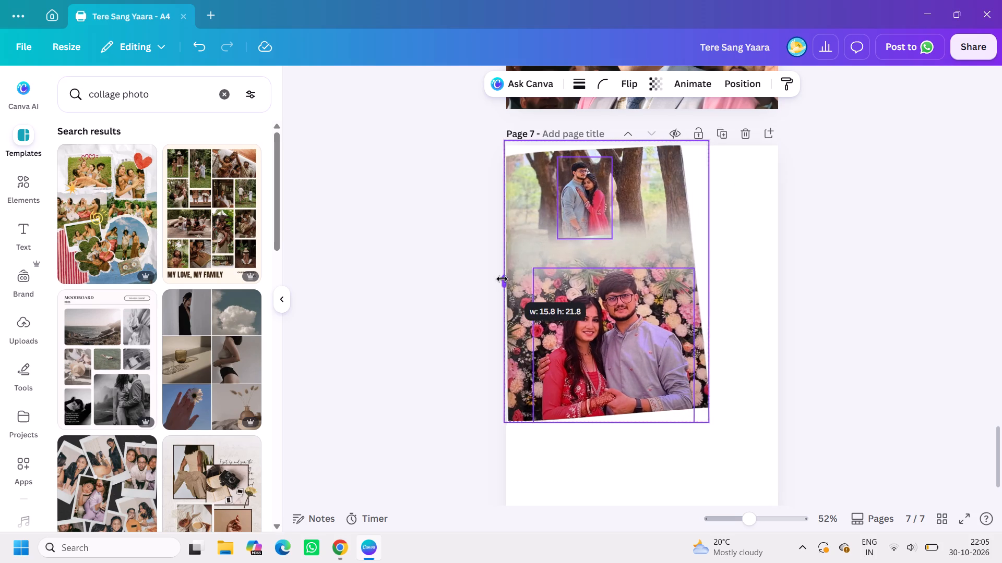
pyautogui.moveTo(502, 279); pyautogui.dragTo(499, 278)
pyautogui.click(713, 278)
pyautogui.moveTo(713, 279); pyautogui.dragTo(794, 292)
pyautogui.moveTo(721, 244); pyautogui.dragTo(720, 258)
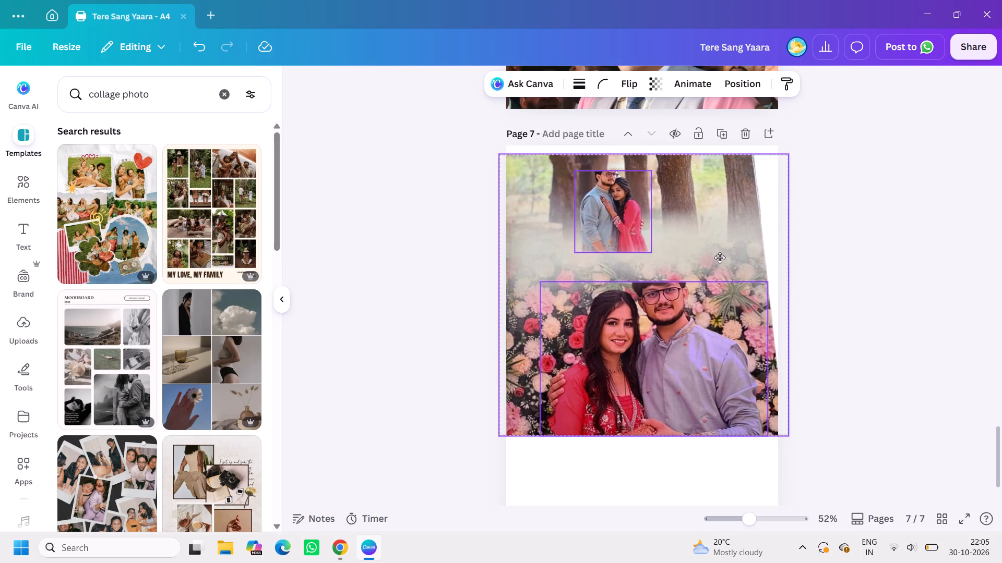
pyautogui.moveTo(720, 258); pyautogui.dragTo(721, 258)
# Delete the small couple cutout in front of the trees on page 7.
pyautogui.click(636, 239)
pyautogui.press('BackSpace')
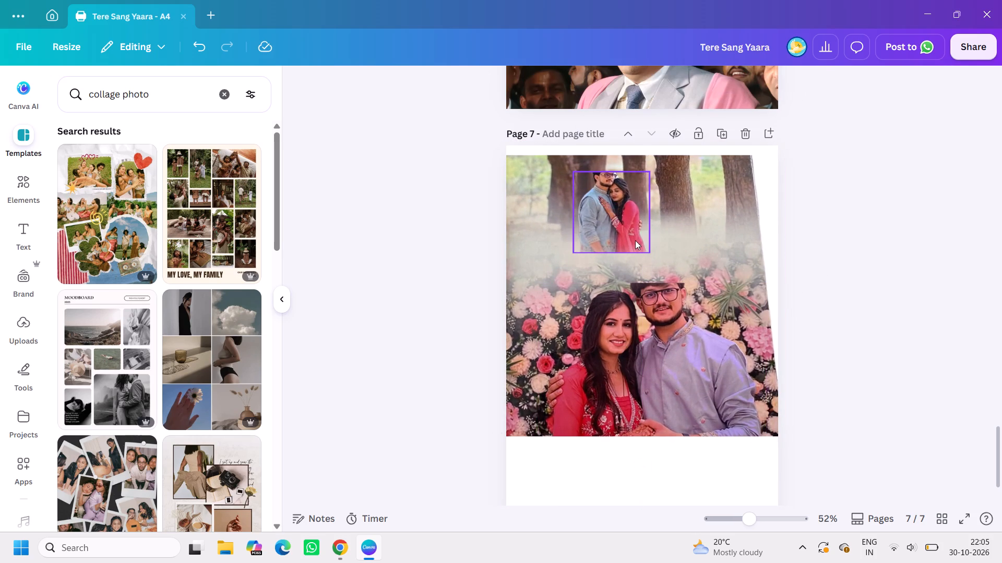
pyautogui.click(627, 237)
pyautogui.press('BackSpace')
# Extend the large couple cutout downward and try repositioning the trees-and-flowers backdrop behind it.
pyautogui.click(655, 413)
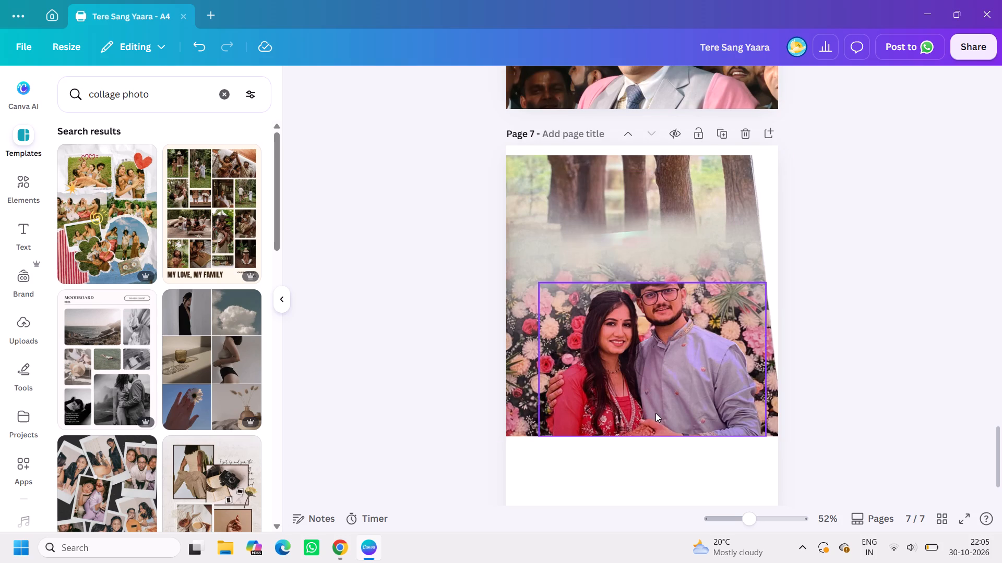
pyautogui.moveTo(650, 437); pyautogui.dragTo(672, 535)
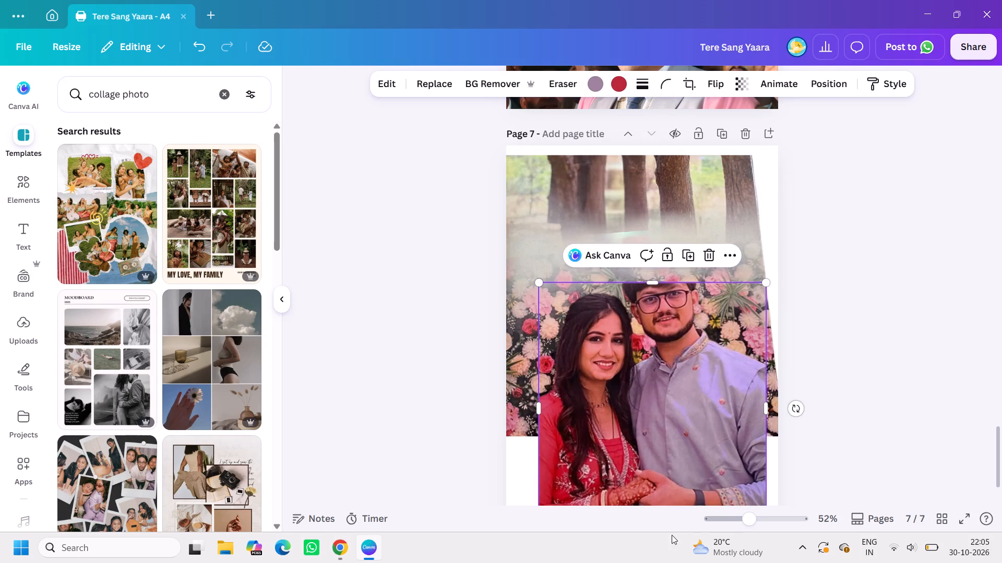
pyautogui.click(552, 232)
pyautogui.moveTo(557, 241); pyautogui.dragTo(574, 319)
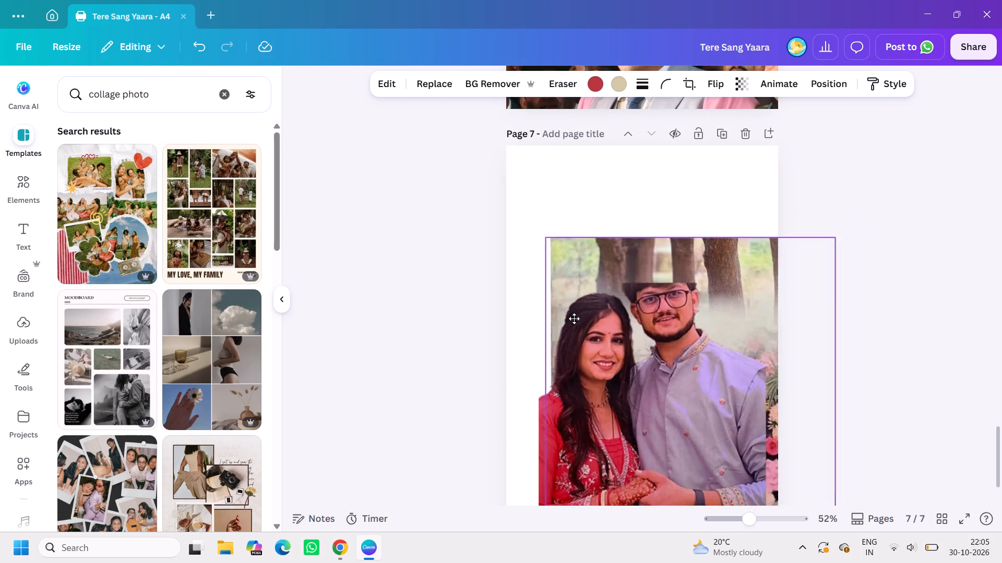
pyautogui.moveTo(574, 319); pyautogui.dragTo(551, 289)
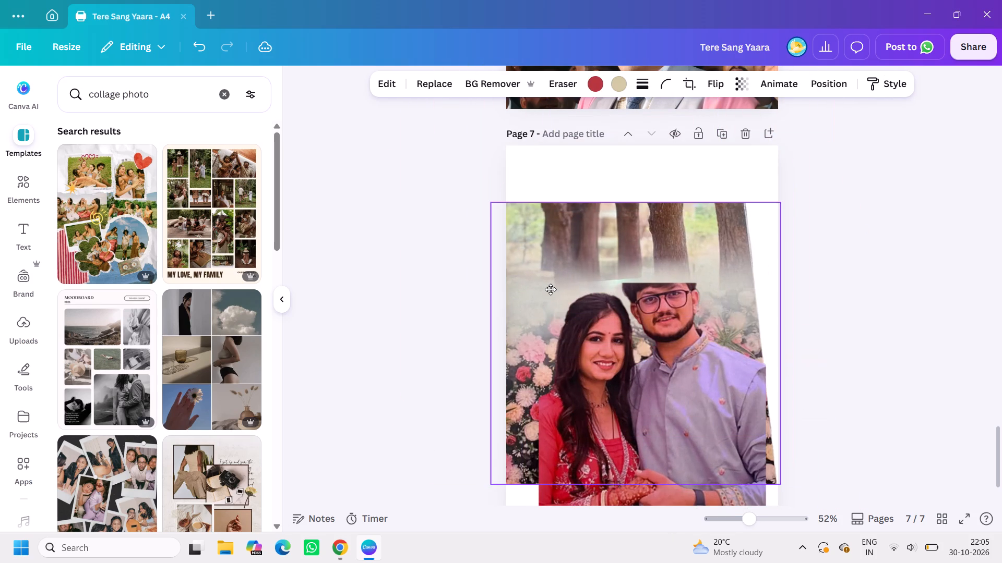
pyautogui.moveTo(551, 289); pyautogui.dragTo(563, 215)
# Delete the trees-and-flowers backdrop and the large couple cutout from page 7.
pyautogui.click(589, 266)
pyautogui.press('BackSpace')
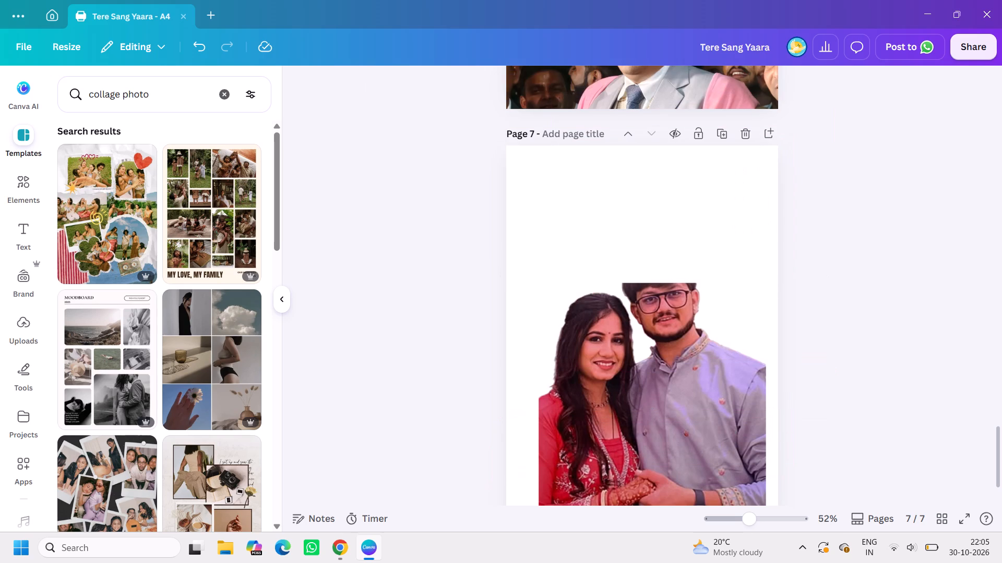
pyautogui.click(632, 360)
pyautogui.press('BackSpace')
# Search the templates for "blur lines" and apply the blurred yellow, green and blue design with the orange sun to page 7.
pyautogui.scroll(1, 666, 244)
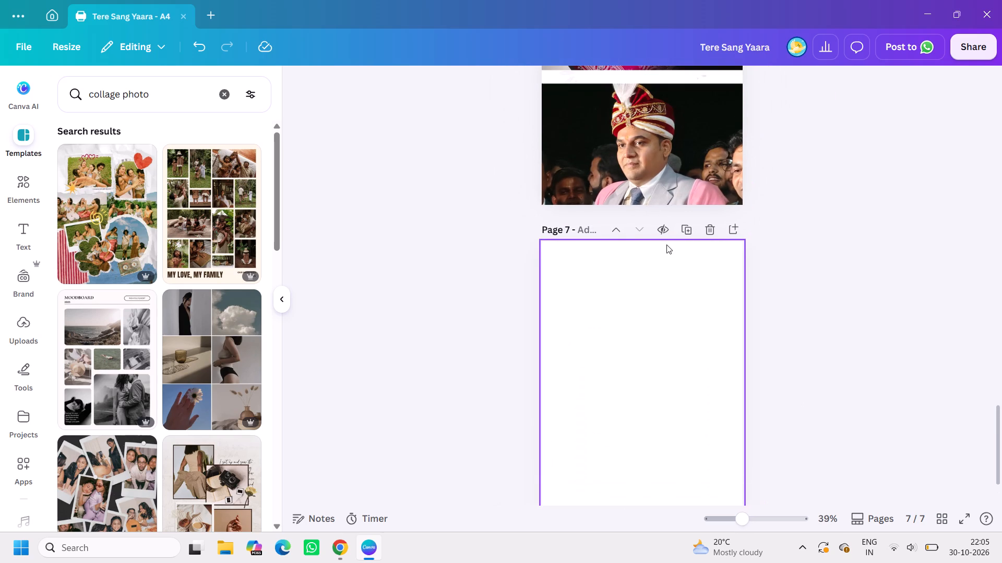
pyautogui.scroll(-3, 247, 349)
pyautogui.scroll(3, 182, 189)
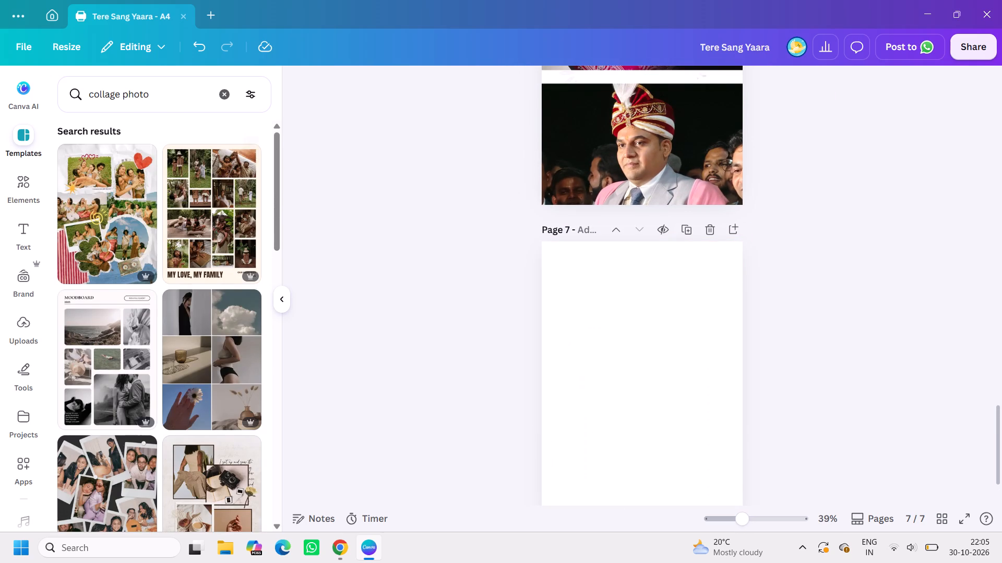
pyautogui.tripleClick(175, 100)
pyautogui.press('BackSpace')
pyautogui.write('blur')
pyautogui.press('space')
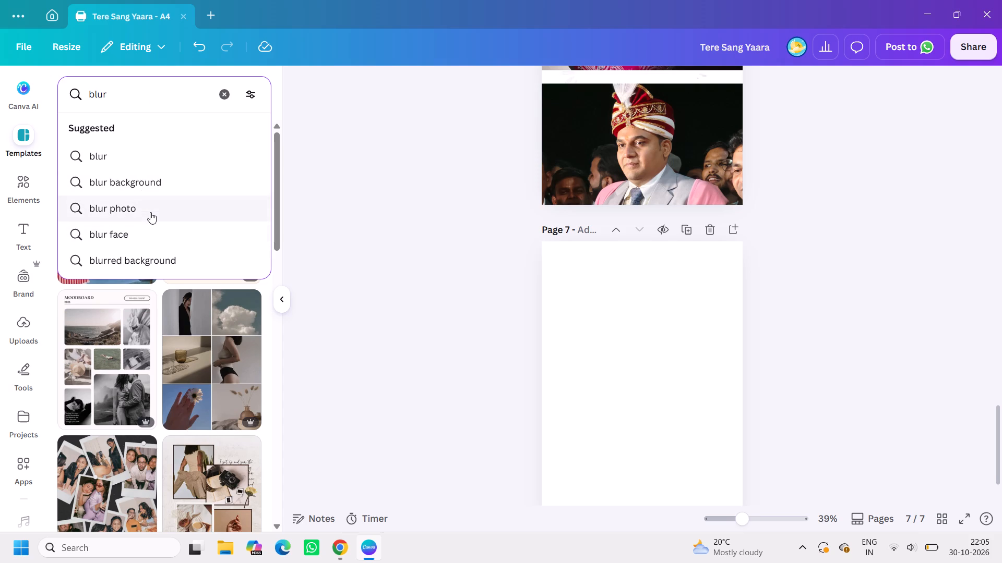
pyautogui.write('lines')
pyautogui.press('Return')
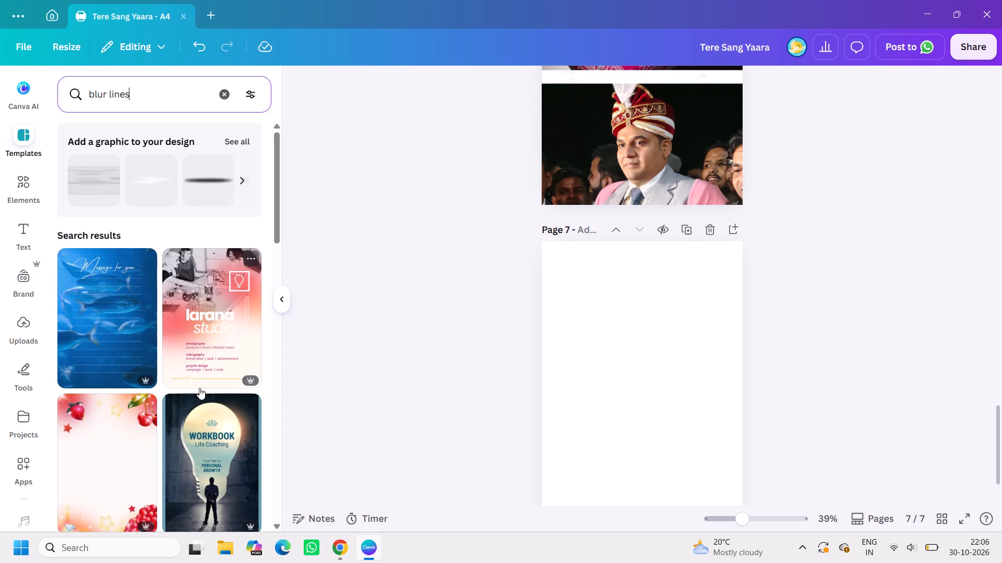
pyautogui.scroll(-6, 199, 388)
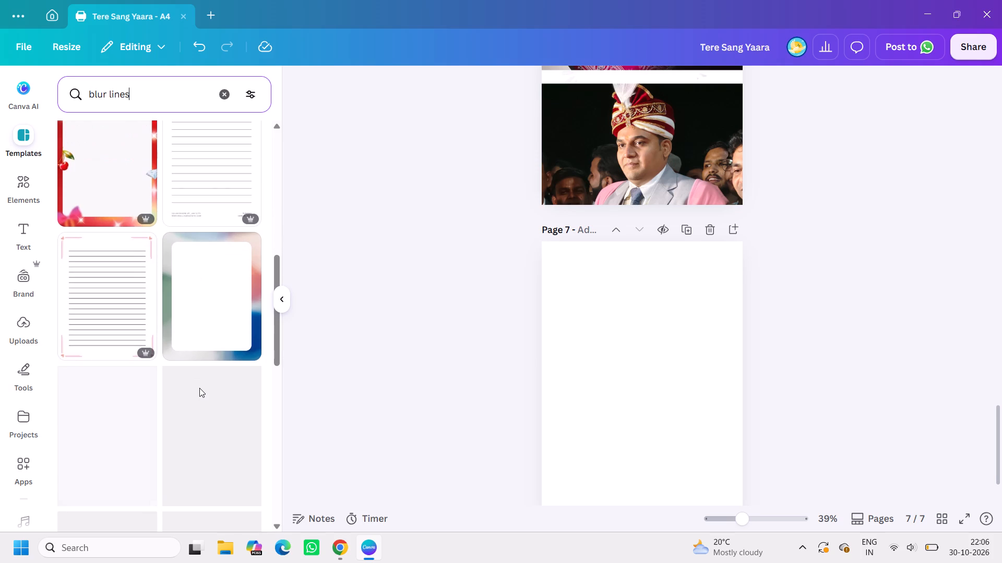
pyautogui.scroll(-1, 231, 294)
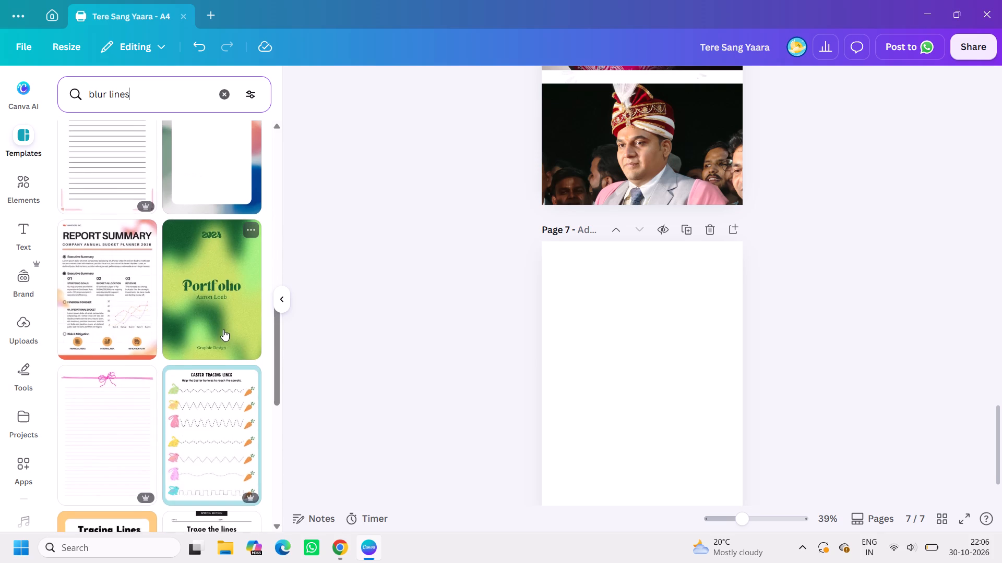
pyautogui.scroll(-4, 241, 417)
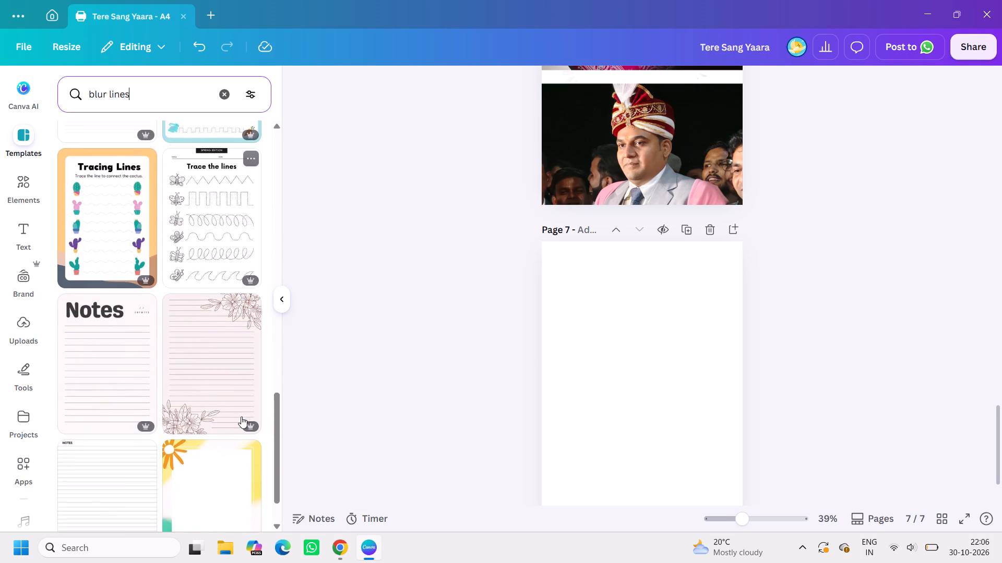
pyautogui.scroll(-5, 241, 417)
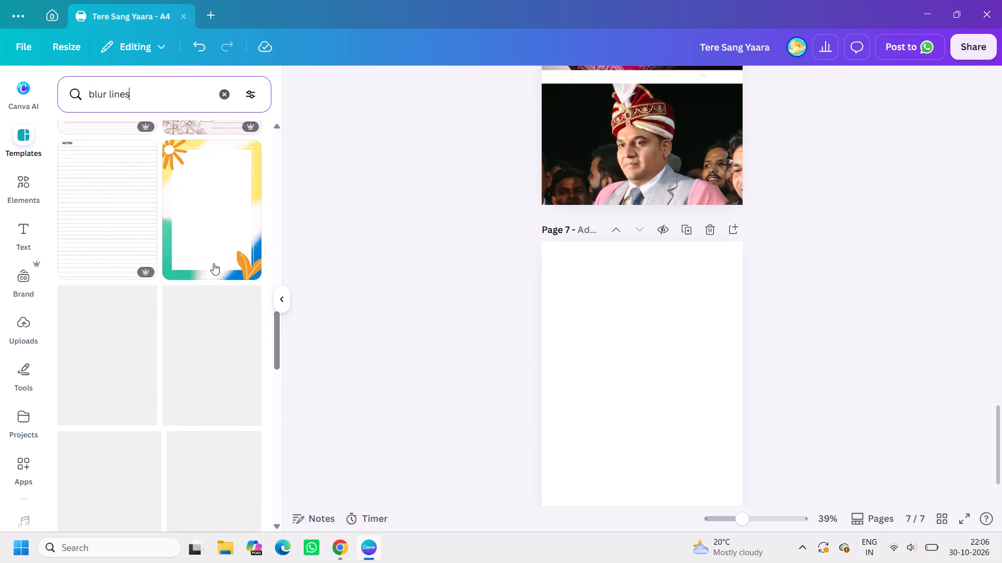
pyautogui.click(212, 261)
# Delete the thin line frame and the white central panel from the template on page 7.
pyautogui.click(666, 429)
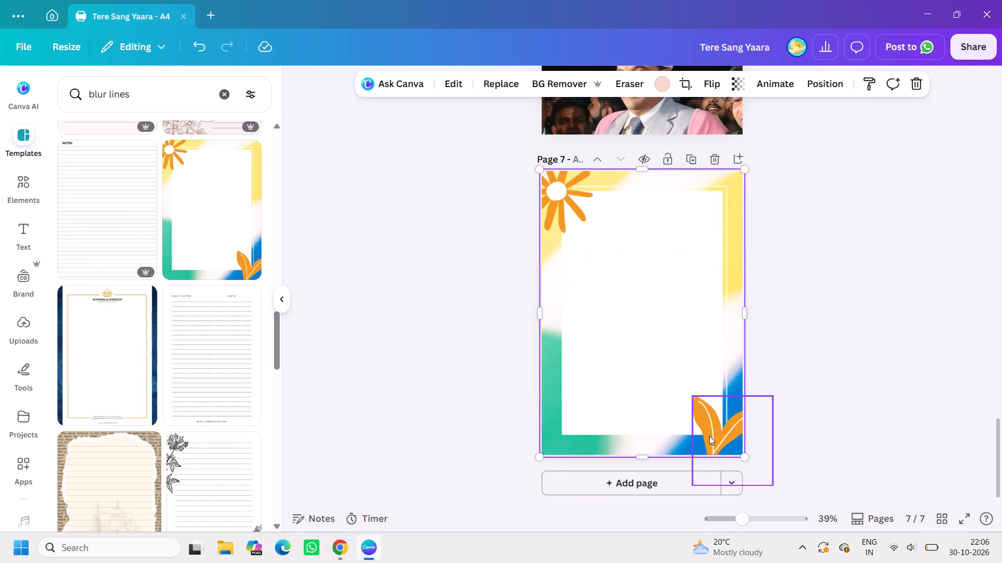
pyautogui.click(726, 352)
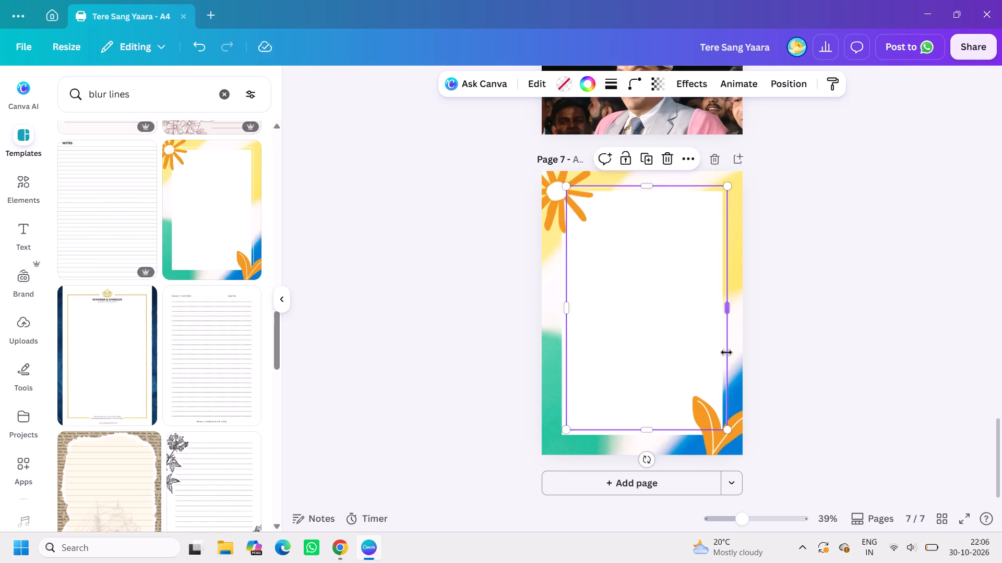
pyautogui.press('BackSpace')
pyautogui.click(694, 372)
pyautogui.press('BackSpace')
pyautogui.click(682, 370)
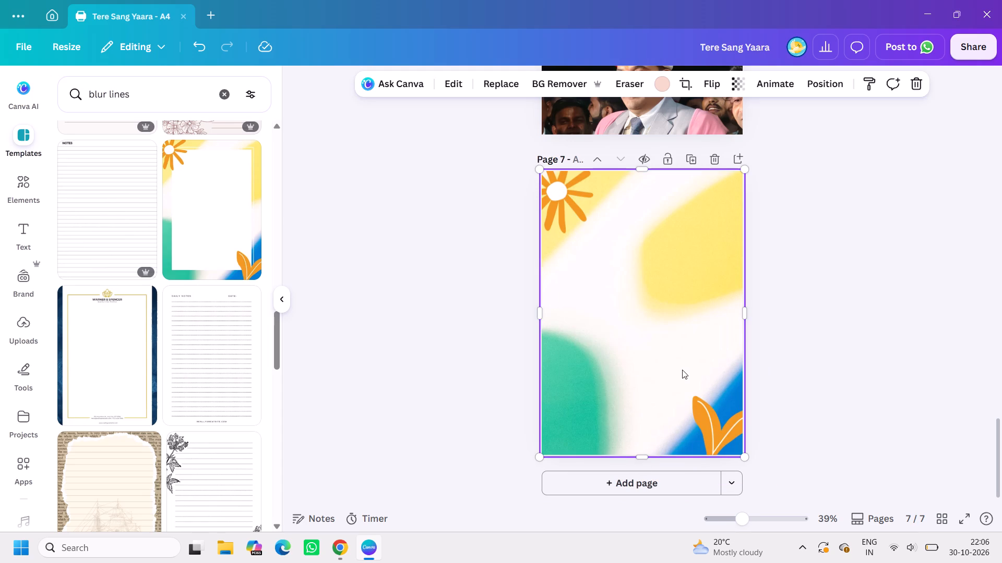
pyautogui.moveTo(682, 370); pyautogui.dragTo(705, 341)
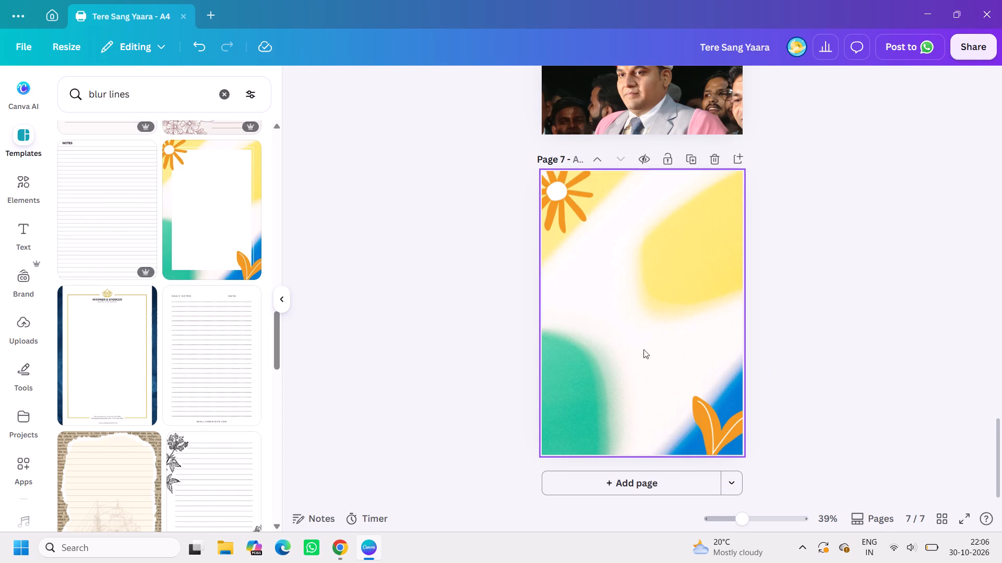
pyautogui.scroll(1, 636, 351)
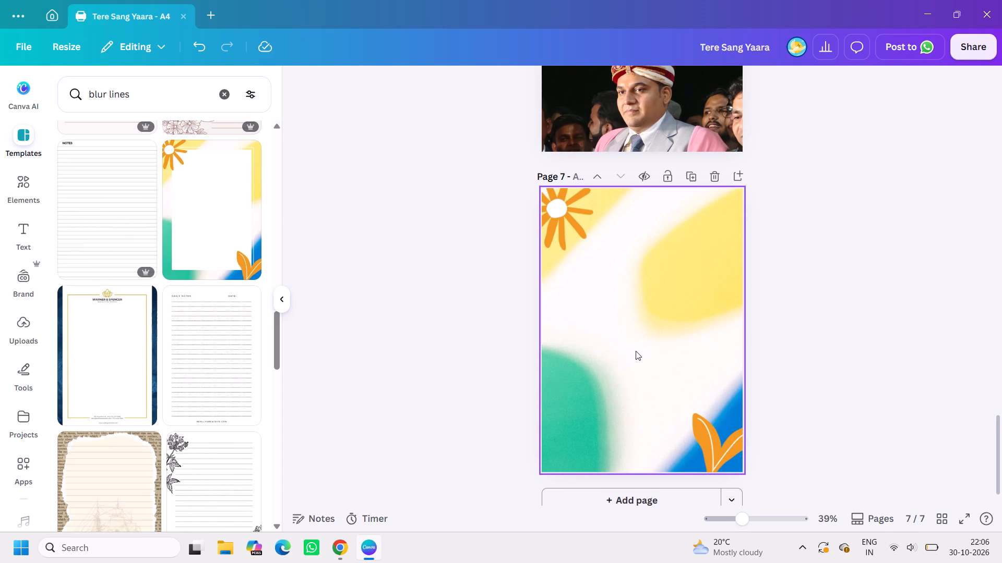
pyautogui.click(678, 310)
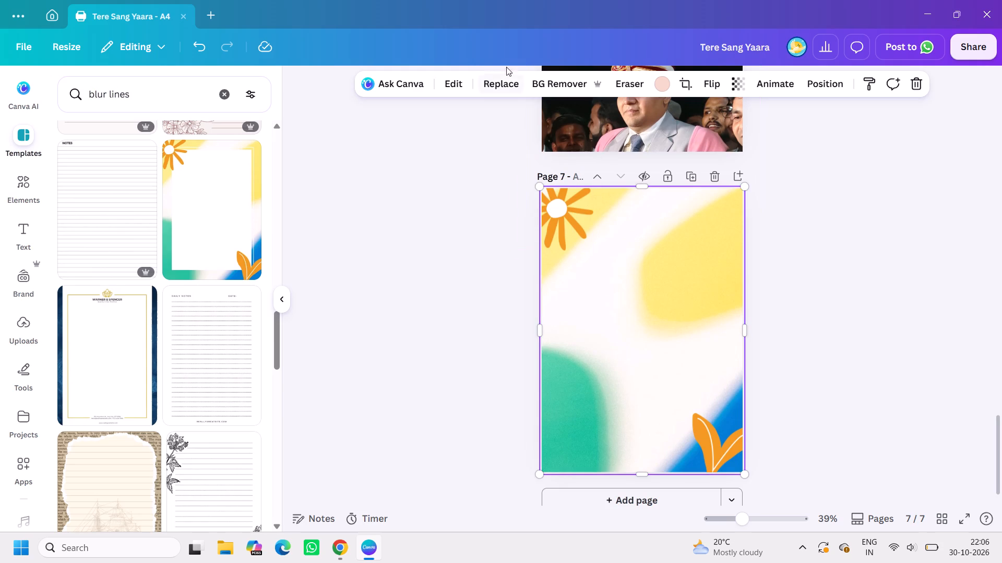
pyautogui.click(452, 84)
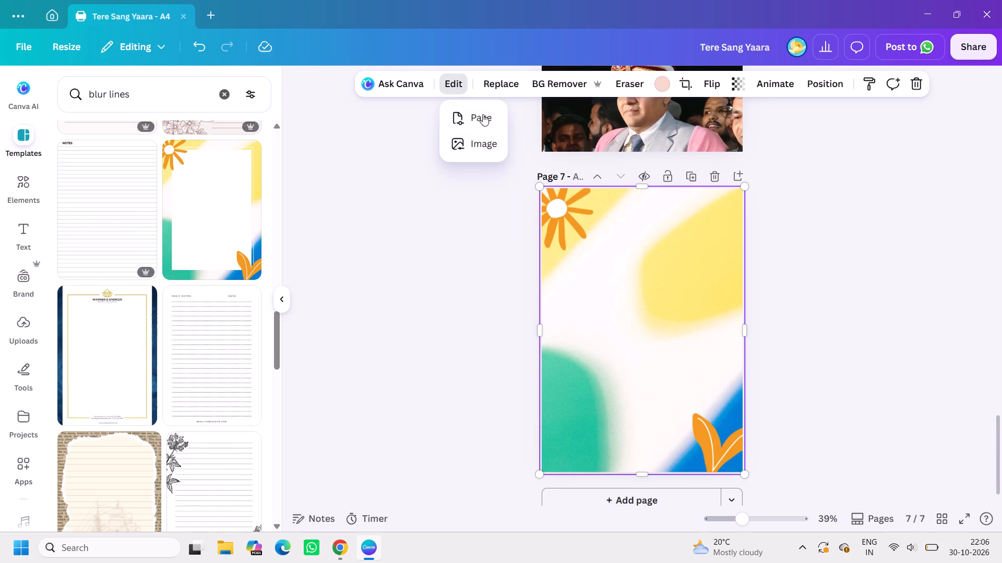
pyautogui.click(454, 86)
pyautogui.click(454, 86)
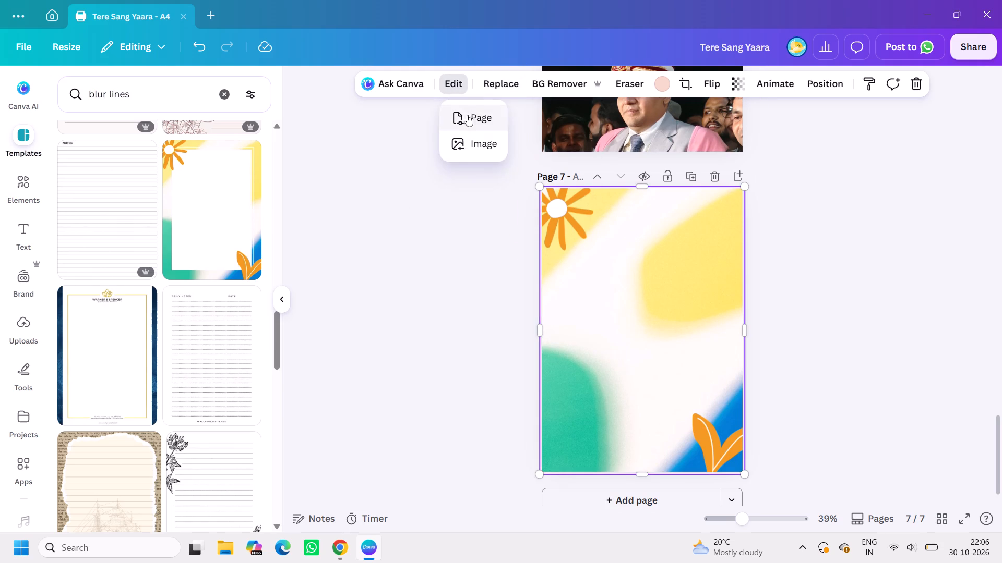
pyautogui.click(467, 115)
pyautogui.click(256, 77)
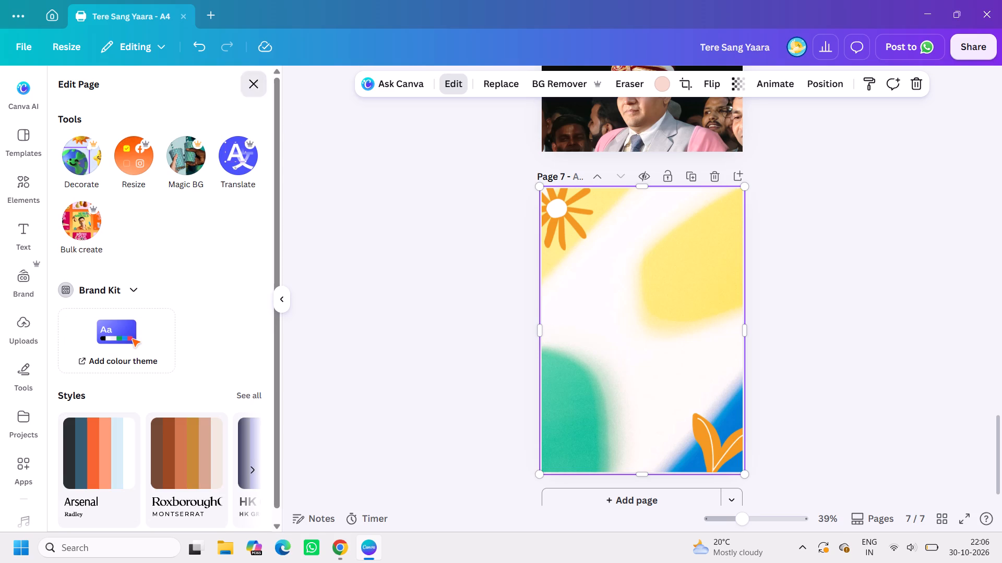
# Delete the orange sun graphic from the upper corner of page 7.
pyautogui.click(591, 240)
pyautogui.click(591, 240)
pyautogui.press('BackSpace')
pyautogui.click(627, 305)
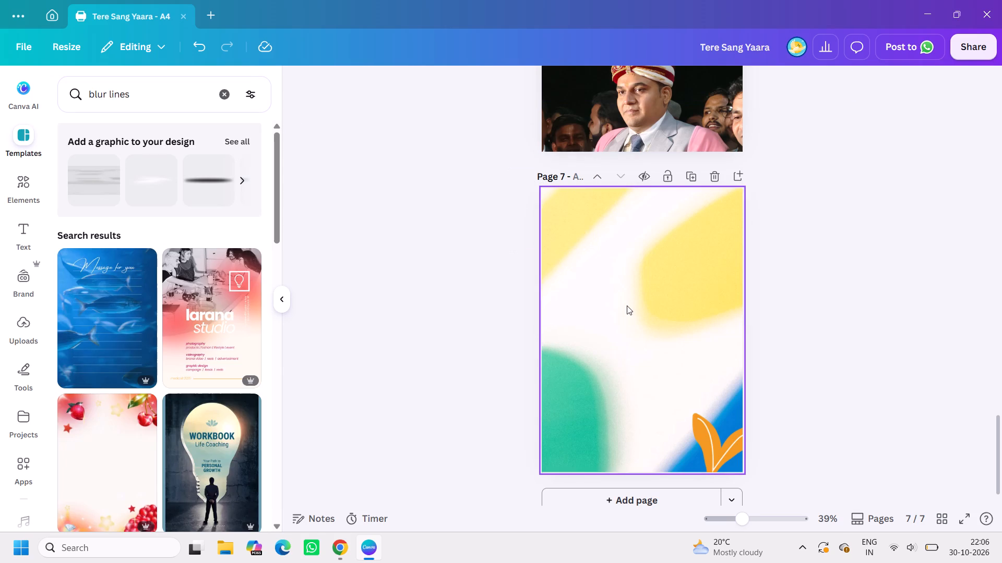
# Delete the full-page overlay graphic lying over the blurred-colour background on page 7.
pyautogui.press('BackSpace')
pyautogui.hotkey('ctrl', 'z')
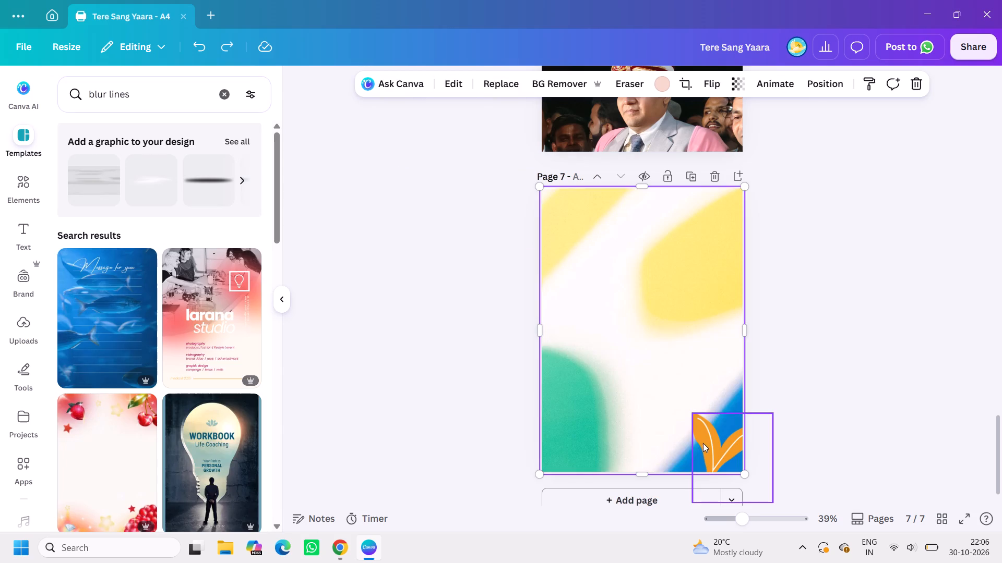
pyautogui.moveTo(664, 329); pyautogui.dragTo(591, 398)
pyautogui.moveTo(590, 296); pyautogui.dragTo(634, 352)
pyautogui.press('BackSpace')
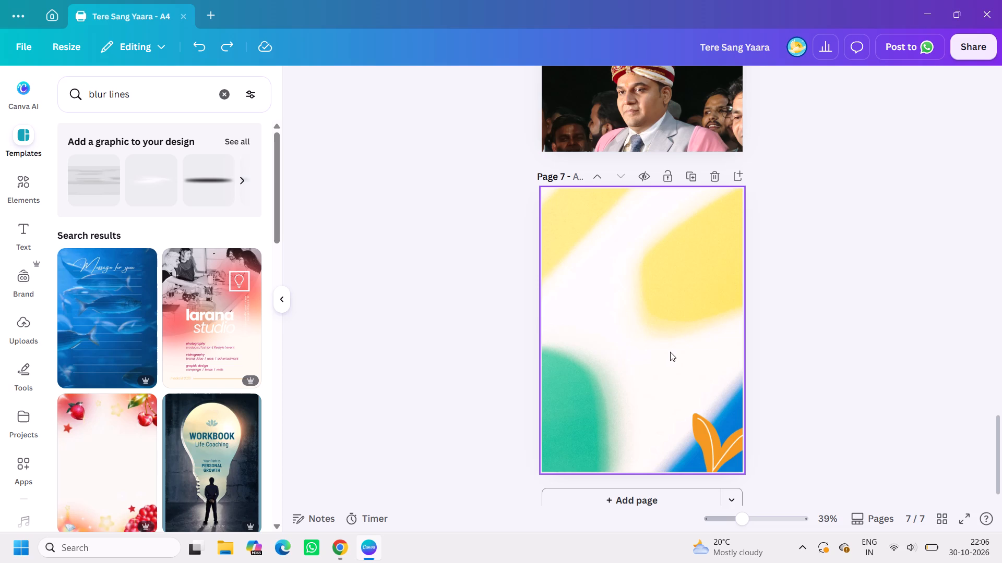
# Look through the "blur lines" template results for another design, and go back to page 6.
pyautogui.scroll(-5, 158, 389)
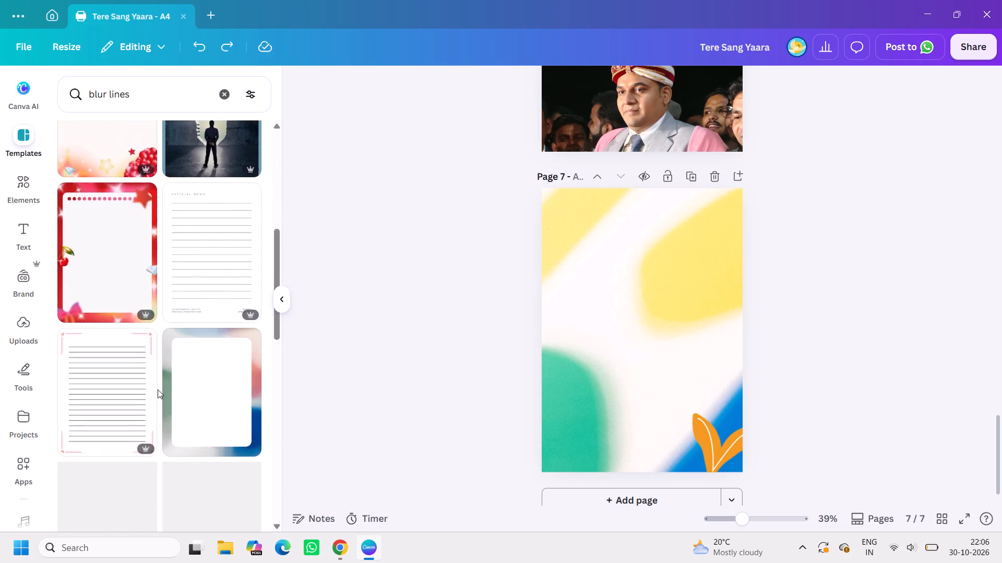
pyautogui.scroll(-5, 158, 389)
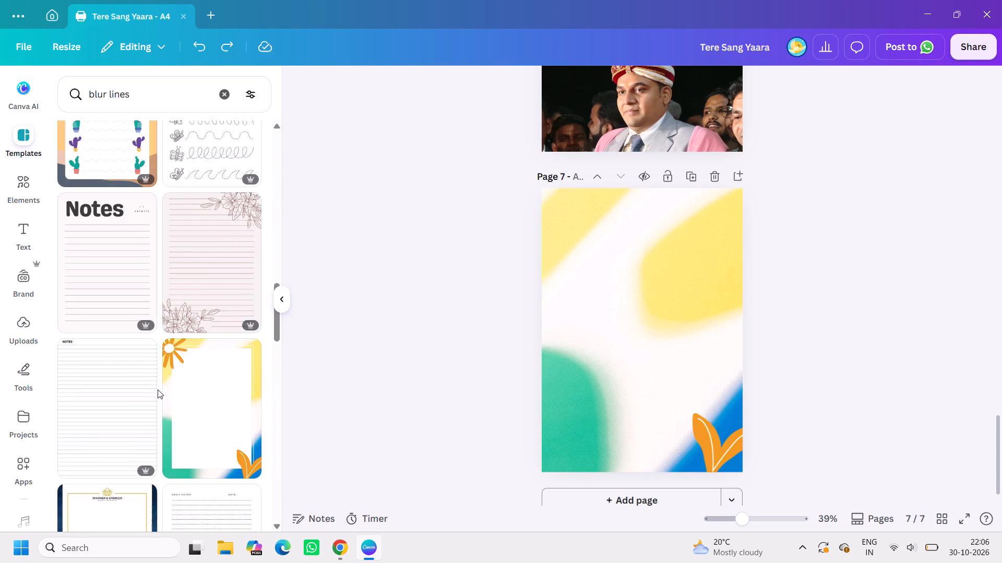
pyautogui.scroll(-5, 205, 411)
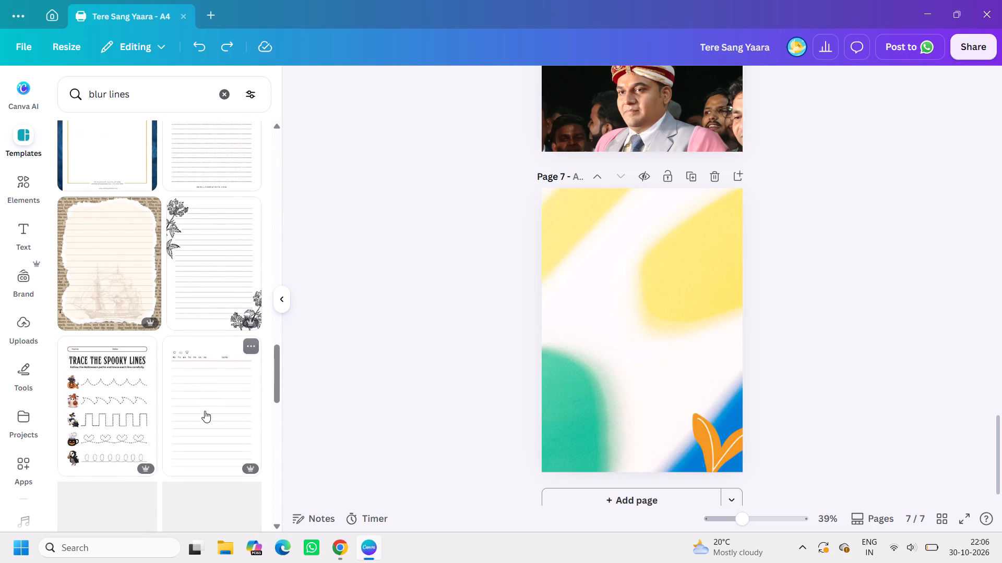
pyautogui.scroll(-5, 198, 361)
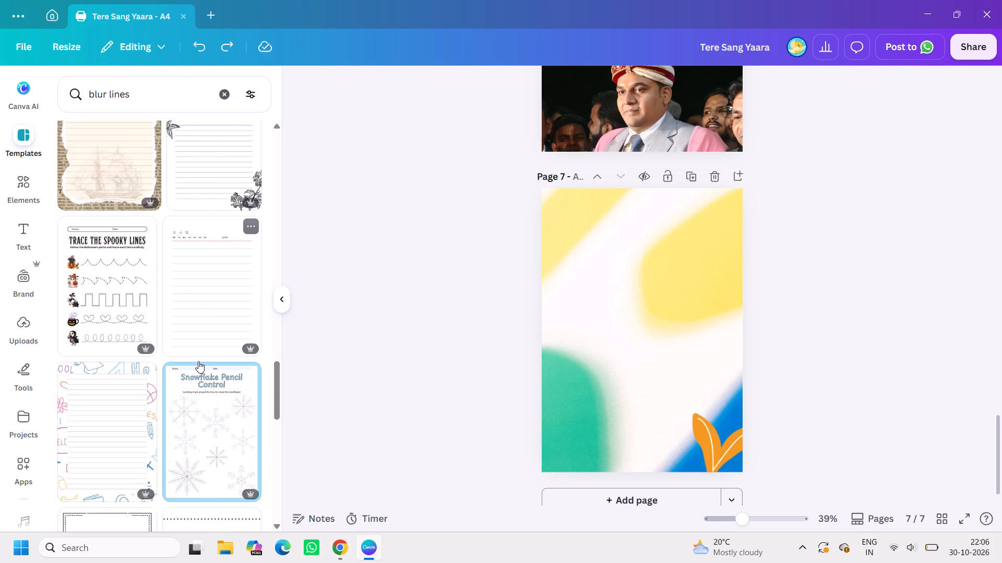
pyautogui.scroll(-4, 198, 361)
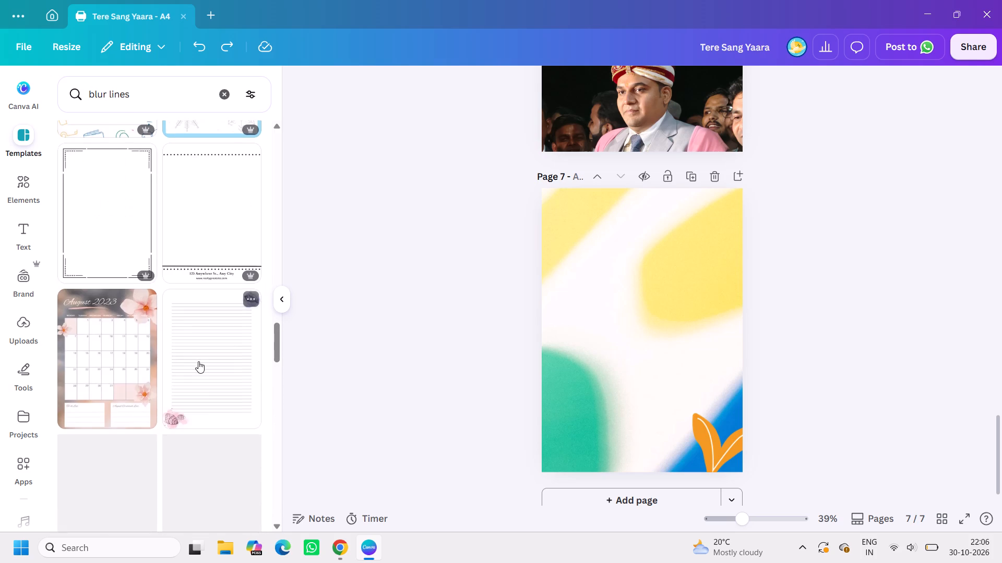
pyautogui.scroll(4, 198, 361)
pyautogui.scroll(2, 521, 302)
pyautogui.scroll(-1, 635, 422)
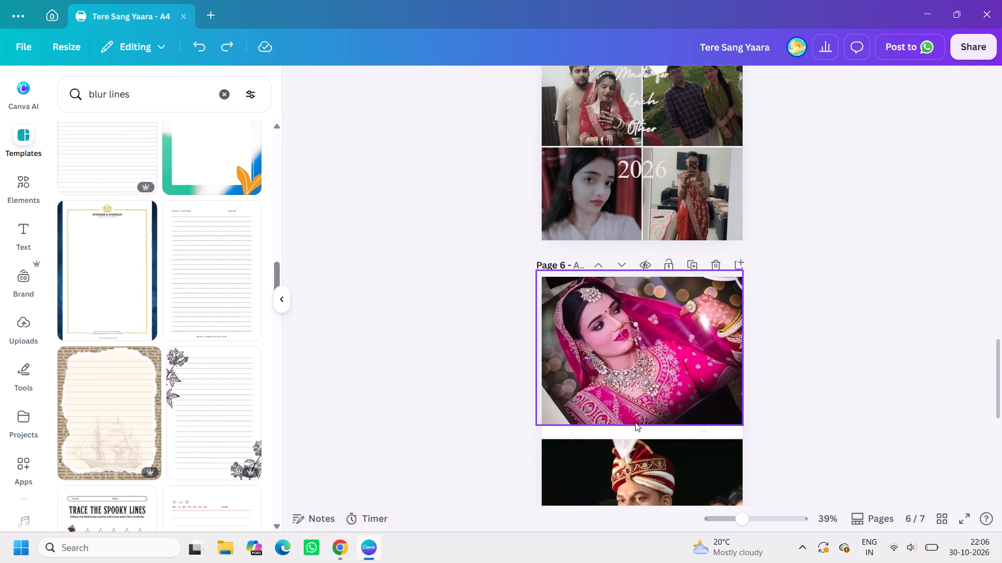
pyautogui.scroll(-1, 635, 422)
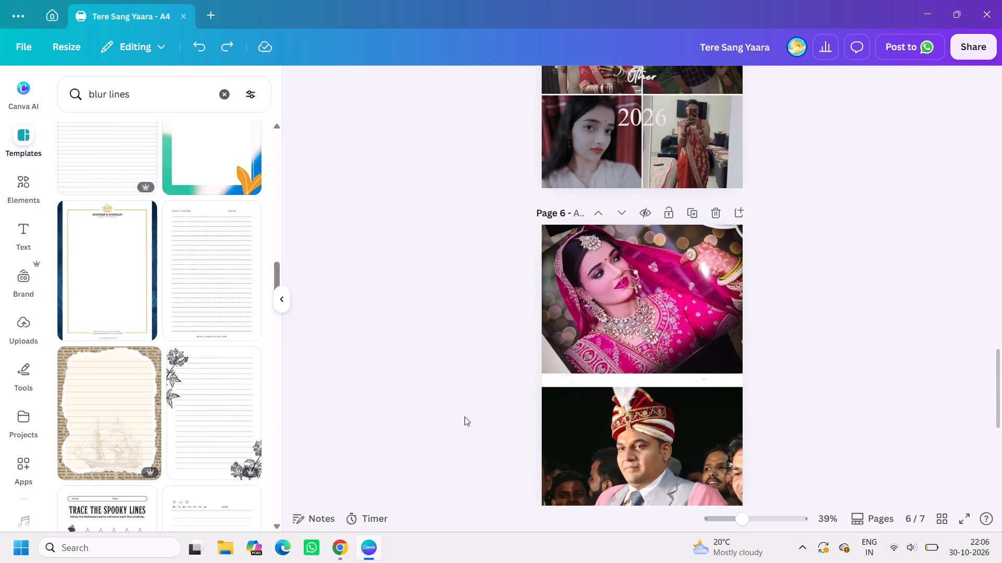
# Switch to Chrome, search the web for "hamsafar" and look through the expanded overview for the word in Hindi script.
pyautogui.click(343, 548)
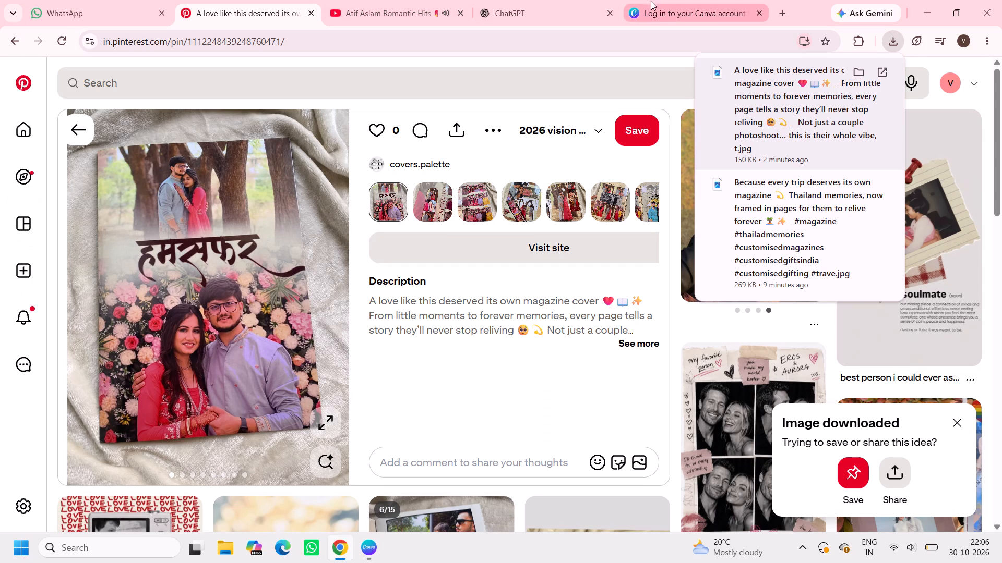
pyautogui.click(785, 7)
pyautogui.write('ham')
pyautogui.write('safar')
pyautogui.press('Return')
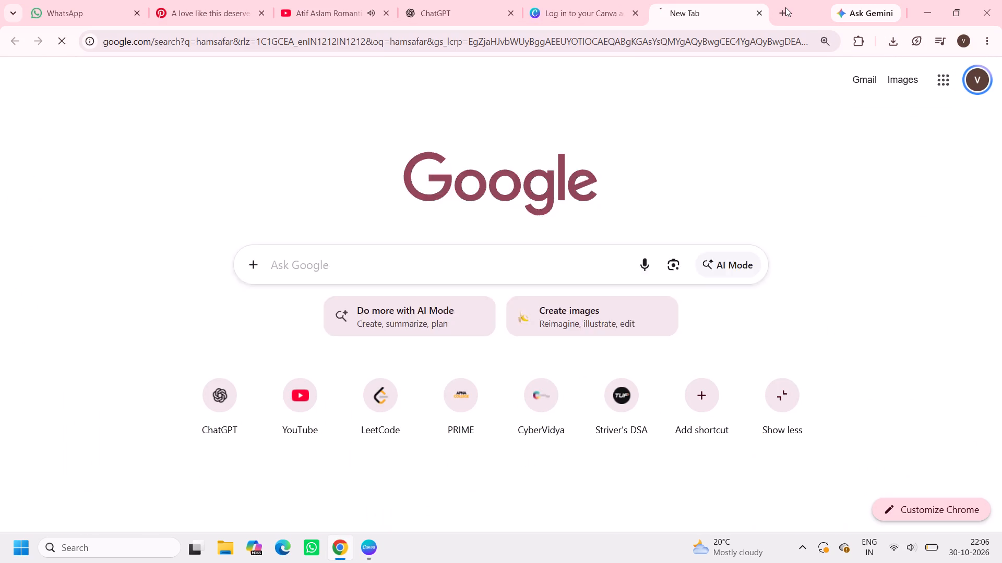
pyautogui.click(338, 383)
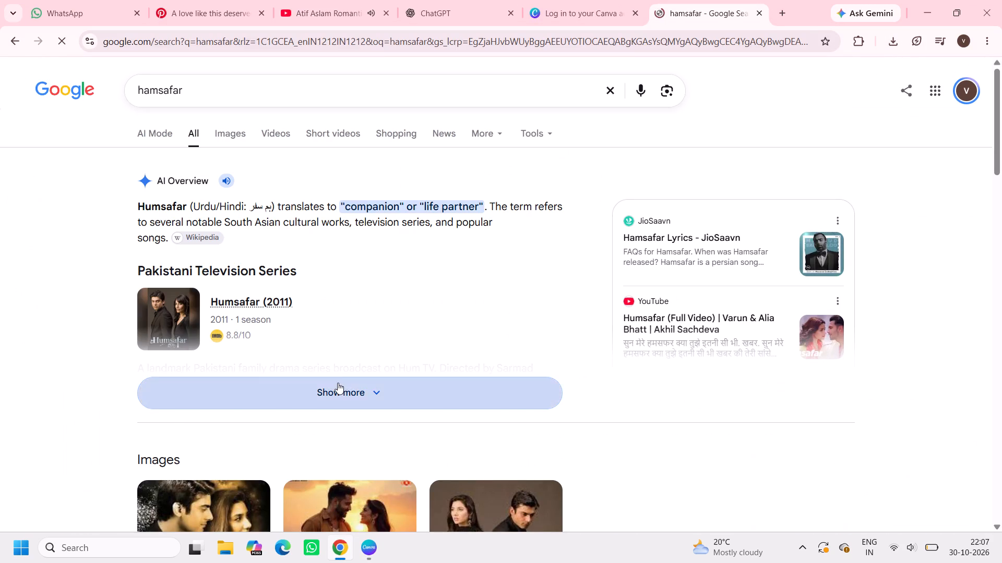
pyautogui.scroll(-5, 327, 297)
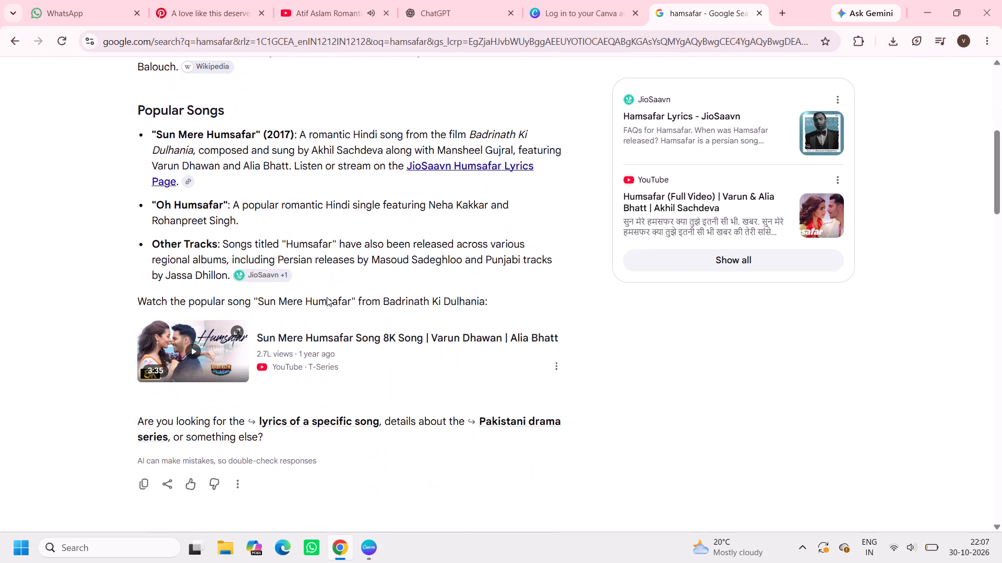
pyautogui.scroll(5, 297, 158)
# Search for "humsafar in hindi" and copy the Hindi word हमसफर from the results.
pyautogui.click(265, 100)
pyautogui.press('space')
pyautogui.write('in bindi')
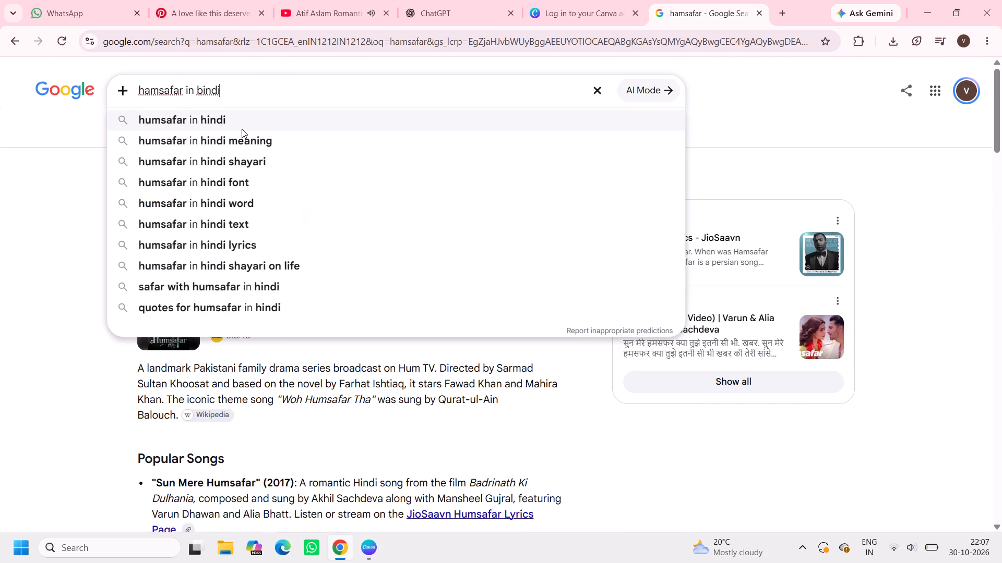
pyautogui.click(240, 125)
pyautogui.tripleClick(194, 202)
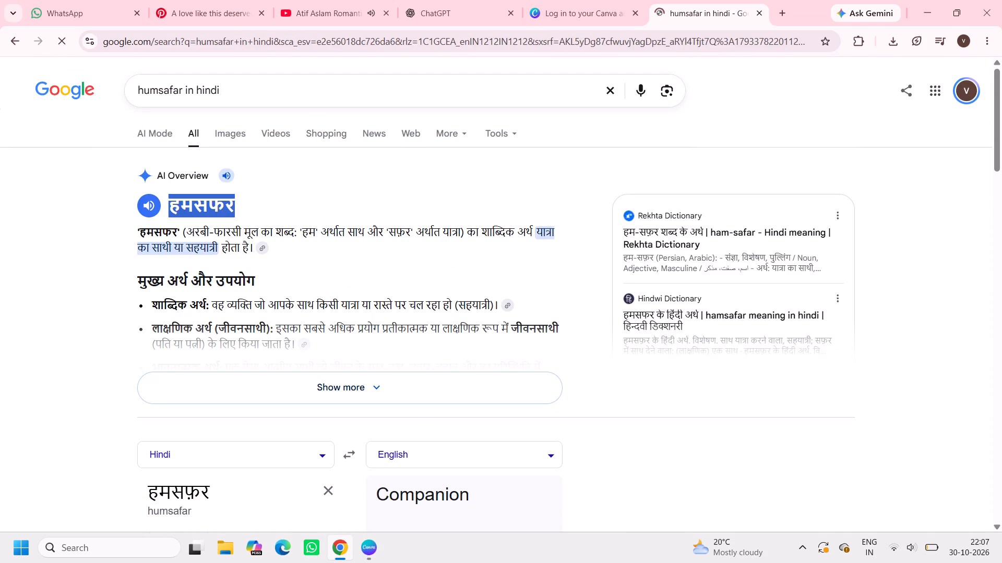
pyautogui.hotkey('ctrl', 'c')
# Switch to Canva, add a text box at size 44.9 near the bride photo's lower edge on page 6, containing the copied हमसफर.
pyautogui.click(369, 545)
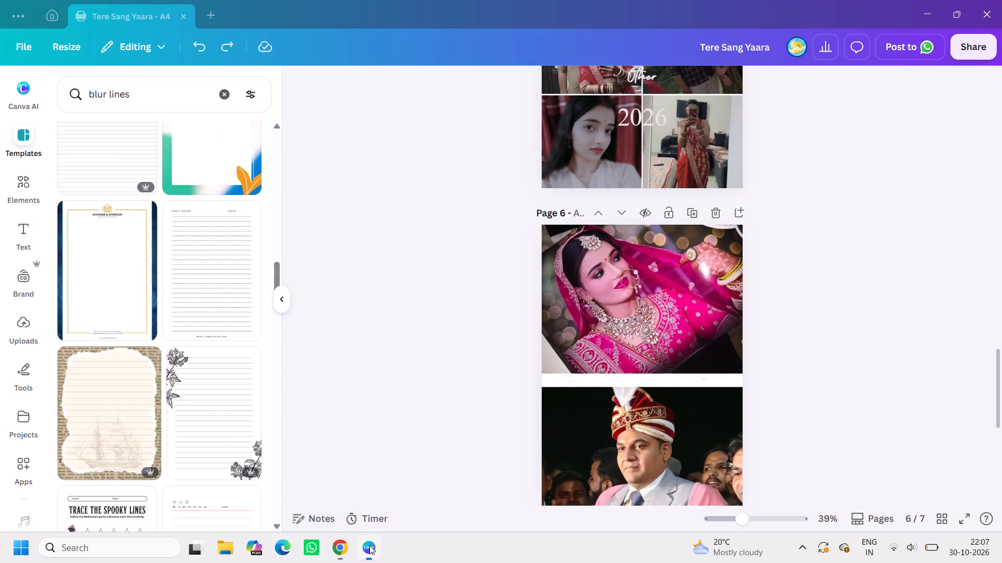
pyautogui.click(31, 234)
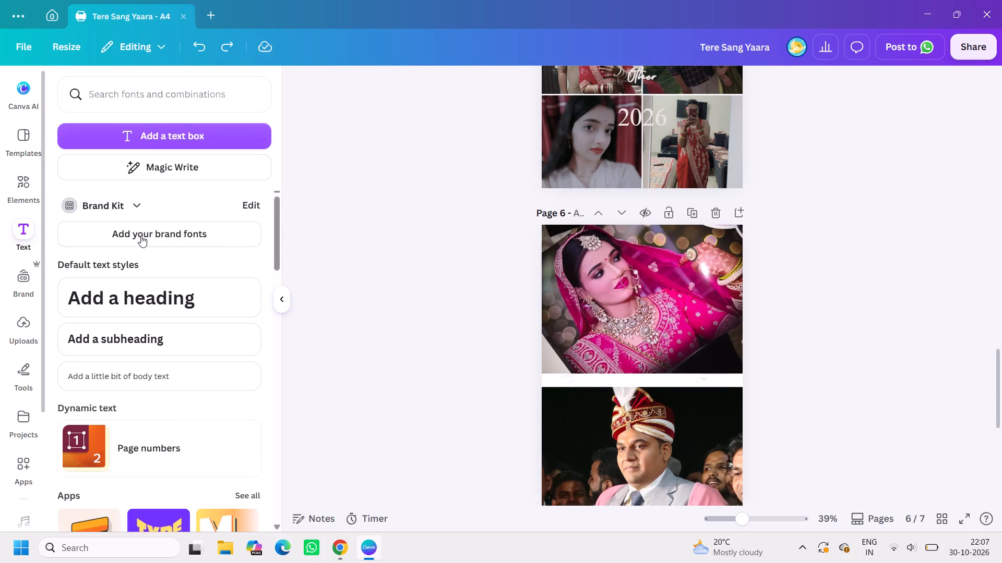
pyautogui.click(229, 138)
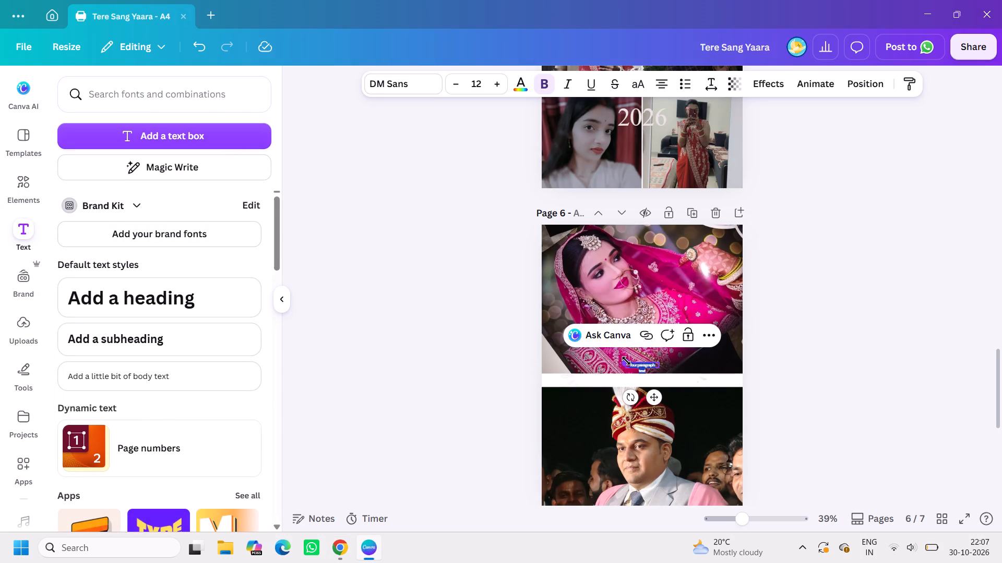
pyautogui.moveTo(626, 361); pyautogui.dragTo(540, 328)
pyautogui.click(588, 360)
pyautogui.press('BackSpace')
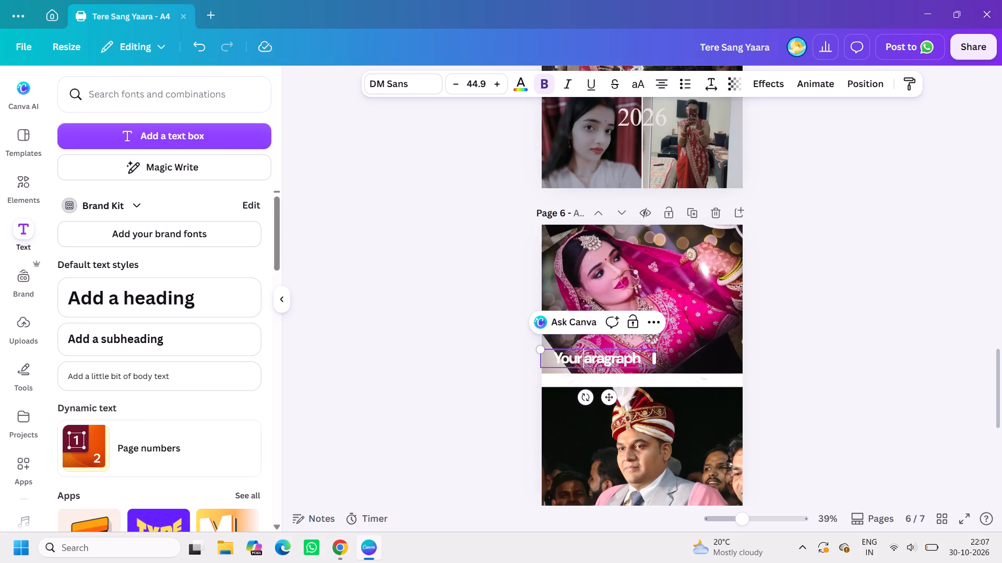
pyautogui.hotkey('ctrl', 'a')
pyautogui.hotkey('ctrl', 'BackSpace')
pyautogui.hotkey('ctrl', 'v')
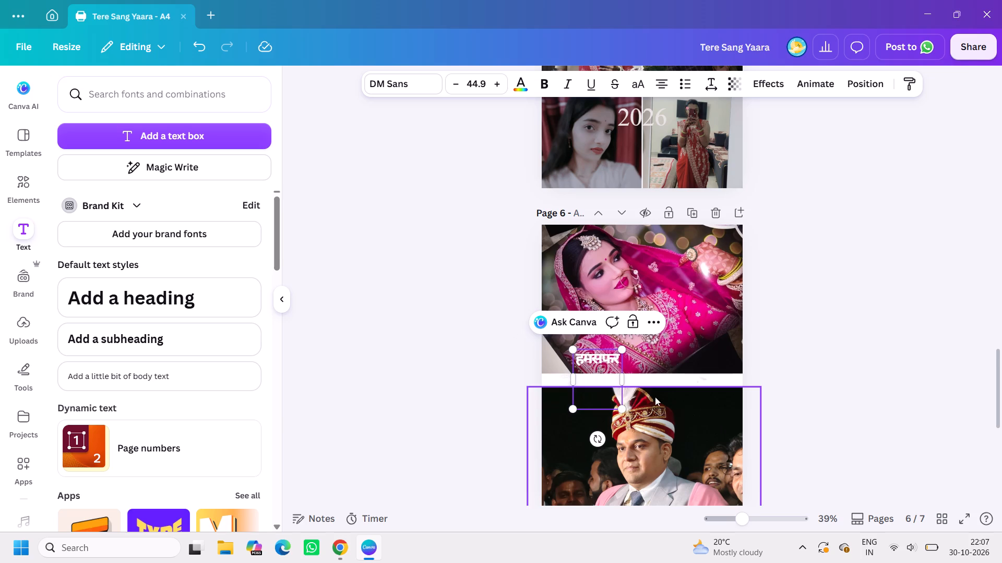
# Colour the हमसफर text on page 6 solid red.
pyautogui.tripleClick(590, 353)
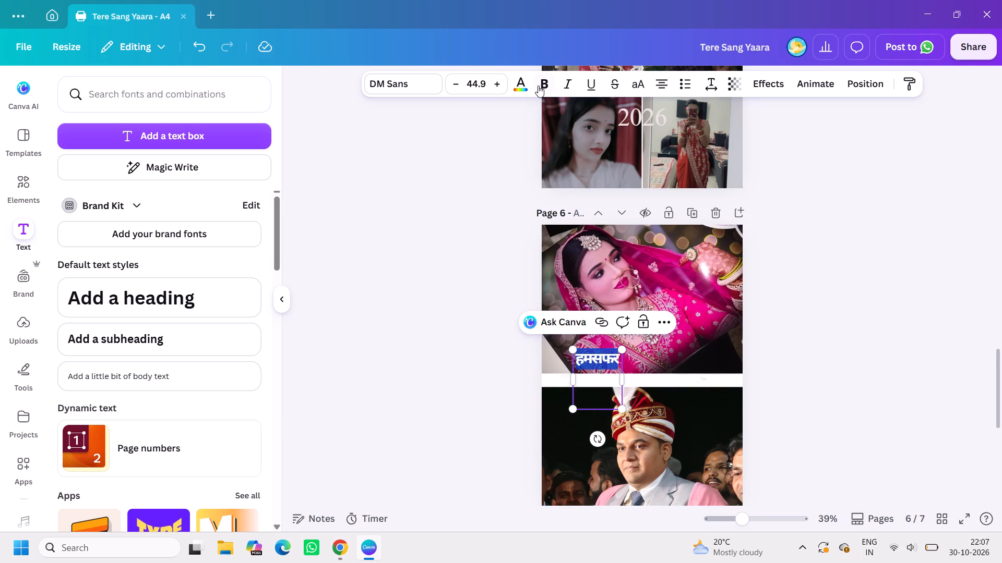
pyautogui.click(525, 84)
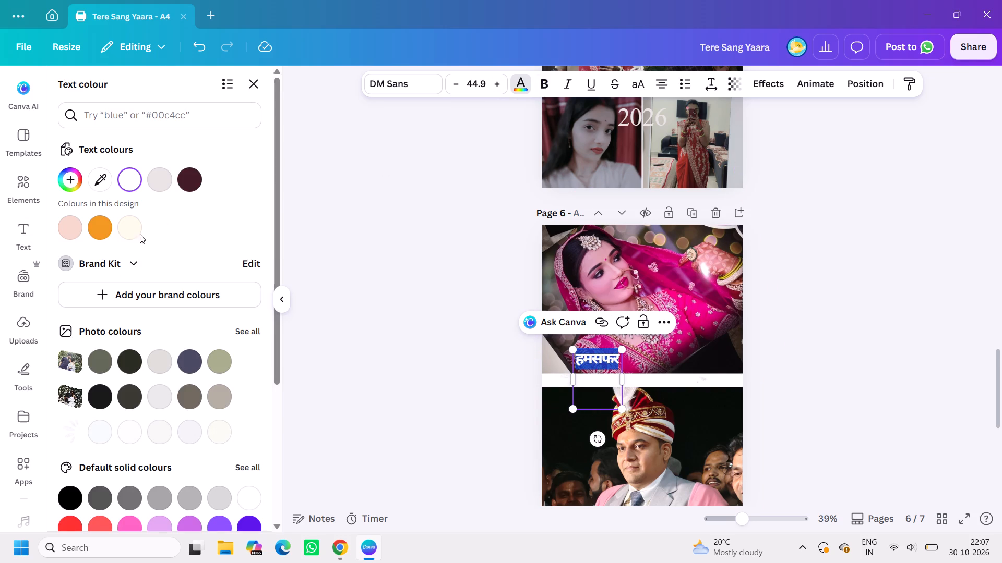
pyautogui.scroll(-2, 140, 365)
pyautogui.click(75, 374)
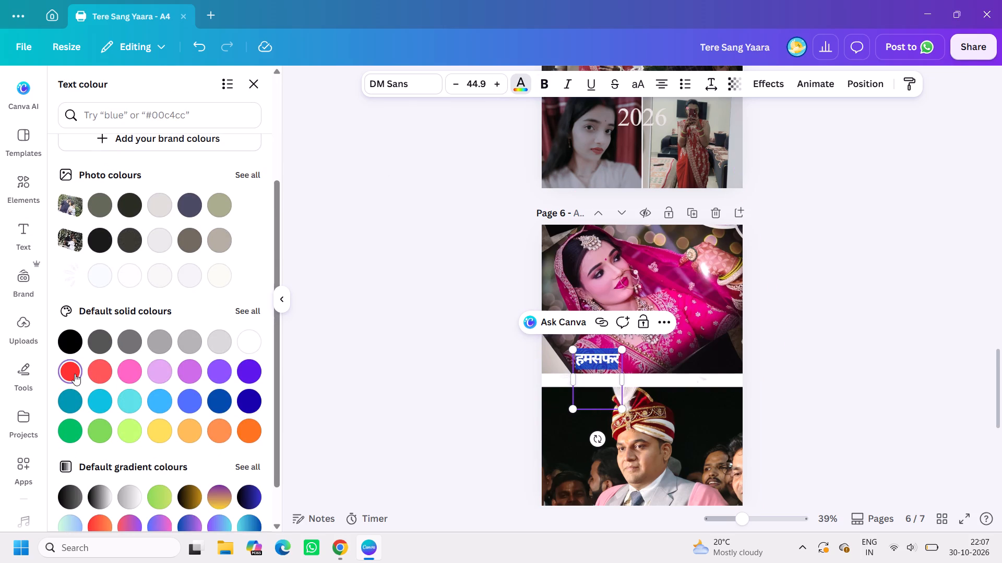
pyautogui.scroll(-1, 152, 363)
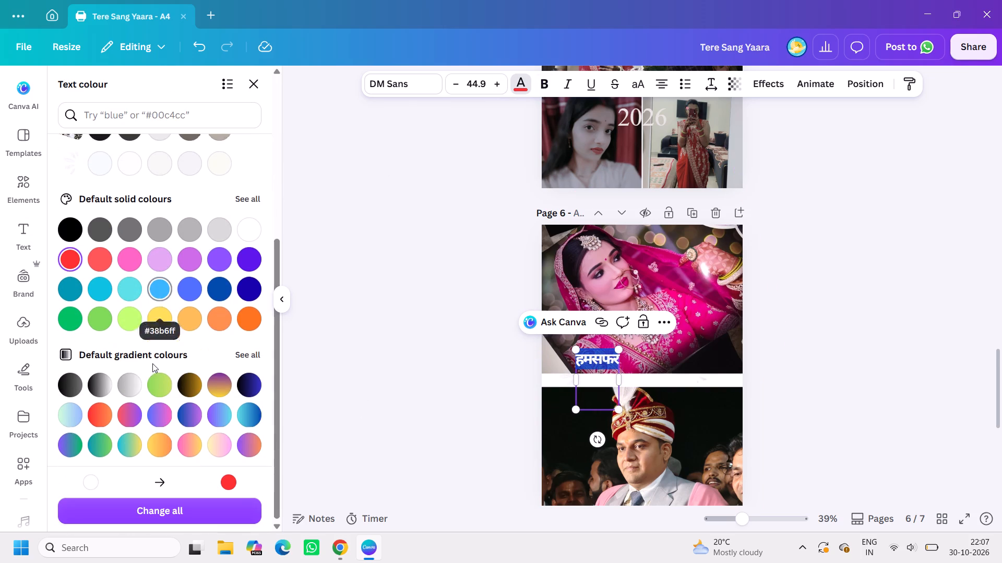
pyautogui.scroll(-1, 152, 363)
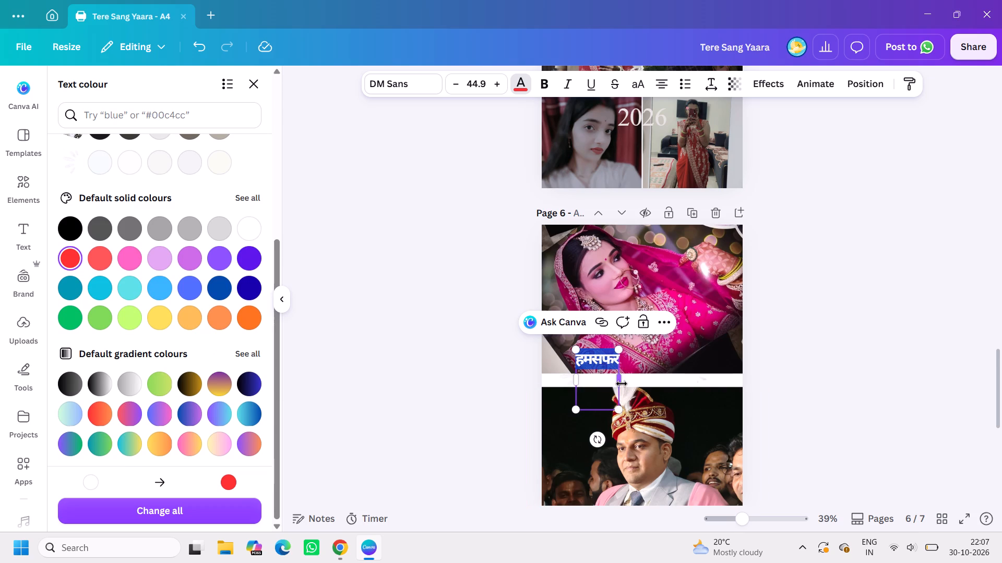
# Widen and enlarge the हमसफर text to size 88.8 and place it over the white gap between the bride and groom photos.
pyautogui.moveTo(622, 384); pyautogui.dragTo(719, 384)
pyautogui.moveTo(573, 349); pyautogui.dragTo(457, 243)
pyautogui.click(598, 340)
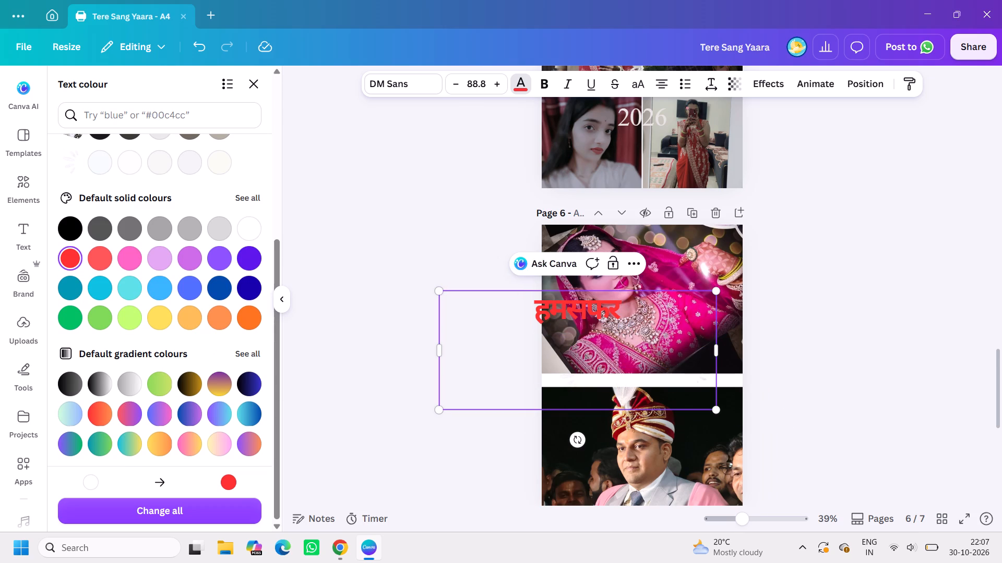
pyautogui.click(587, 314)
pyautogui.moveTo(605, 325); pyautogui.dragTo(652, 388)
pyautogui.doubleClick(652, 388)
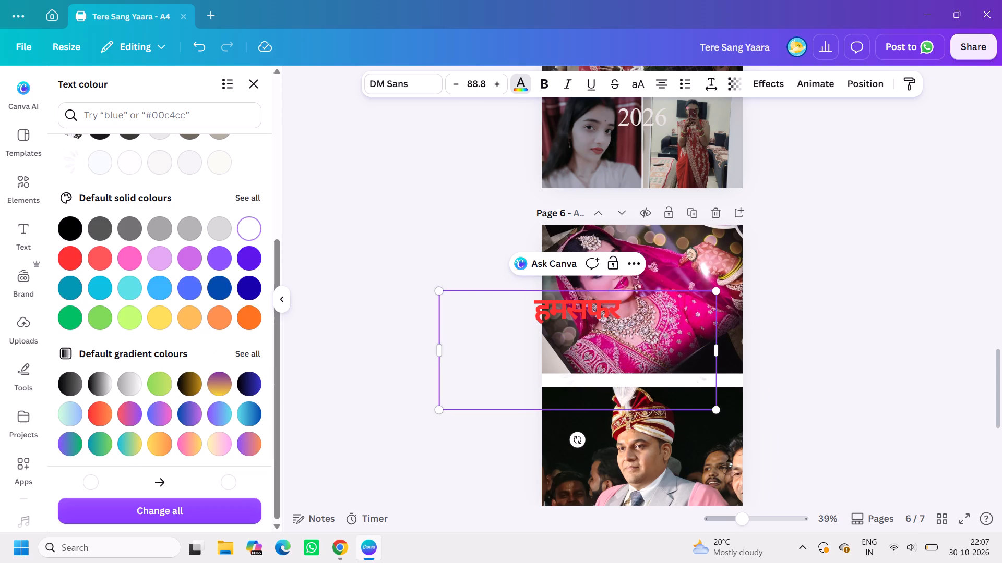
pyautogui.moveTo(652, 388); pyautogui.dragTo(554, 314)
pyautogui.moveTo(530, 287); pyautogui.dragTo(614, 360)
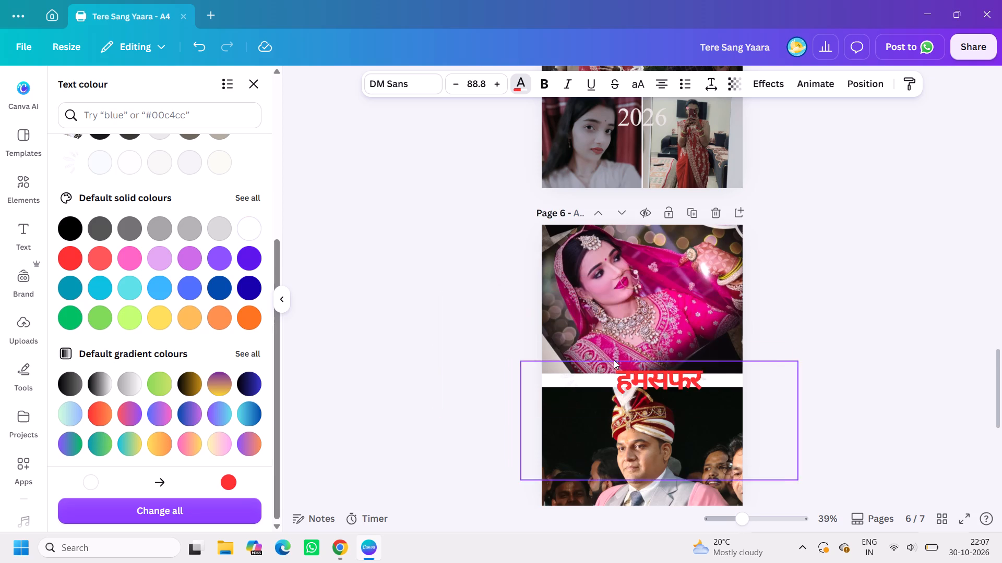
pyautogui.moveTo(614, 360); pyautogui.dragTo(587, 354)
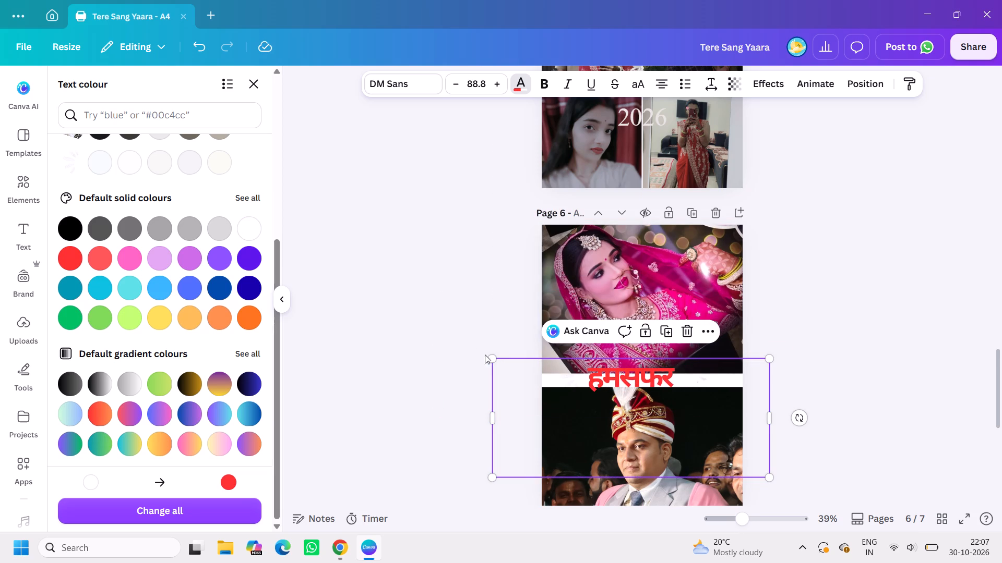
pyautogui.click(764, 317)
pyautogui.click(795, 300)
# Extend the bride photo's lower edge down to the groom photo on page 6, closing the white gap.
pyautogui.click(724, 328)
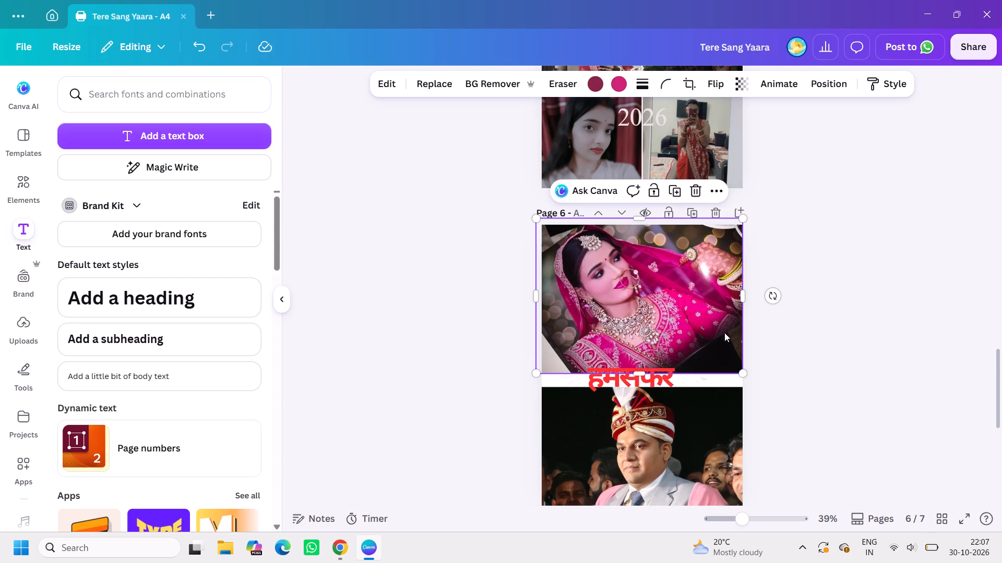
pyautogui.moveTo(636, 373); pyautogui.dragTo(641, 387)
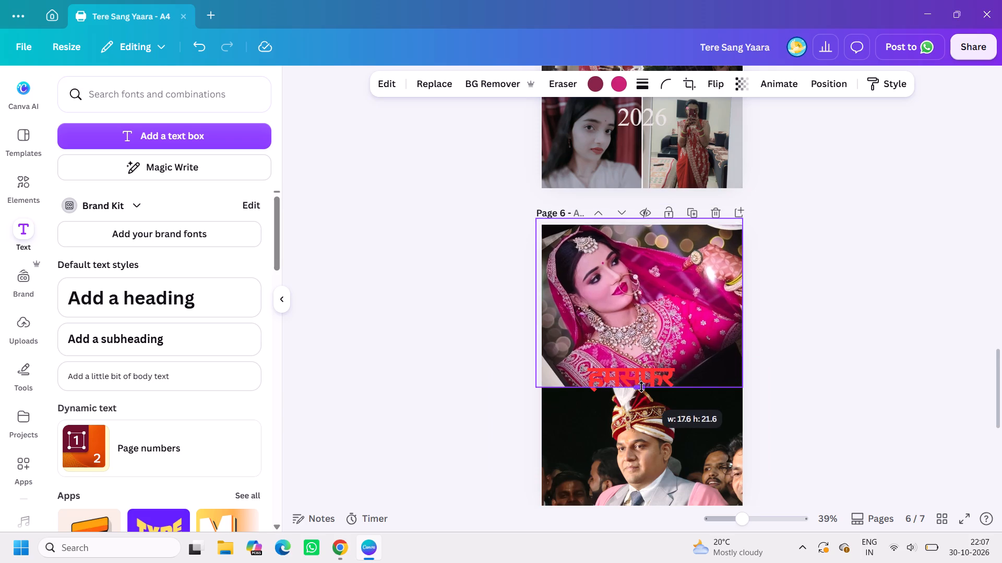
pyautogui.moveTo(641, 387); pyautogui.dragTo(641, 388)
pyautogui.click(696, 407)
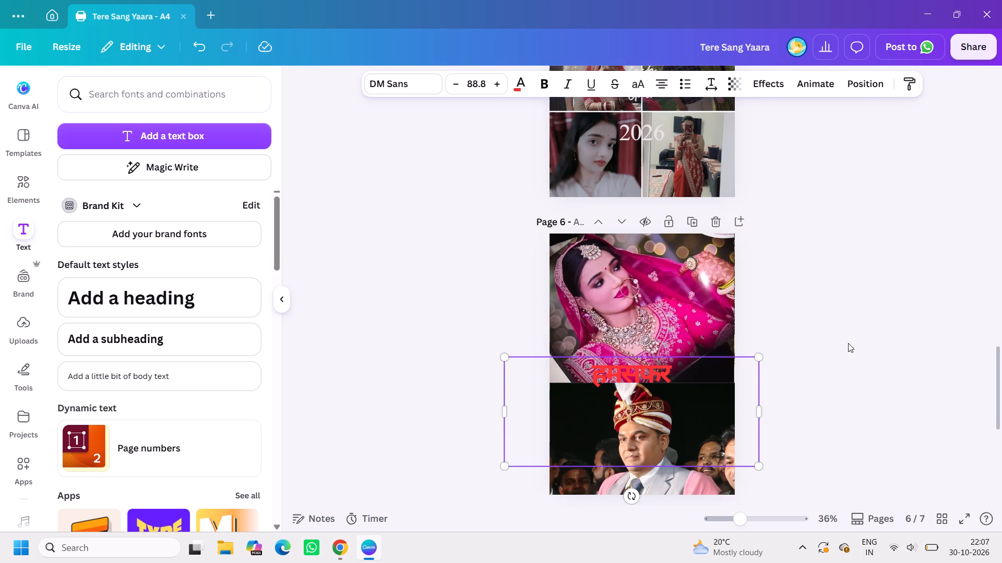
pyautogui.click(692, 412)
pyautogui.click(868, 363)
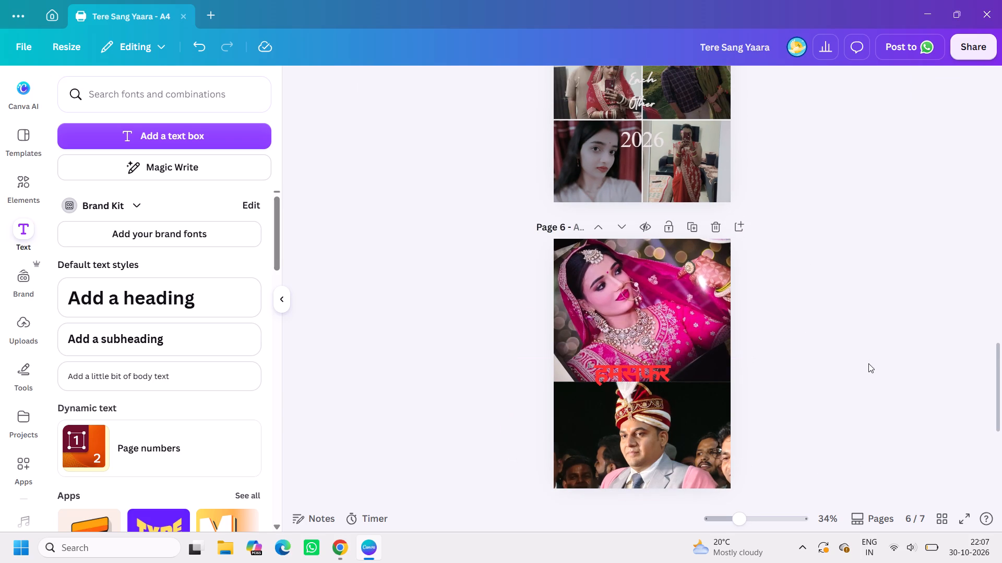
# Extend the groom photo's top edge slightly upward over the bride photo's lower edge on page 6.
pyautogui.click(721, 468)
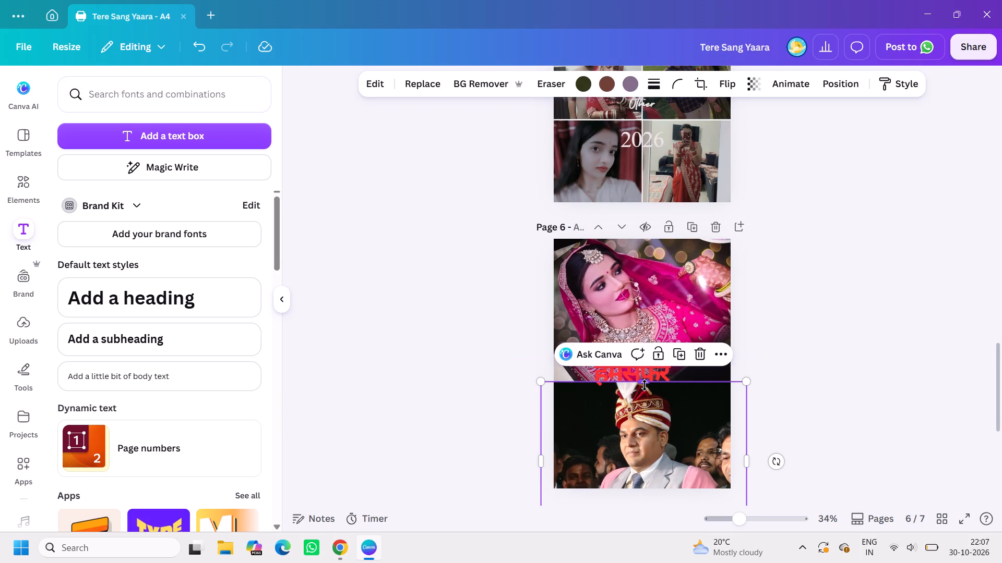
pyautogui.moveTo(646, 383); pyautogui.dragTo(645, 371)
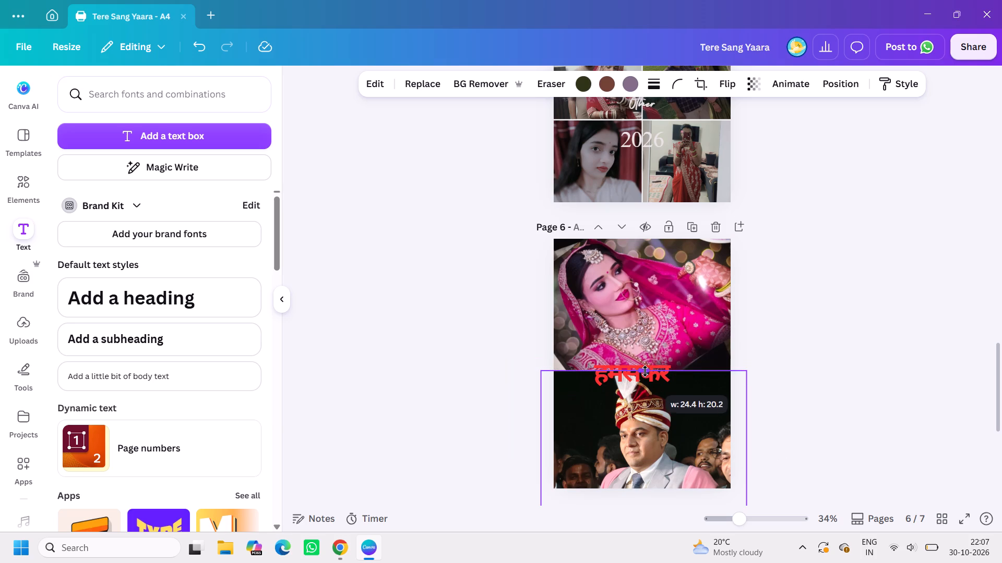
pyautogui.moveTo(645, 371); pyautogui.dragTo(646, 370)
pyautogui.click(869, 334)
# Nudge the हमसफर title slightly up and to the right over the seam between the bride and groom photos.
pyautogui.scroll(-1, 828, 353)
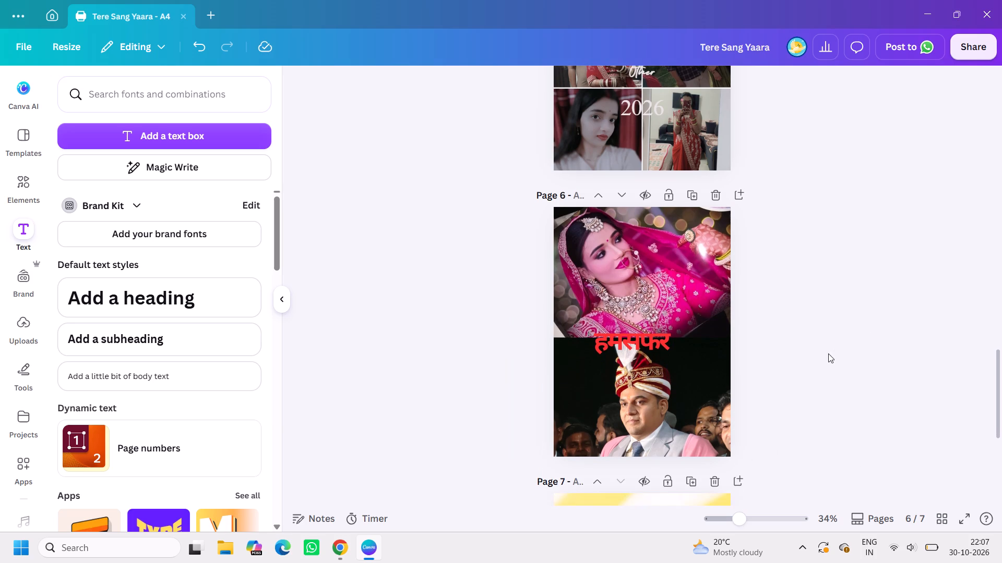
pyautogui.scroll(-1, 828, 353)
pyautogui.click(641, 339)
pyautogui.click(482, 333)
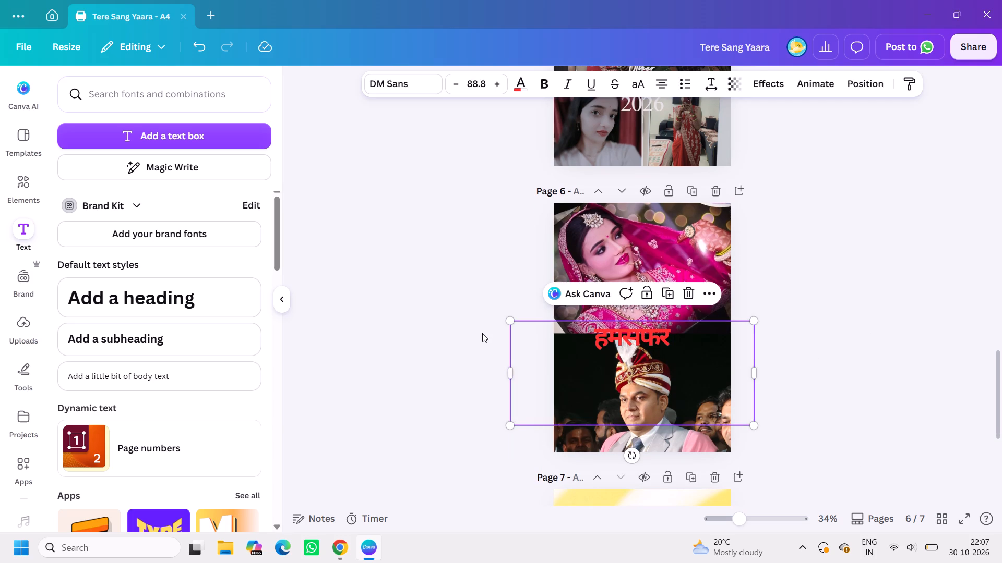
pyautogui.moveTo(661, 333); pyautogui.dragTo(665, 326)
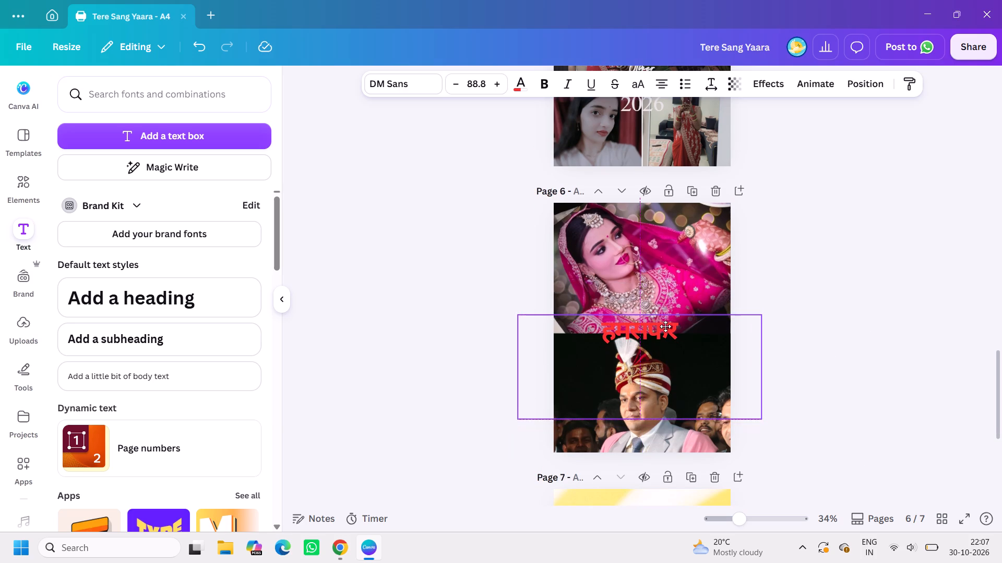
pyautogui.moveTo(665, 326); pyautogui.dragTo(664, 328)
# Recolour the हमसफर title on page 6 white.
pyautogui.tripleClick(664, 328)
pyautogui.click(664, 328)
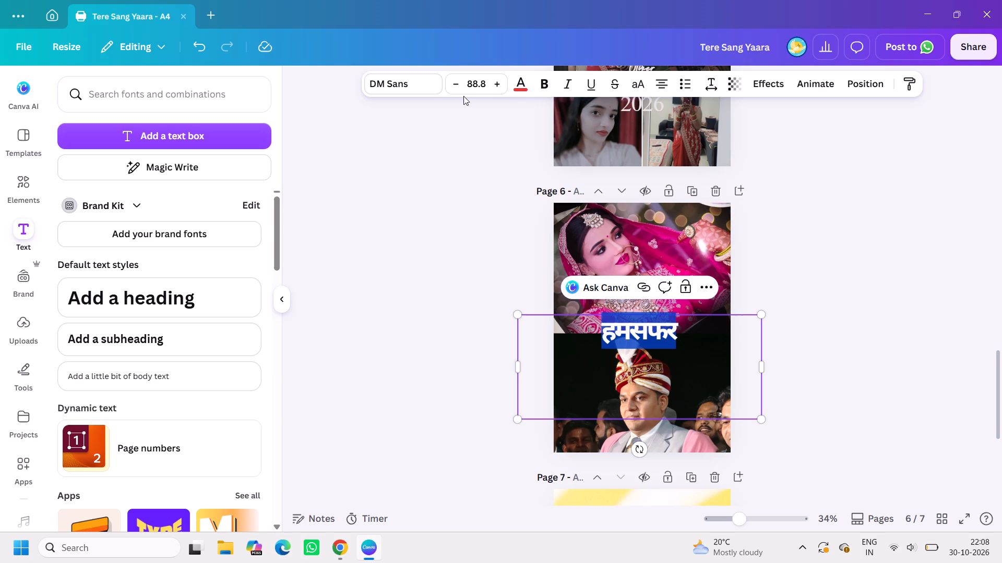
pyautogui.click(521, 88)
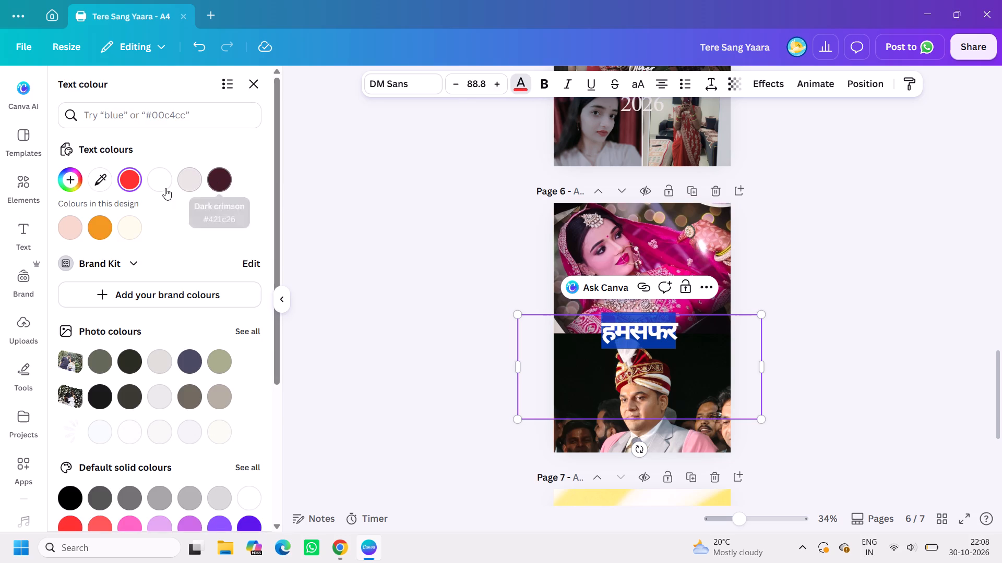
pyautogui.click(161, 185)
pyautogui.click(347, 250)
pyautogui.click(482, 314)
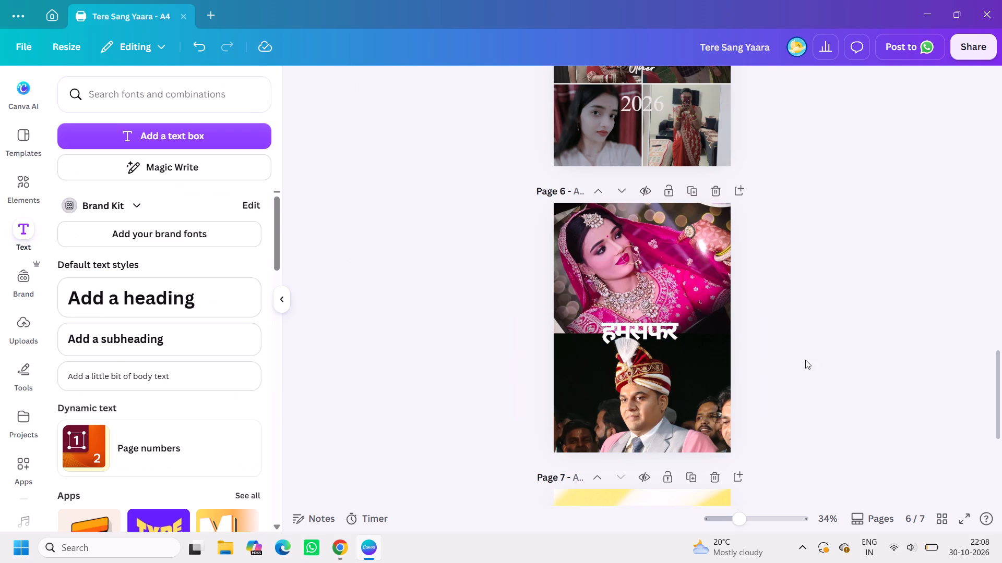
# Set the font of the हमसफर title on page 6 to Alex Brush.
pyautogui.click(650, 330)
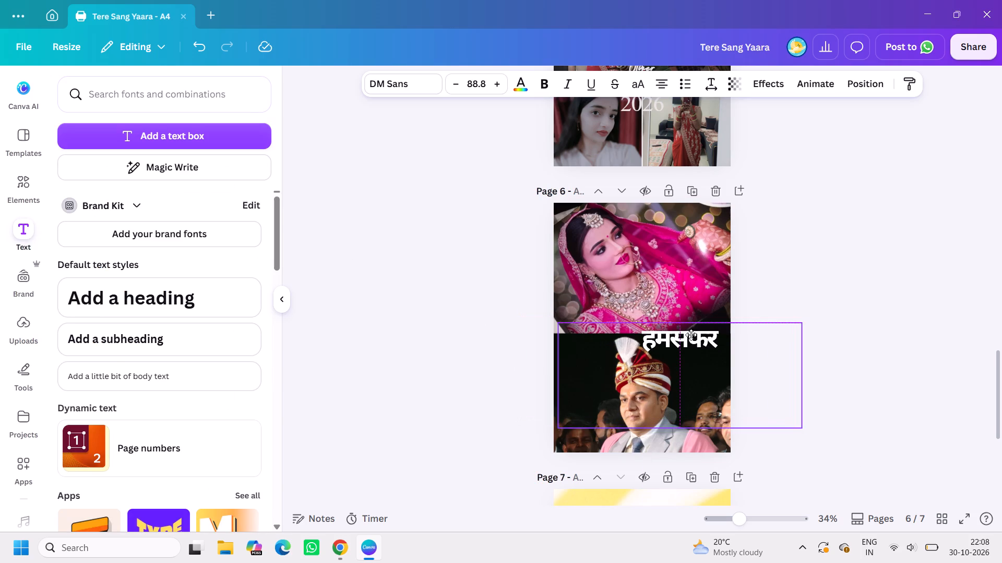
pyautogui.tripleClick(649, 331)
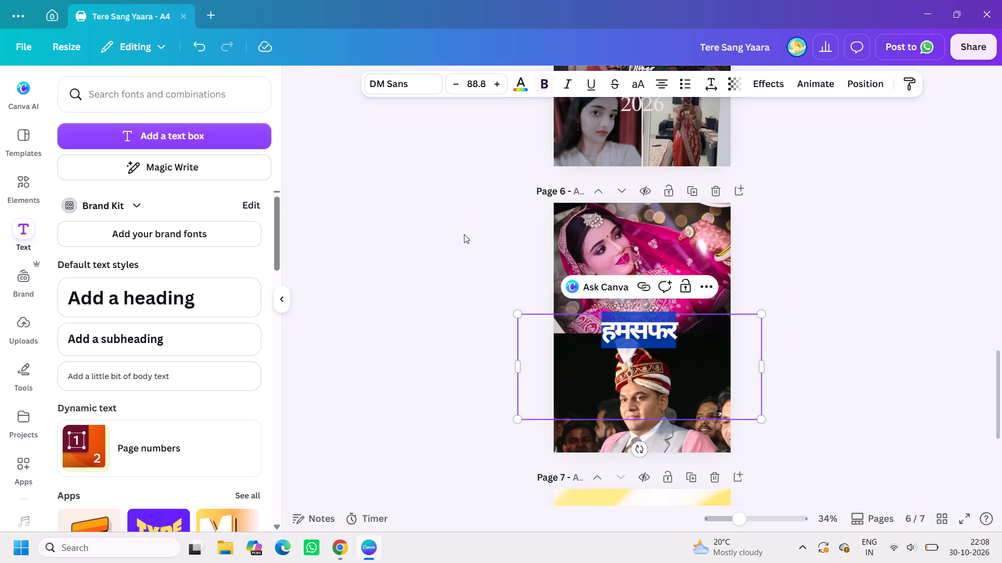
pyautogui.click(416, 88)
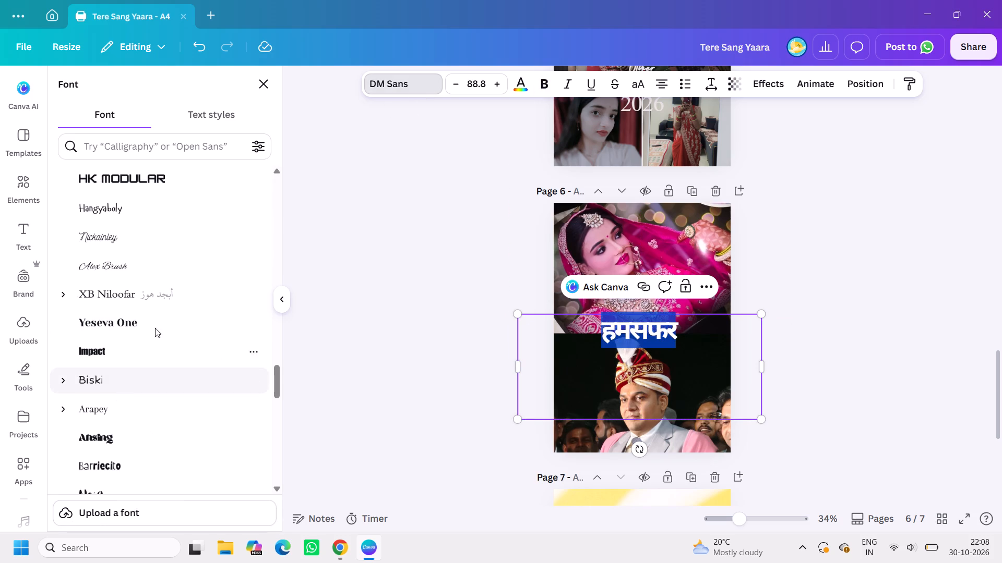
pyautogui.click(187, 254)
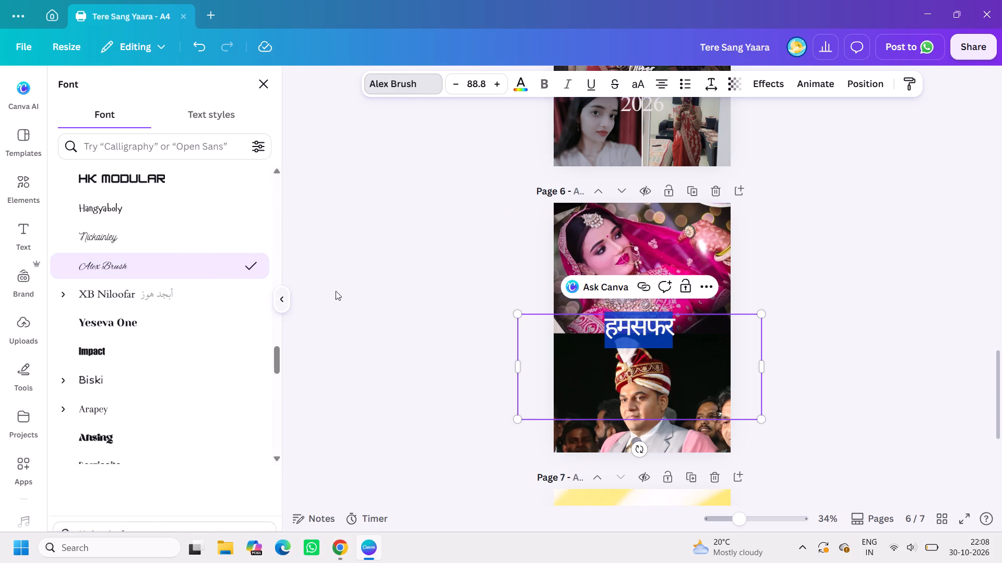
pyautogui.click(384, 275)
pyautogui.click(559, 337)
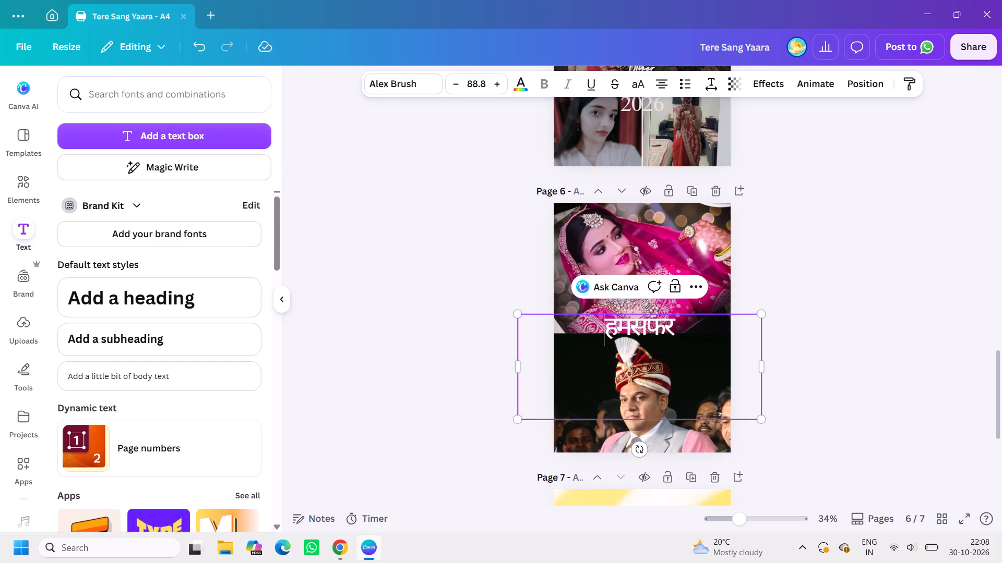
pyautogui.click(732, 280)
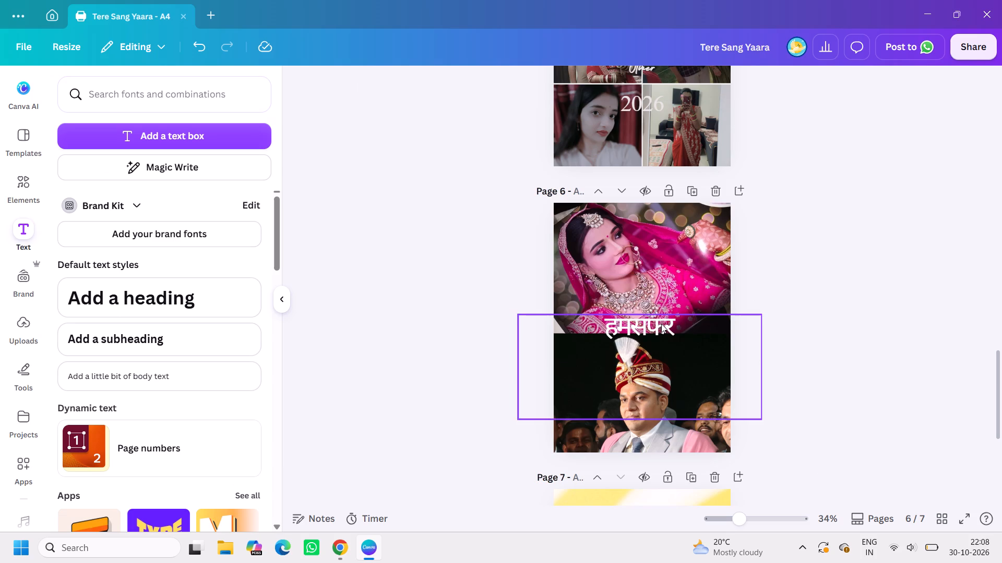
# Set the font of the हमसफर title on page 6 to Apricots.
pyautogui.tripleClick(661, 324)
pyautogui.click(408, 85)
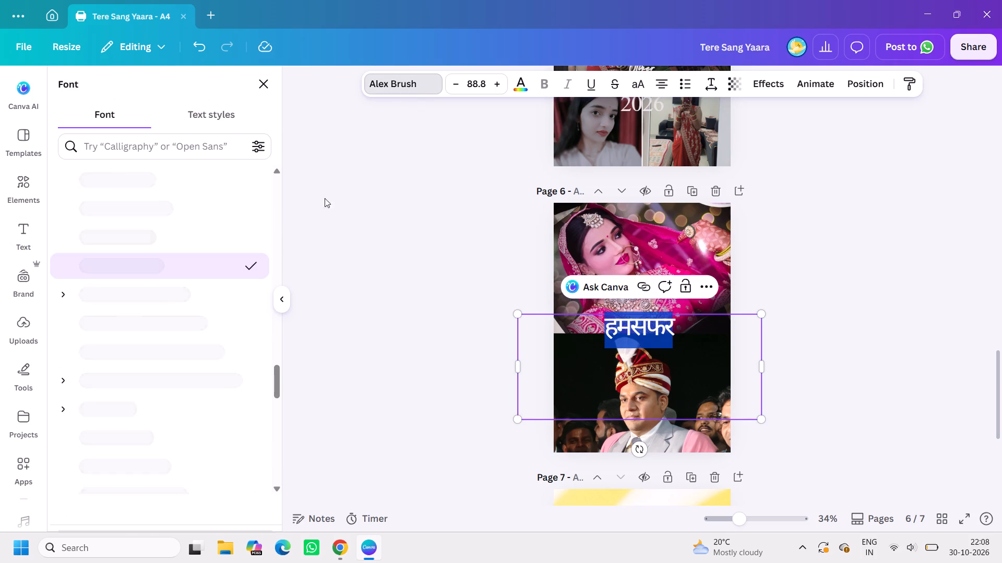
pyautogui.scroll(-5, 192, 350)
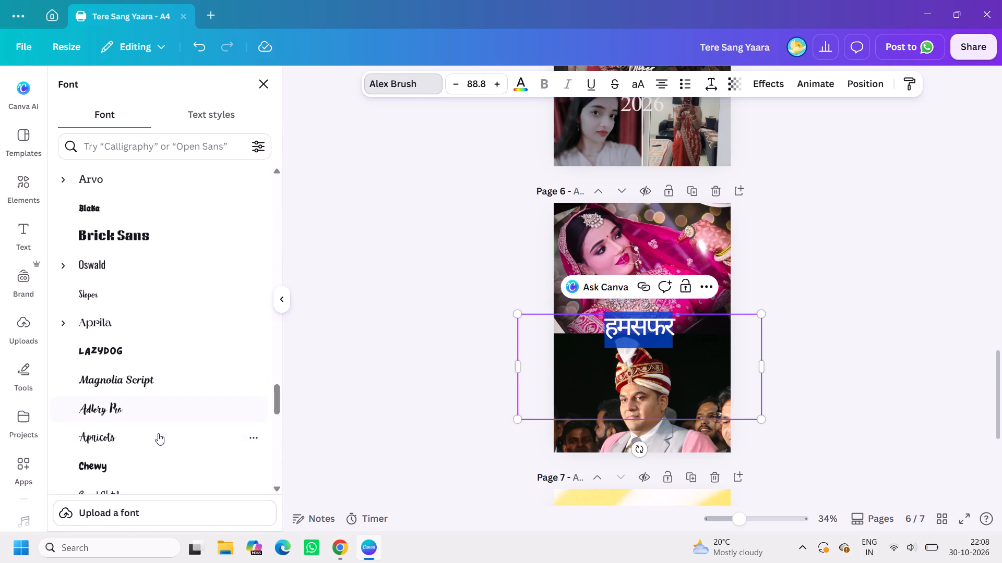
pyautogui.click(158, 433)
pyautogui.click(409, 364)
pyautogui.click(686, 229)
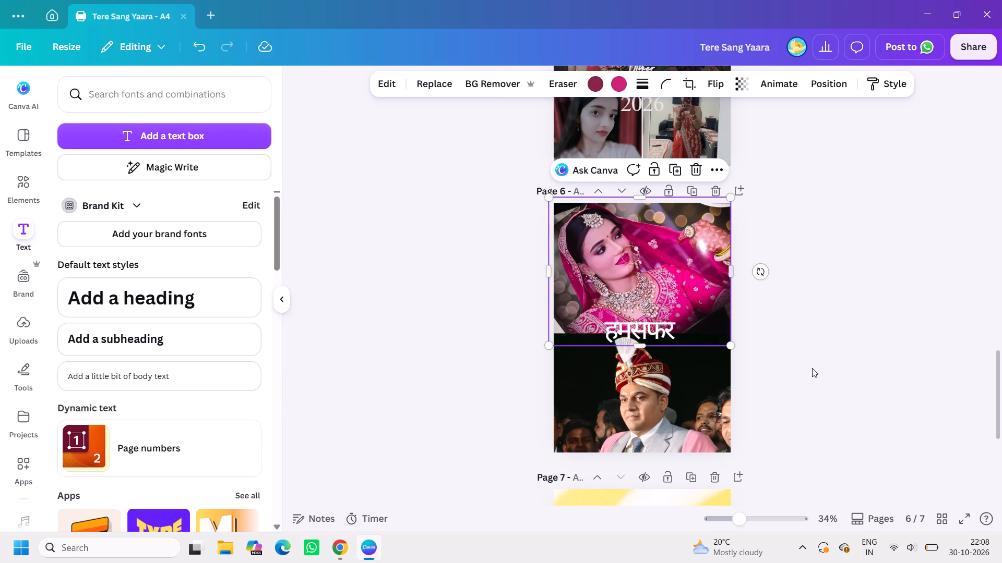
pyautogui.click(812, 368)
# Split page 7's colourful yellow, green and blue background image into editable layers.
pyautogui.scroll(-1, 712, 377)
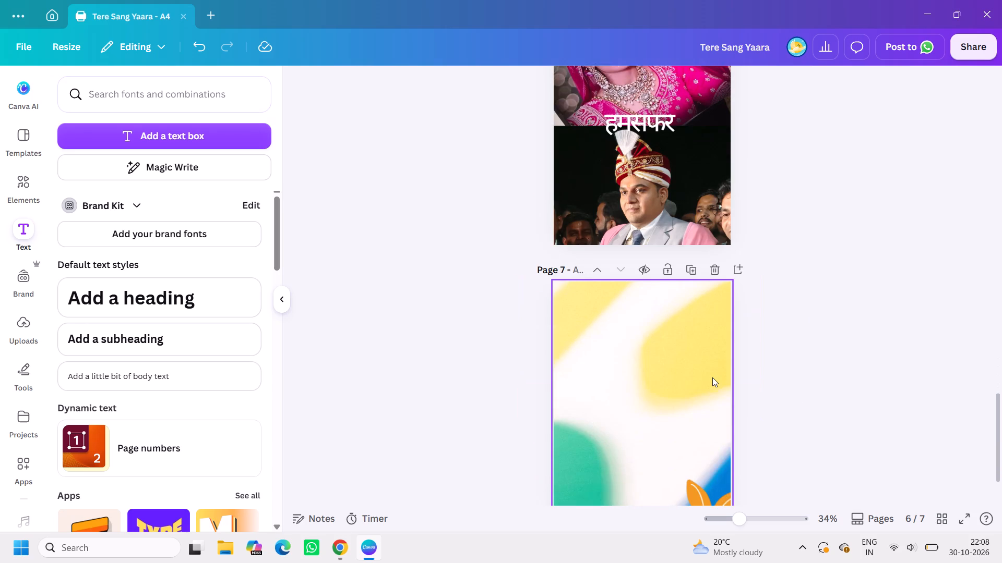
pyautogui.scroll(-1, 712, 377)
pyautogui.scroll(-3, 634, 353)
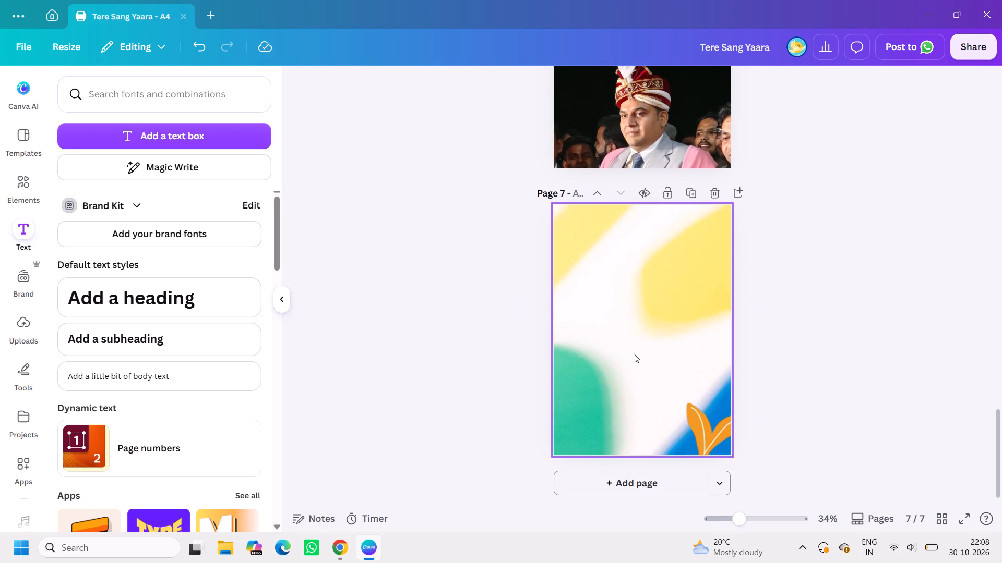
pyautogui.scroll(-1, 634, 353)
pyautogui.click(577, 398)
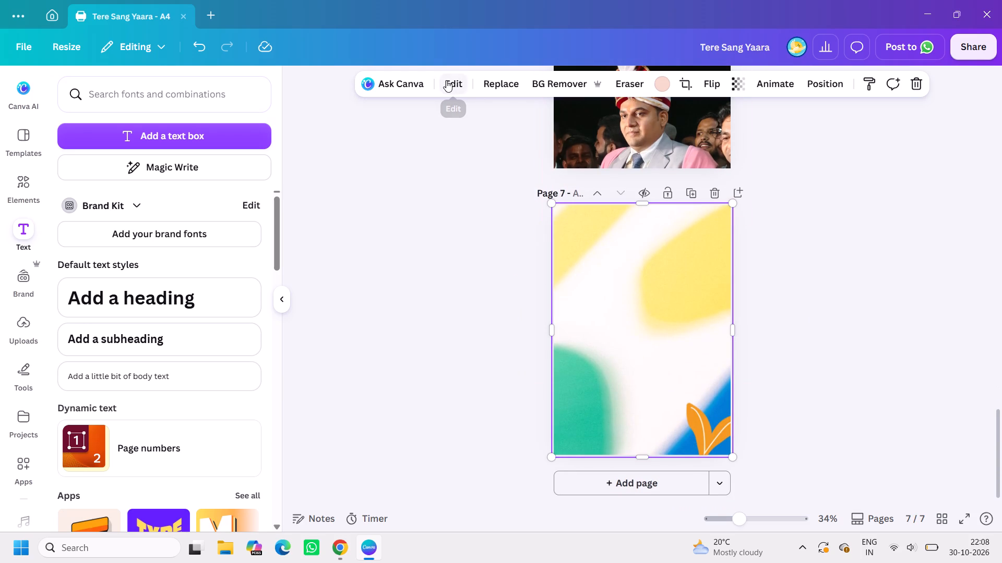
pyautogui.click(446, 80)
pyautogui.click(485, 139)
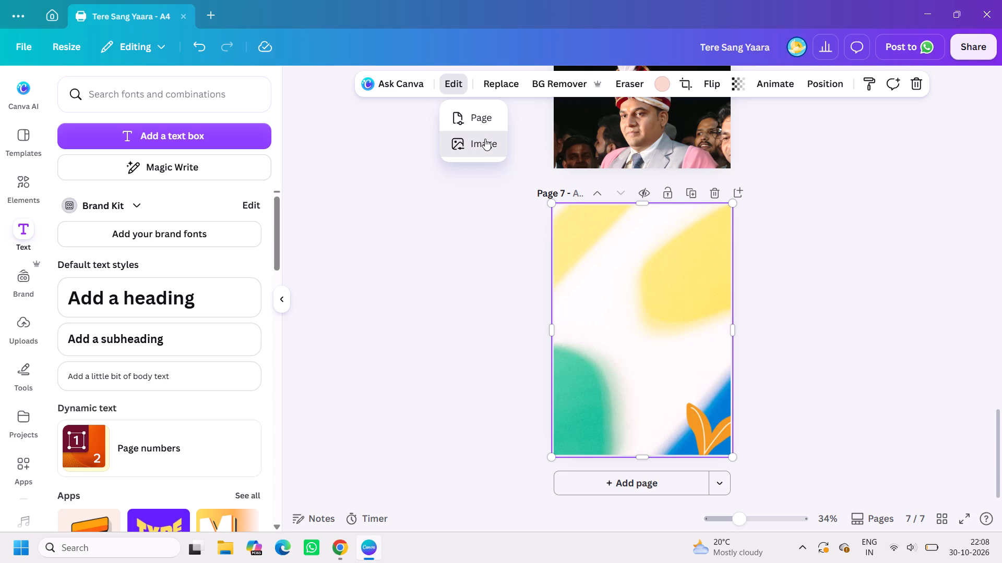
pyautogui.click(137, 209)
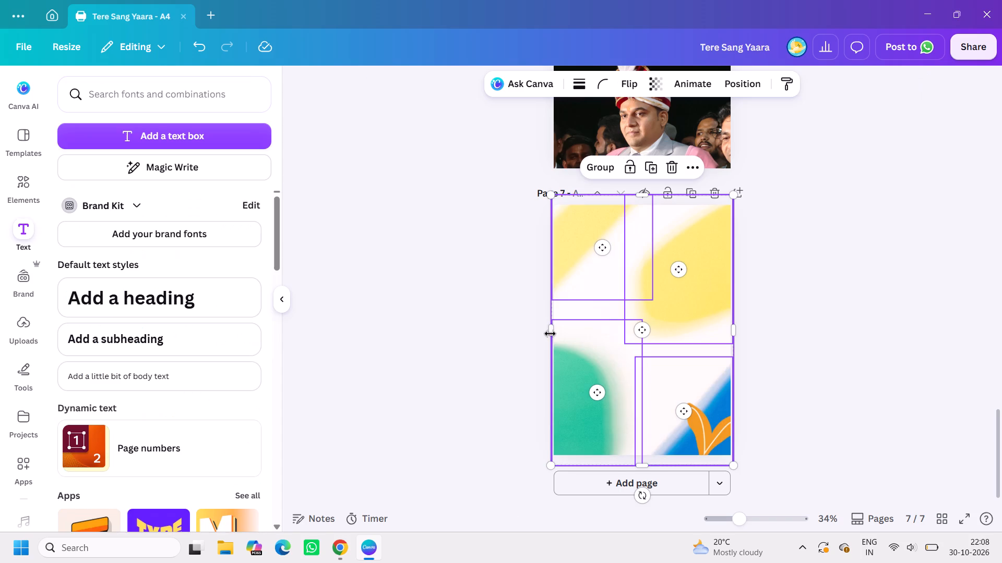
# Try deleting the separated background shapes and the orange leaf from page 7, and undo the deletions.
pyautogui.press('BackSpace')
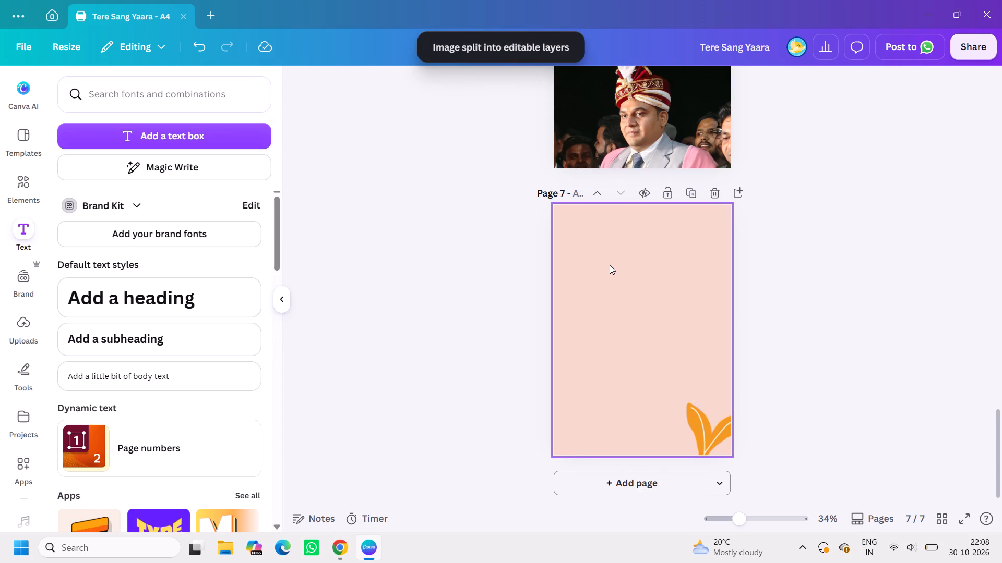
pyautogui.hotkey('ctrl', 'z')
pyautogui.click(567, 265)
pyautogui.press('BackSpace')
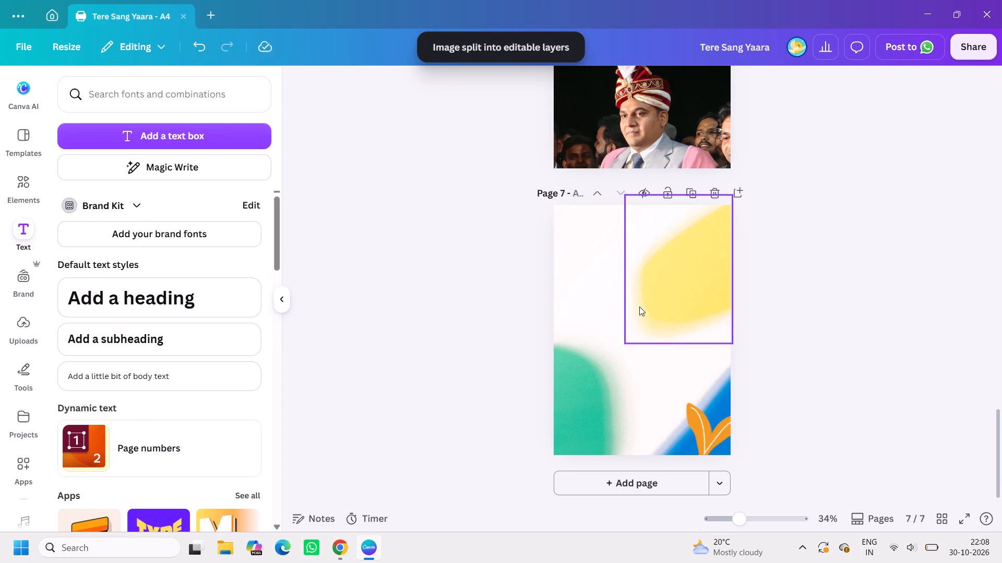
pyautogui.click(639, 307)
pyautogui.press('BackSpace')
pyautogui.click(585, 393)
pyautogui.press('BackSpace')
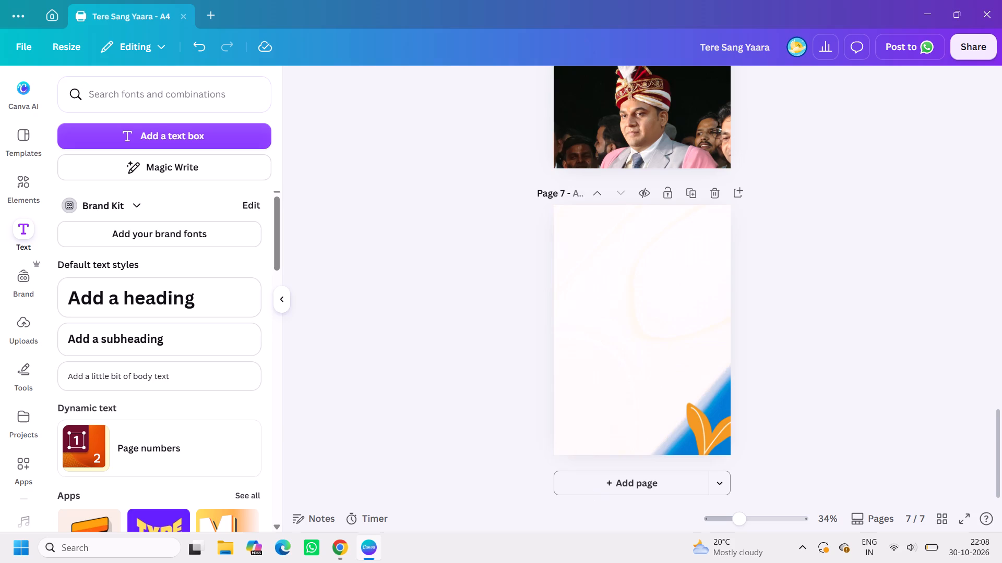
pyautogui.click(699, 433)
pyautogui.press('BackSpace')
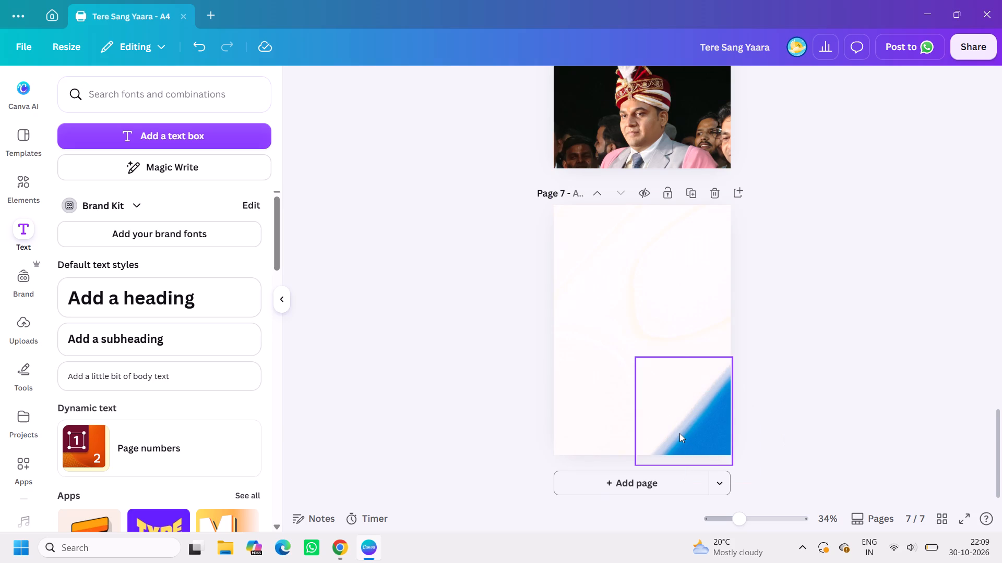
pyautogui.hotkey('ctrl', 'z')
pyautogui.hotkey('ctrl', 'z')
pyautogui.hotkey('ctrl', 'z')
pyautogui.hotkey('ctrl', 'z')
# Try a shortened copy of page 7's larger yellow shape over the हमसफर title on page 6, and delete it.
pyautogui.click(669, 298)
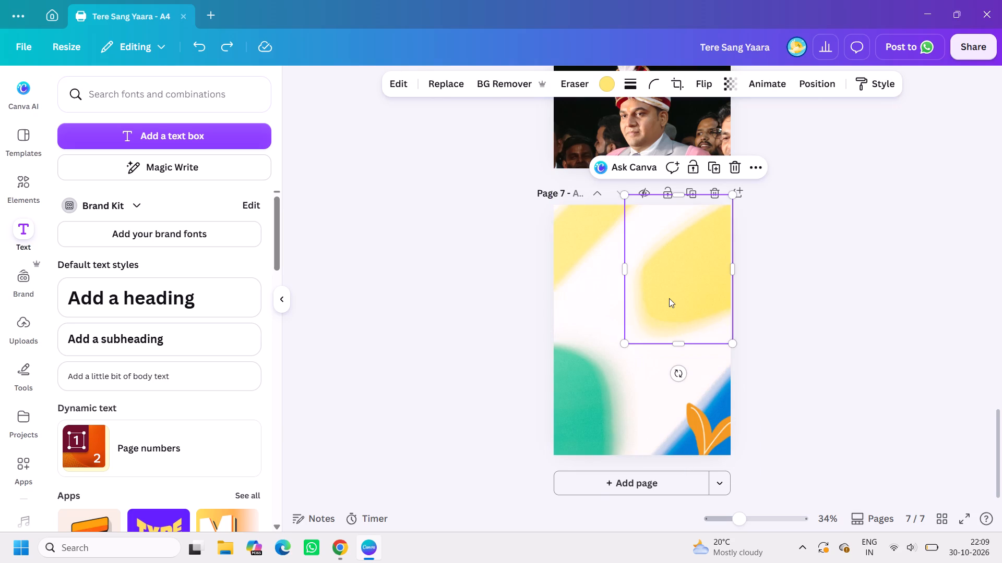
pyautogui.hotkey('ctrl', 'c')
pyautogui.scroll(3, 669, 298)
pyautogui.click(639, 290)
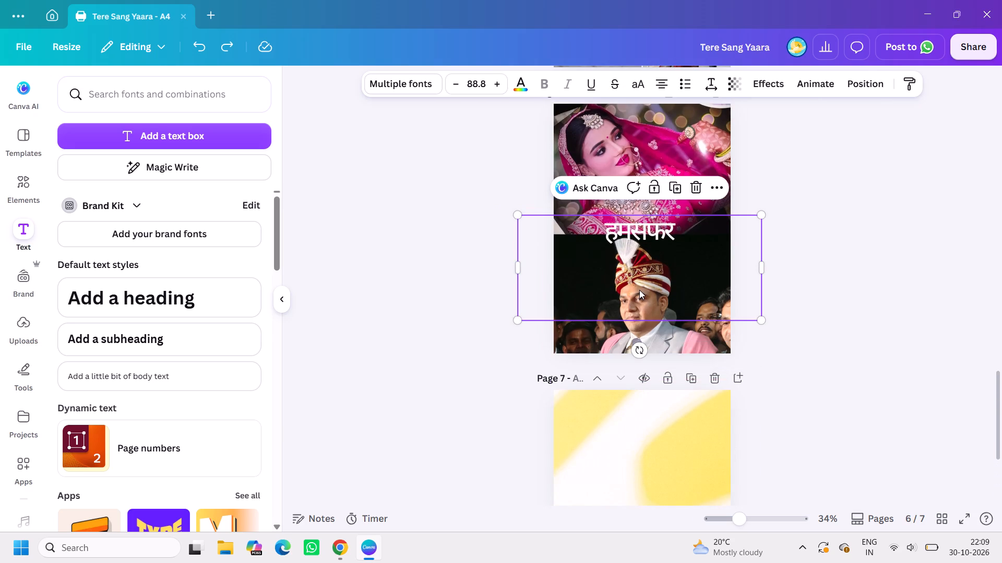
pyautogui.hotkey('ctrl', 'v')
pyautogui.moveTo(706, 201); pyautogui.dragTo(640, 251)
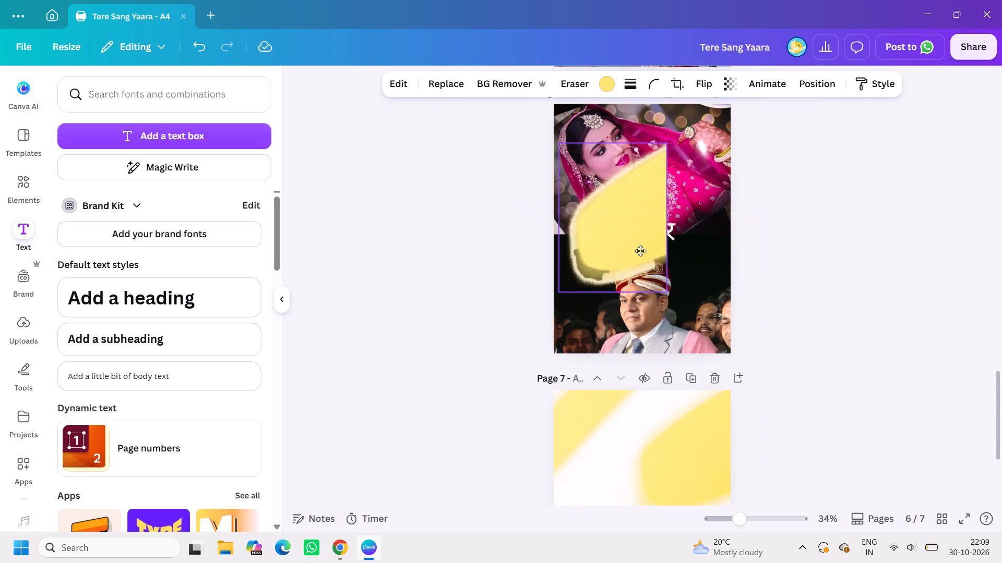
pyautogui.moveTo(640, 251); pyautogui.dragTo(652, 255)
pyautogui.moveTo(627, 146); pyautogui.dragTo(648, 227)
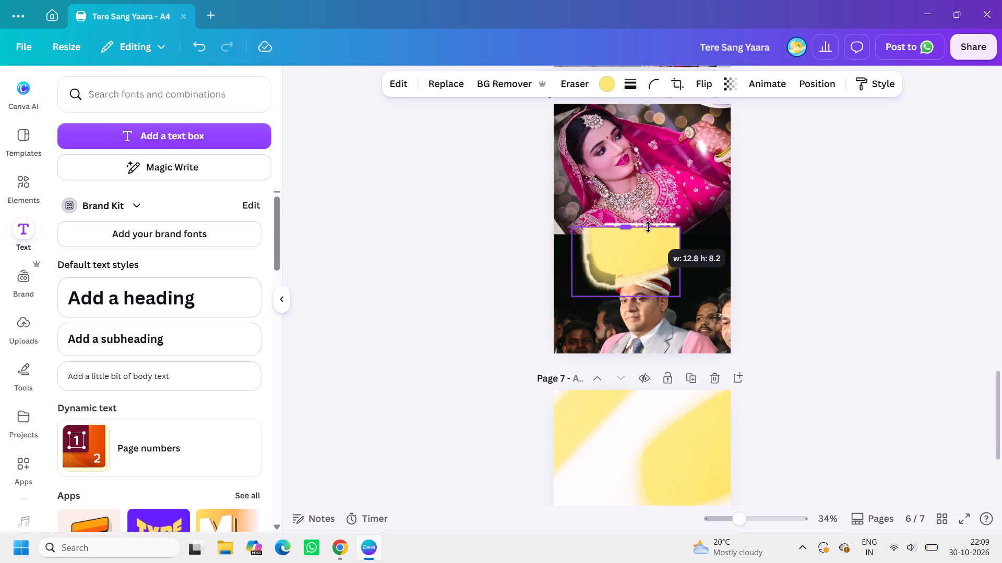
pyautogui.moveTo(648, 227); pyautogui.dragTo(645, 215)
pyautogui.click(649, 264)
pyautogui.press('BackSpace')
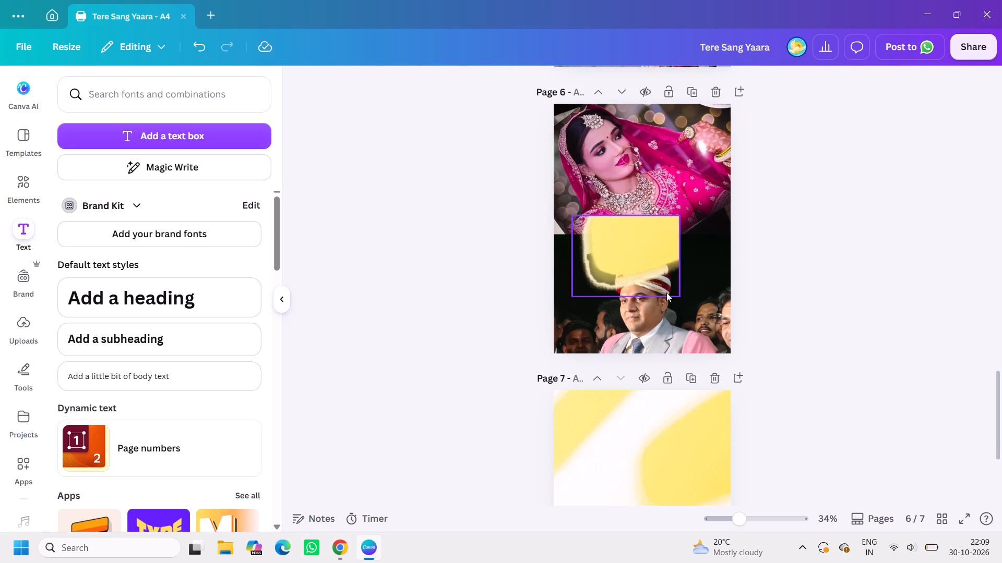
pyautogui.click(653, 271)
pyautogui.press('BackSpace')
# Delete the two yellow shapes, the green shape, the orange leaf and the blue shape from page 7.
pyautogui.scroll(-1, 677, 358)
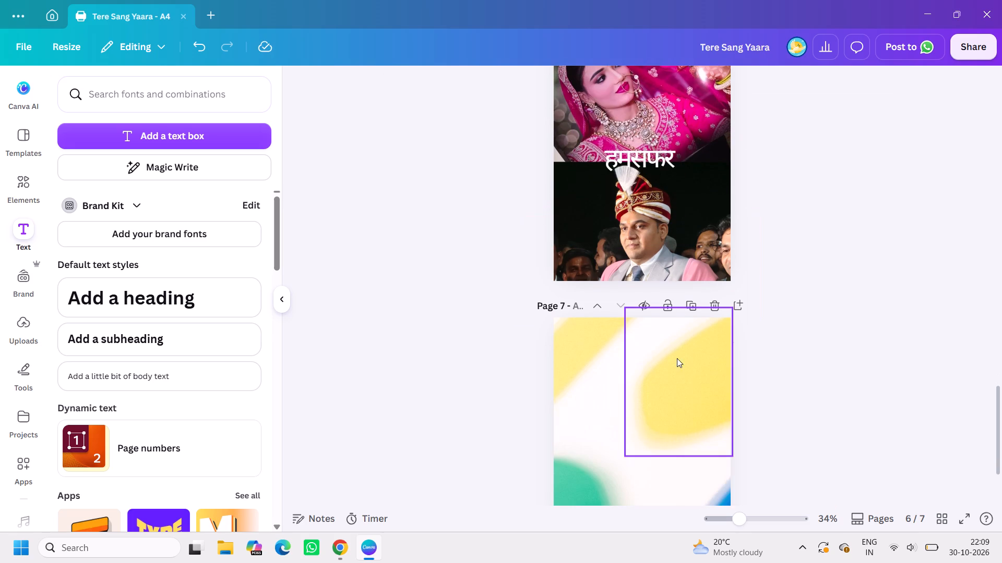
pyautogui.click(689, 398)
pyautogui.press('BackSpace')
pyautogui.click(604, 338)
pyautogui.press('BackSpace')
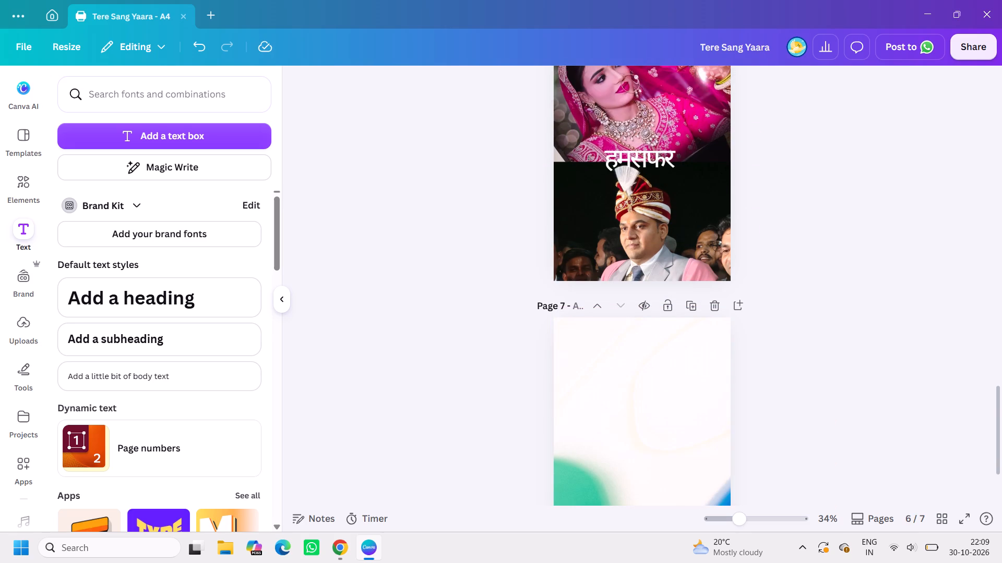
pyautogui.scroll(-1, 604, 422)
pyautogui.click(588, 423)
pyautogui.press('BackSpace')
pyautogui.click(701, 445)
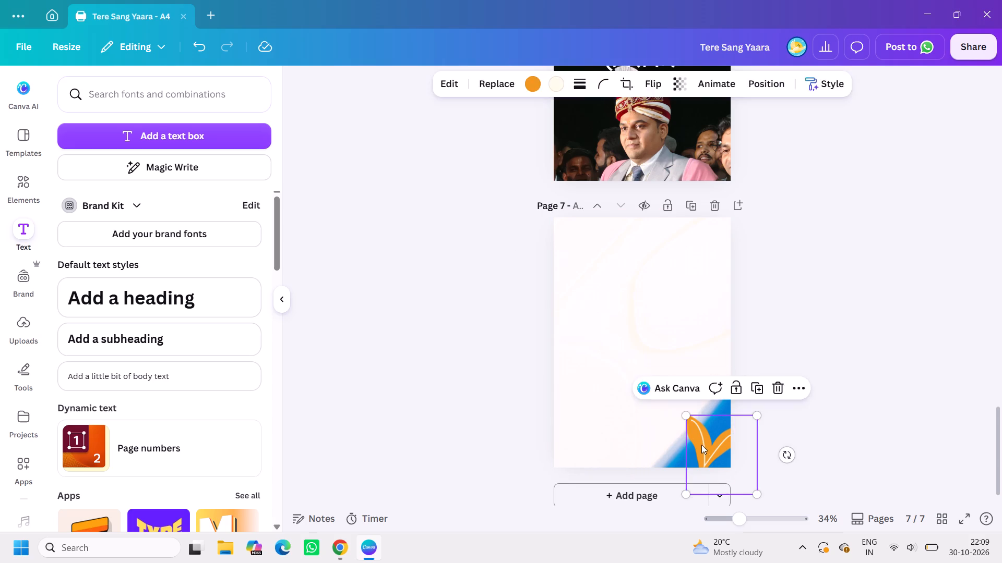
pyautogui.press('BackSpace')
pyautogui.click(701, 445)
pyautogui.press('BackSpace')
# Copy all the photos and the हमसफर title from page 6 onto page 7.
pyautogui.scroll(1, 708, 316)
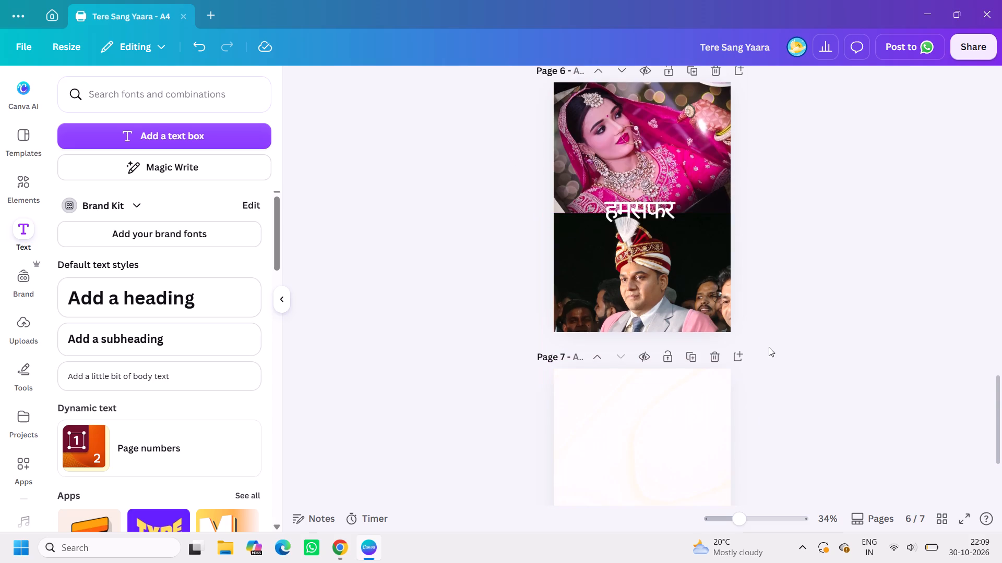
pyautogui.click(776, 311)
pyautogui.moveTo(776, 311); pyautogui.dragTo(701, 268)
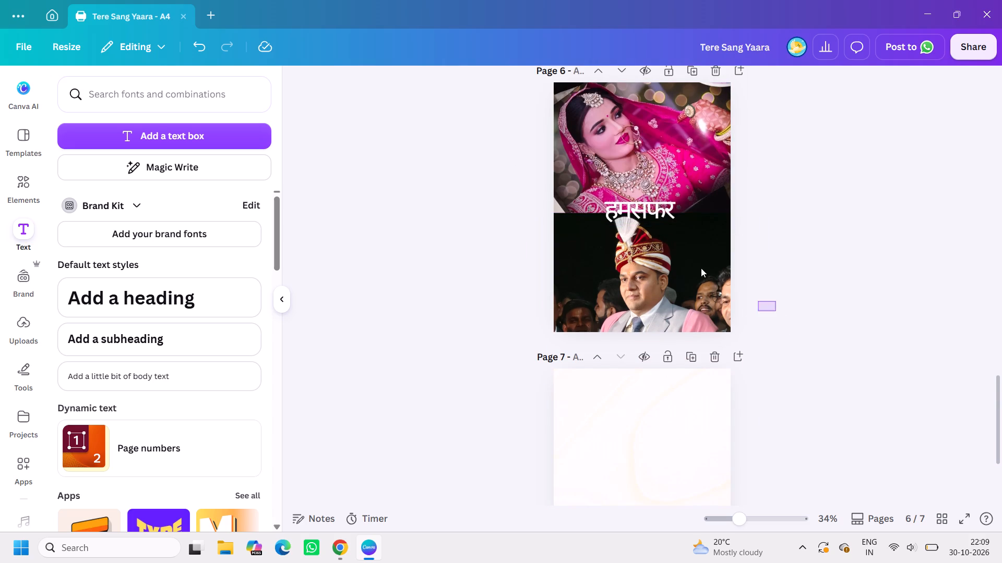
pyautogui.moveTo(701, 268); pyautogui.dragTo(546, 85)
pyautogui.hotkey('ctrl', 'c')
pyautogui.hscroll(1, 546, 85)
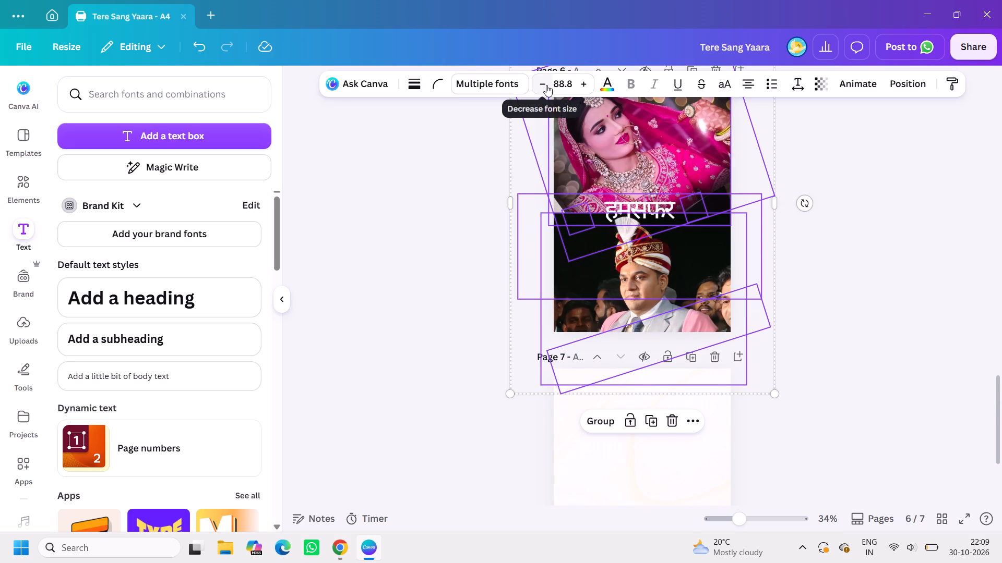
pyautogui.click(664, 450)
pyautogui.hotkey('ctrl', 'v')
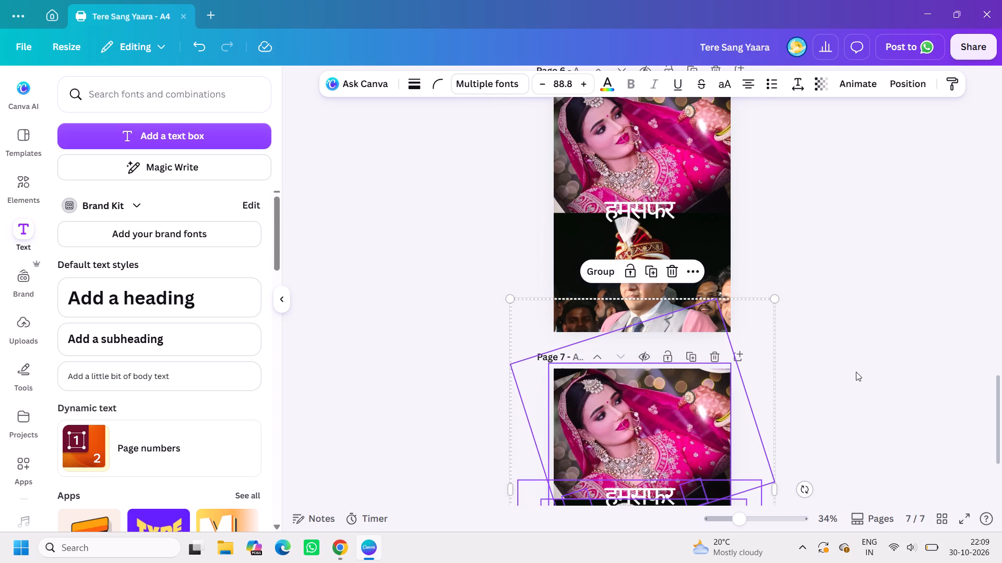
pyautogui.click(854, 373)
# Crop the bottom edge of the bride photo on page 7 upward, clear of the हमसफर title.
pyautogui.scroll(-1, 662, 411)
pyautogui.click(681, 329)
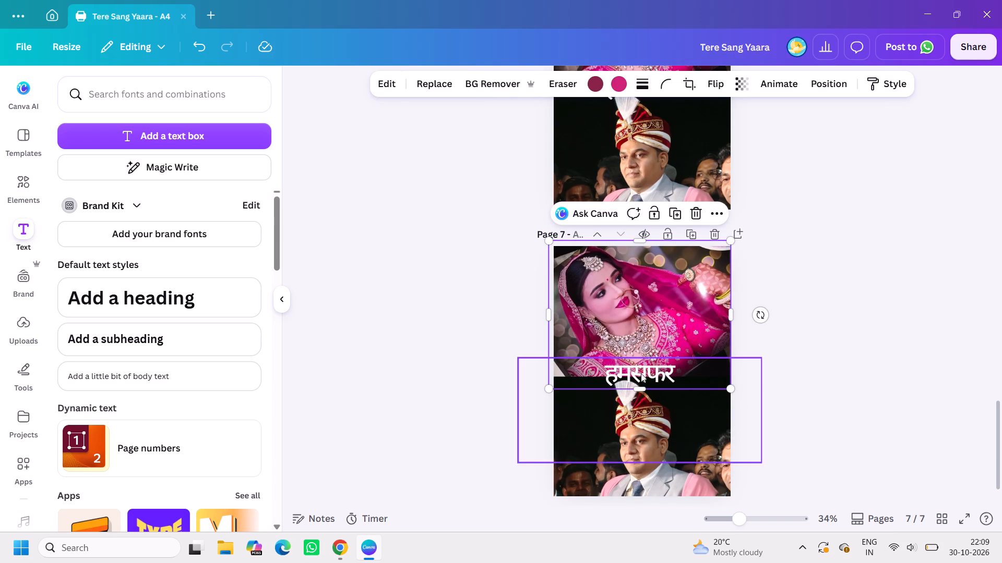
pyautogui.moveTo(643, 389); pyautogui.dragTo(652, 363)
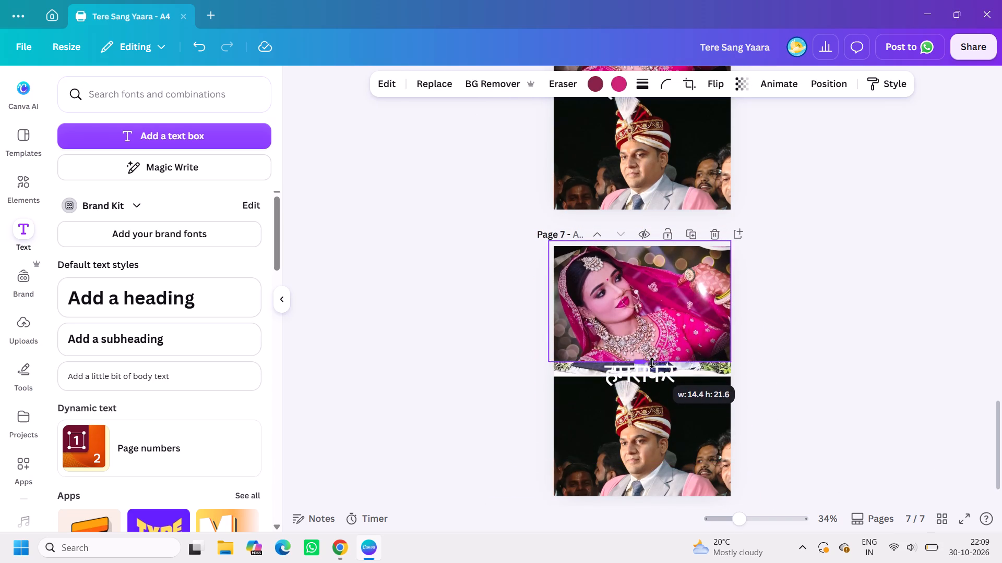
pyautogui.moveTo(652, 363); pyautogui.dragTo(653, 361)
pyautogui.click(695, 414)
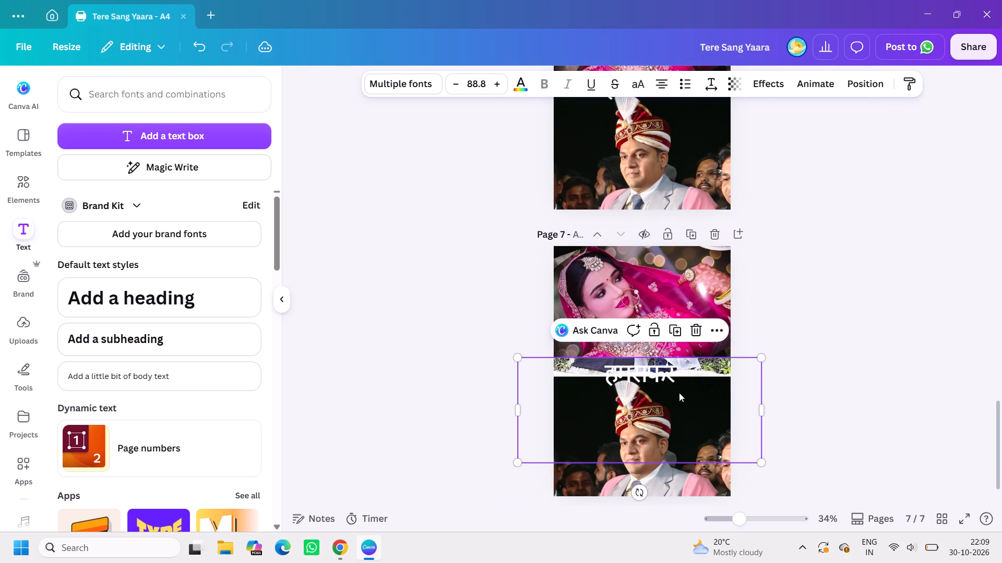
pyautogui.click(808, 339)
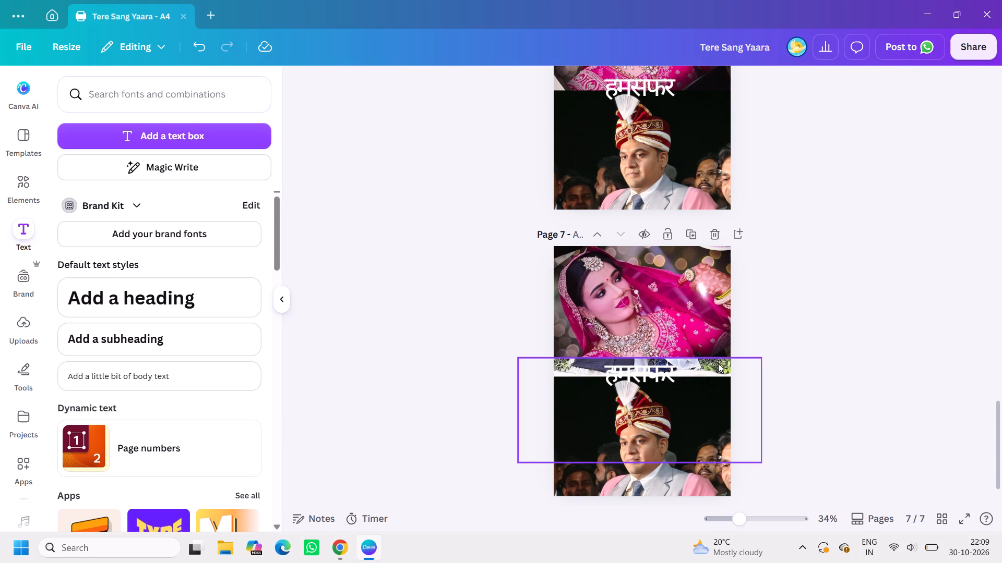
# Delete the couple photo hidden behind page 7's bride photo and place the bride photo back at the page's top.
pyautogui.moveTo(686, 316); pyautogui.dragTo(643, 287)
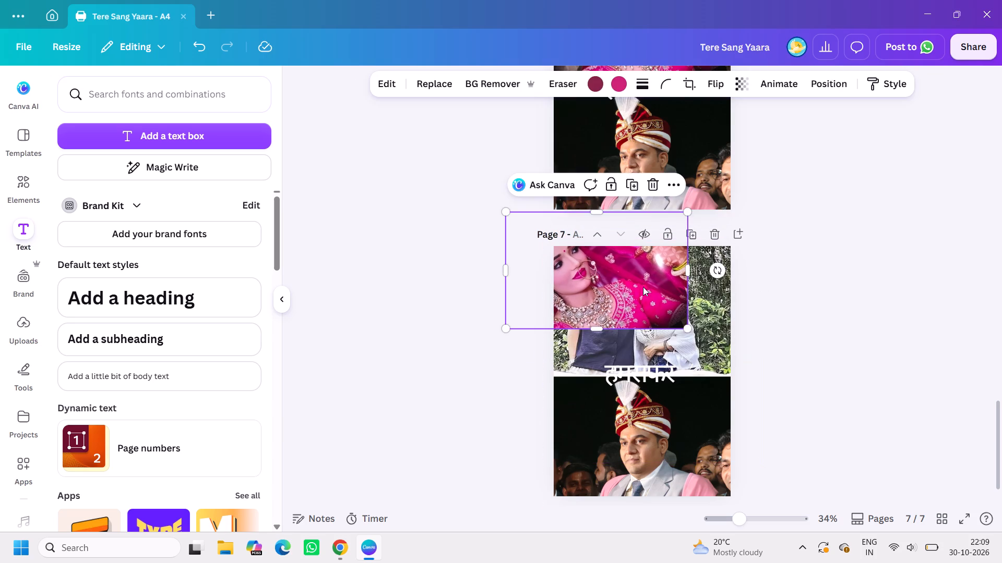
pyautogui.click(713, 335)
pyautogui.press('BackSpace')
pyautogui.moveTo(667, 300); pyautogui.dragTo(703, 338)
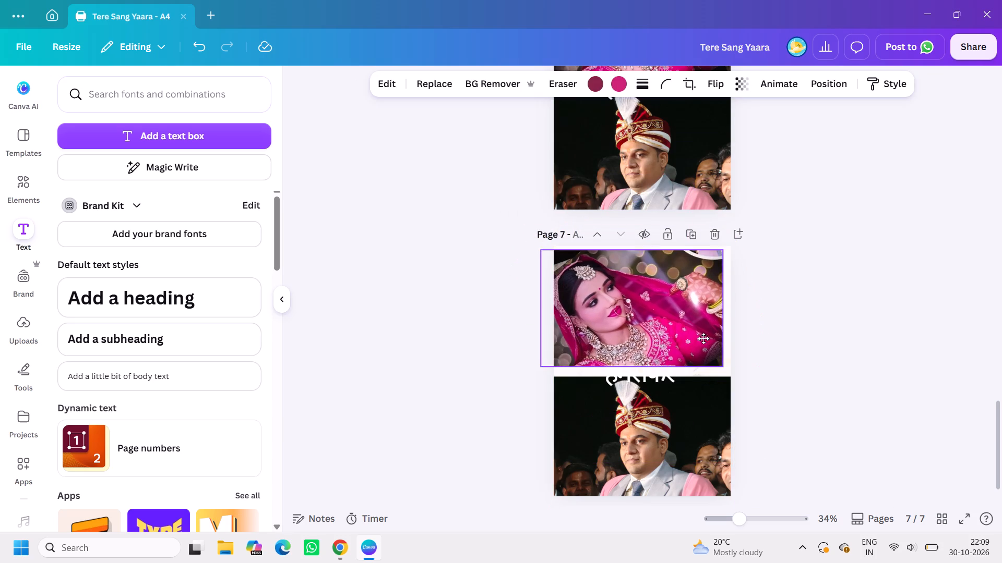
pyautogui.moveTo(703, 338); pyautogui.dragTo(708, 326)
# Change the text colour of page 7's हमसफर title to dark maroon.
pyautogui.click(708, 408)
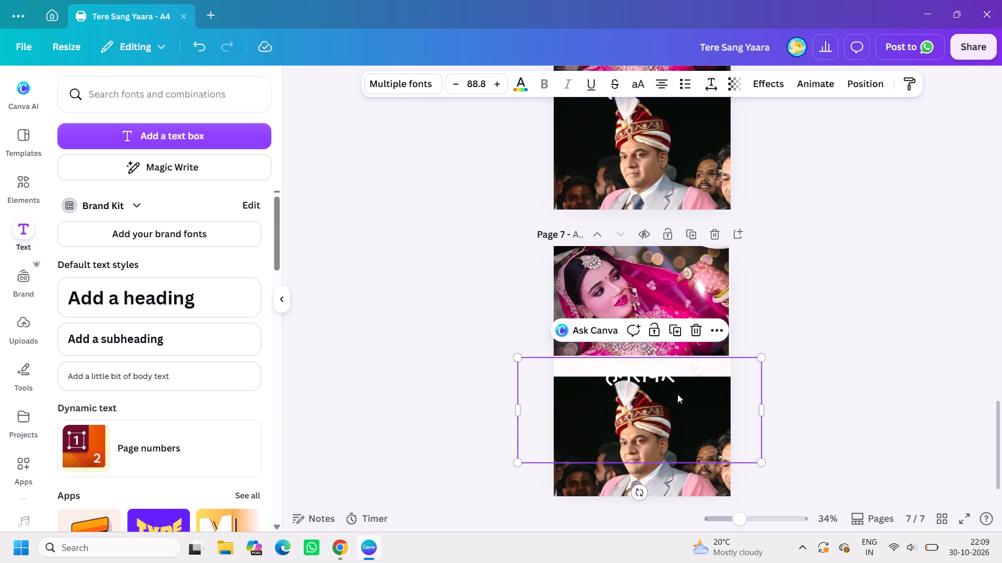
pyautogui.tripleClick(639, 373)
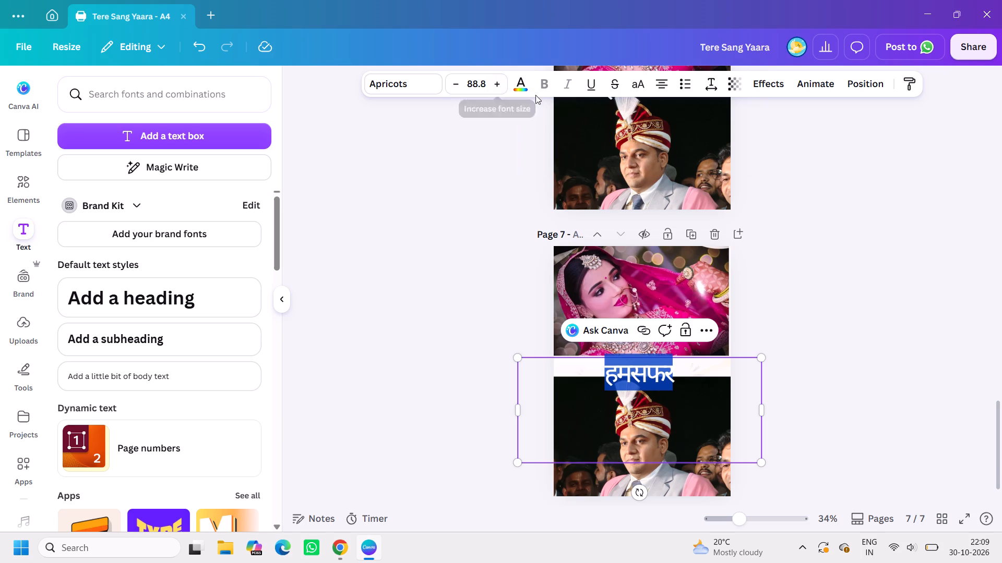
pyautogui.click(525, 87)
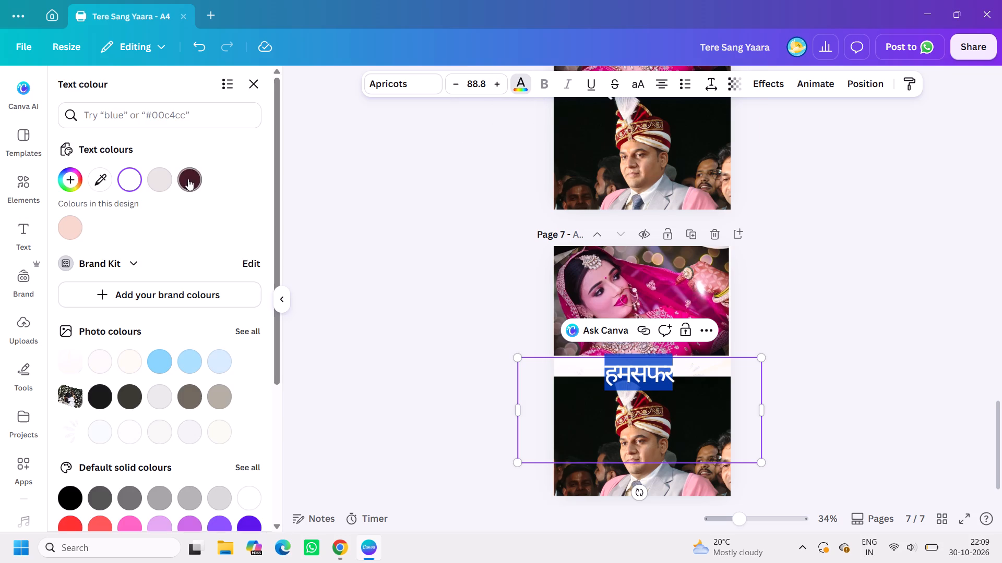
pyautogui.click(188, 178)
pyautogui.click(408, 272)
pyautogui.click(821, 401)
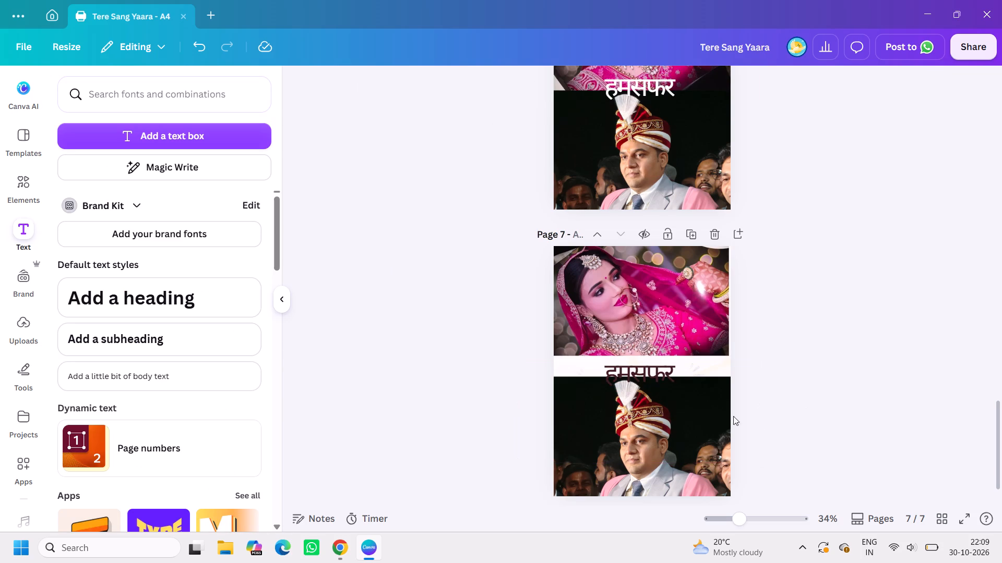
# Move page 7's हमसफर title up into the white band between the bride and groom photos.
pyautogui.click(651, 375)
pyautogui.moveTo(652, 375); pyautogui.dragTo(651, 366)
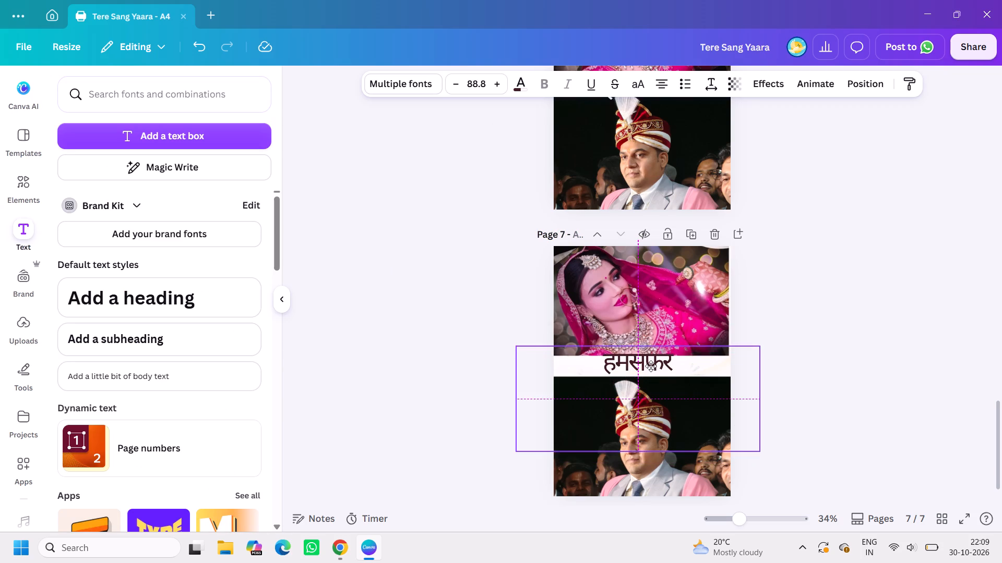
pyautogui.moveTo(651, 366); pyautogui.dragTo(652, 368)
pyautogui.click(857, 426)
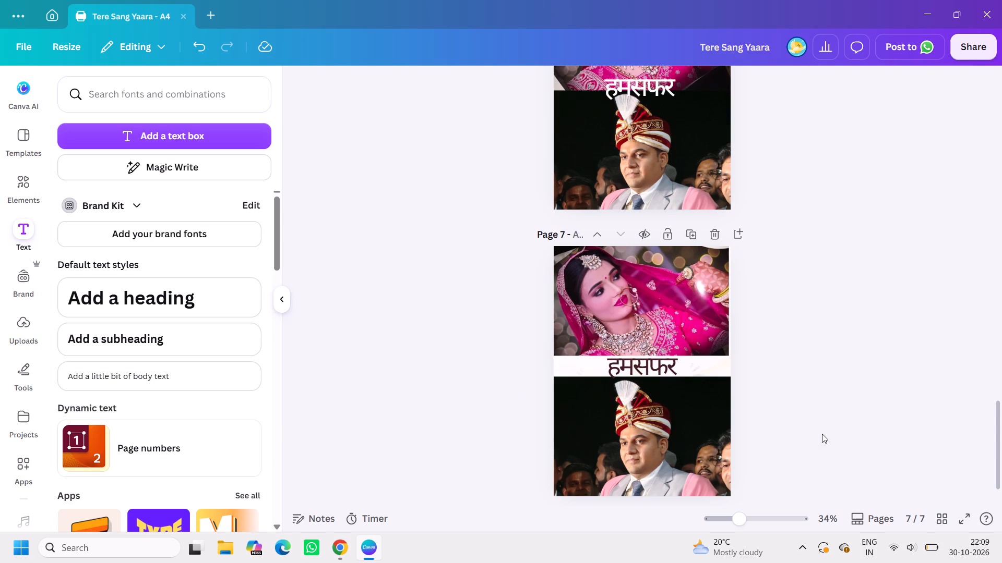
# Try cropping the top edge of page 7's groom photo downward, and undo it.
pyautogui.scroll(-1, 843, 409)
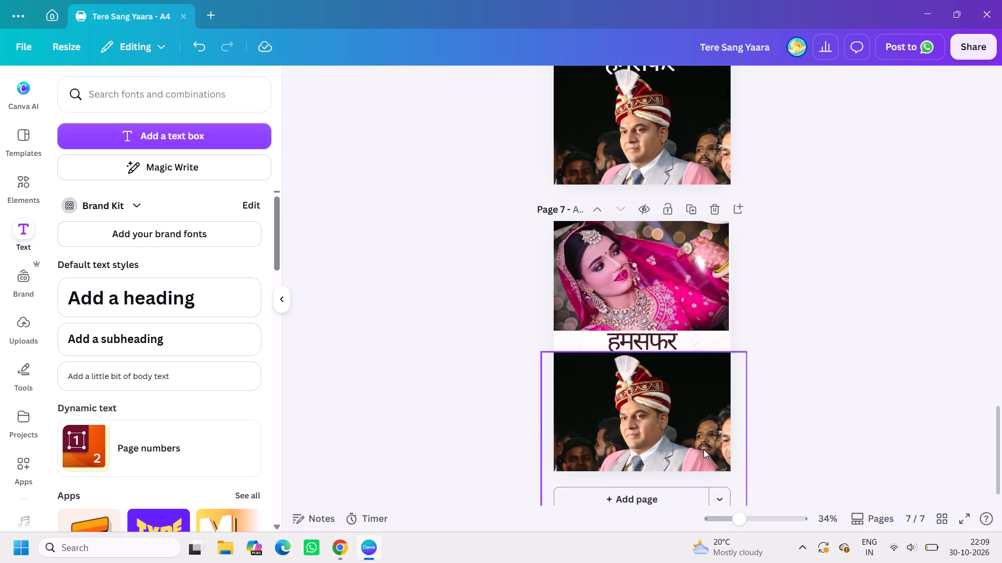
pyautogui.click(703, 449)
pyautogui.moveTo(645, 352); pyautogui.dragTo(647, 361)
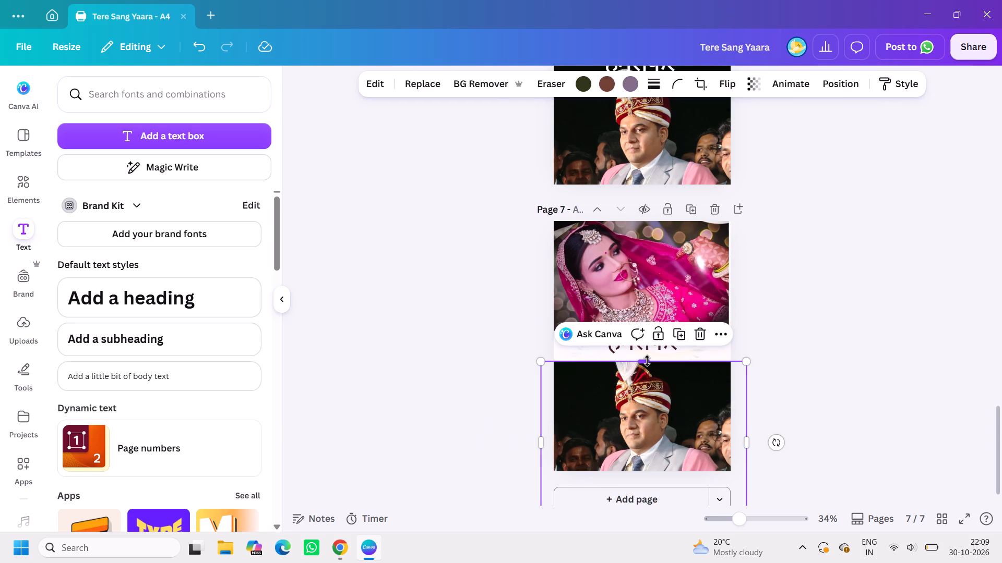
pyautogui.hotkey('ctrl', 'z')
# Shift page 7's groom photo slightly down to widen the white band, and reposition the हमसफर title within it.
pyautogui.doubleClick(651, 395)
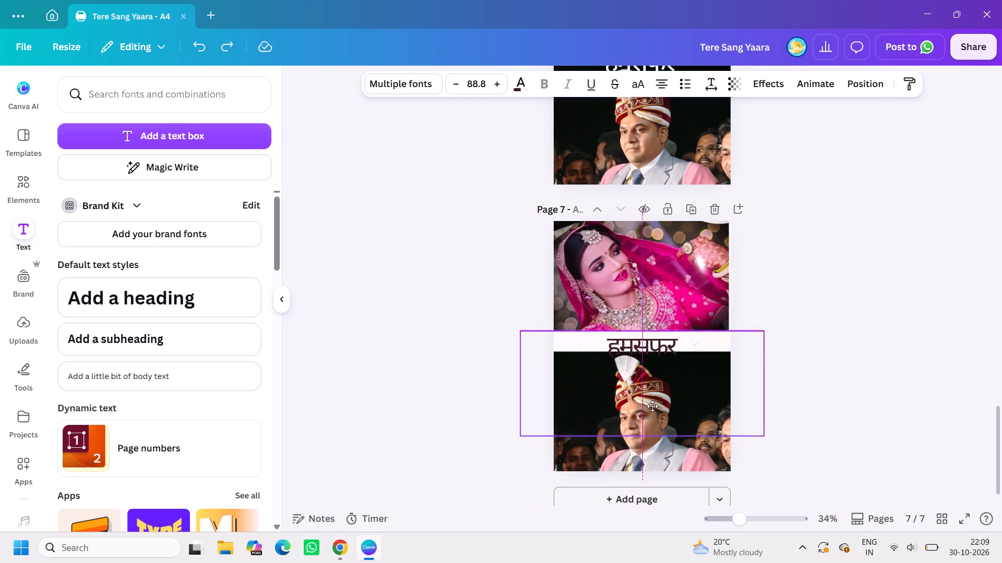
pyautogui.click(769, 426)
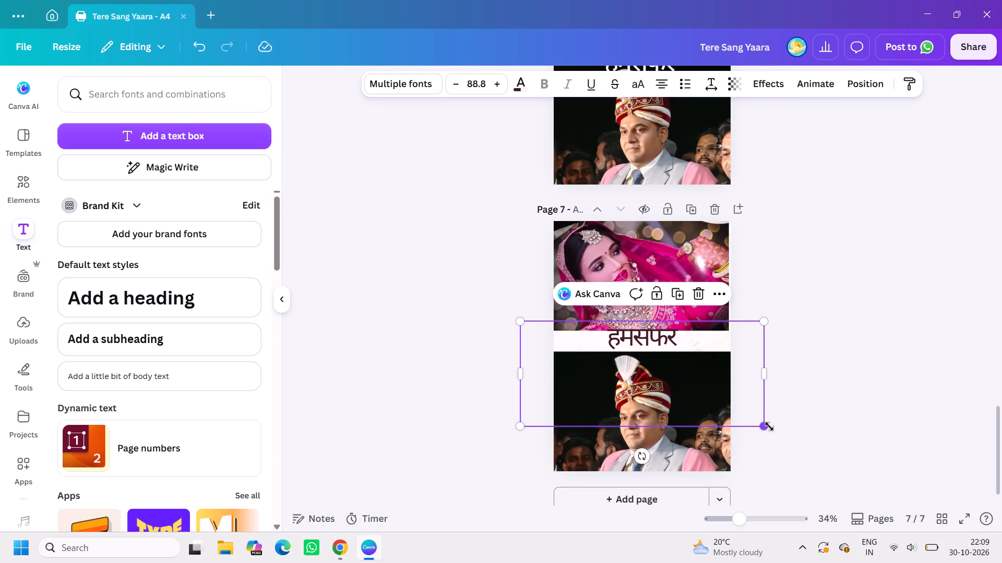
pyautogui.click(772, 454)
pyautogui.click(706, 434)
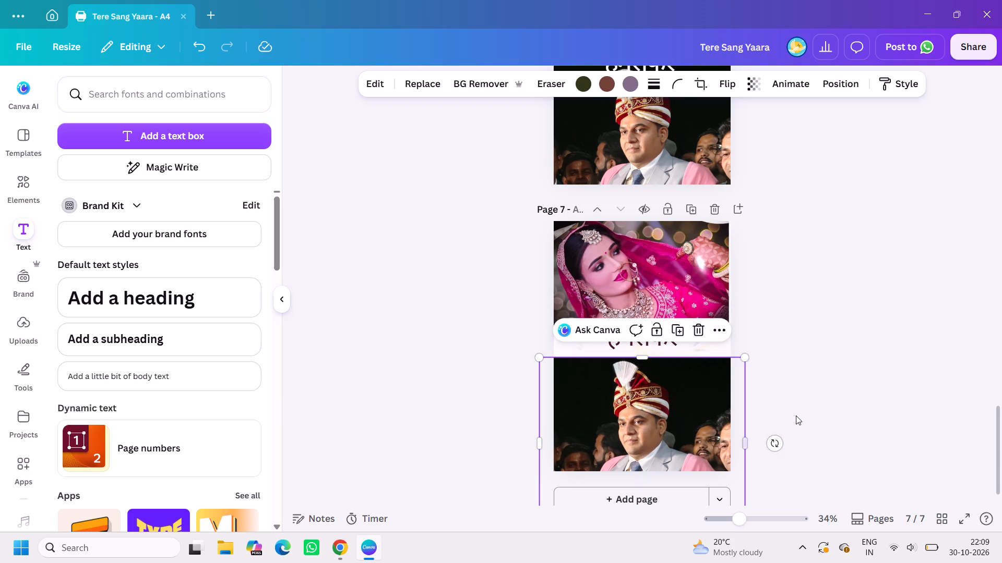
pyautogui.click(795, 415)
pyautogui.moveTo(644, 340); pyautogui.dragTo(643, 346)
pyautogui.click(643, 344)
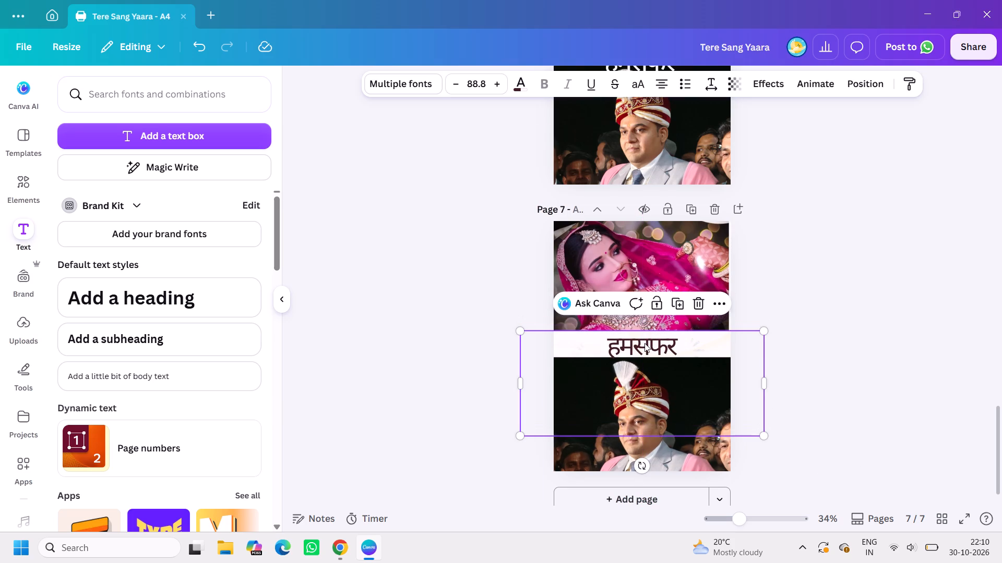
# Try the Architype Aubette font on page 7's हमसफर title, and set it to Benedict.
pyautogui.click(645, 343)
pyautogui.tripleClick(643, 339)
pyautogui.click(643, 339)
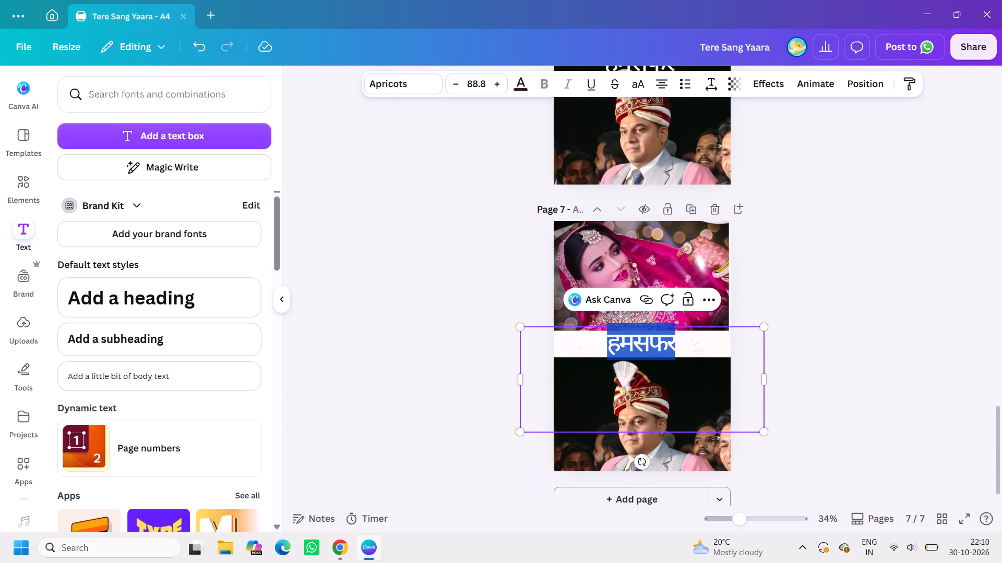
pyautogui.click(408, 85)
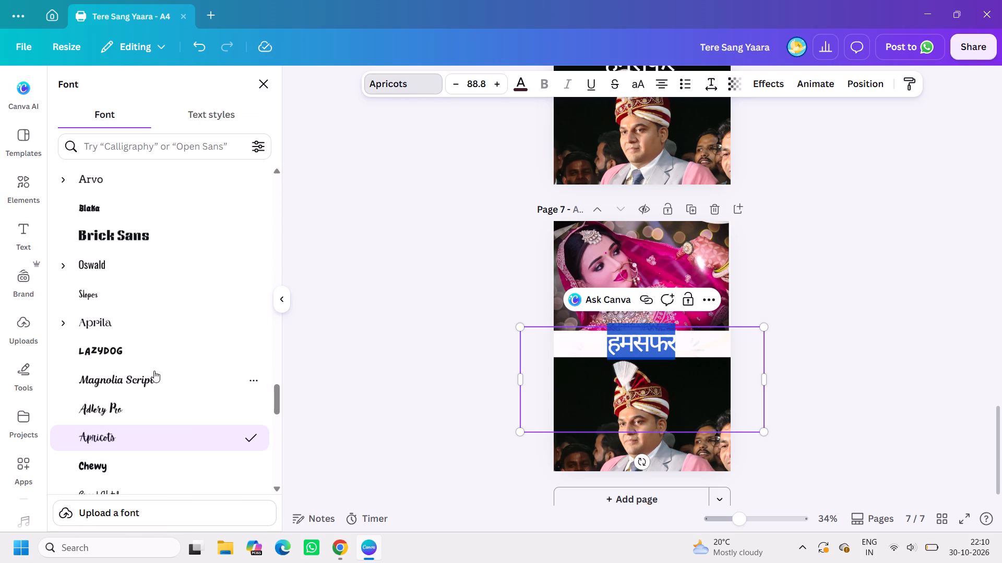
pyautogui.scroll(-5, 157, 371)
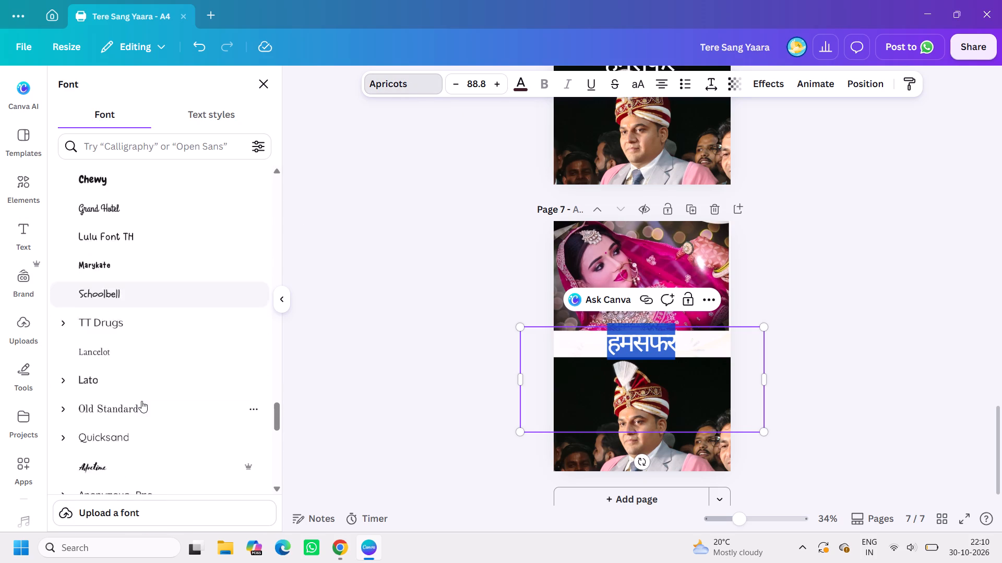
pyautogui.scroll(-1, 141, 401)
pyautogui.click(158, 357)
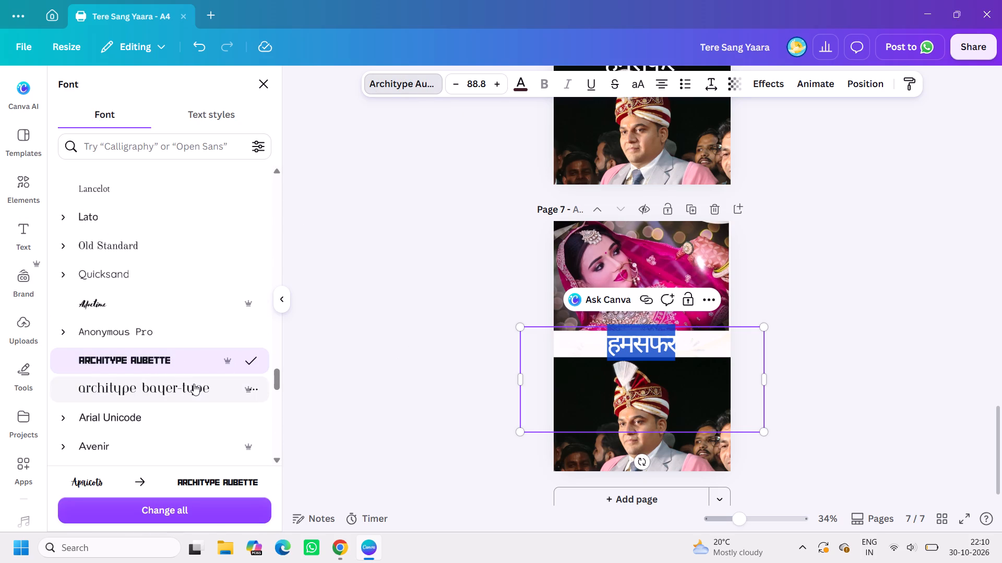
pyautogui.scroll(-2, 194, 384)
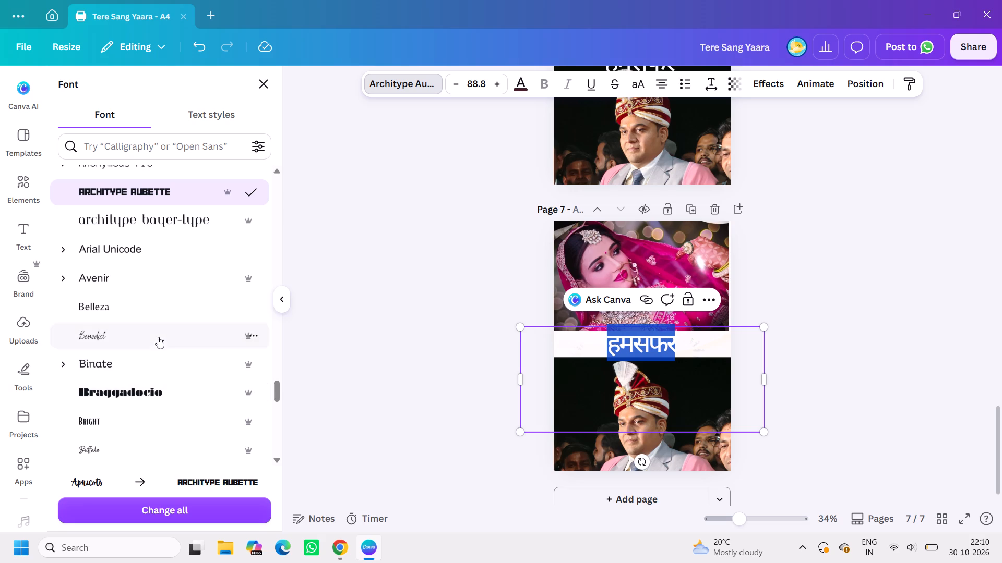
pyautogui.click(158, 337)
pyautogui.click(472, 377)
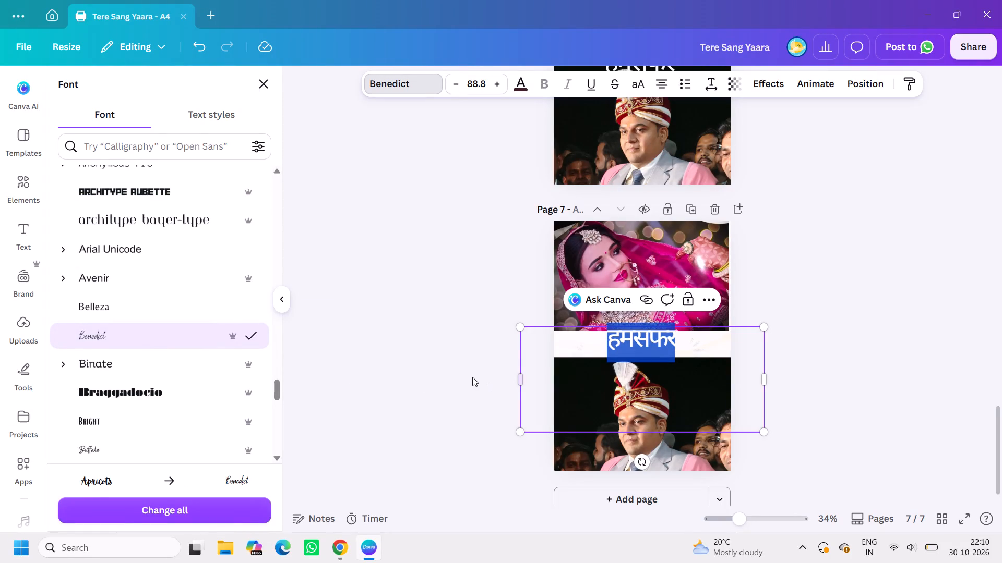
pyautogui.click(791, 323)
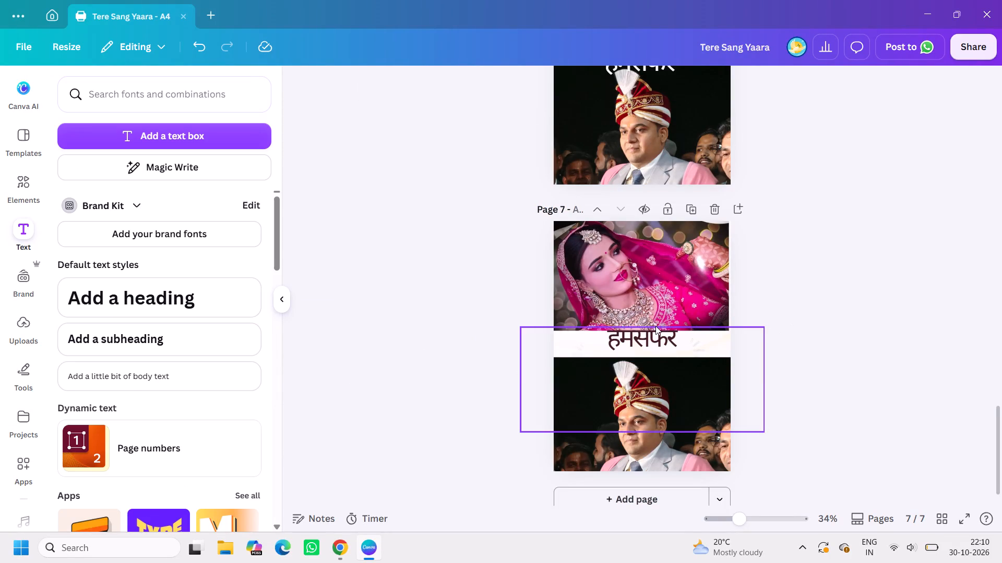
# Nudge page 7's हमसफर title down within the white band and slightly toward the page's right edge.
pyautogui.moveTo(655, 326); pyautogui.dragTo(662, 348)
pyautogui.click(657, 351)
pyautogui.moveTo(657, 351); pyautogui.dragTo(661, 363)
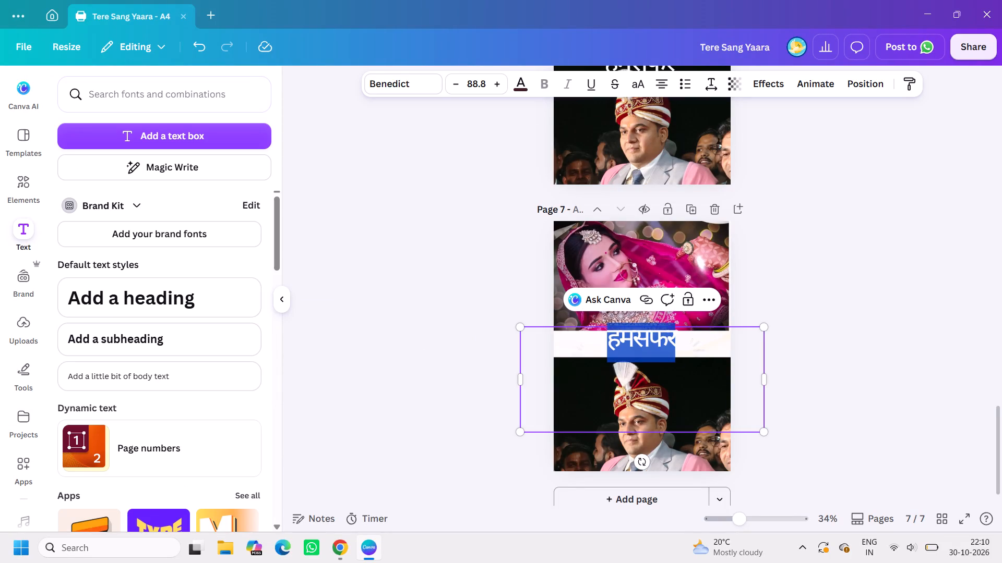
pyautogui.click(661, 363)
pyautogui.moveTo(718, 343); pyautogui.dragTo(723, 365)
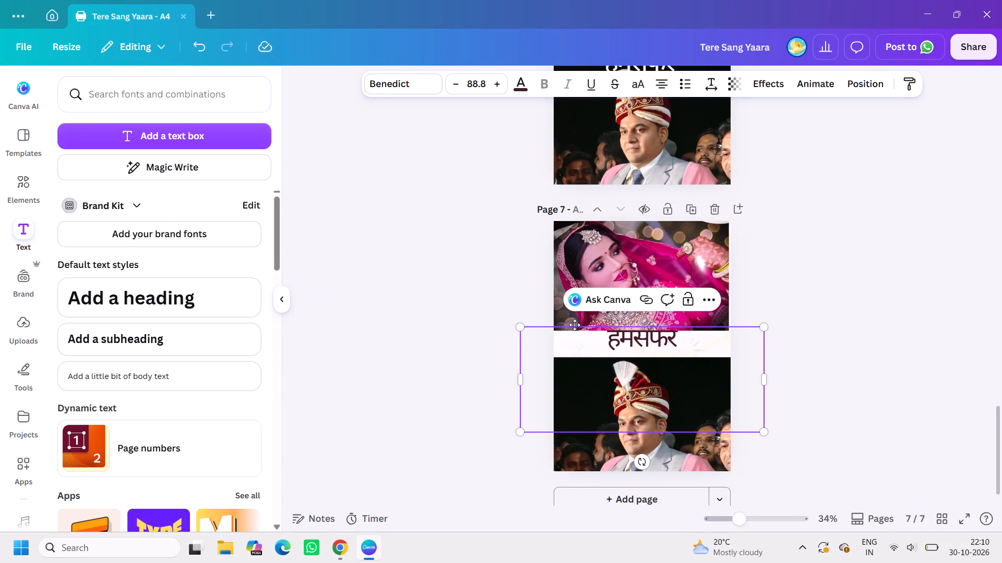
pyautogui.moveTo(574, 325); pyautogui.dragTo(575, 330)
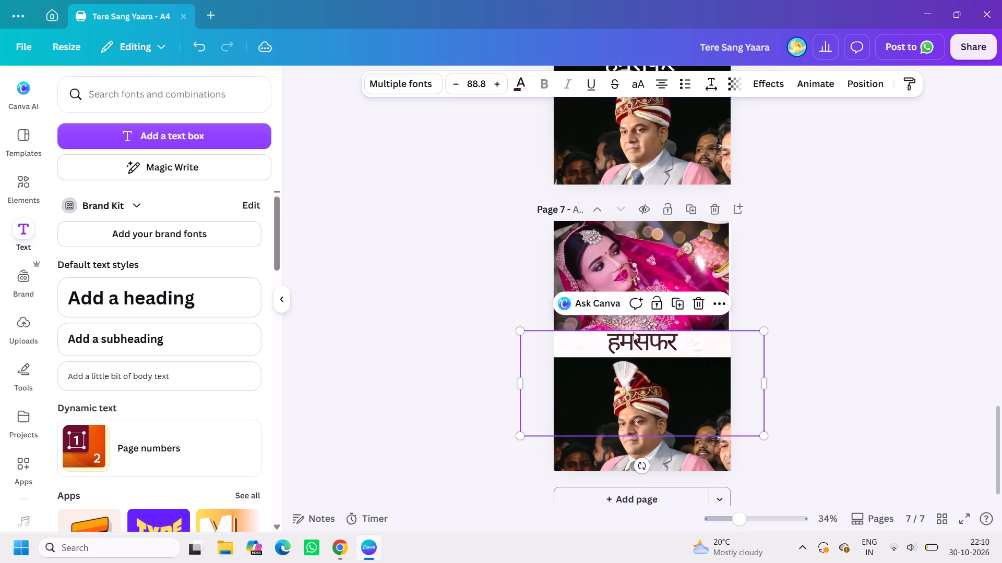
pyautogui.click(804, 296)
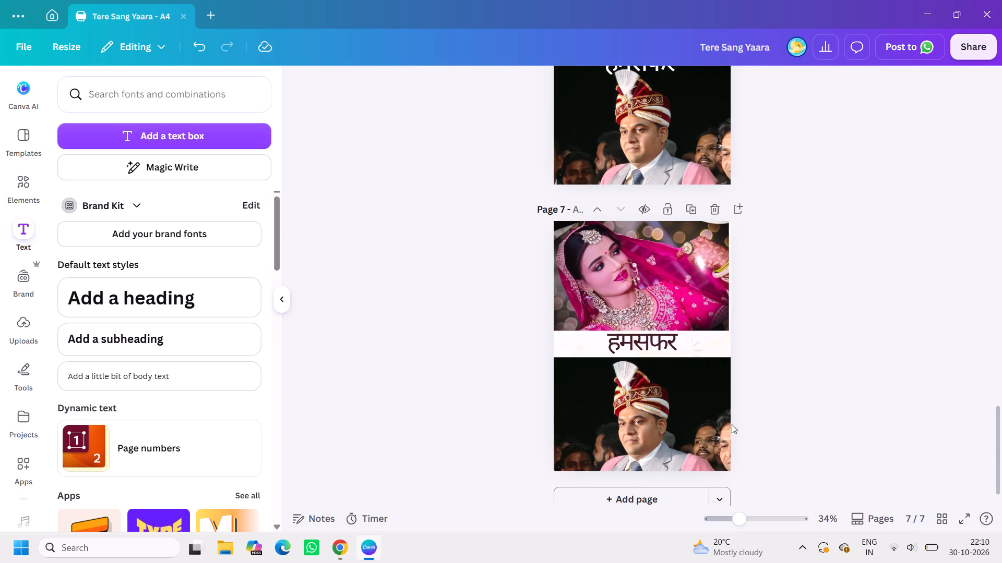
pyautogui.scroll(2, 724, 255)
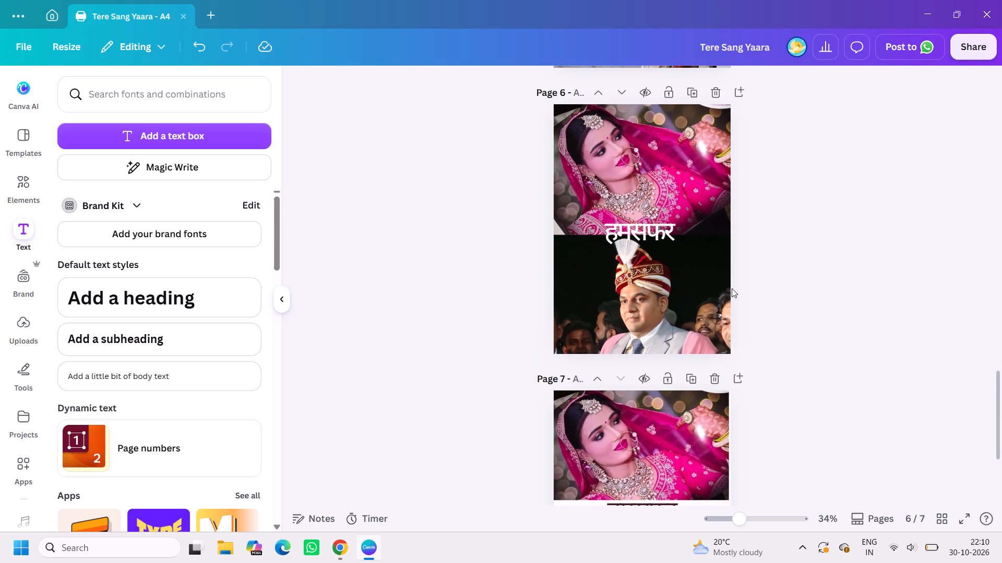
pyautogui.scroll(-2, 732, 288)
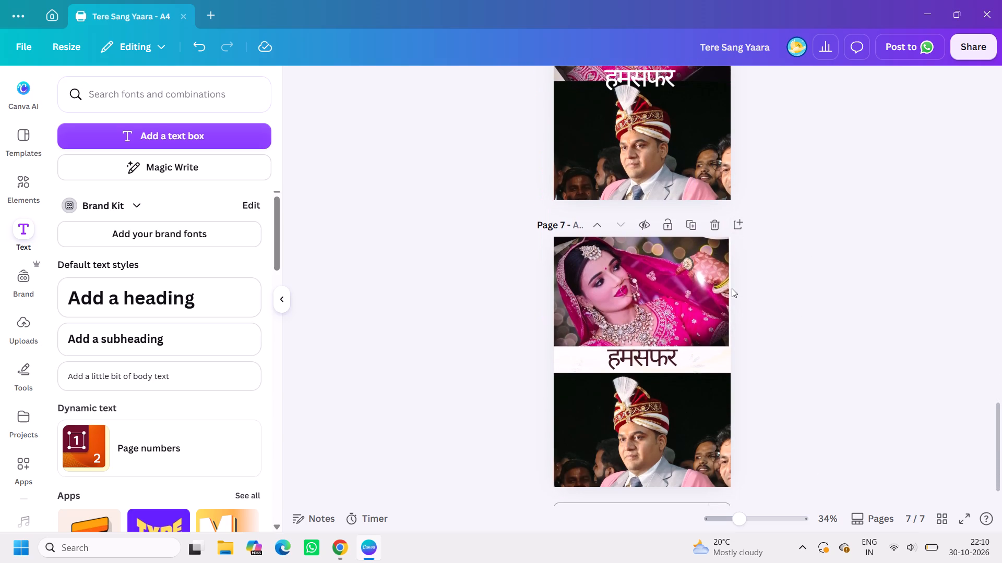
pyautogui.moveTo(655, 350); pyautogui.dragTo(660, 352)
pyautogui.click(815, 302)
# Delete page 6, the original bride-and-groom layout with the white हमसफर title.
pyautogui.scroll(1, 675, 282)
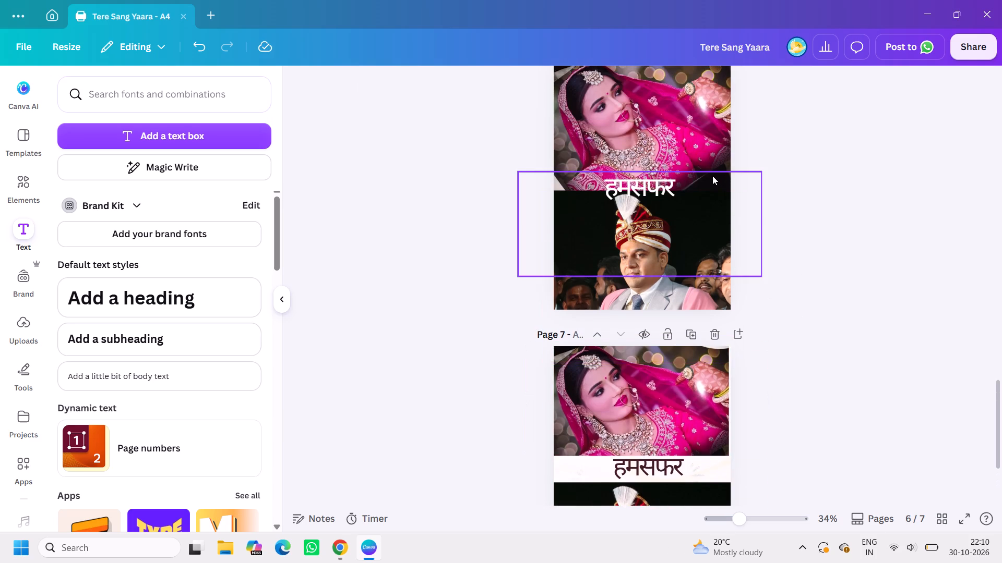
pyautogui.scroll(1, 712, 176)
pyautogui.click(710, 209)
pyautogui.scroll(7, 710, 209)
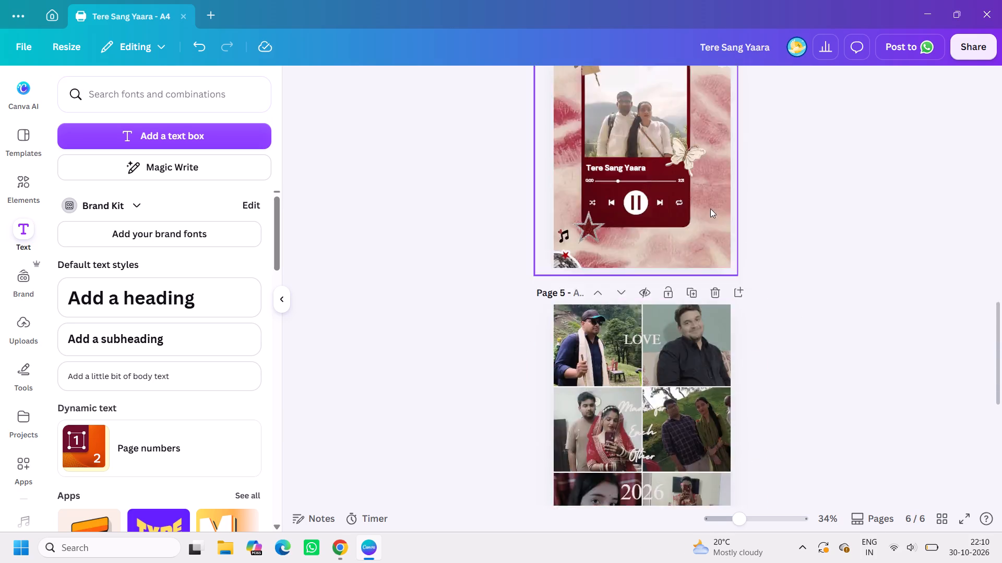
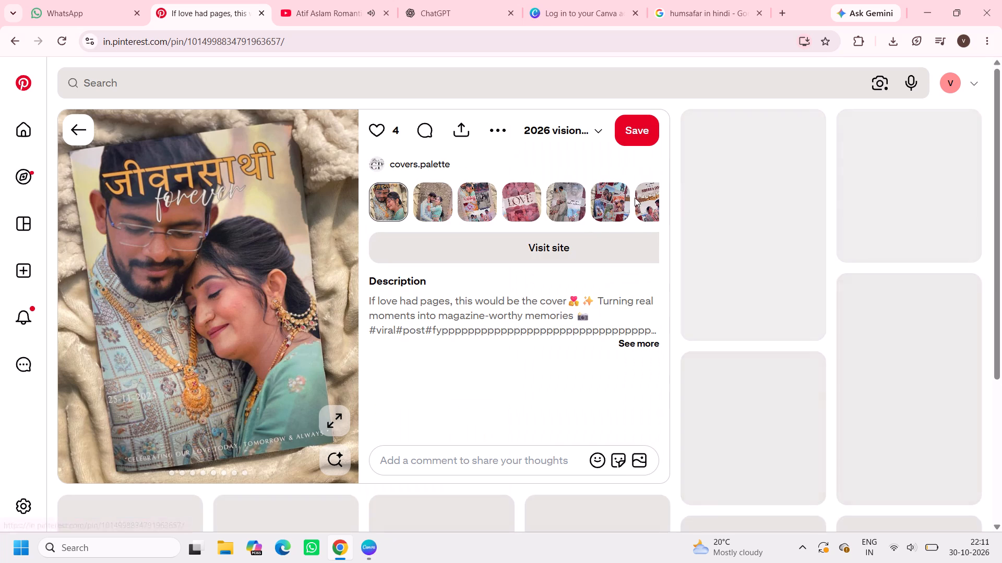
# Download the pin's जीवनसाथी magazine cover image and place it on page 7 of the Tere Sang Yaara design in Canva.
pyautogui.click(500, 130)
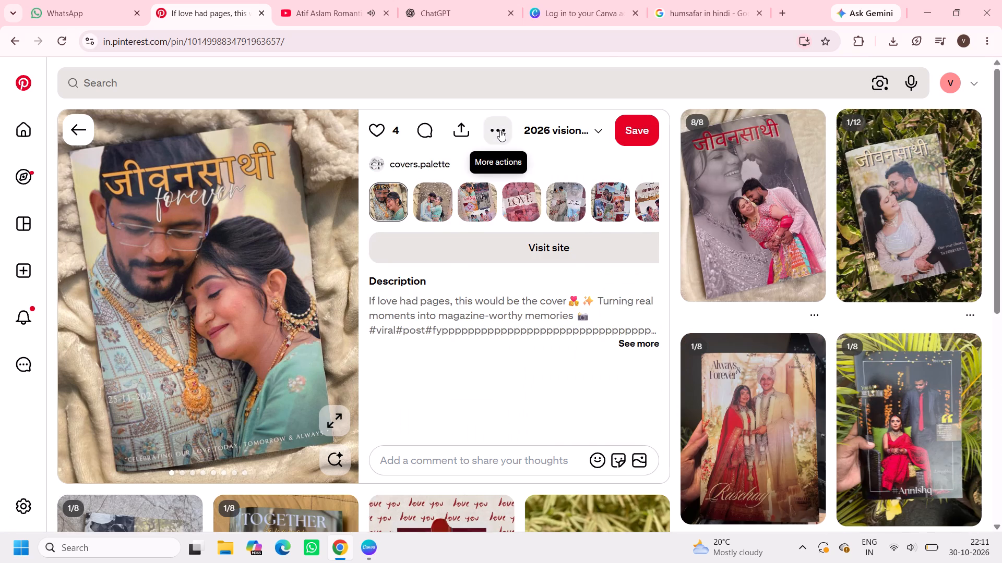
pyautogui.click(522, 172)
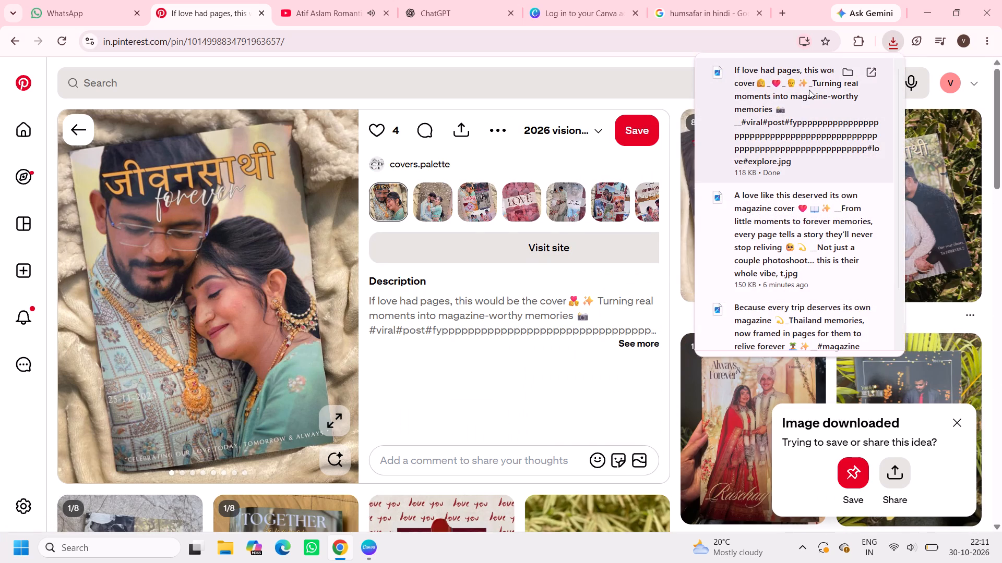
pyautogui.moveTo(809, 90); pyautogui.dragTo(492, 455)
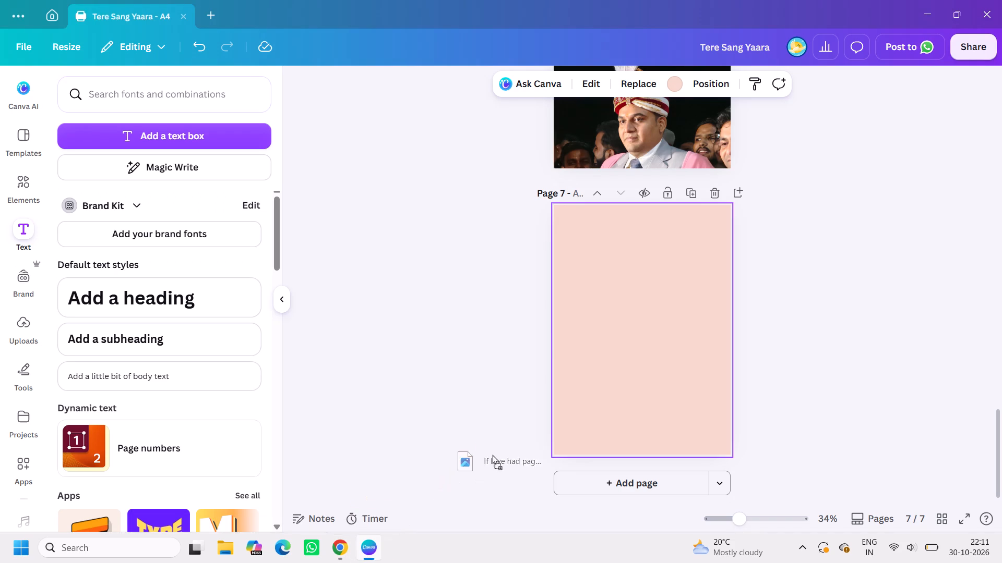
pyautogui.moveTo(492, 455); pyautogui.dragTo(590, 337)
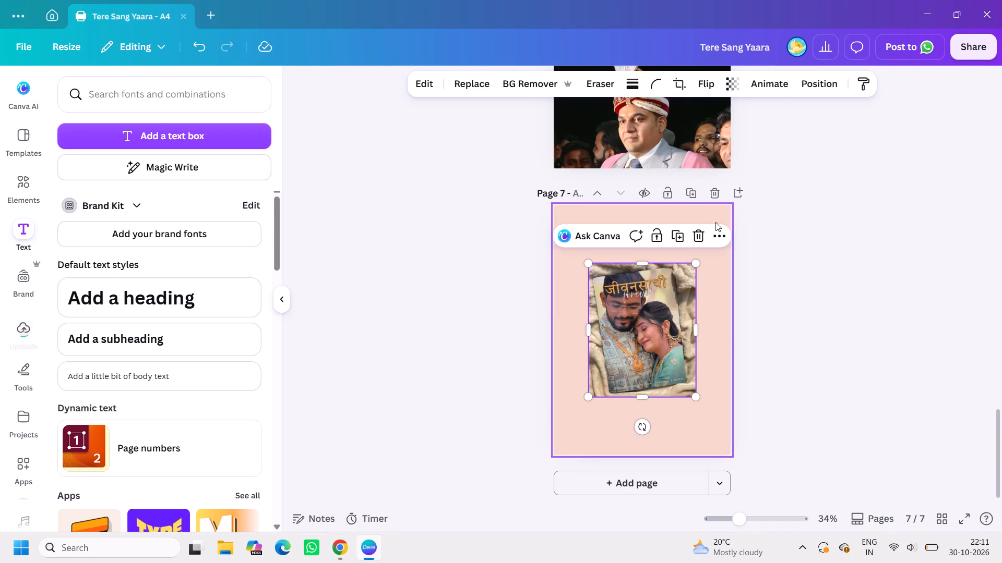
# Delete all the text and the couple photo from the COUPLE magazine cover on page 1, leaving the page blank.
pyautogui.scroll(17, 690, 311)
pyautogui.scroll(2, 680, 362)
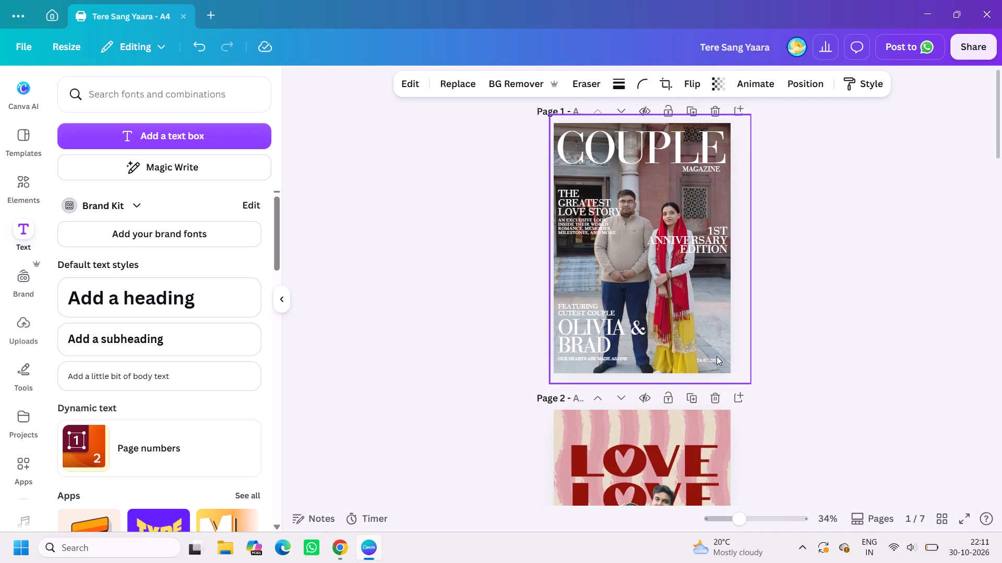
pyautogui.click(725, 366)
pyautogui.moveTo(765, 374); pyautogui.dragTo(557, 140)
pyautogui.press('BackSpace')
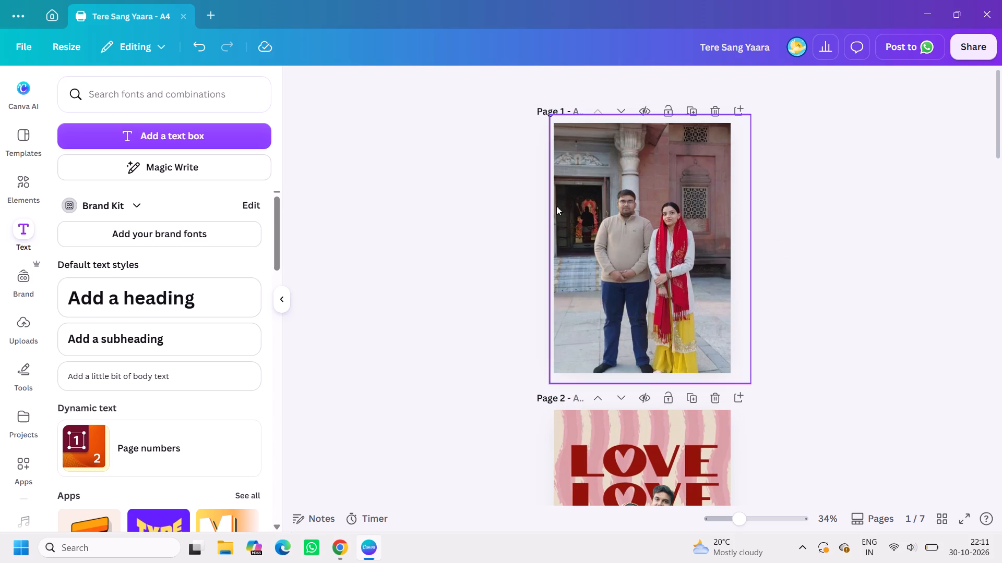
pyautogui.click(610, 223)
pyautogui.press('BackSpace')
pyautogui.click(624, 251)
pyautogui.press('BackSpace')
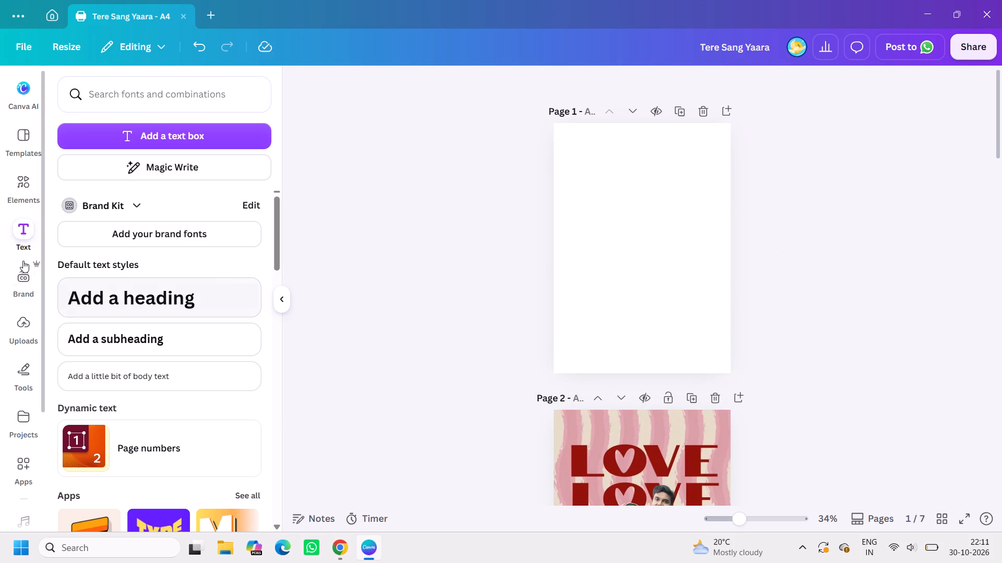
# Add the uploaded जीवनसाथी cover image to the blank page 1.
pyautogui.click(27, 328)
pyautogui.click(87, 272)
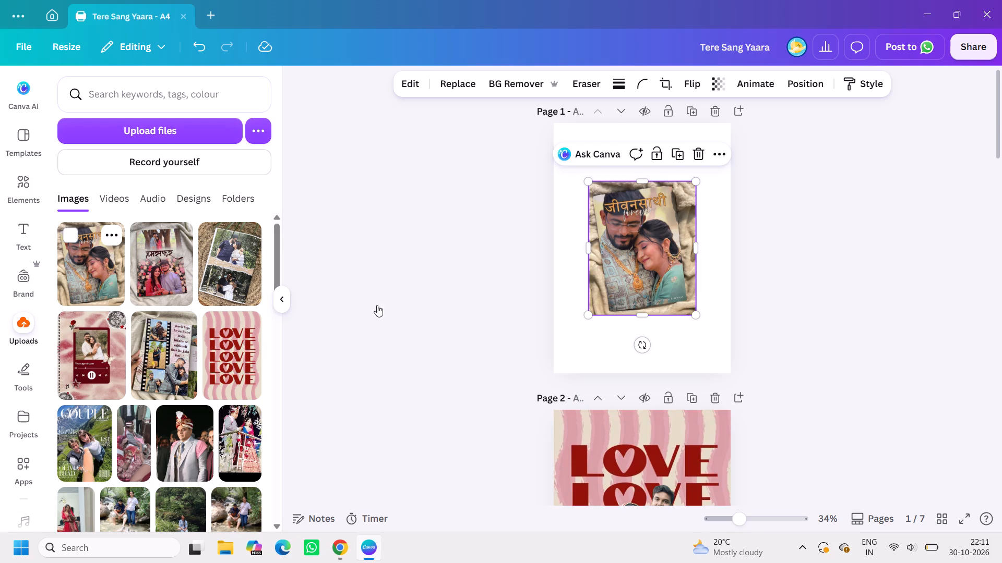
# Split the cover image on page 1 into editable layers with Magic Layers.
pyautogui.click(404, 81)
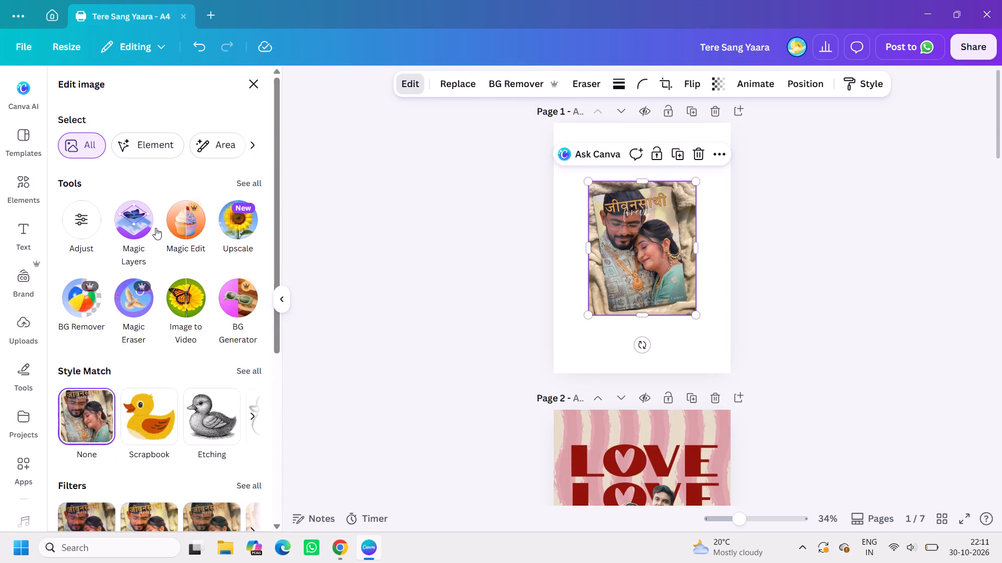
pyautogui.click(156, 228)
pyautogui.click(597, 195)
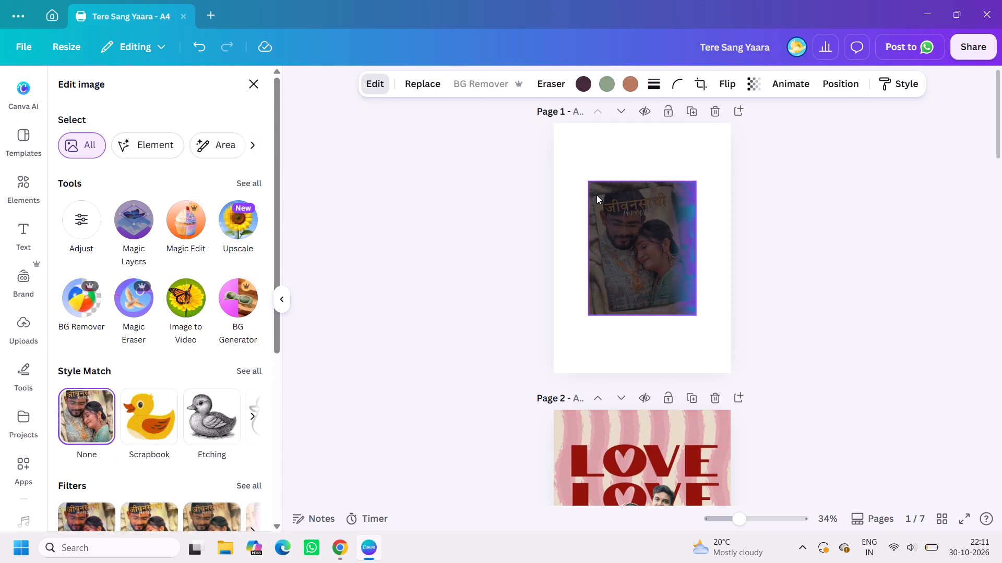
pyautogui.click(597, 195)
pyautogui.click(624, 200)
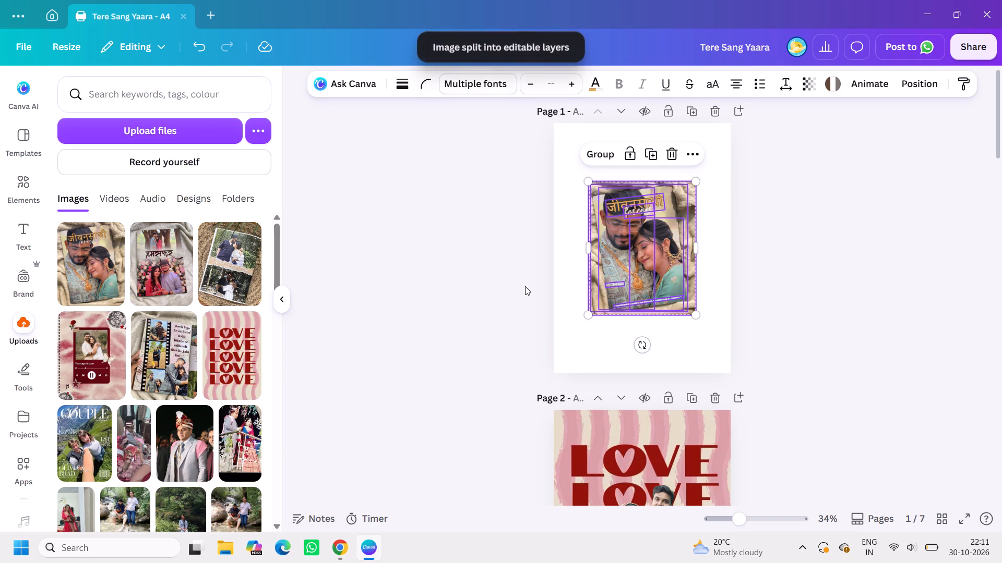
# Delete only the fabric background layer behind the जीवनसाथी cover on page 1, keeping the other layers.
pyautogui.press('BackSpace')
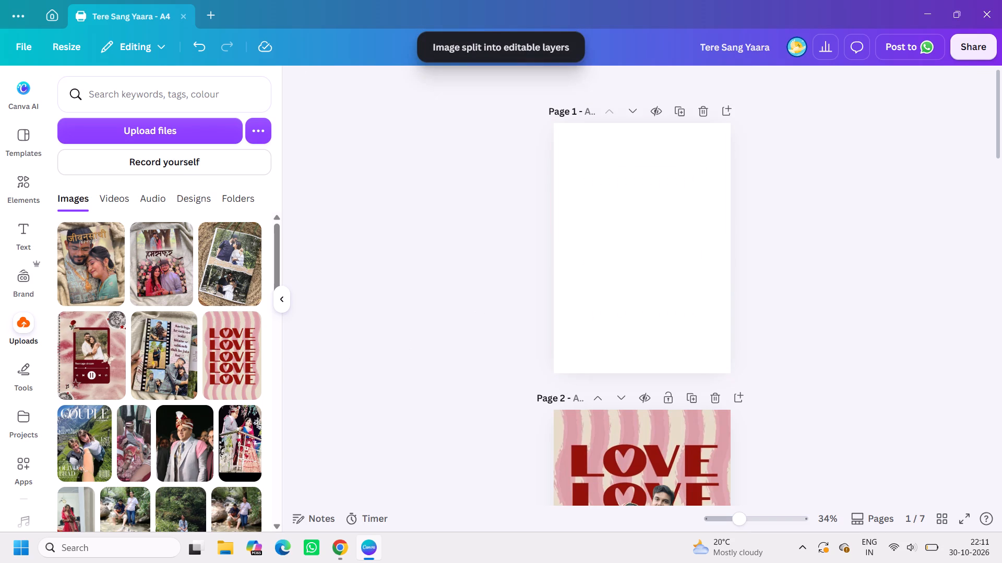
pyautogui.hotkey('ctrl', 'z')
pyautogui.click(773, 271)
pyautogui.click(692, 264)
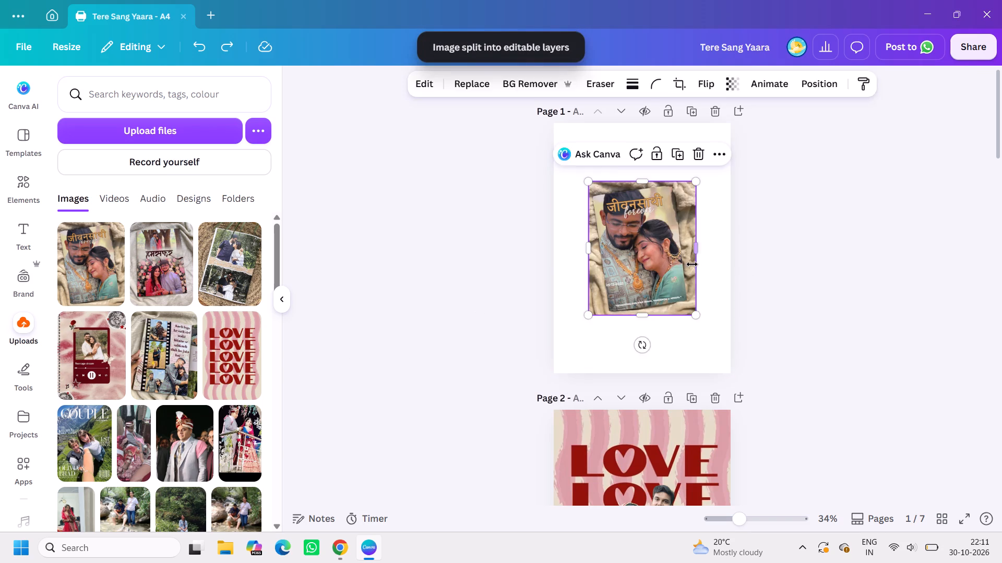
pyautogui.press('BackSpace')
# Rotate all the remaining cover layers together clockwise so the tilted magazine cover stands upright.
pyautogui.moveTo(708, 316); pyautogui.dragTo(563, 165)
pyautogui.moveTo(639, 342); pyautogui.dragTo(622, 340)
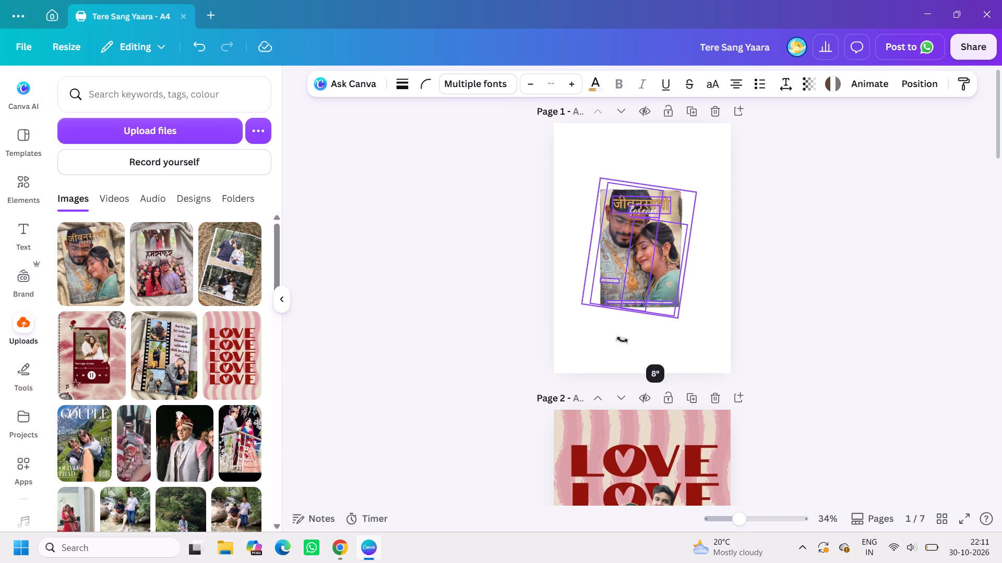
pyautogui.moveTo(622, 340); pyautogui.dragTo(628, 342)
# Enlarge and widen the selected cover layers together and position them so they nearly fill page 1.
pyautogui.moveTo(695, 318); pyautogui.dragTo(756, 370)
pyautogui.moveTo(584, 175); pyautogui.dragTo(517, 108)
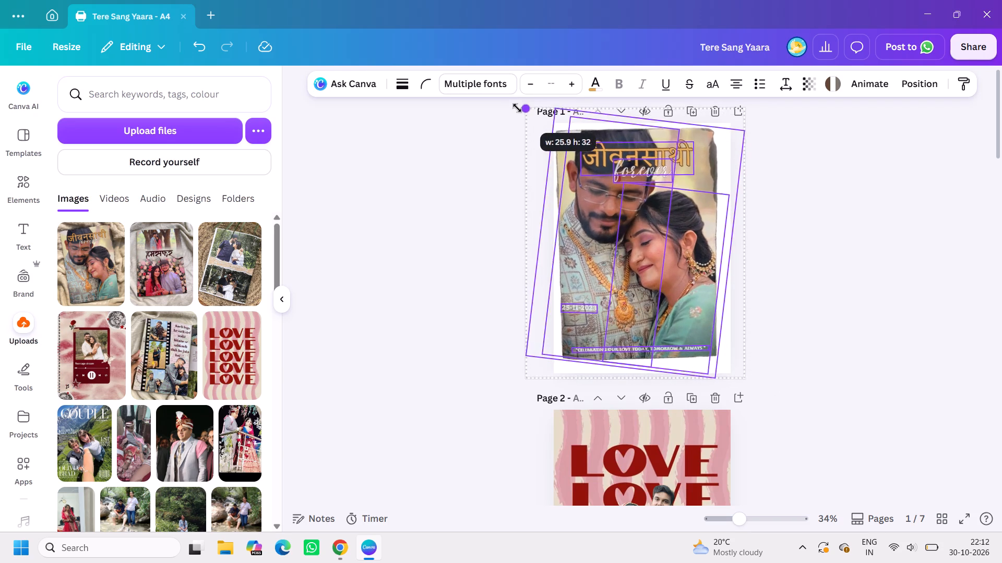
pyautogui.moveTo(517, 108); pyautogui.dragTo(506, 99)
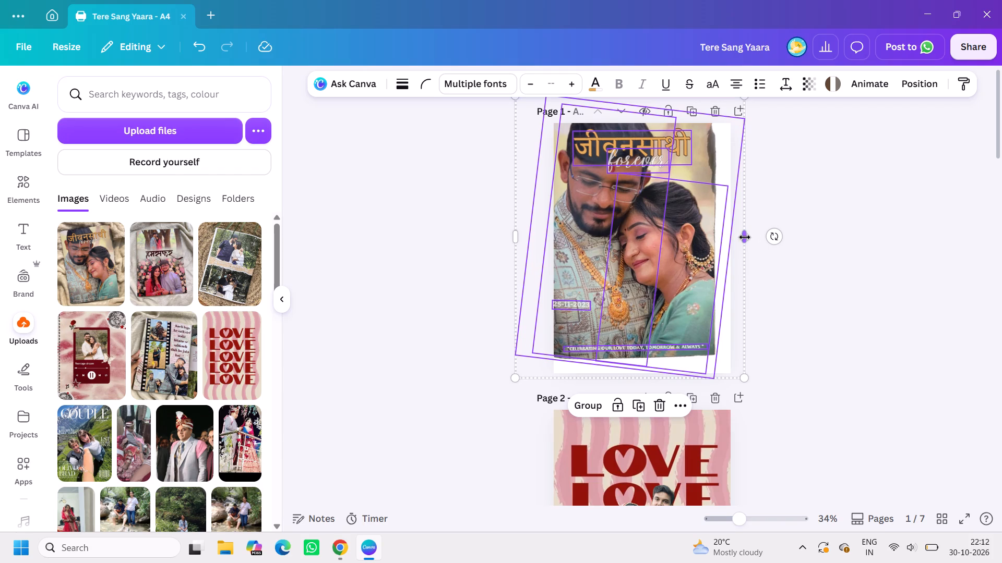
pyautogui.moveTo(745, 237); pyautogui.dragTo(762, 237)
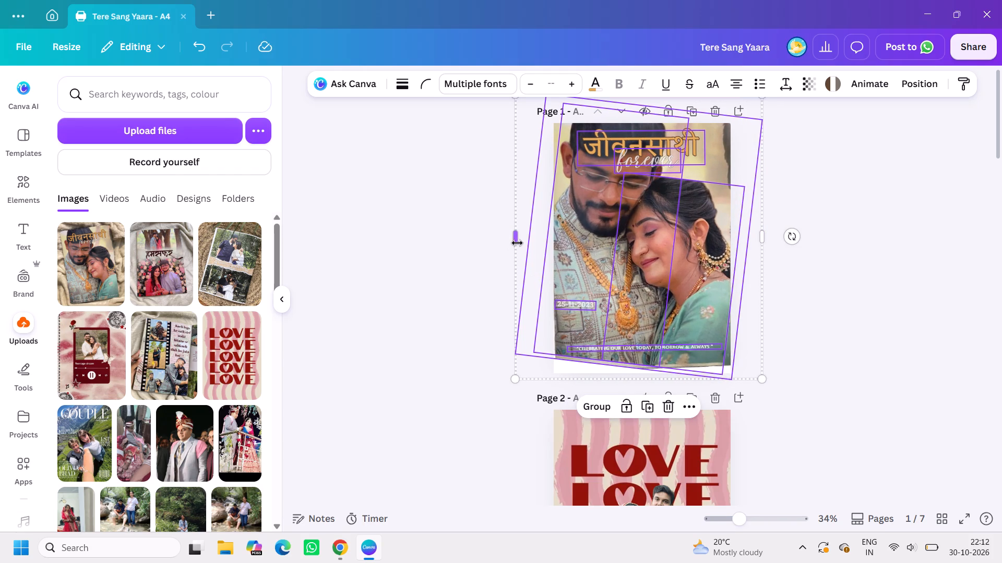
pyautogui.click(512, 241)
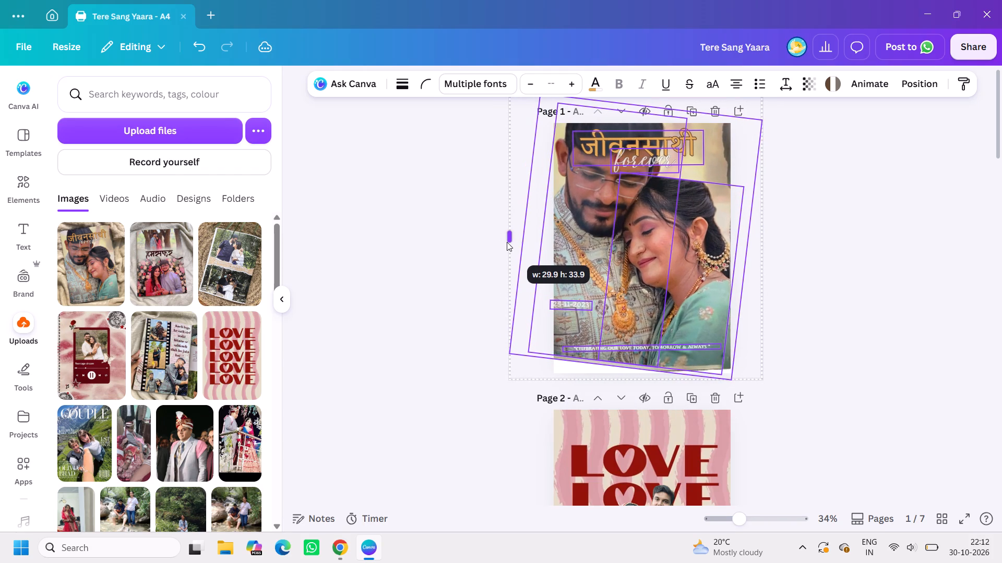
pyautogui.click(650, 377)
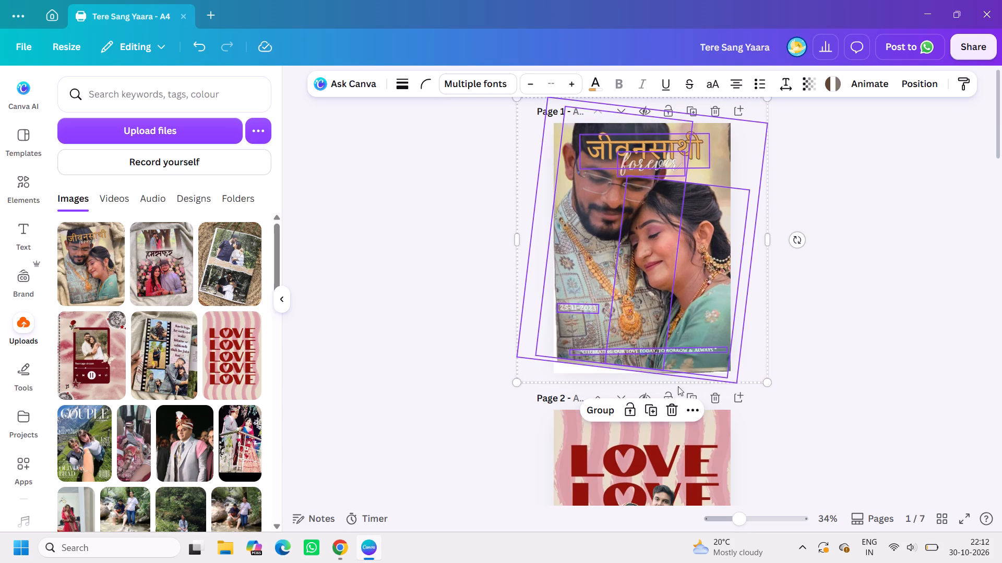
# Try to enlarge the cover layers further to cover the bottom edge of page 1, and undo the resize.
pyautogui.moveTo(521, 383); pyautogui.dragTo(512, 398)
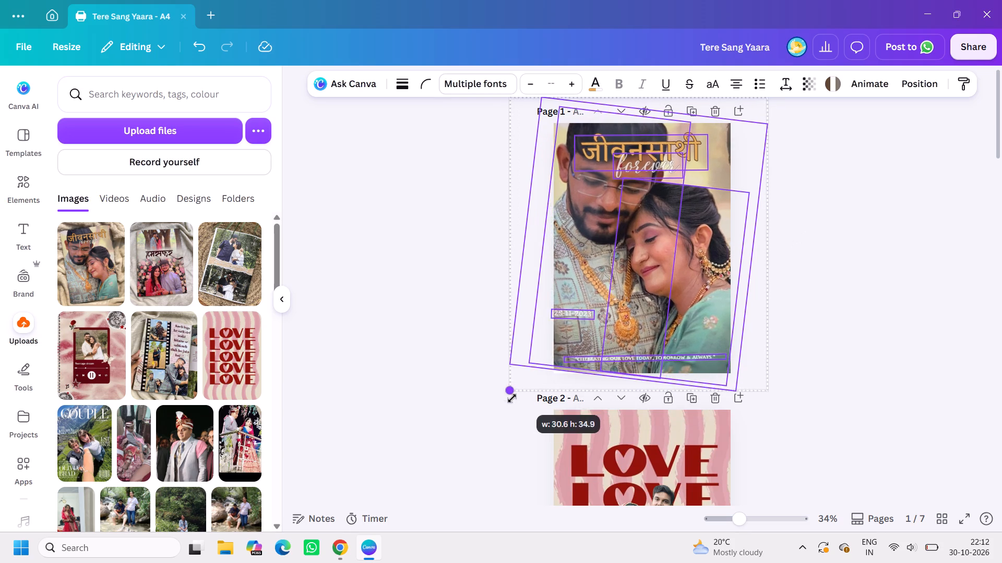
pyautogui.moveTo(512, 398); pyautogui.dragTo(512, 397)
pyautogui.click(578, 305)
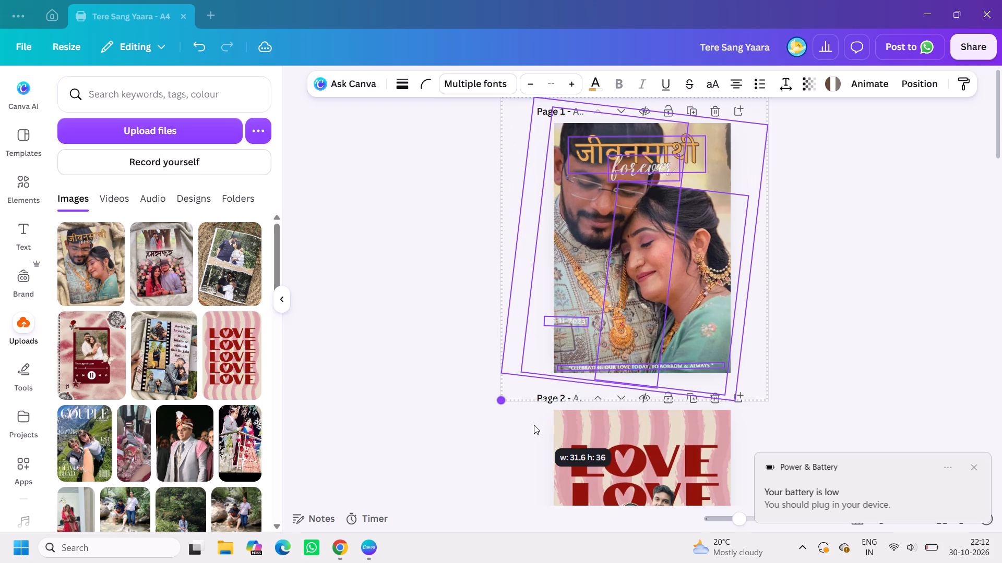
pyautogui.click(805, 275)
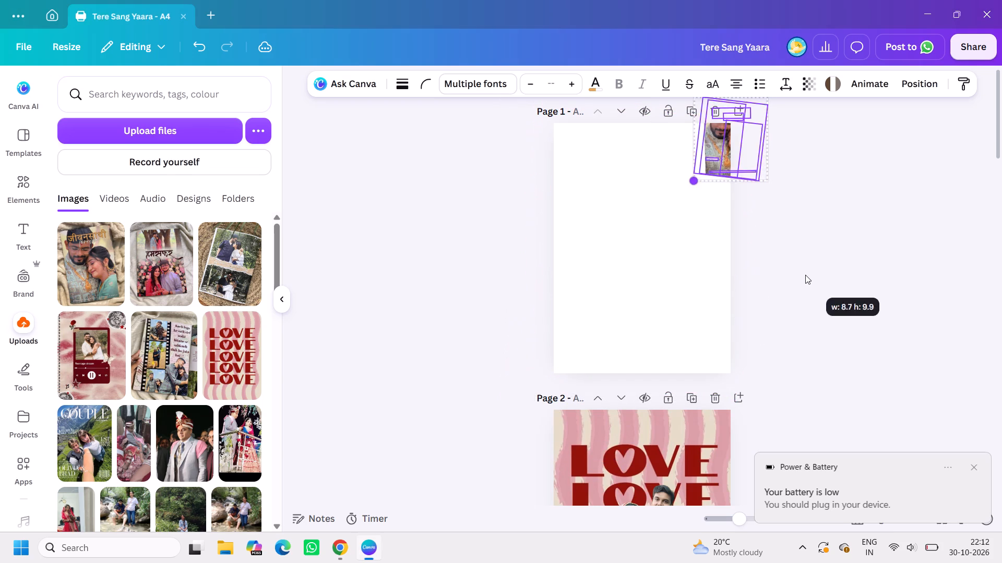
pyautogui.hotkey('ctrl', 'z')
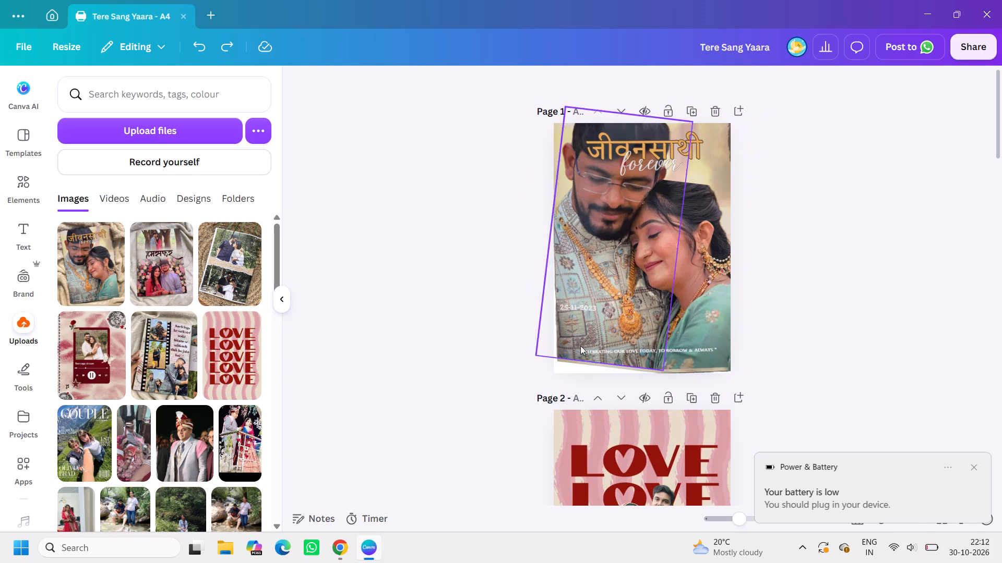
# Stretch the man's photo layer downward to cover the white gap along the bottom edge of page 1.
pyautogui.click(573, 359)
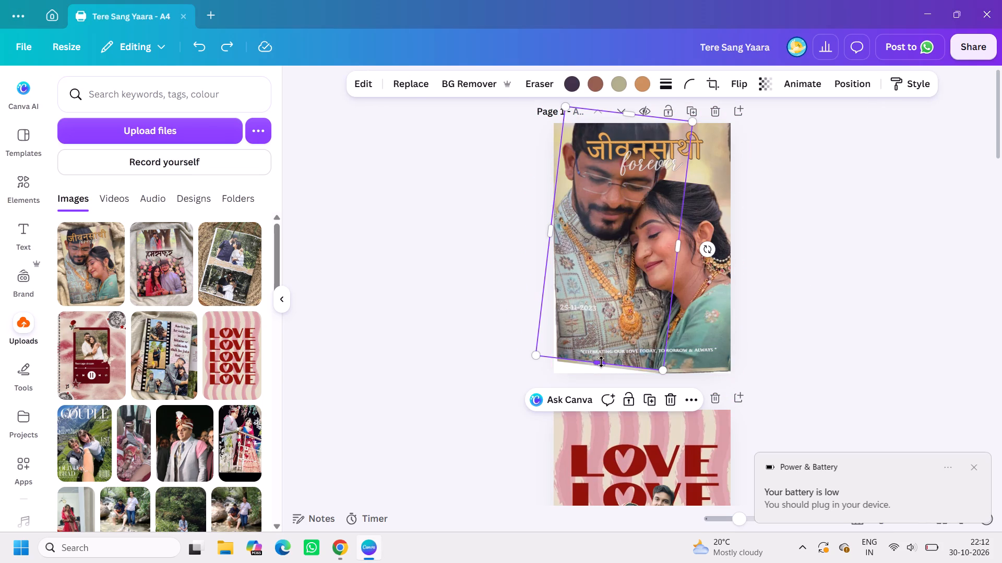
pyautogui.moveTo(601, 362); pyautogui.dragTo(596, 387)
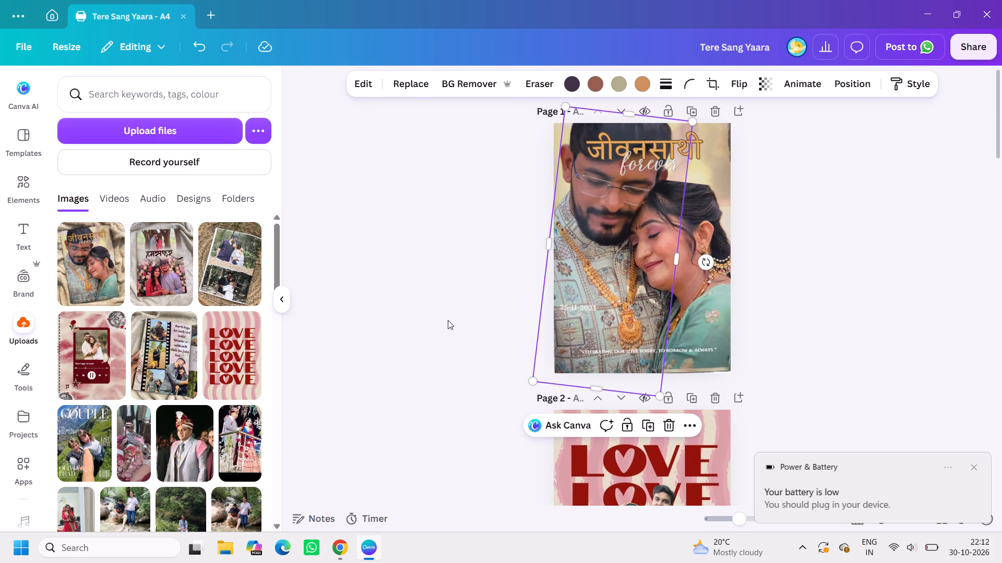
pyautogui.click(448, 320)
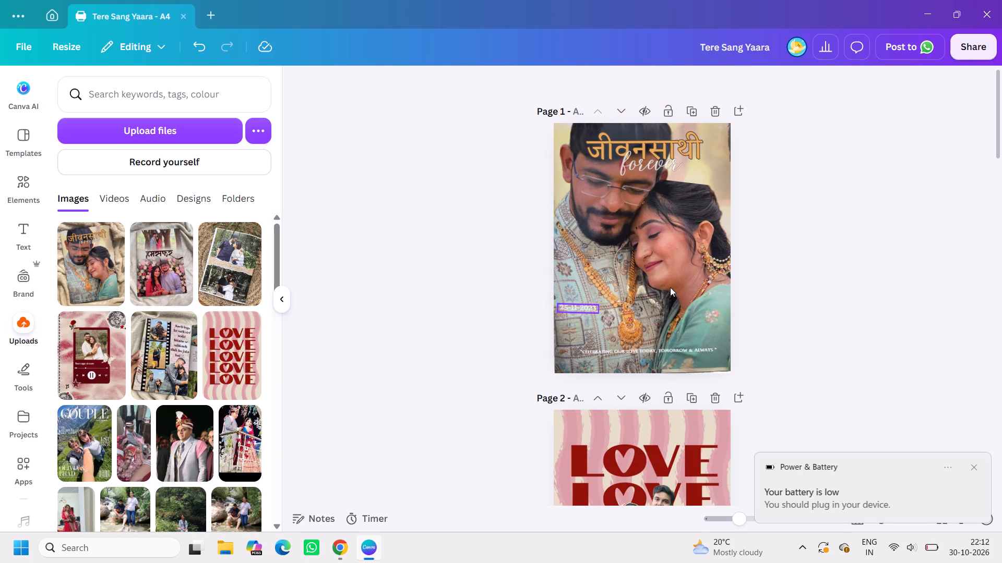
# Select the woman's photo layer on the page 1 cover.
pyautogui.click(671, 293)
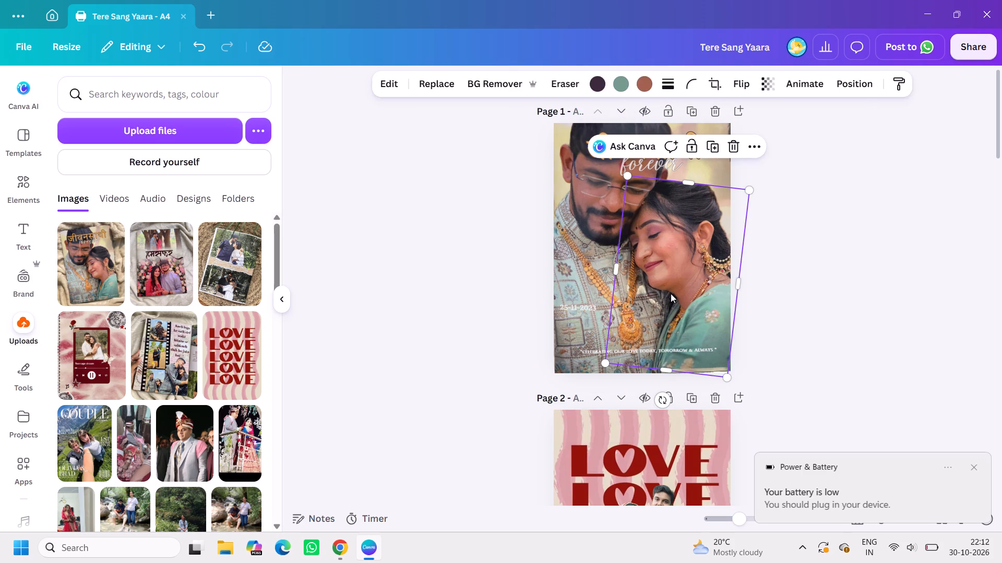
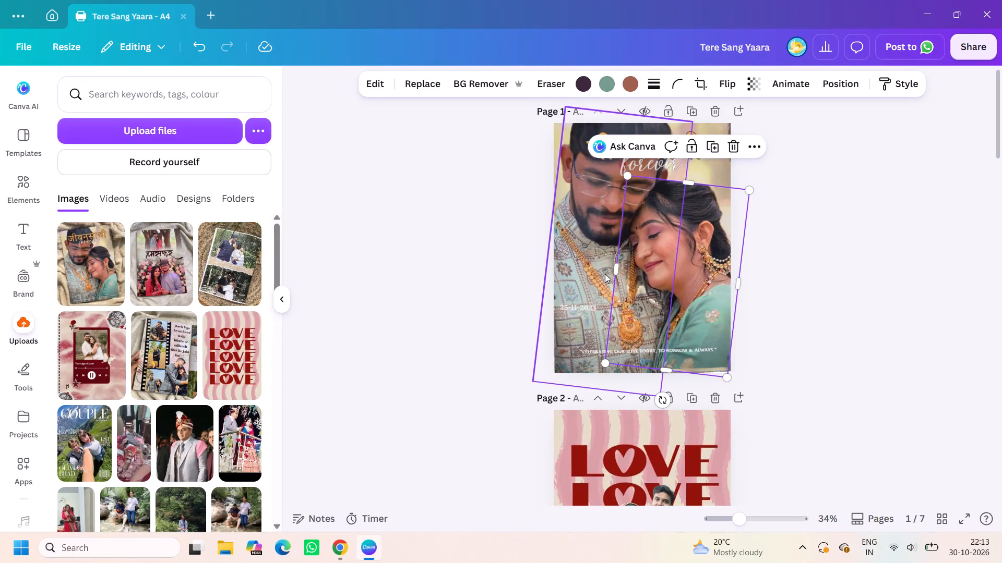
# Delete the man's and the woman's photo layers from the page 1 cover.
pyautogui.click(594, 269)
pyautogui.press('BackSpace')
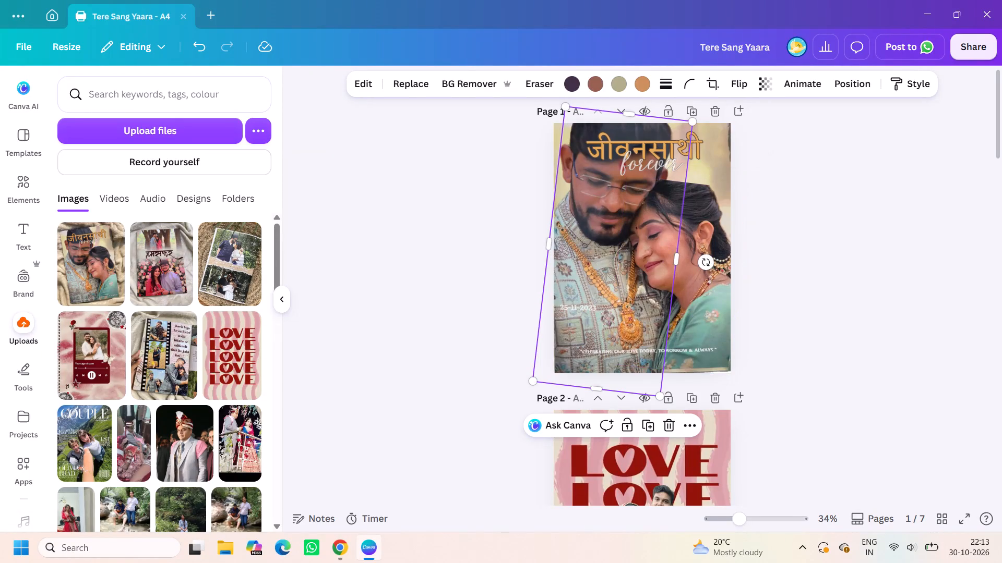
pyautogui.click(688, 290)
pyautogui.press('BackSpace')
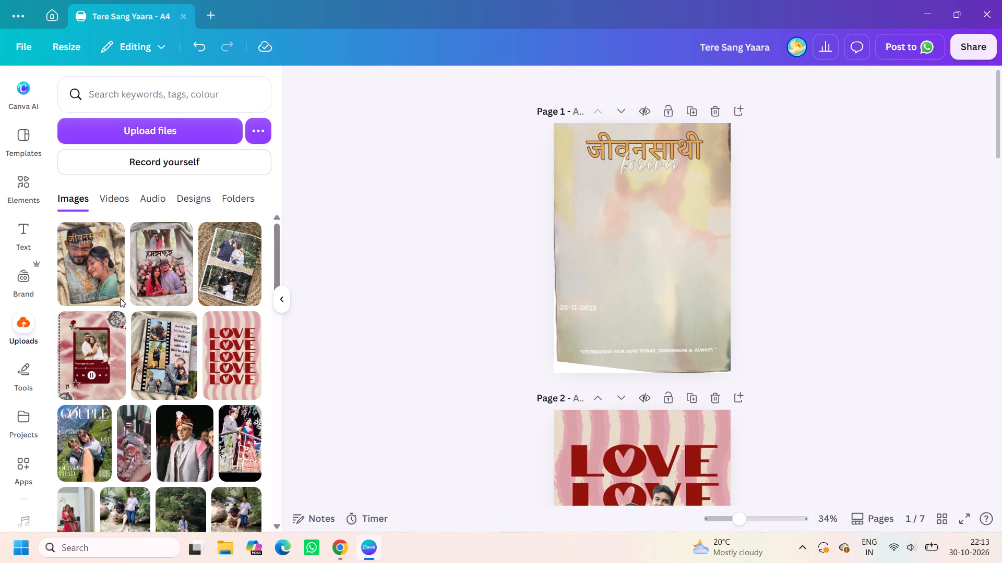
# Add the uploaded photo of the couple standing at the temple to page 1 and enlarge it past the page's upper-left corner.
pyautogui.scroll(-2, 187, 456)
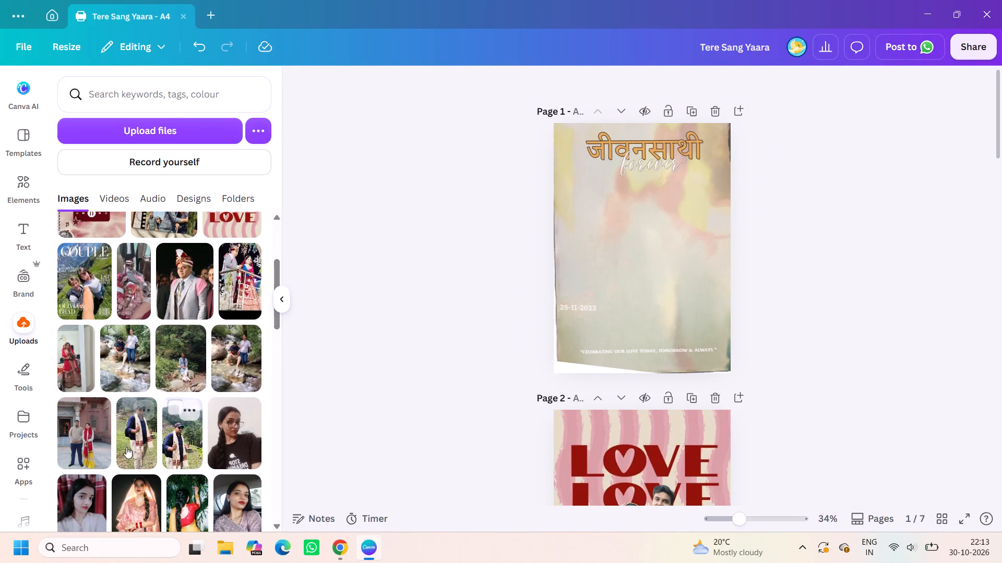
pyautogui.scroll(-1, 125, 447)
pyautogui.click(73, 347)
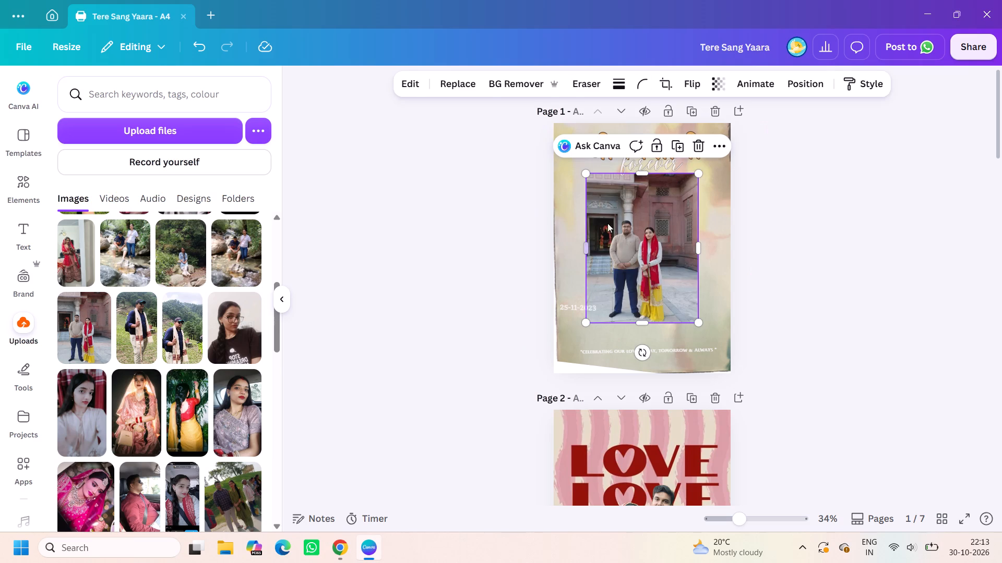
pyautogui.moveTo(588, 173); pyautogui.dragTo(528, 126)
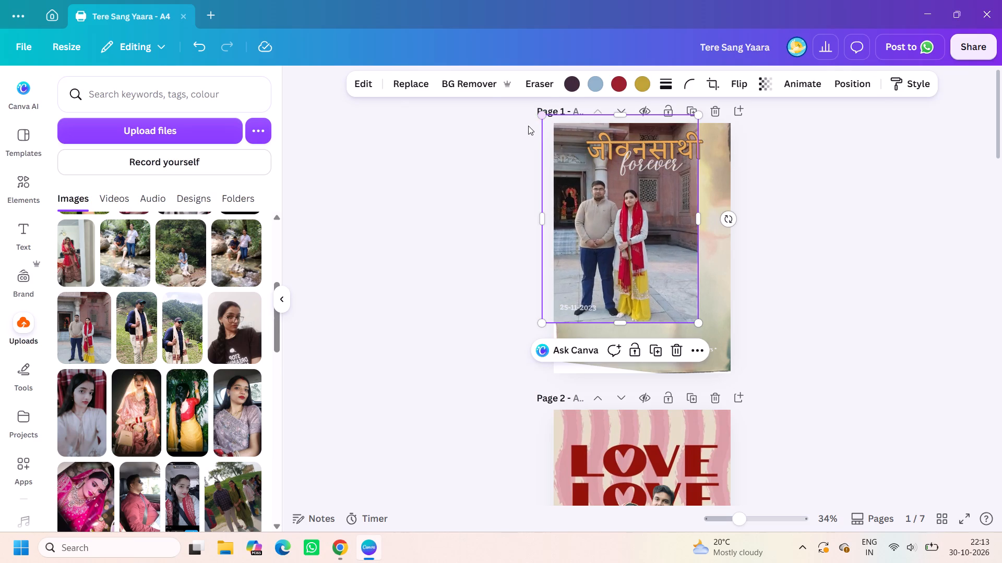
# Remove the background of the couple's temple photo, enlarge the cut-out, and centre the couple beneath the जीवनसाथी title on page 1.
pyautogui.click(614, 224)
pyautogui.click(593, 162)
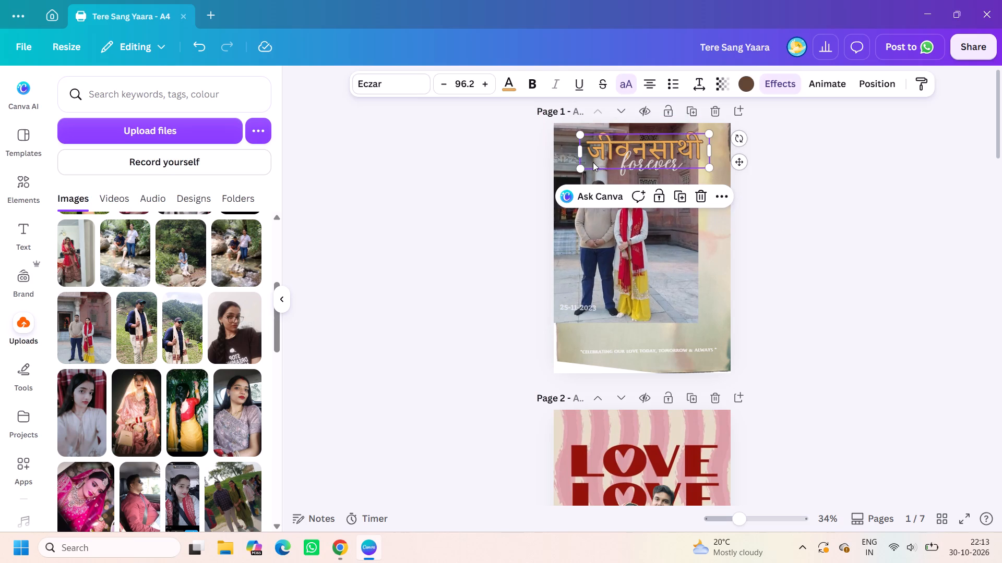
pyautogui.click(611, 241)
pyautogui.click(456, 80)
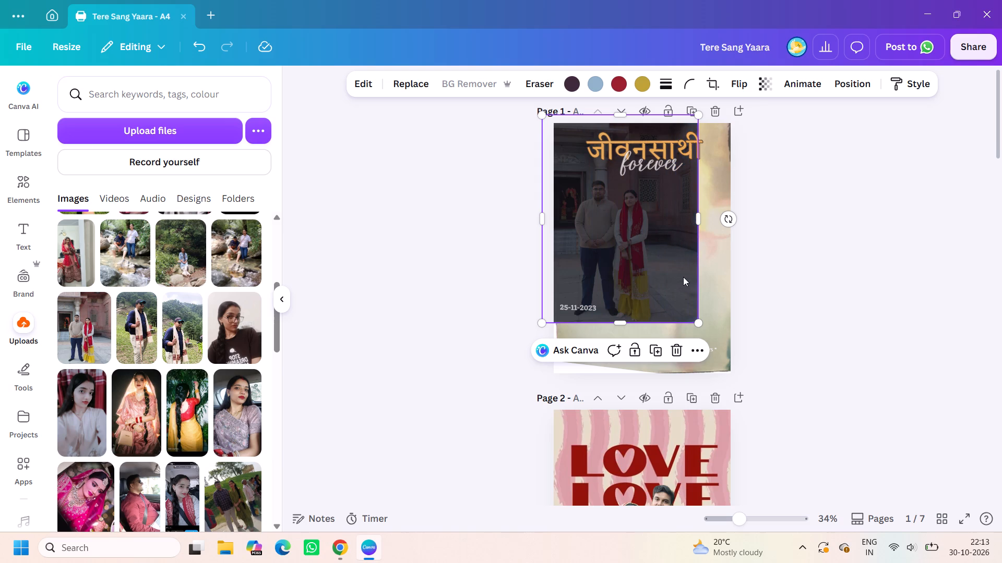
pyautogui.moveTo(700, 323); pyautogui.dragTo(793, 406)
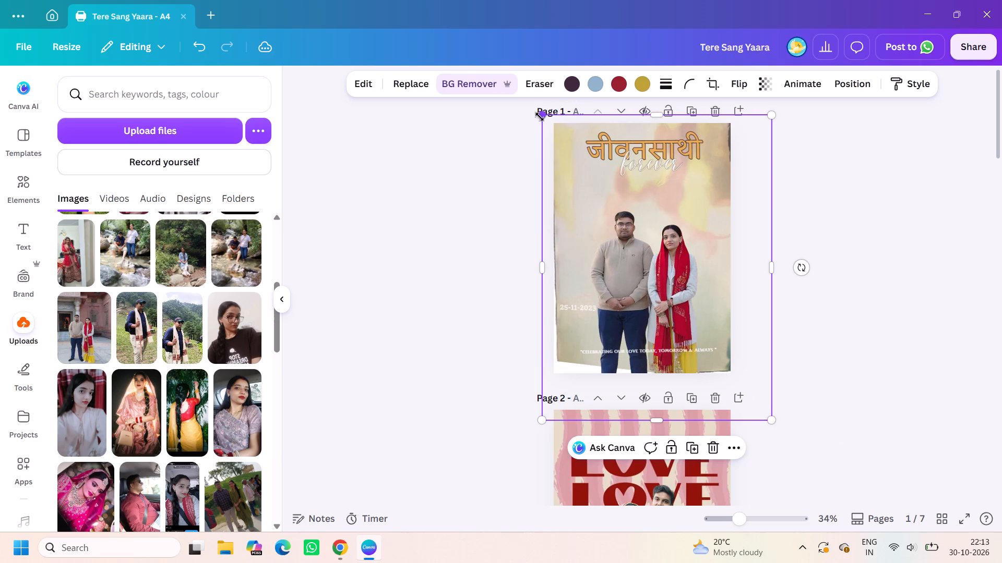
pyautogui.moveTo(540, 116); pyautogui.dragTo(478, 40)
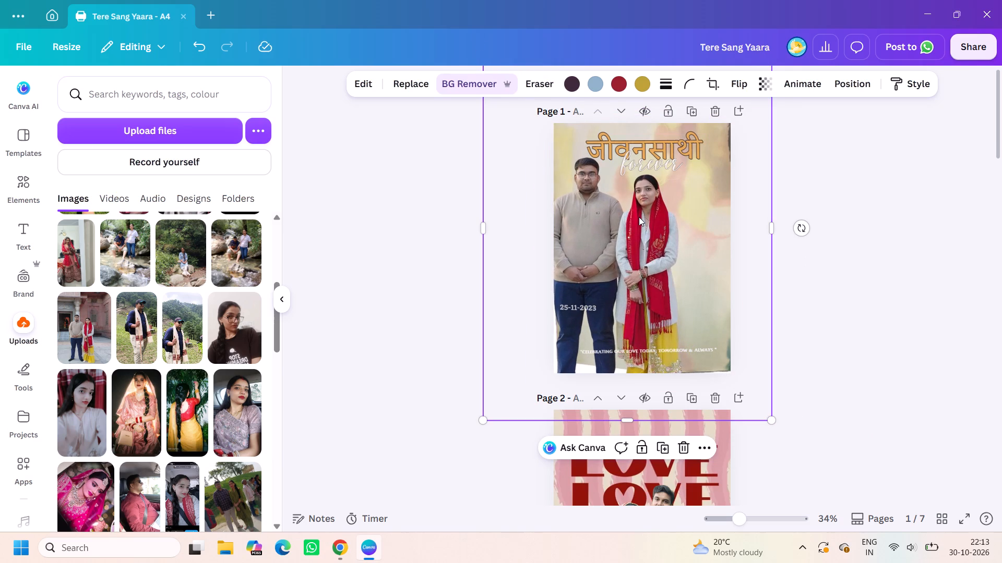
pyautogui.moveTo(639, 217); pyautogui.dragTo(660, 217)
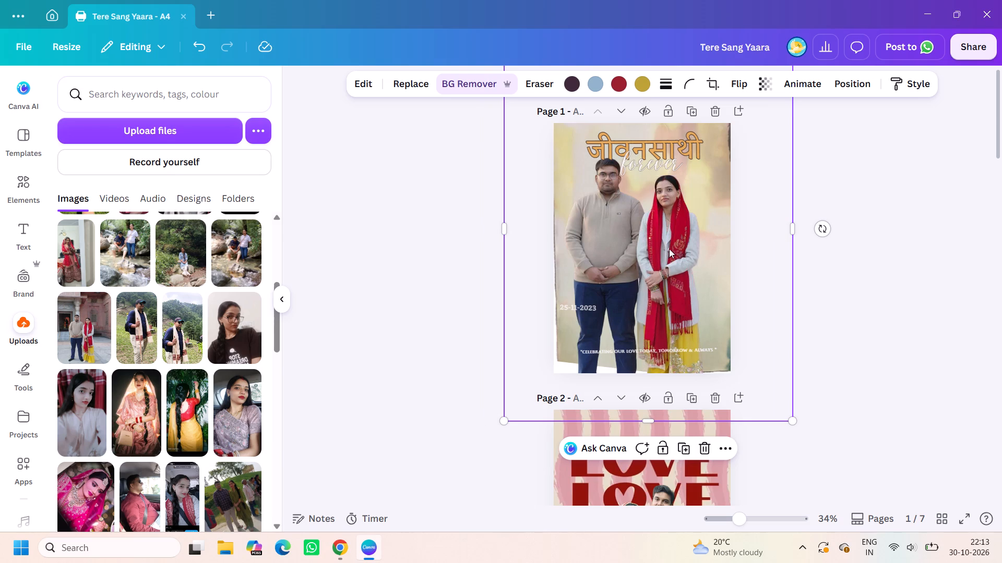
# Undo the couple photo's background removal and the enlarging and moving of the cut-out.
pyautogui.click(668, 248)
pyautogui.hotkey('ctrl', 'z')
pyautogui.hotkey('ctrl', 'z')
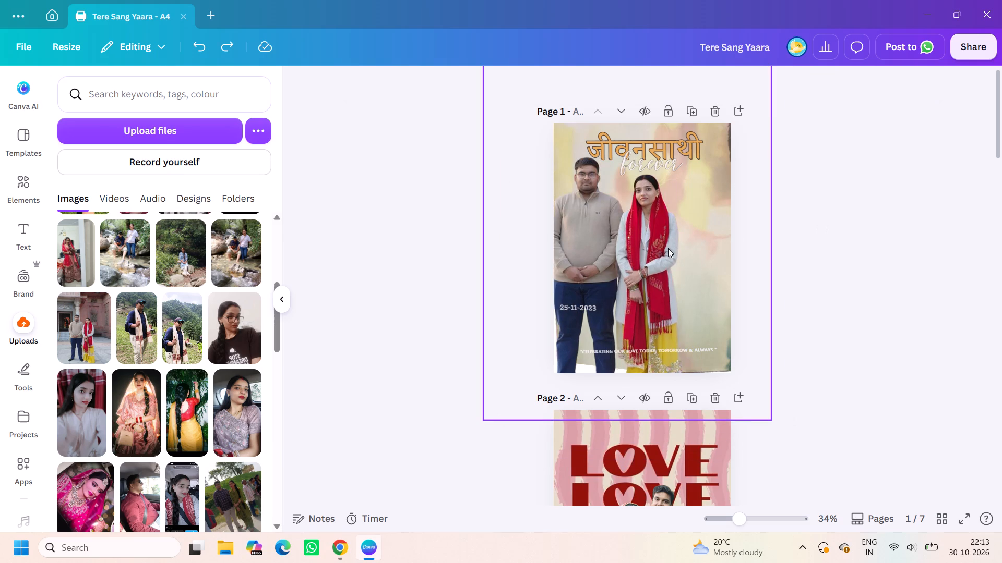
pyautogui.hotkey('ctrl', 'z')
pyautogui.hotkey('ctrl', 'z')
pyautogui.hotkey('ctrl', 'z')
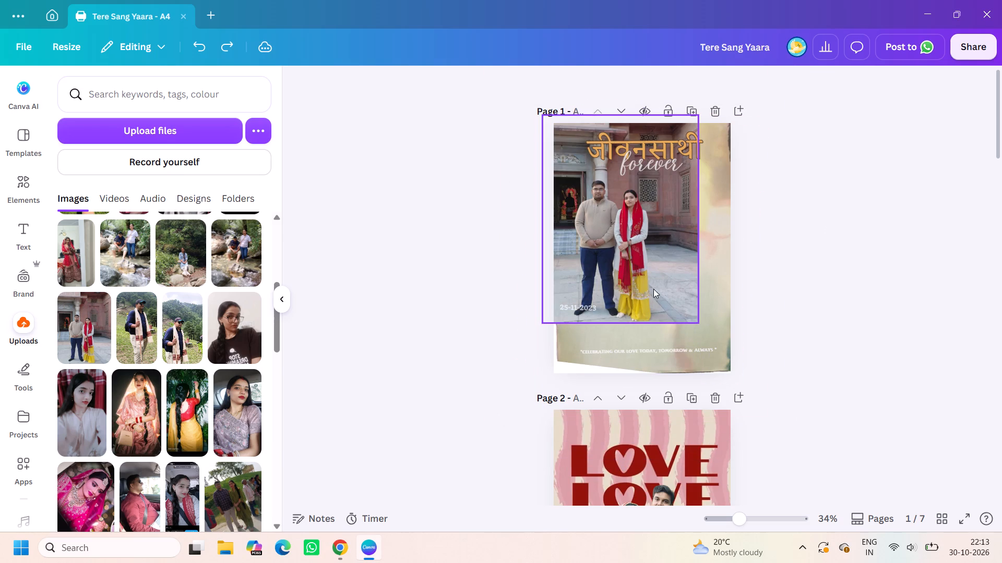
# Enlarge the couple's temple photo to cover all of page 1 and shift it slightly to centre the couple.
pyautogui.scroll(-3, 114, 362)
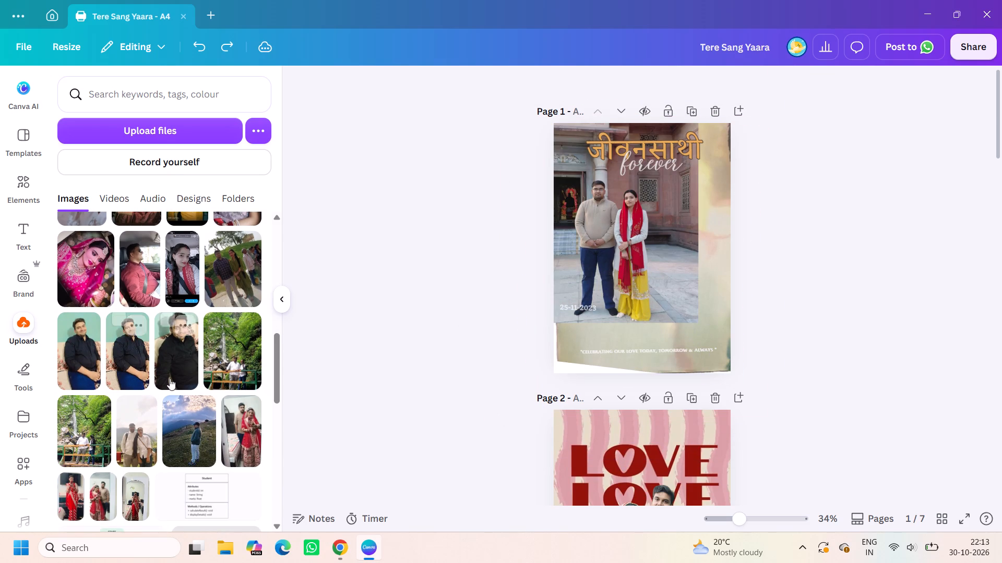
pyautogui.scroll(-1, 170, 379)
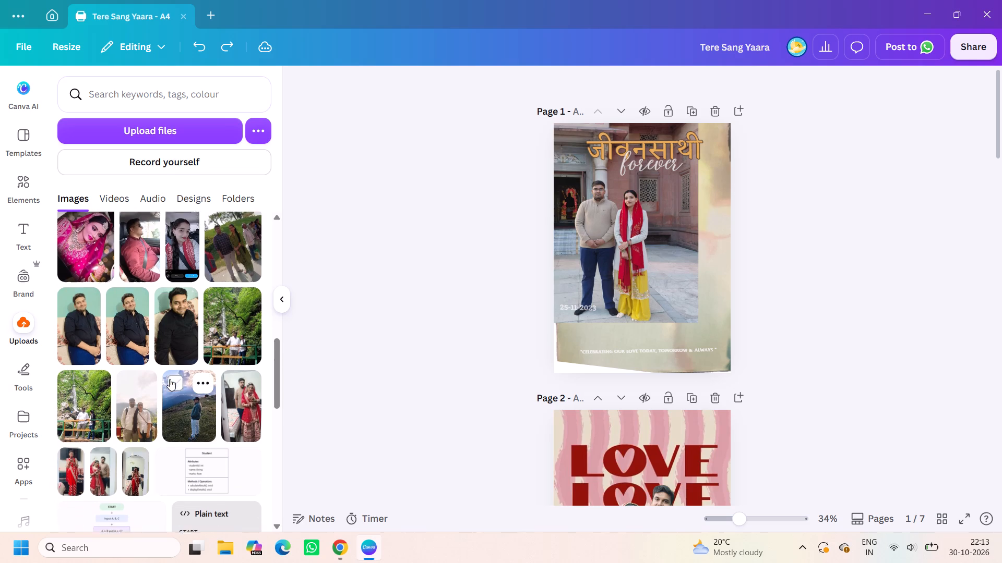
pyautogui.scroll(-1, 170, 379)
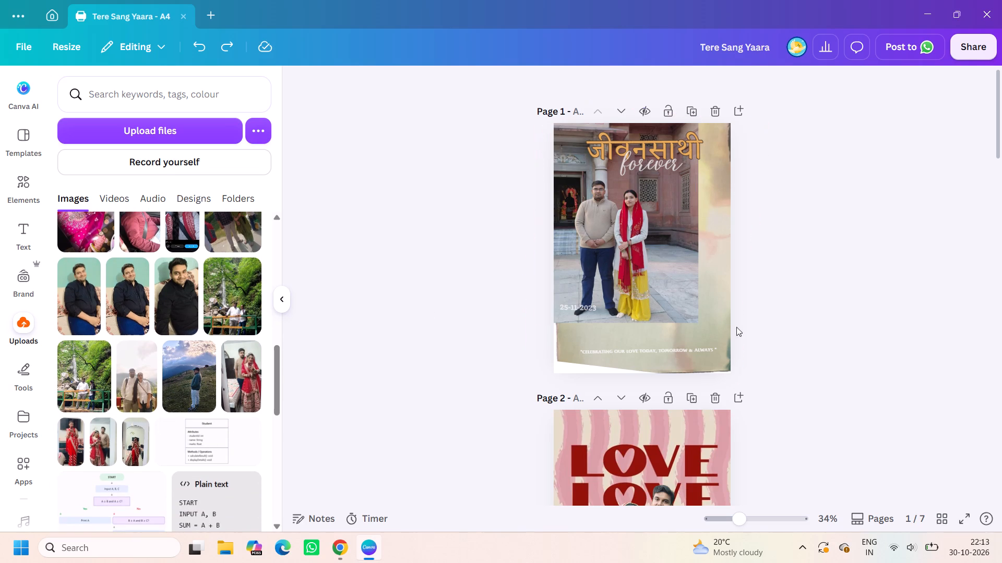
pyautogui.click(676, 310)
pyautogui.moveTo(699, 321); pyautogui.dragTo(796, 373)
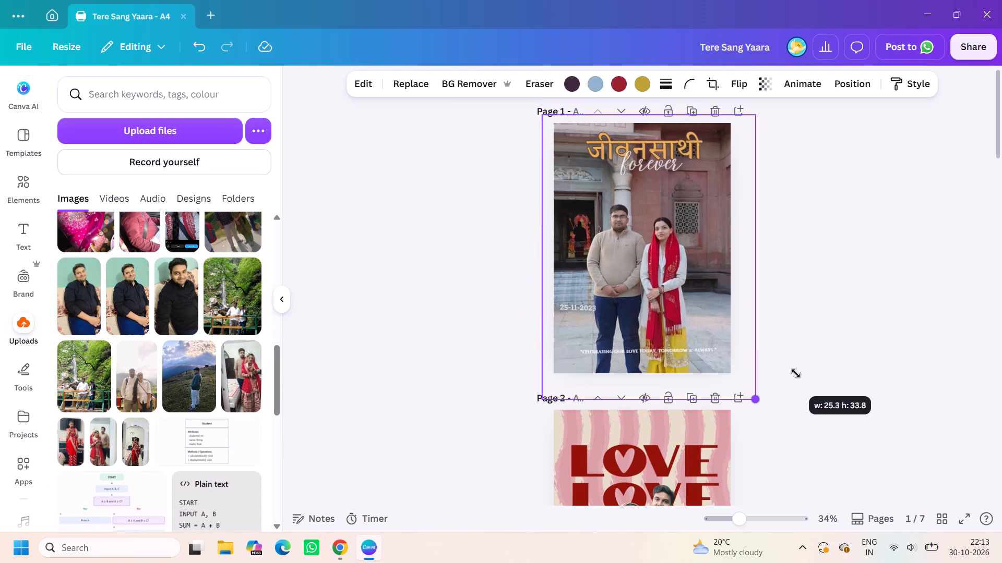
pyautogui.moveTo(796, 373); pyautogui.dragTo(849, 349)
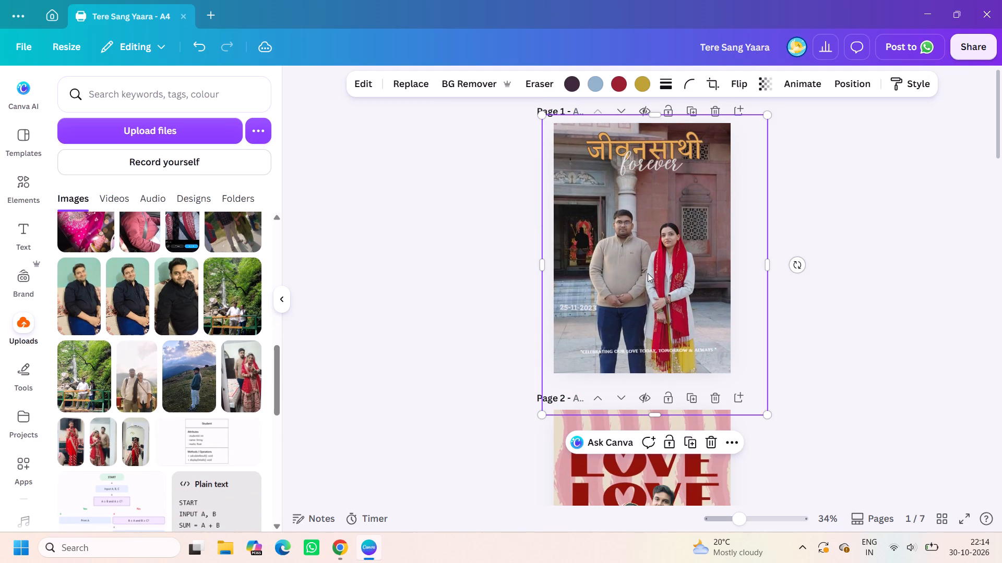
pyautogui.click(648, 274)
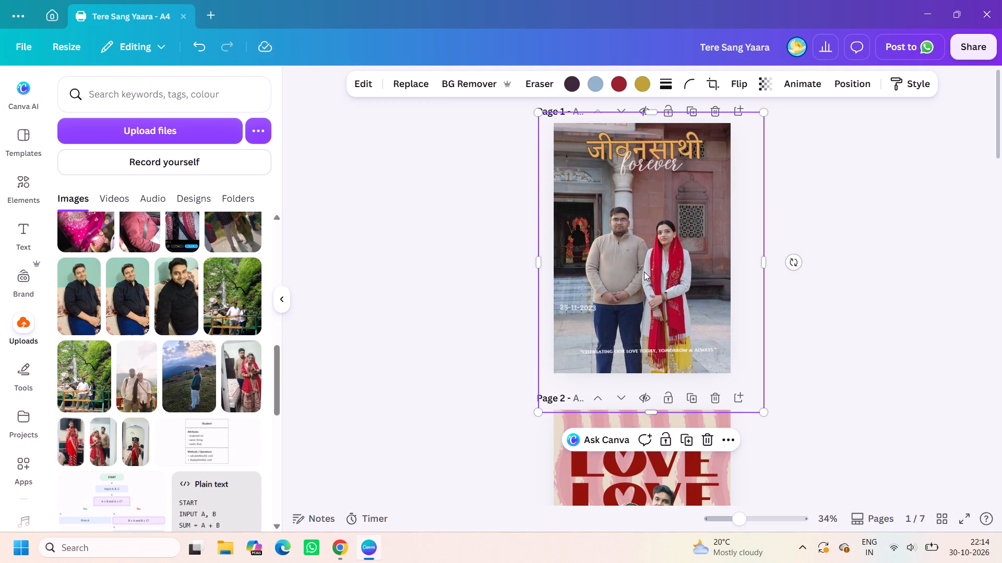
pyautogui.click(854, 373)
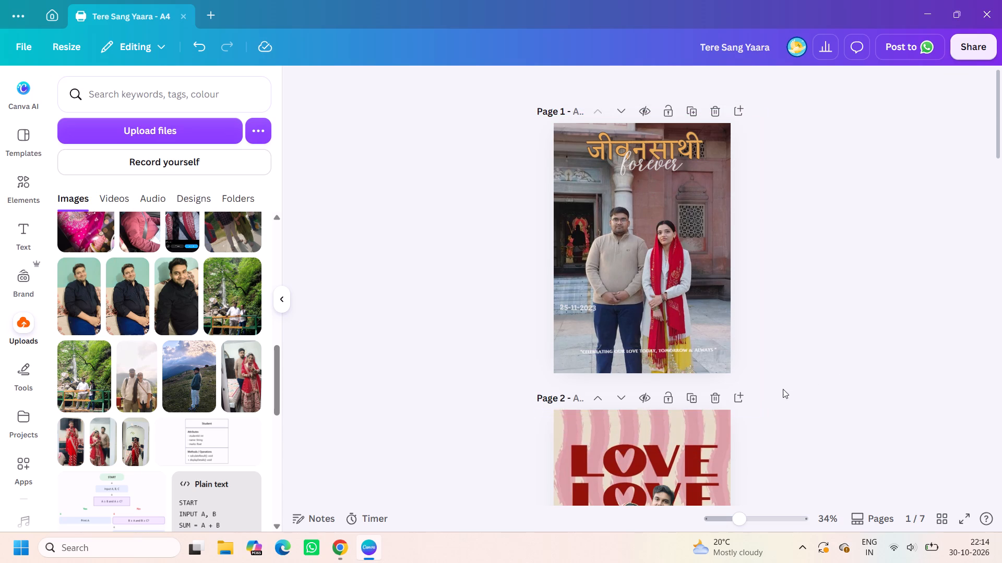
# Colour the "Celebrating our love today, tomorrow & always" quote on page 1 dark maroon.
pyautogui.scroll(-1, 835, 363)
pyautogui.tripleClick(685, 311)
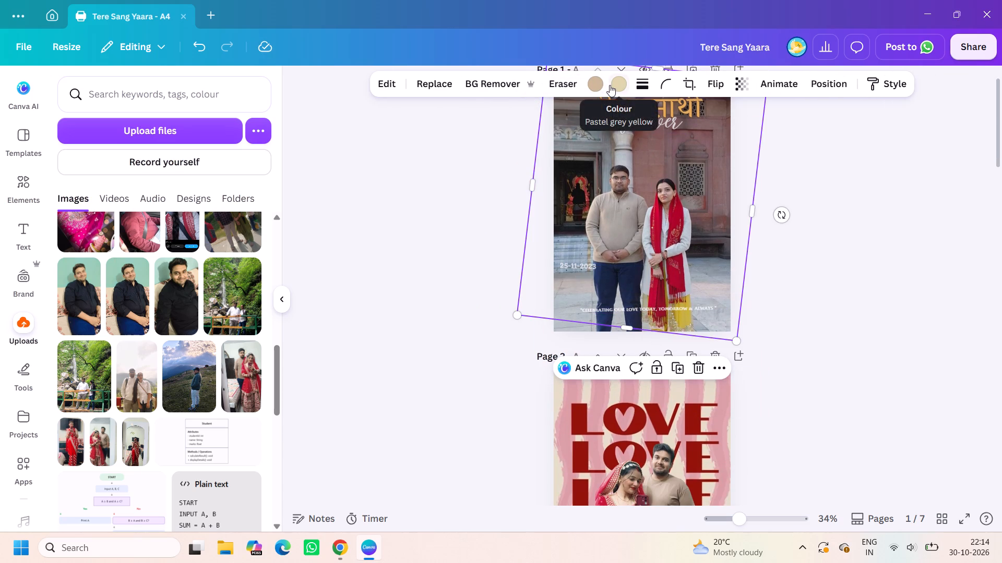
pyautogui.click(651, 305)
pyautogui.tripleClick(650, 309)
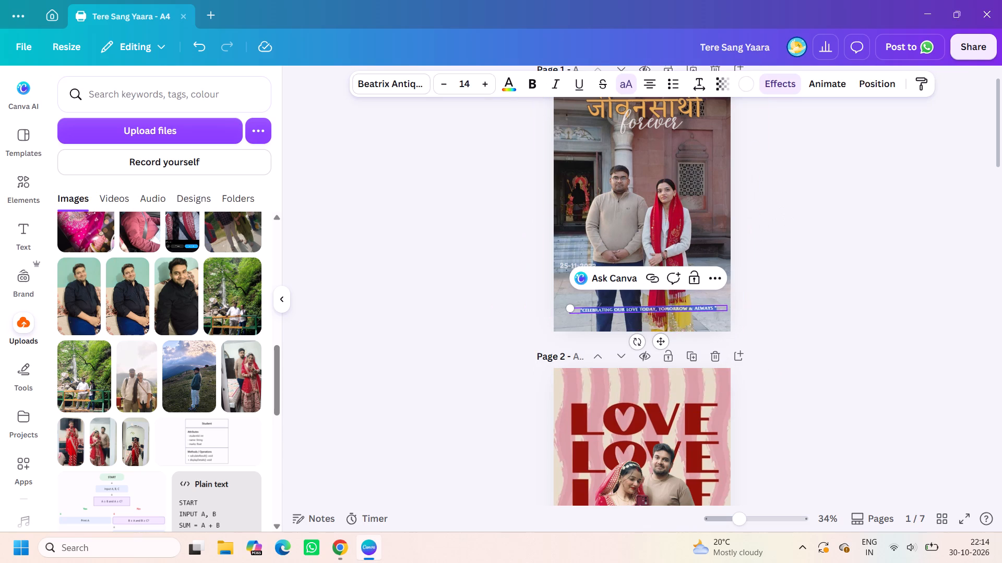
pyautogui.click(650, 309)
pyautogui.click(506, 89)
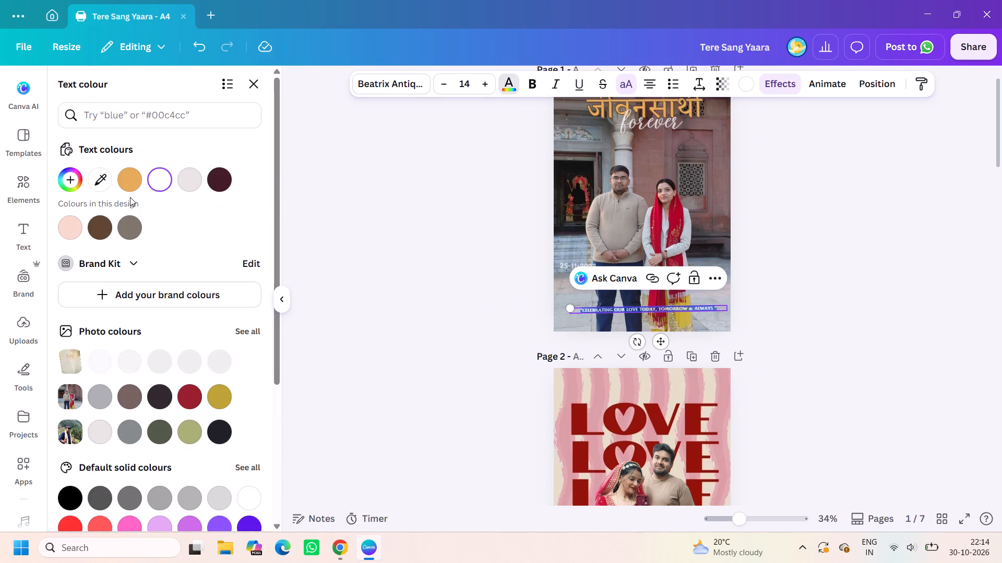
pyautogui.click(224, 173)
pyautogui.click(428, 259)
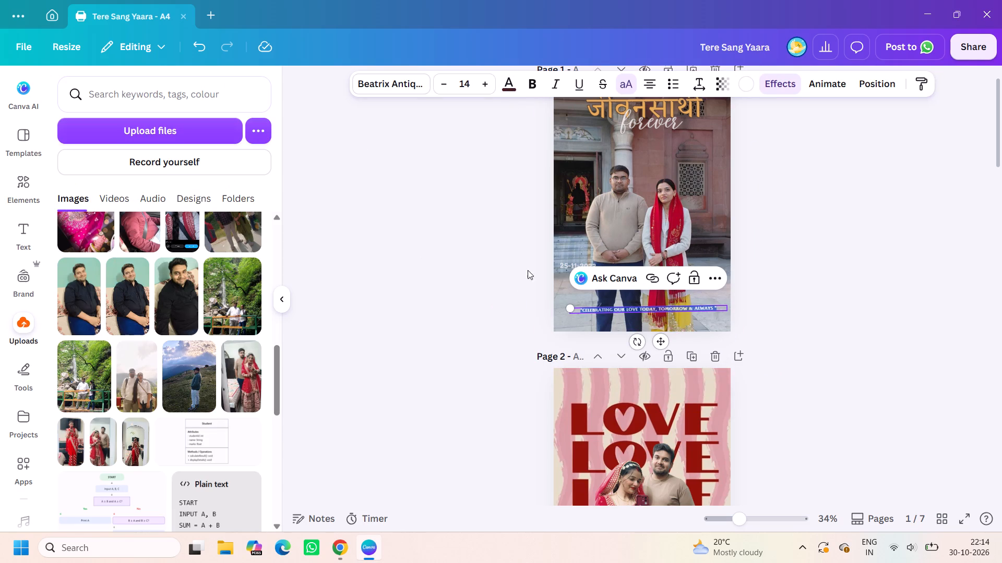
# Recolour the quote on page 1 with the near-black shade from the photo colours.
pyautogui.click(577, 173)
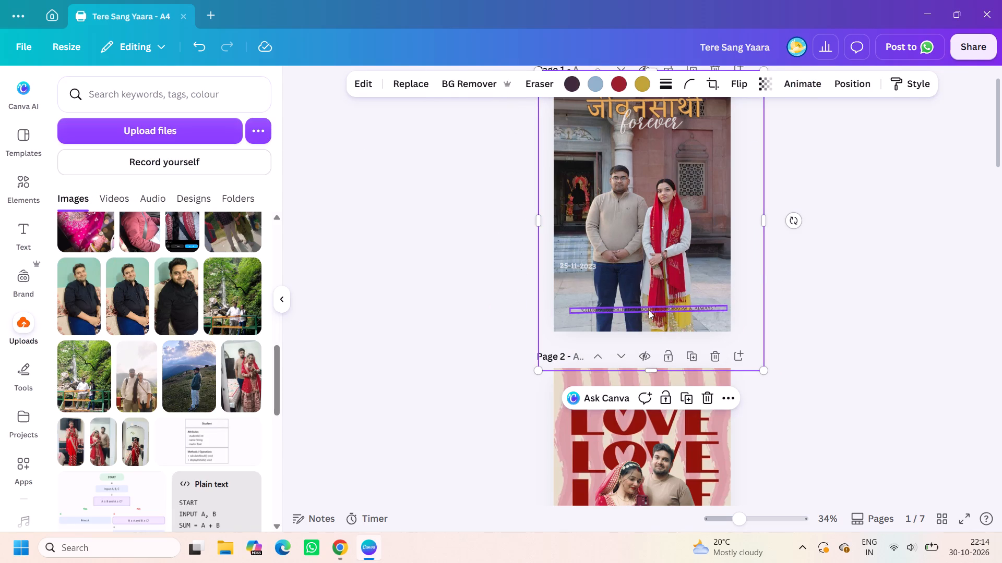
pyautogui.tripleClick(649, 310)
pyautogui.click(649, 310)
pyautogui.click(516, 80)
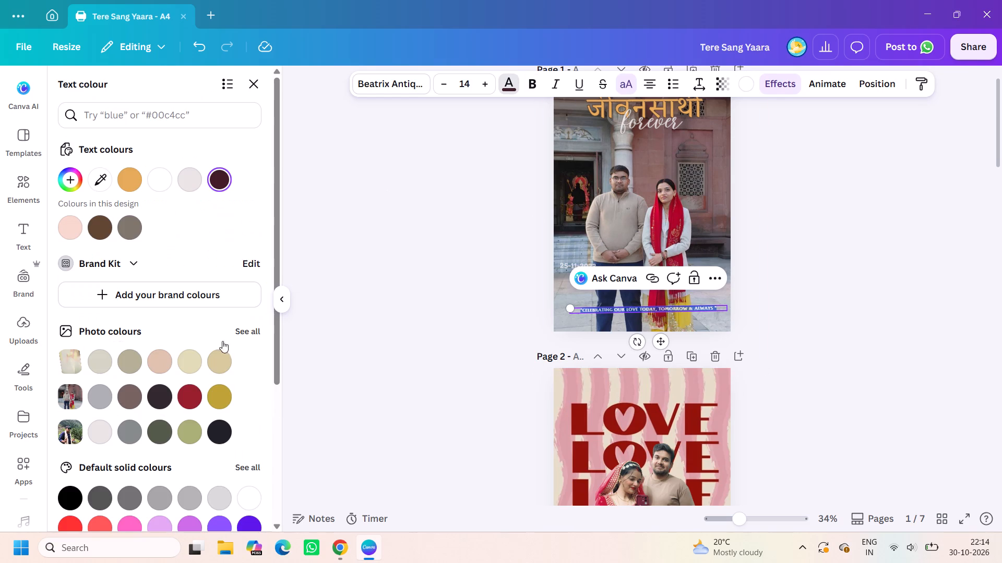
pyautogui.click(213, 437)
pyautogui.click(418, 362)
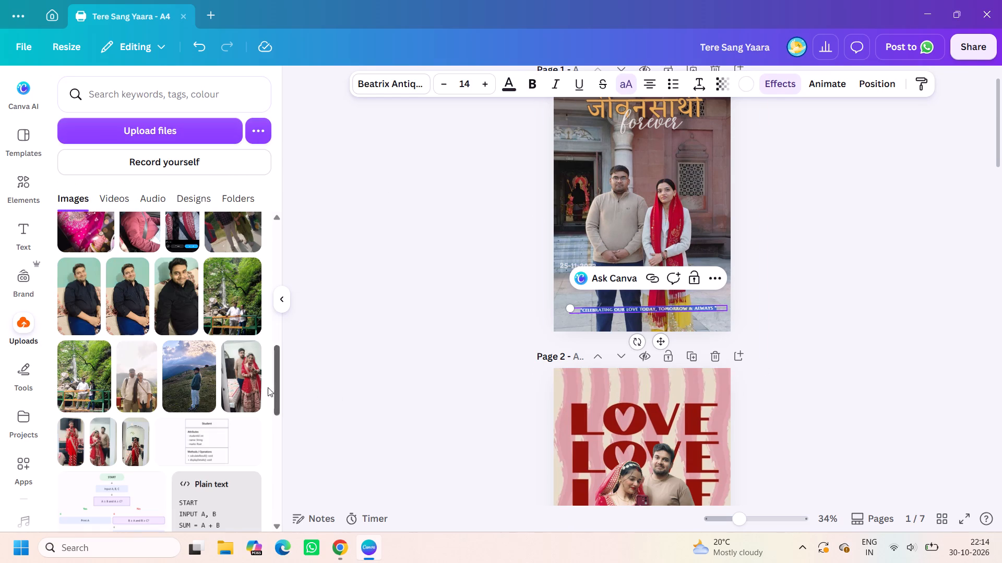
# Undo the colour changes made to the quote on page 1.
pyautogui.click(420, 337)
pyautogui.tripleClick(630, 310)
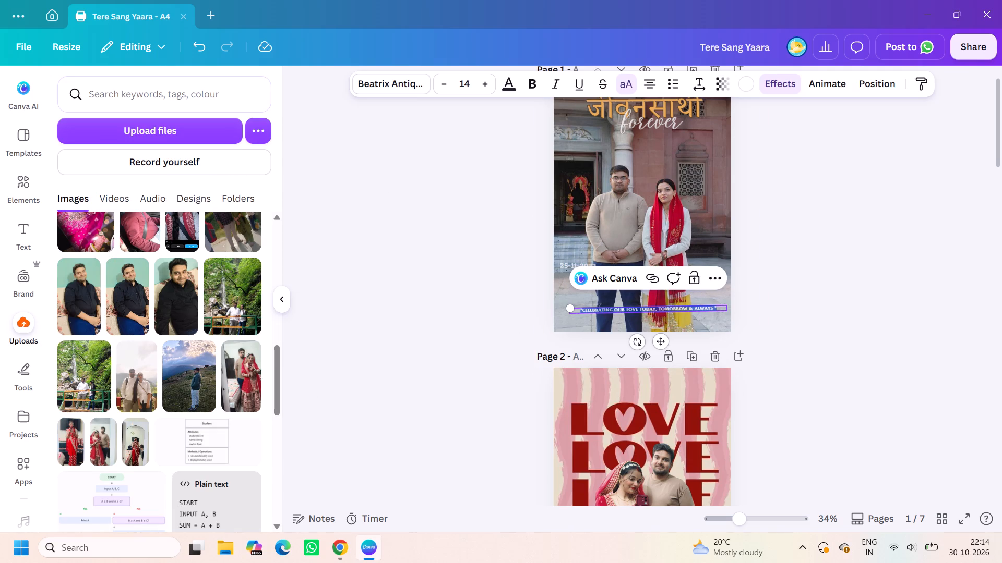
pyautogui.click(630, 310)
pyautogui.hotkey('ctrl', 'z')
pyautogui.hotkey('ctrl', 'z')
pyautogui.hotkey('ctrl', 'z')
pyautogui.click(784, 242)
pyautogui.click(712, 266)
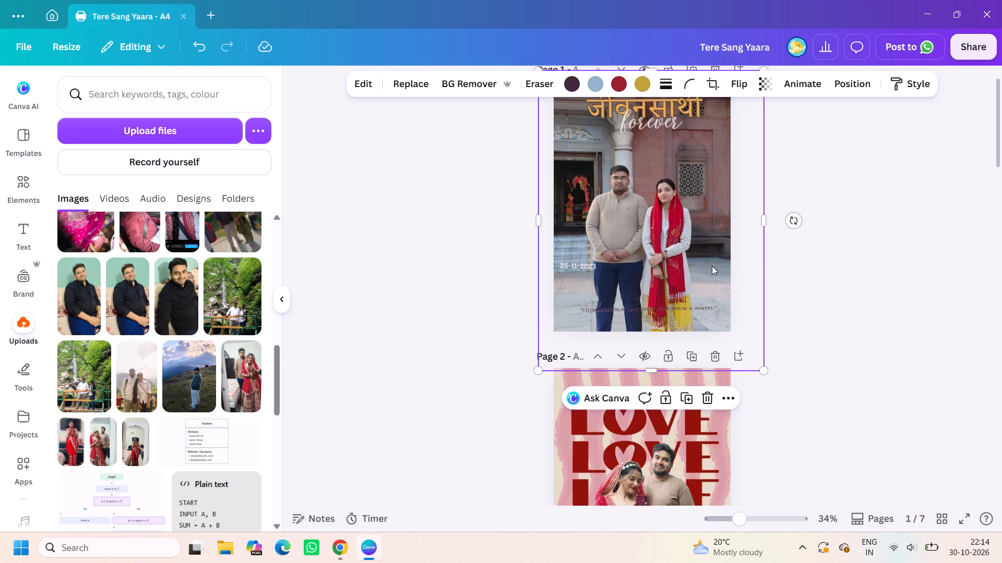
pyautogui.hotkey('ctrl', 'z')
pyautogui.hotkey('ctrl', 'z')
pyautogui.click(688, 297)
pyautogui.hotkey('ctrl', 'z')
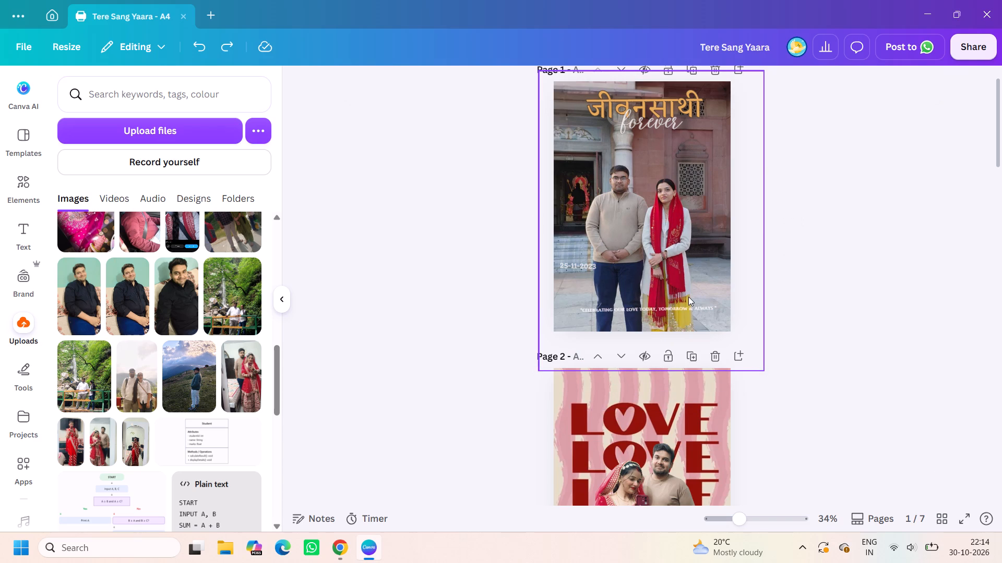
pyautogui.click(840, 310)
# Delete page 7, which holds the जीवनसाथी reference image on a peach background.
pyautogui.scroll(-3, 748, 406)
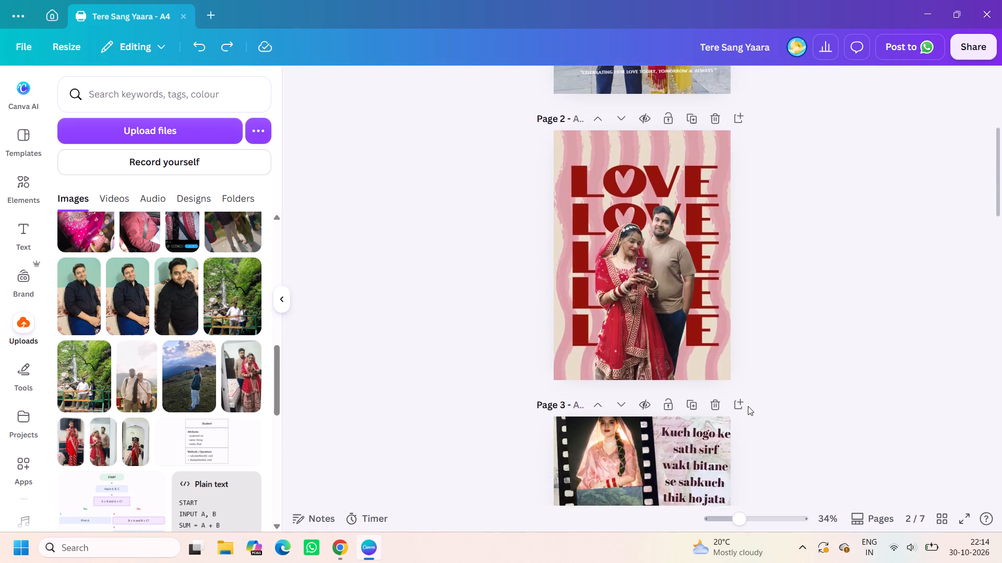
pyautogui.scroll(-6, 748, 406)
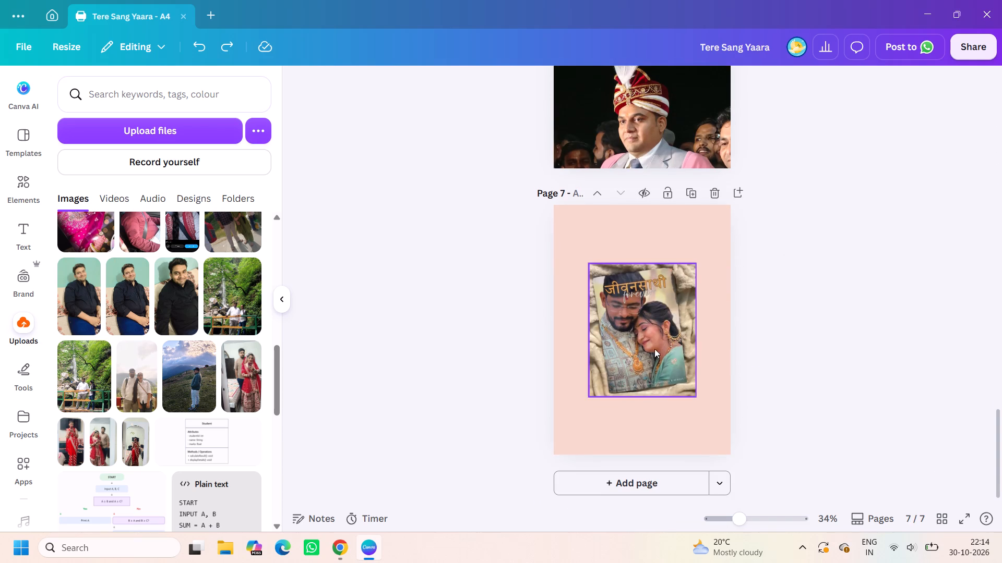
pyautogui.click(712, 195)
# Switch to Pinterest in Chrome and return from the open pin to the related couple magazine designs.
pyautogui.click(337, 547)
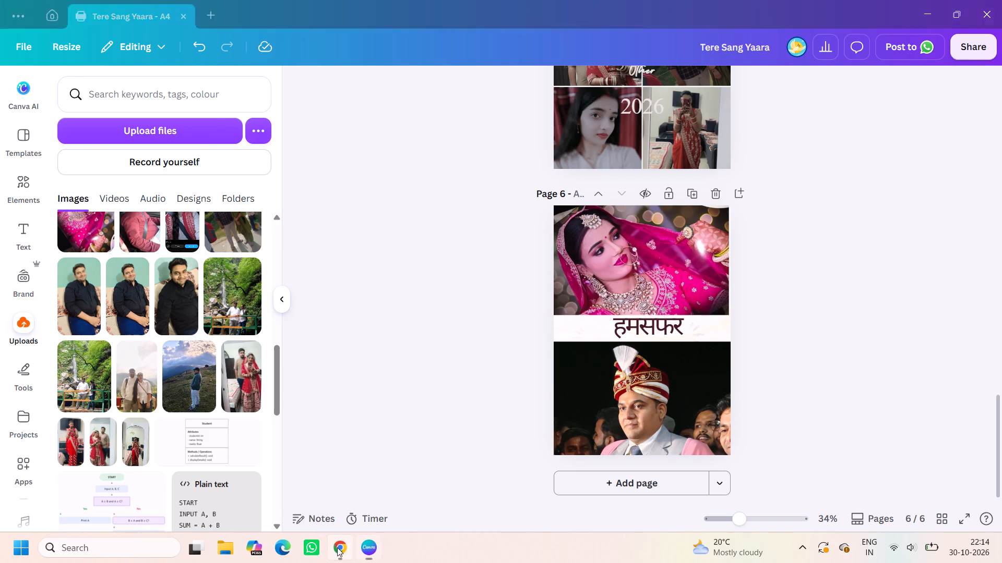
pyautogui.click(74, 124)
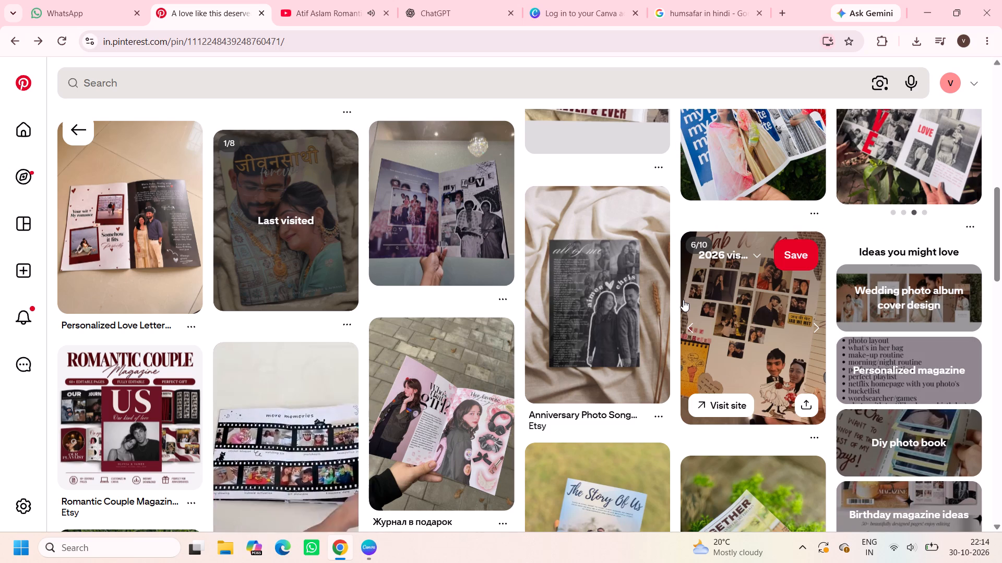
# Switch to the YouTube page playing the Atif Aslam songs playlist.
pyautogui.click(324, 0)
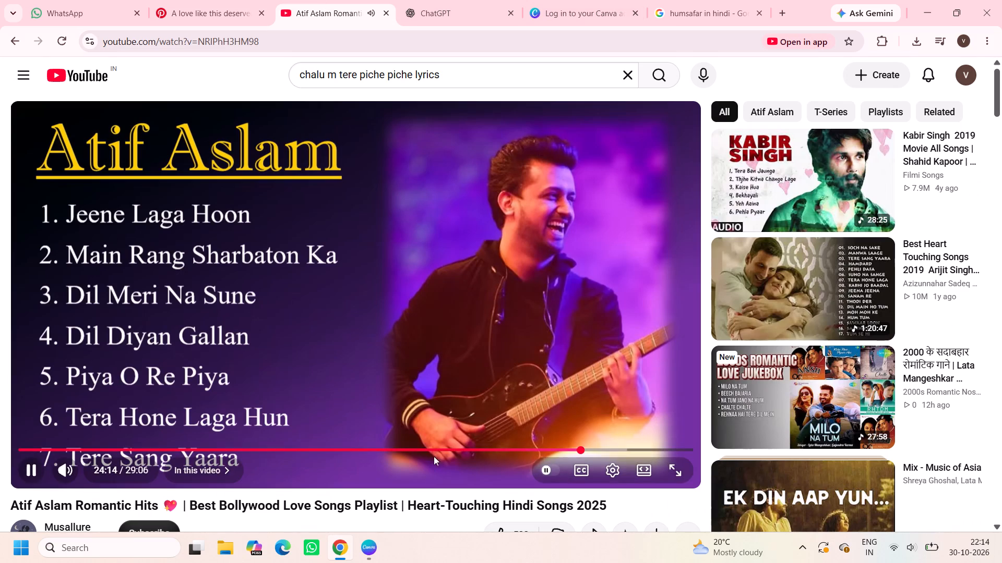
# Return to Pinterest and look through the couple magazine designs, opening the deti hai jaise सुकून pin and its related ideas.
pyautogui.click(237, 2)
pyautogui.scroll(-4, 483, 366)
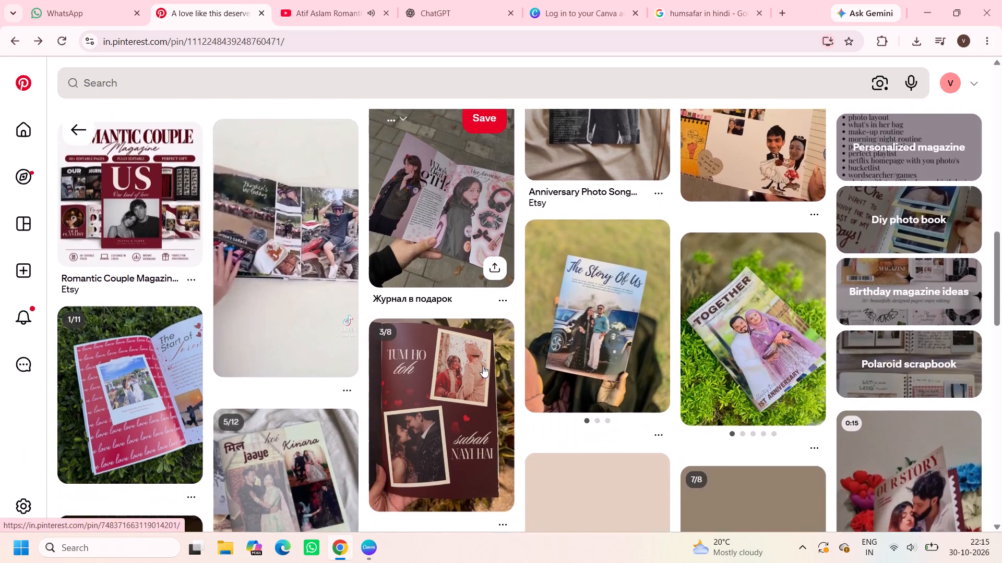
pyautogui.scroll(-3, 483, 366)
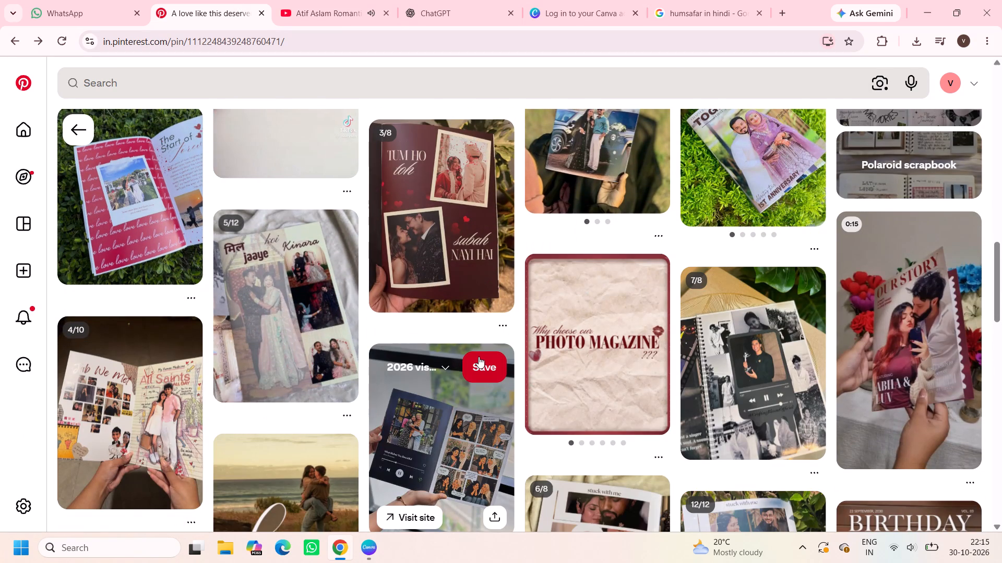
pyautogui.scroll(-1, 479, 357)
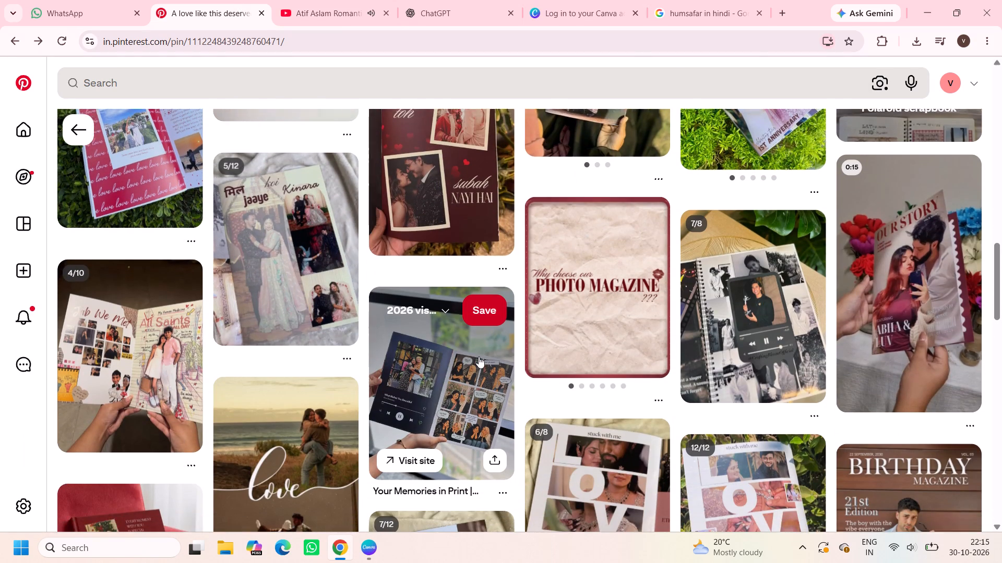
pyautogui.scroll(-1, 479, 357)
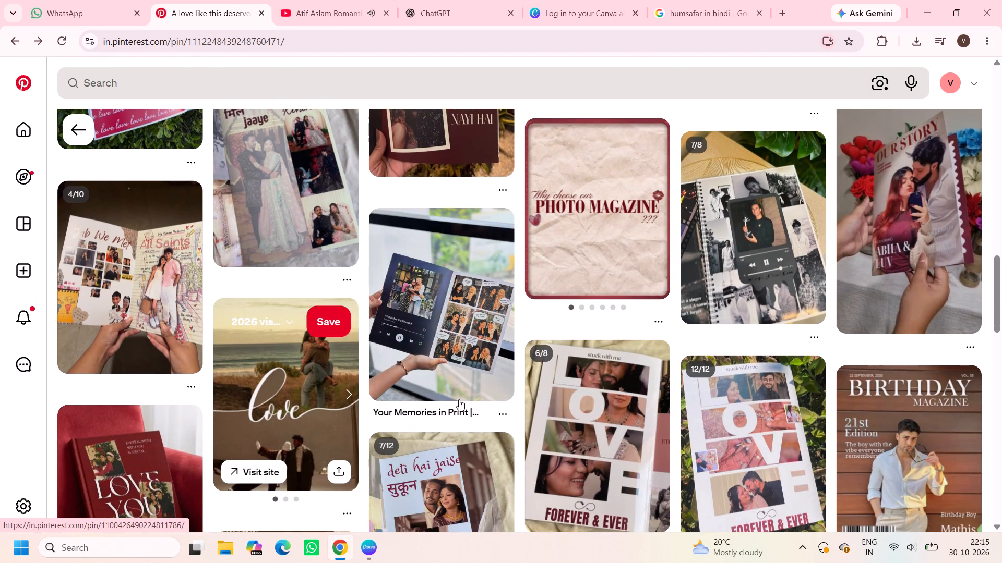
pyautogui.scroll(-2, 497, 411)
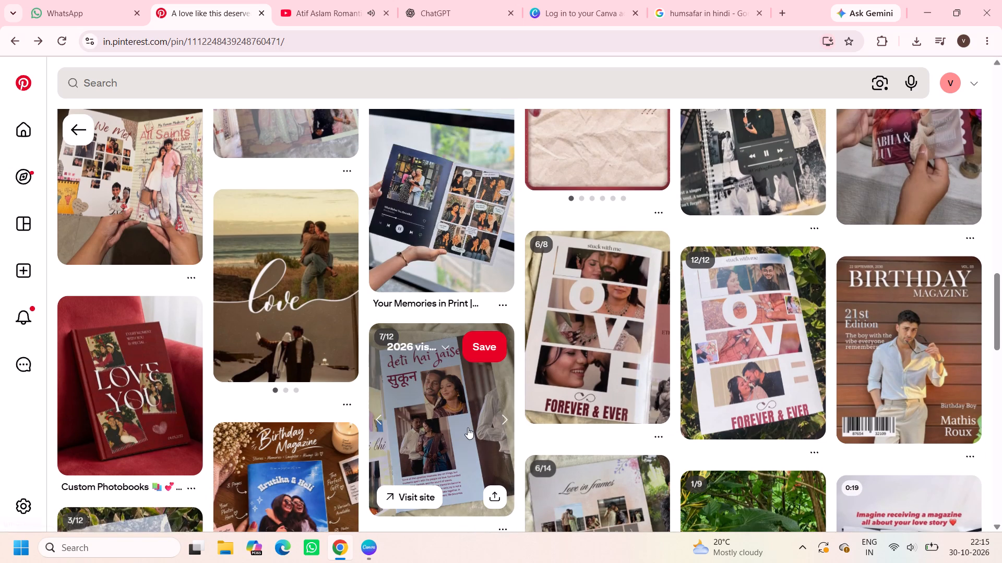
pyautogui.scroll(-2, 468, 427)
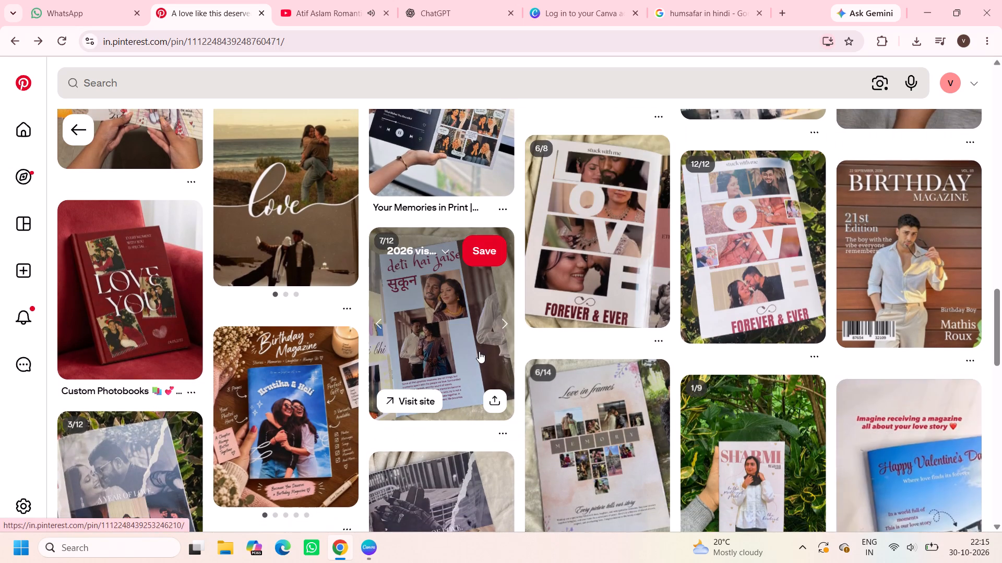
pyautogui.click(479, 351)
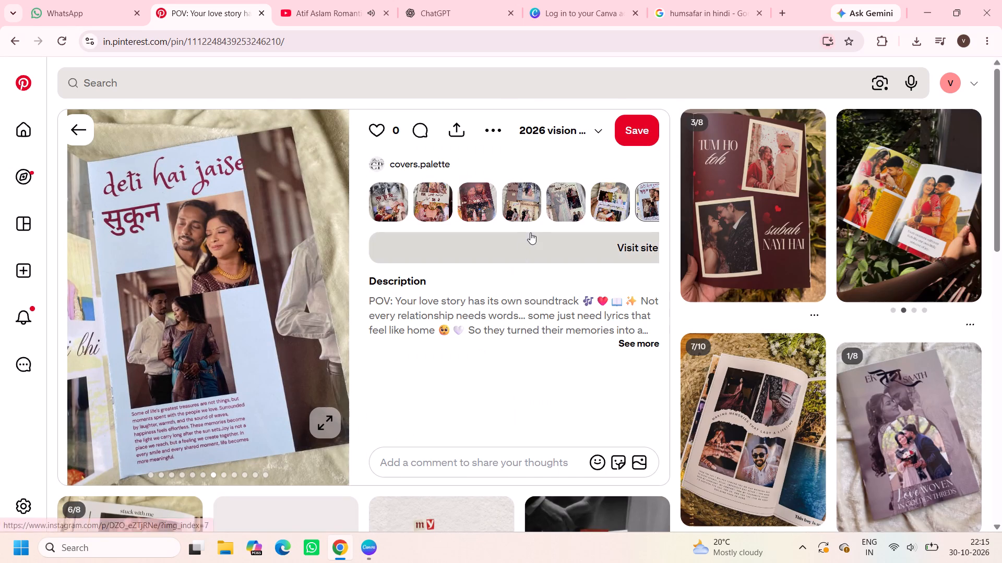
pyautogui.scroll(-1, 765, 363)
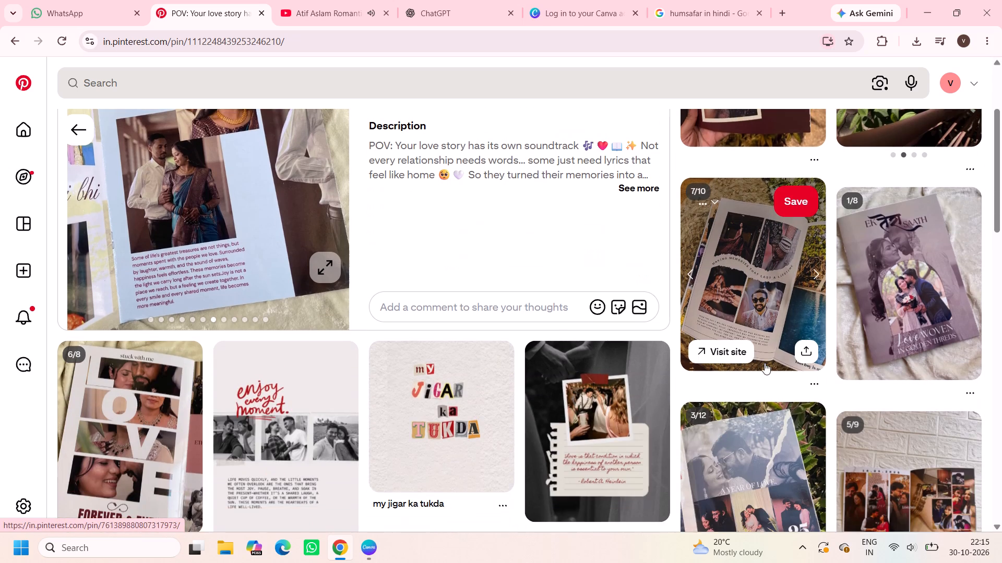
pyautogui.scroll(-1, 649, 446)
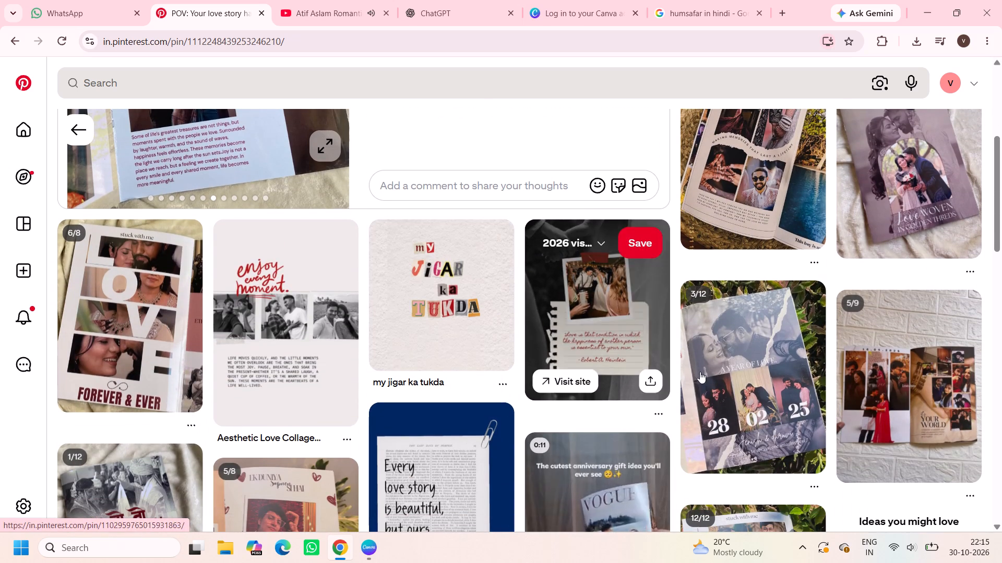
pyautogui.scroll(-1, 749, 378)
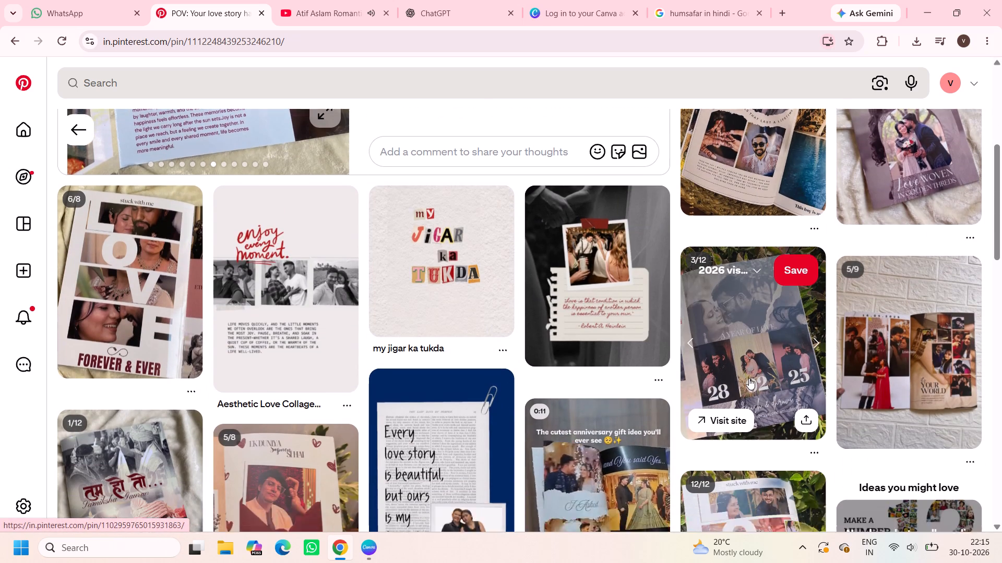
pyautogui.scroll(-1, 749, 378)
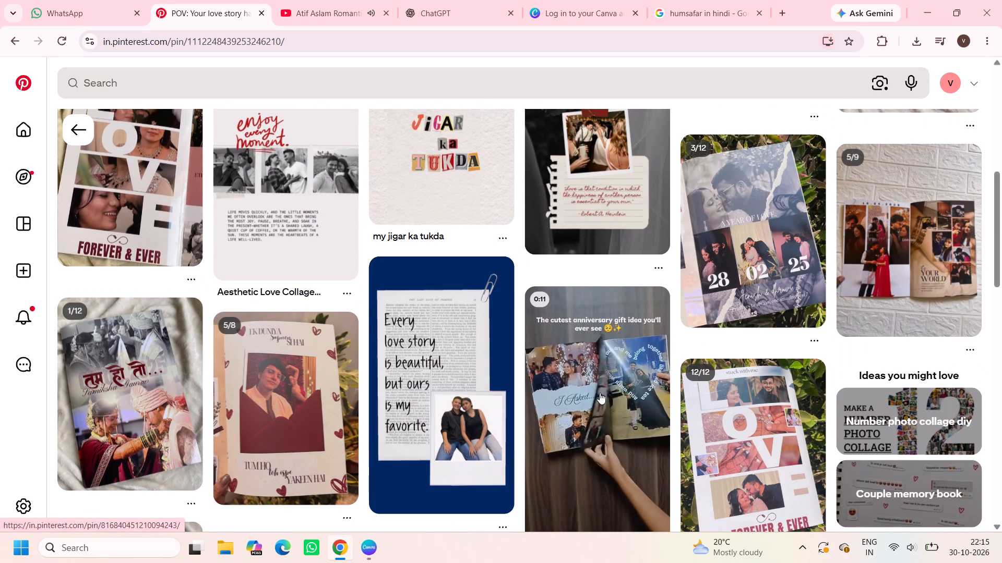
pyautogui.scroll(2, 431, 354)
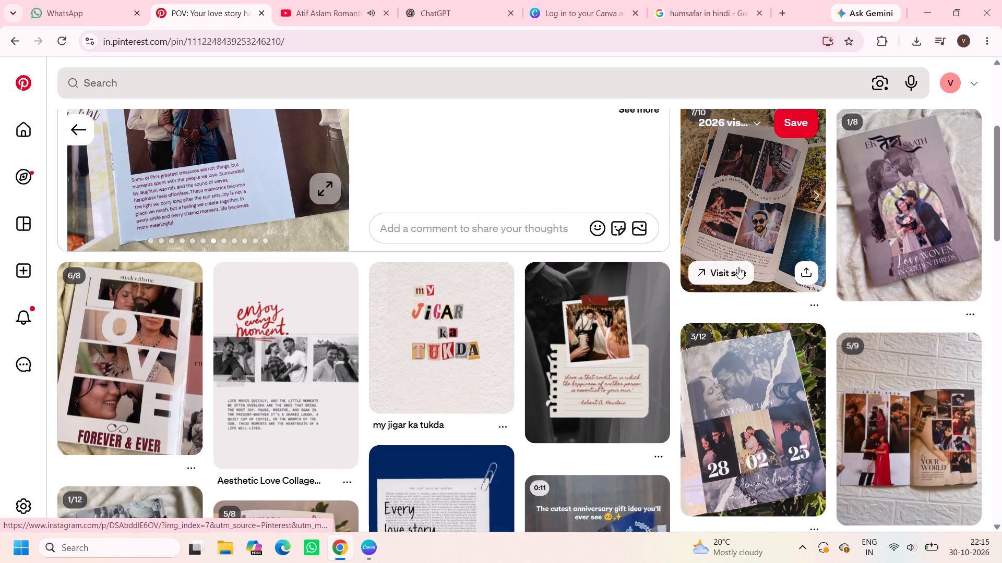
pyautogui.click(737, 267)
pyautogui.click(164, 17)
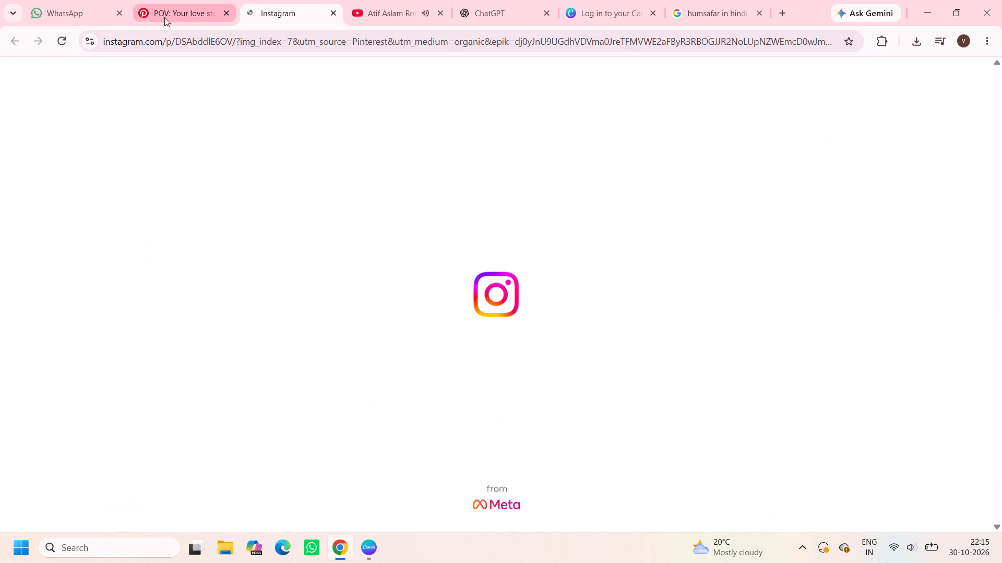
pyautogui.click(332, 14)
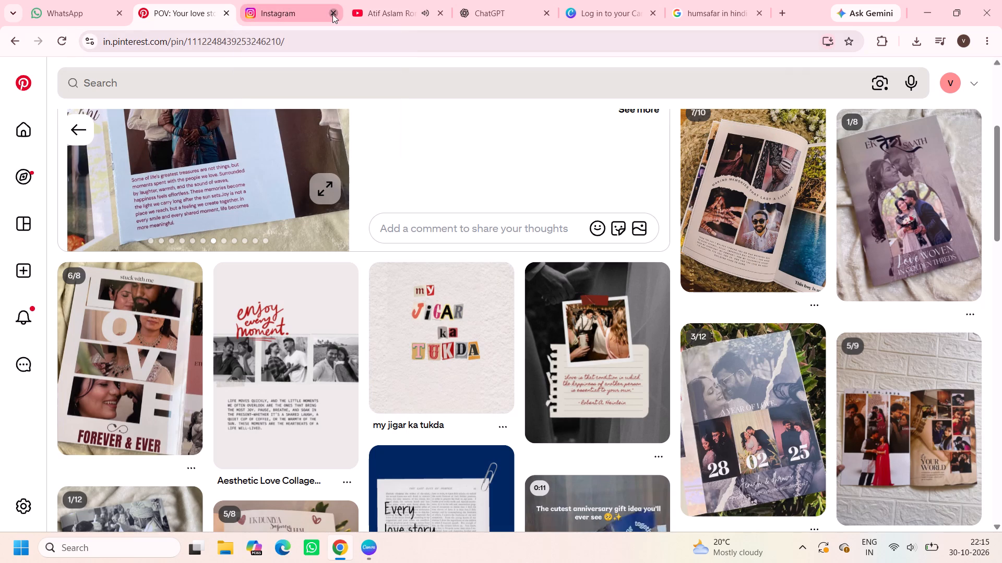
# Open the wedding magazine pin reading "Making memories that last a lifetime" and download its image.
pyautogui.click(747, 239)
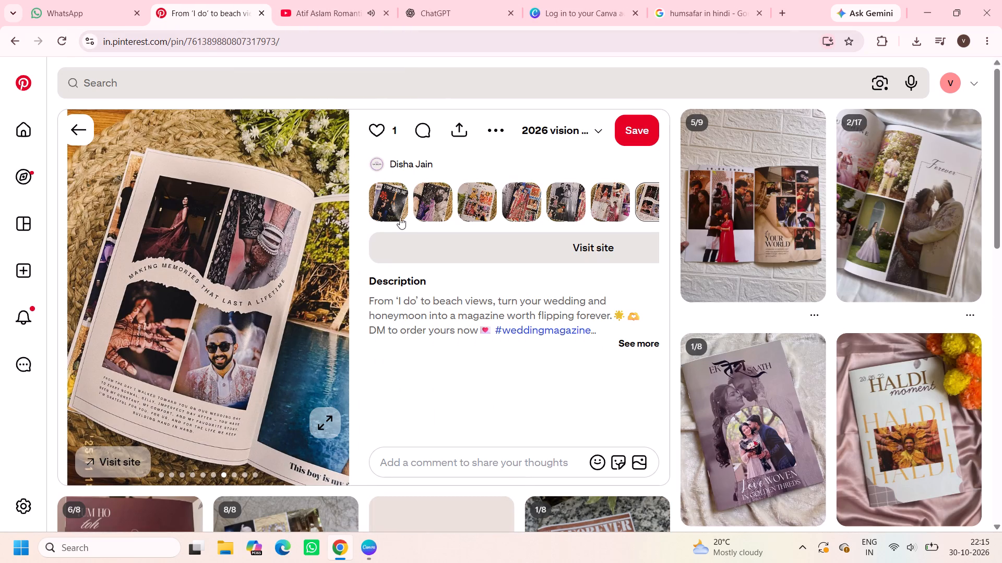
pyautogui.click(499, 131)
pyautogui.click(518, 172)
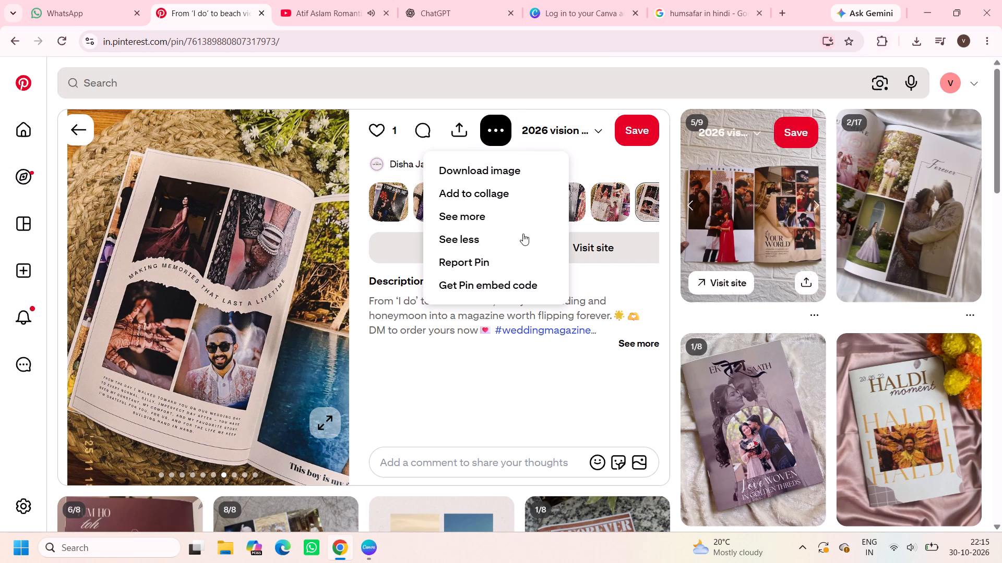
pyautogui.click(497, 168)
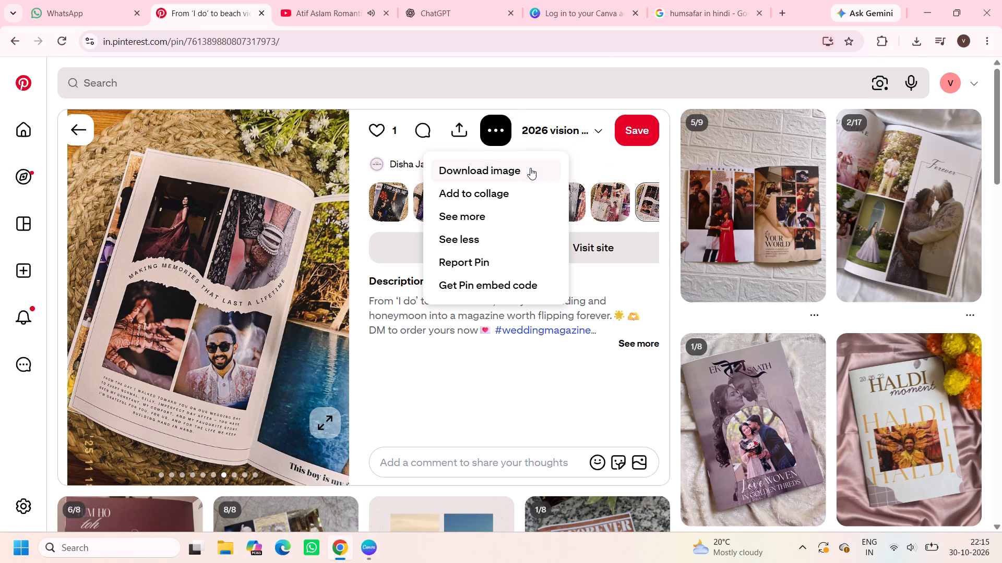
pyautogui.click(530, 168)
pyautogui.click(503, 411)
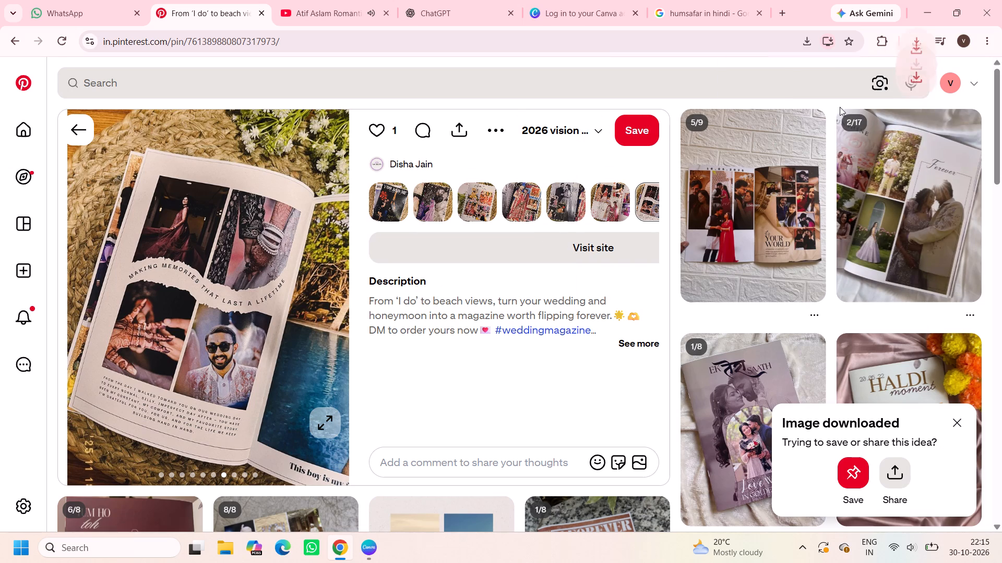
# Bring the downloaded magazine image into the uploads of the Tere Sang Yaara design in Canva.
pyautogui.moveTo(847, 105); pyautogui.dragTo(368, 550)
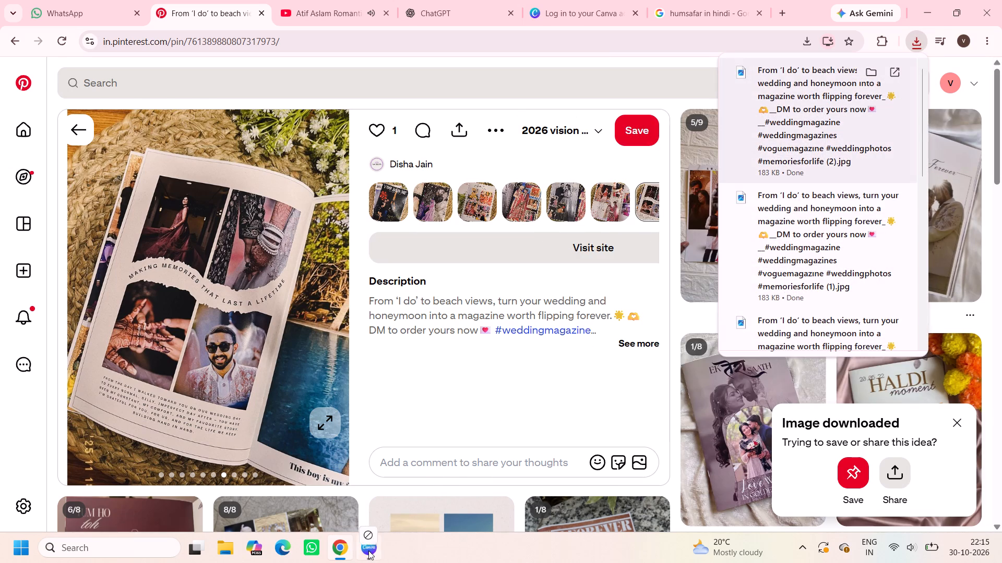
pyautogui.moveTo(368, 550); pyautogui.dragTo(159, 363)
# Add a new page after the हमसफर page and place the uploaded magazine image on it.
pyautogui.hscroll(-1, 368, 550)
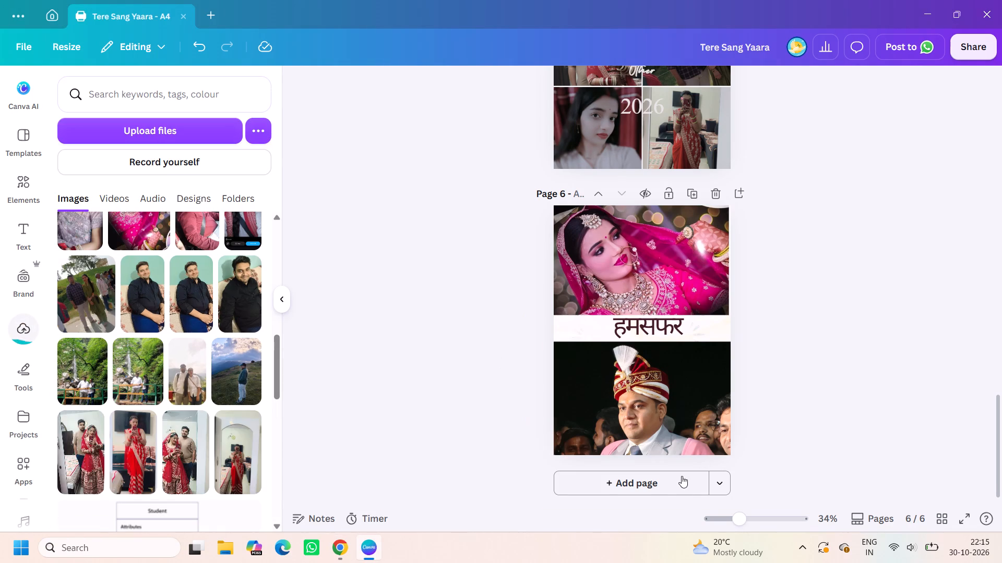
pyautogui.click(682, 476)
pyautogui.scroll(9, 177, 380)
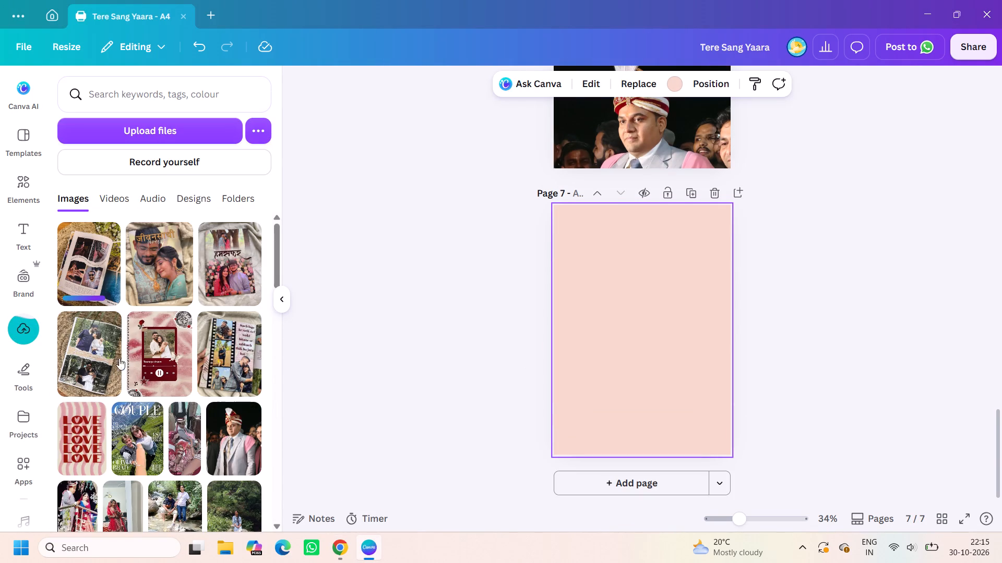
pyautogui.click(91, 288)
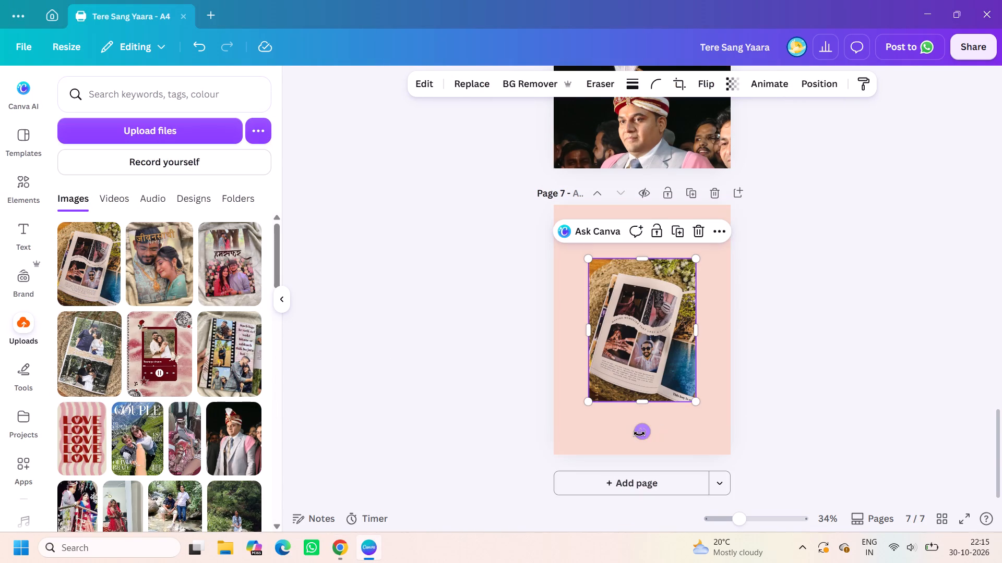
# Tilt the magazine image slightly counterclockwise and split it into editable layers with Magic Layers.
pyautogui.moveTo(639, 434); pyautogui.dragTo(653, 429)
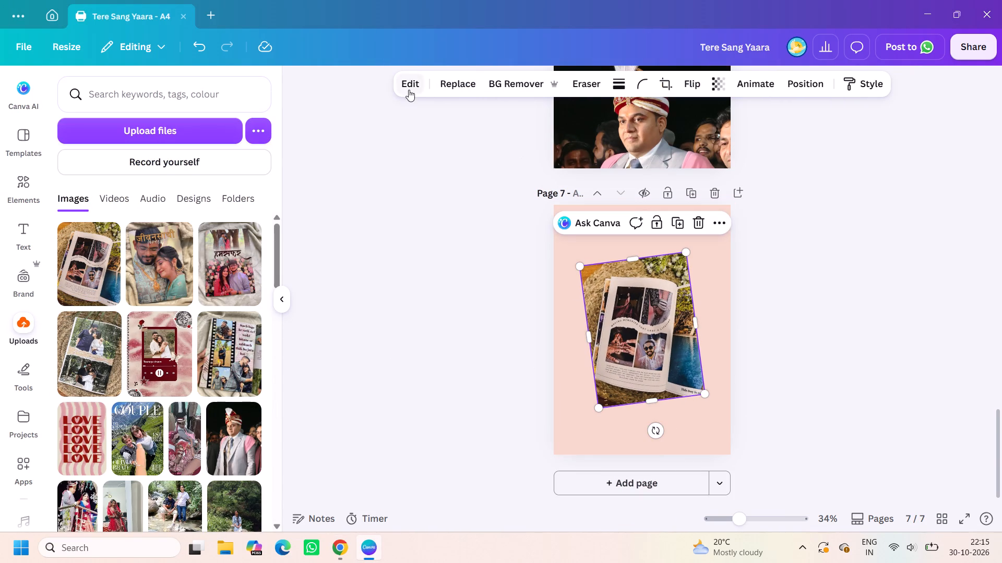
pyautogui.click(415, 85)
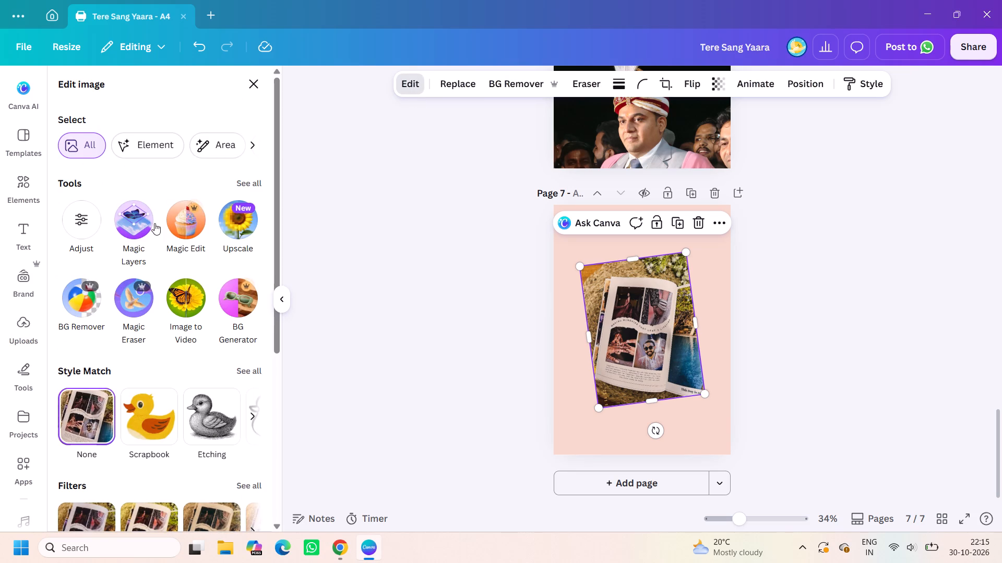
pyautogui.click(151, 221)
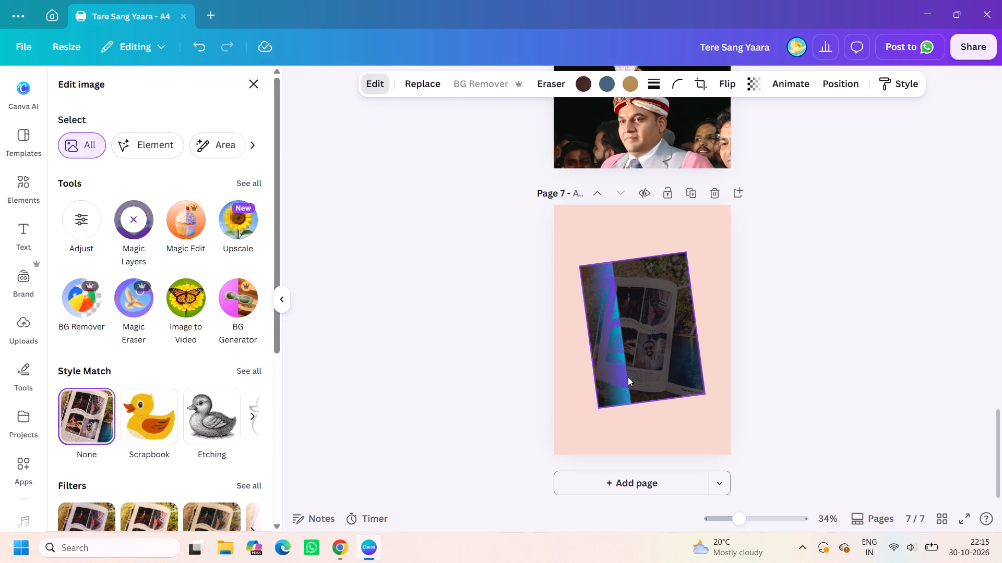
pyautogui.click(646, 349)
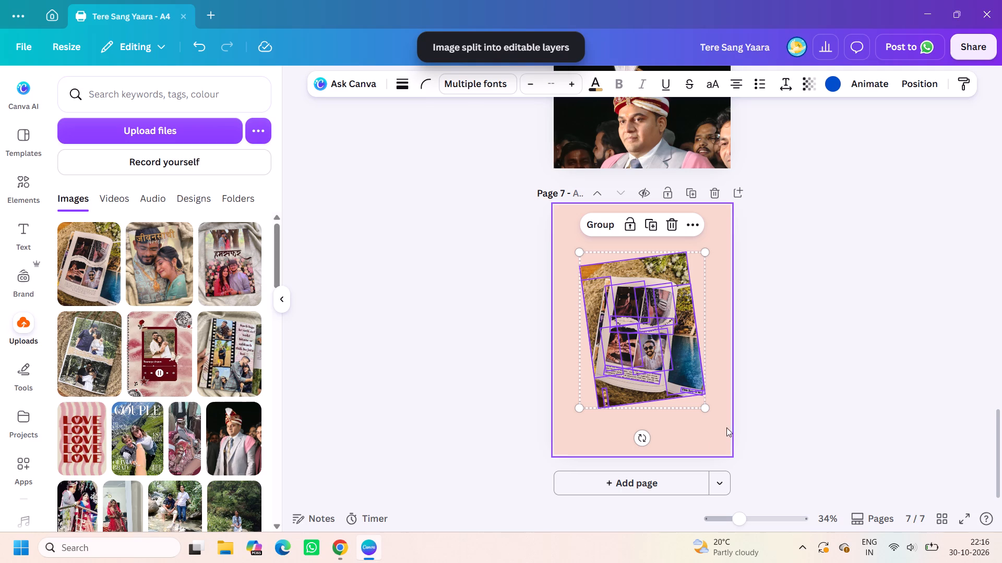
# Delete the grass-and-book background, the pool photo, the book-edge strip, the yellow numbers and the "This boy is my" text from page 7.
pyautogui.click(712, 438)
pyautogui.click(629, 397)
pyautogui.press('BackSpace')
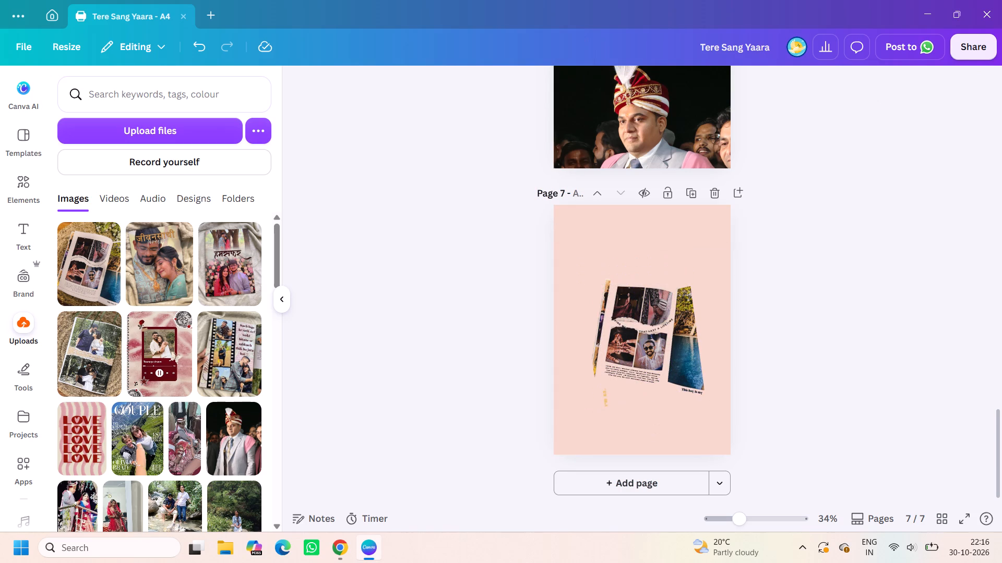
pyautogui.click(695, 373)
pyautogui.press('BackSpace')
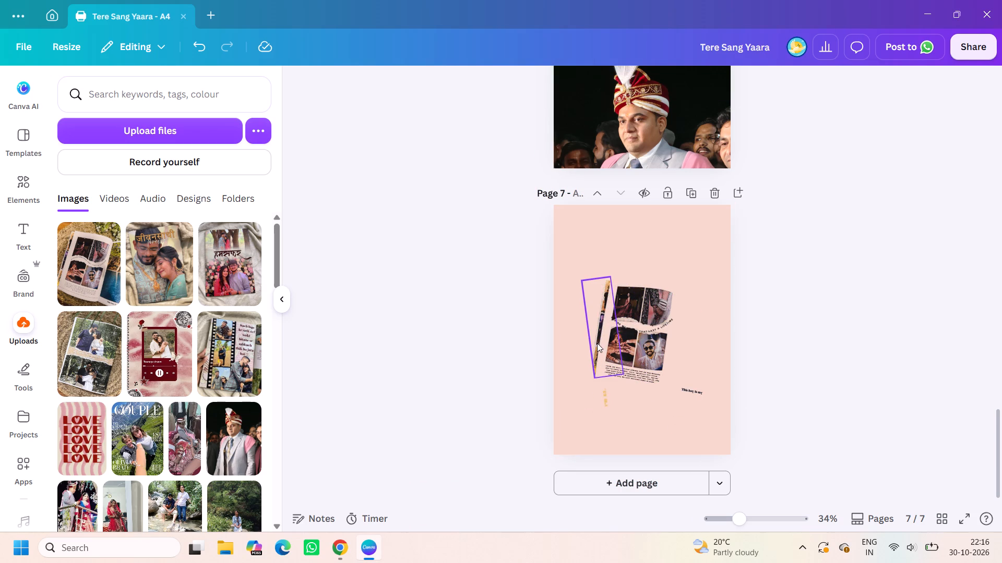
pyautogui.click(595, 342)
pyautogui.press('BackSpace')
pyautogui.click(612, 400)
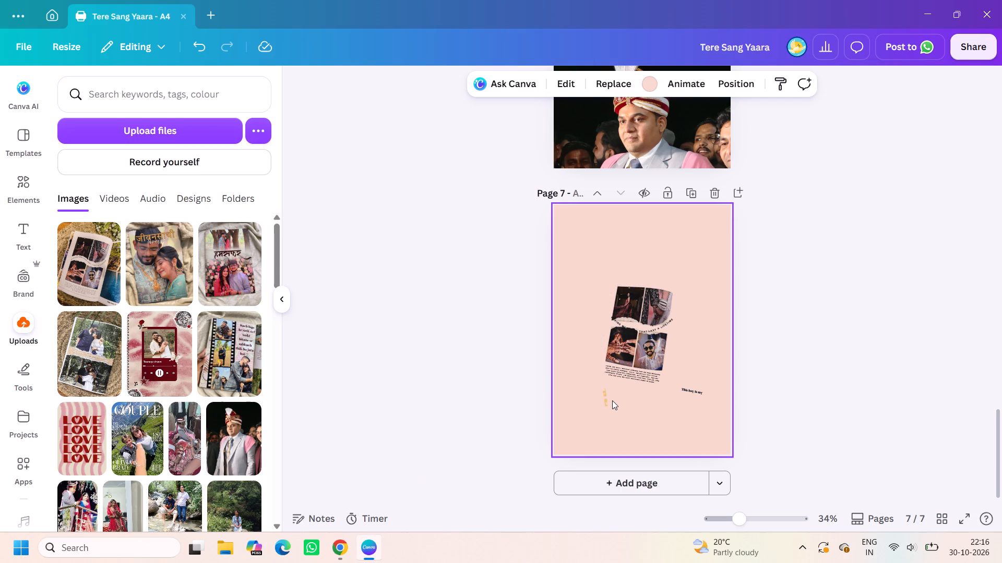
pyautogui.click(603, 400)
pyautogui.press('BackSpace')
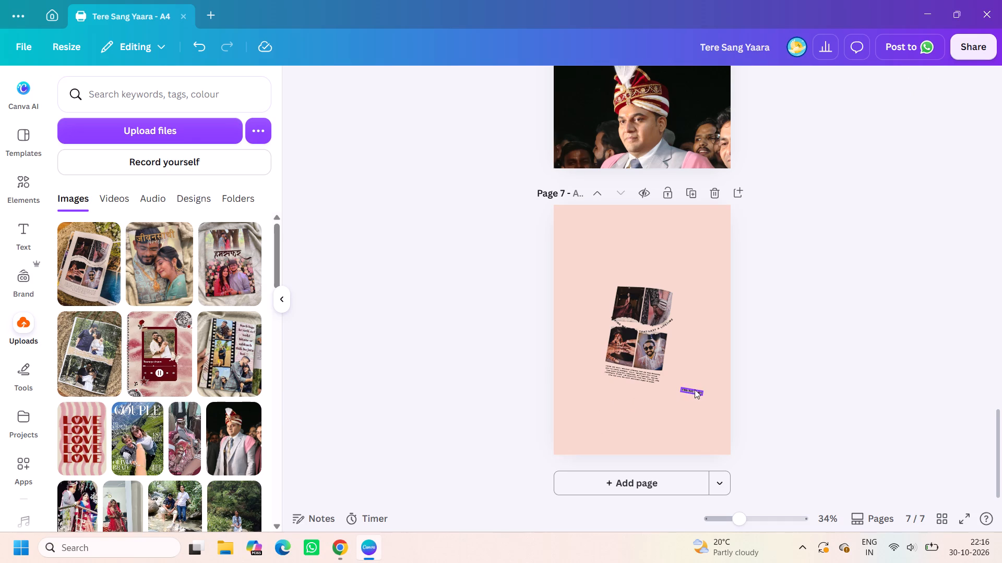
pyautogui.click(694, 389)
pyautogui.press('BackSpace')
# Rotate the four remaining photos and their texts together about 11° counterclockwise, then enlarge and position them across most of page 7.
pyautogui.moveTo(700, 401); pyautogui.dragTo(597, 272)
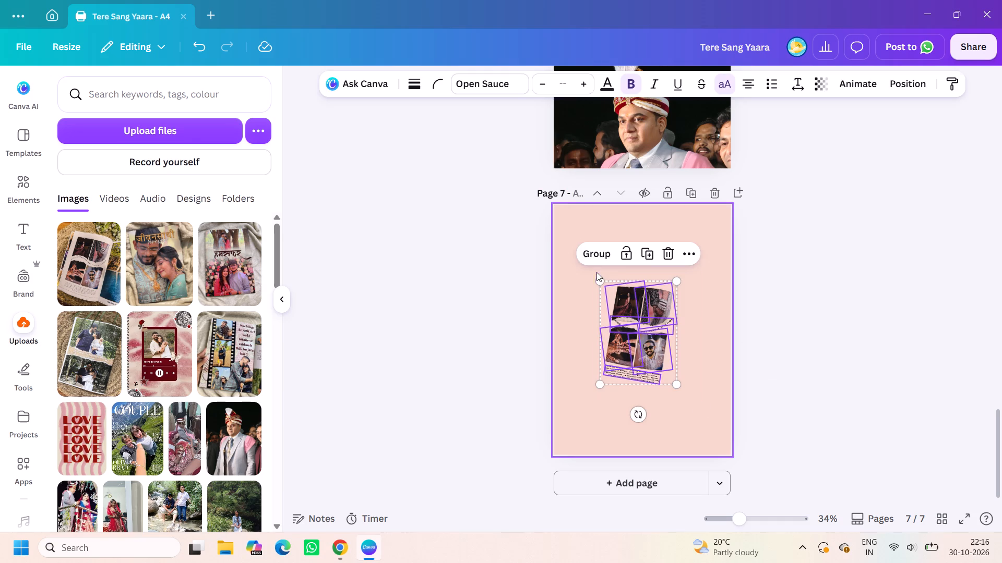
pyautogui.moveTo(637, 414); pyautogui.dragTo(718, 418)
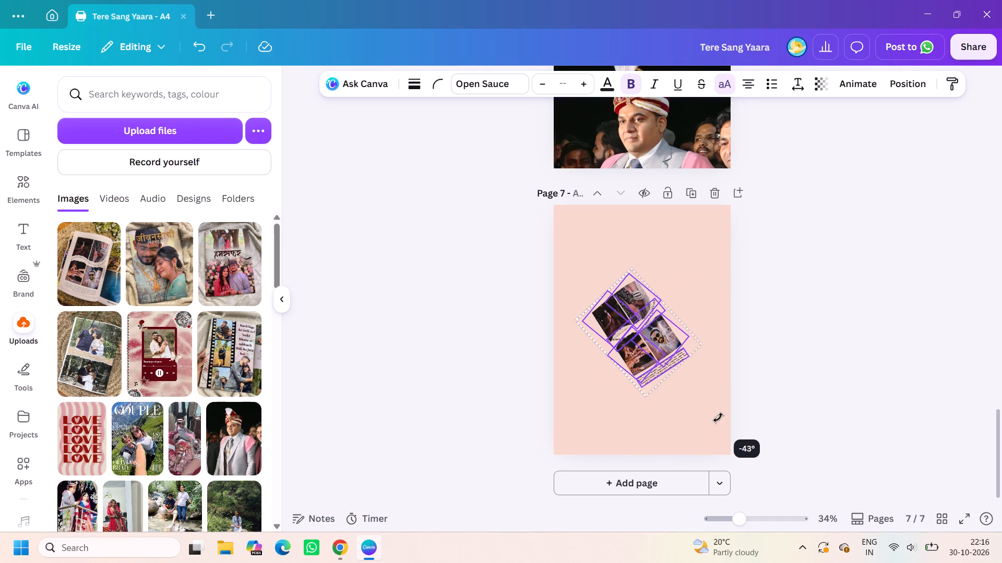
pyautogui.moveTo(718, 418); pyautogui.dragTo(658, 433)
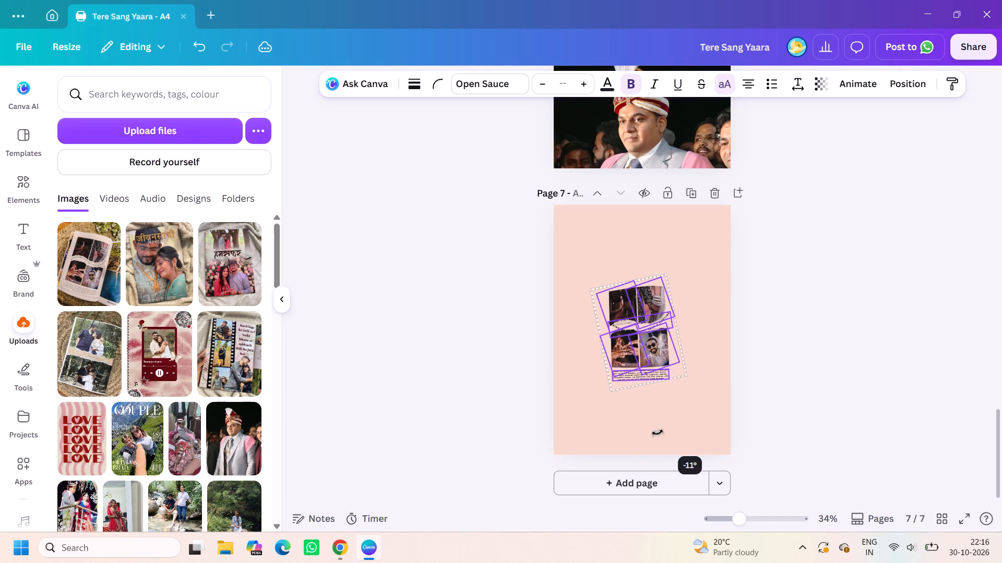
pyautogui.moveTo(658, 433); pyautogui.dragTo(658, 433)
pyautogui.moveTo(591, 289); pyautogui.dragTo(514, 173)
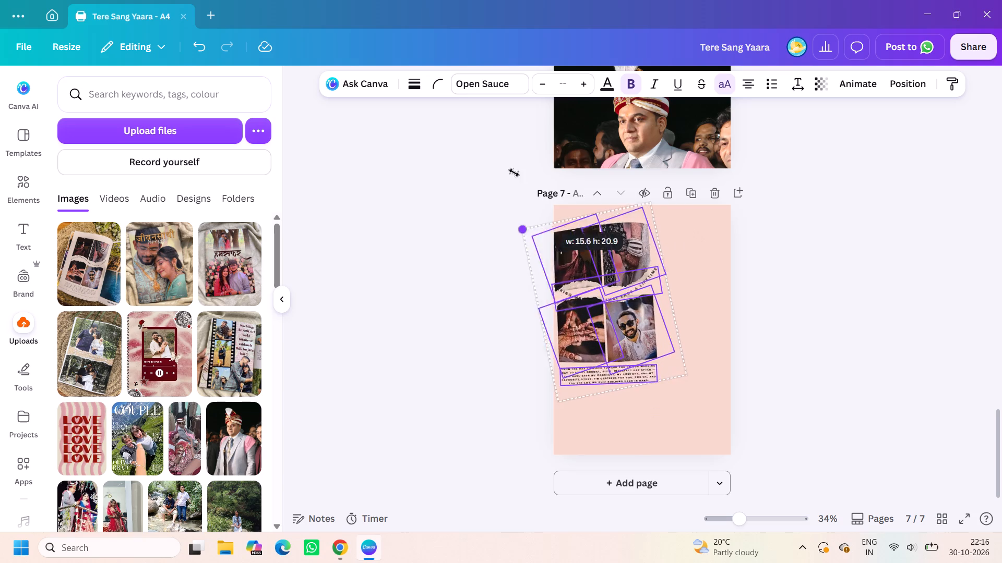
pyautogui.moveTo(514, 173); pyautogui.dragTo(512, 172)
pyautogui.moveTo(607, 289); pyautogui.dragTo(652, 313)
pyautogui.moveTo(731, 397); pyautogui.dragTo(739, 405)
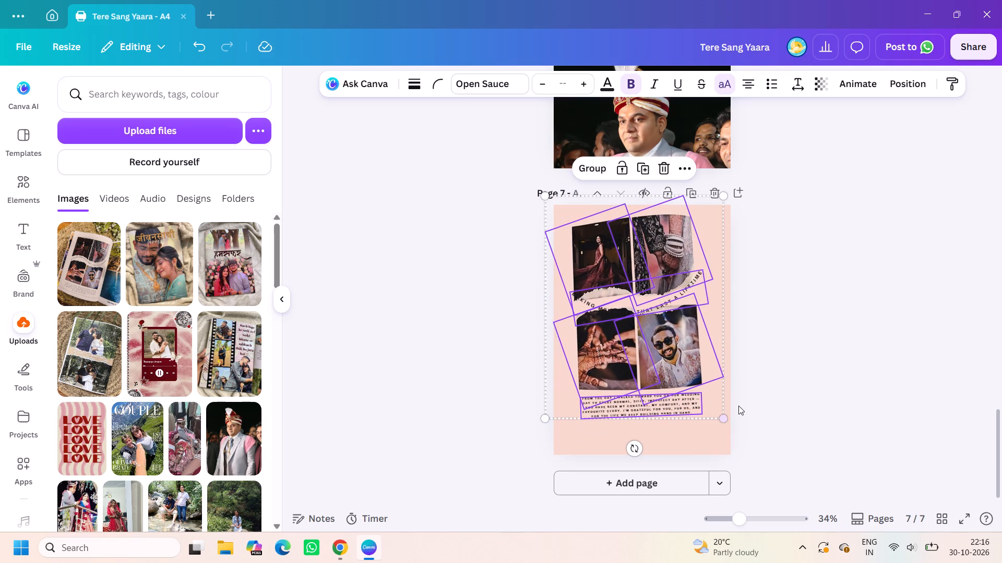
# Enlarge the selected photos and texts to nearly fill page 7 and rotate them together about 2° clockwise.
pyautogui.moveTo(719, 418); pyautogui.dragTo(770, 437)
pyautogui.moveTo(682, 397); pyautogui.dragTo(678, 386)
pyautogui.moveTo(641, 476); pyautogui.dragTo(636, 475)
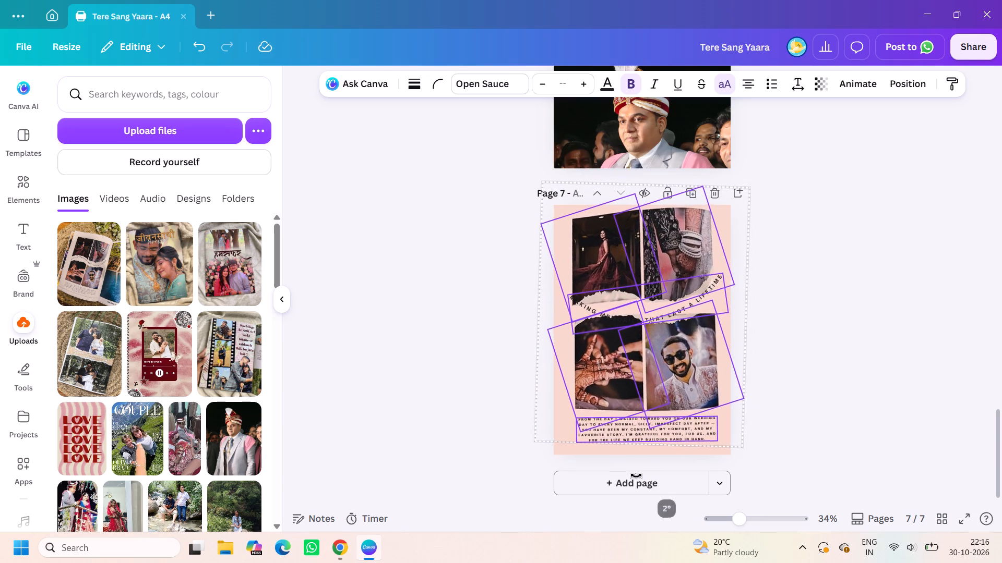
pyautogui.moveTo(636, 475); pyautogui.dragTo(636, 475)
pyautogui.click(786, 382)
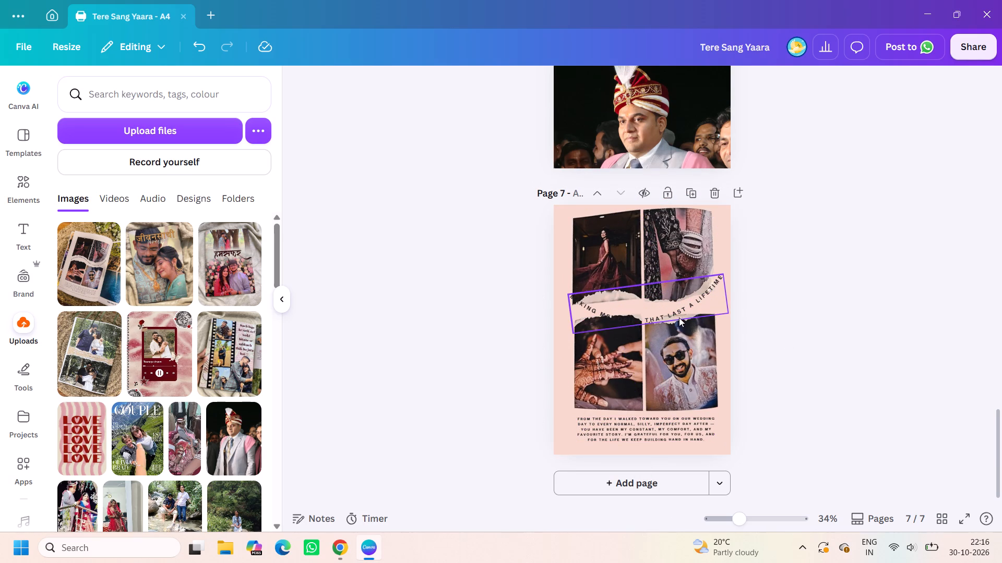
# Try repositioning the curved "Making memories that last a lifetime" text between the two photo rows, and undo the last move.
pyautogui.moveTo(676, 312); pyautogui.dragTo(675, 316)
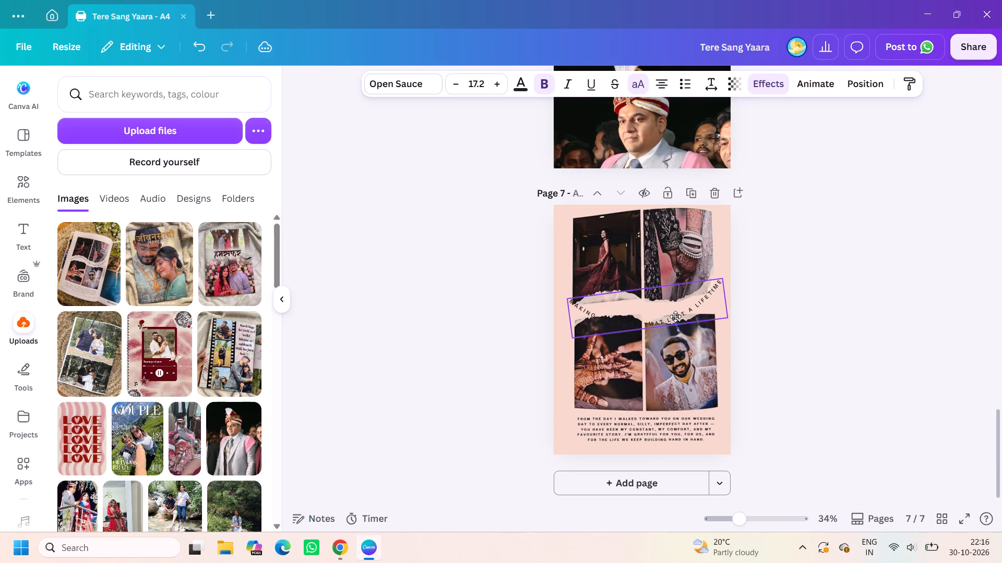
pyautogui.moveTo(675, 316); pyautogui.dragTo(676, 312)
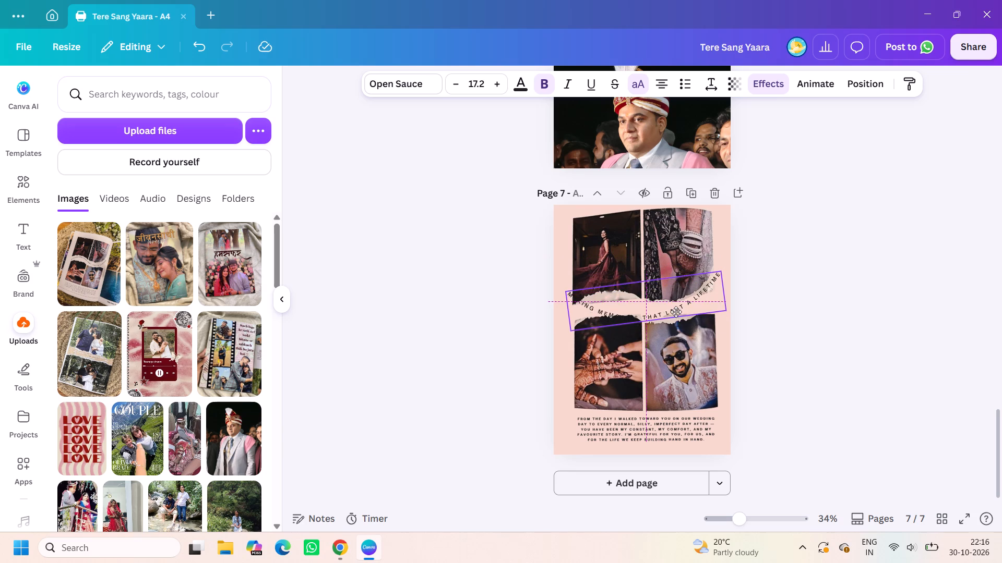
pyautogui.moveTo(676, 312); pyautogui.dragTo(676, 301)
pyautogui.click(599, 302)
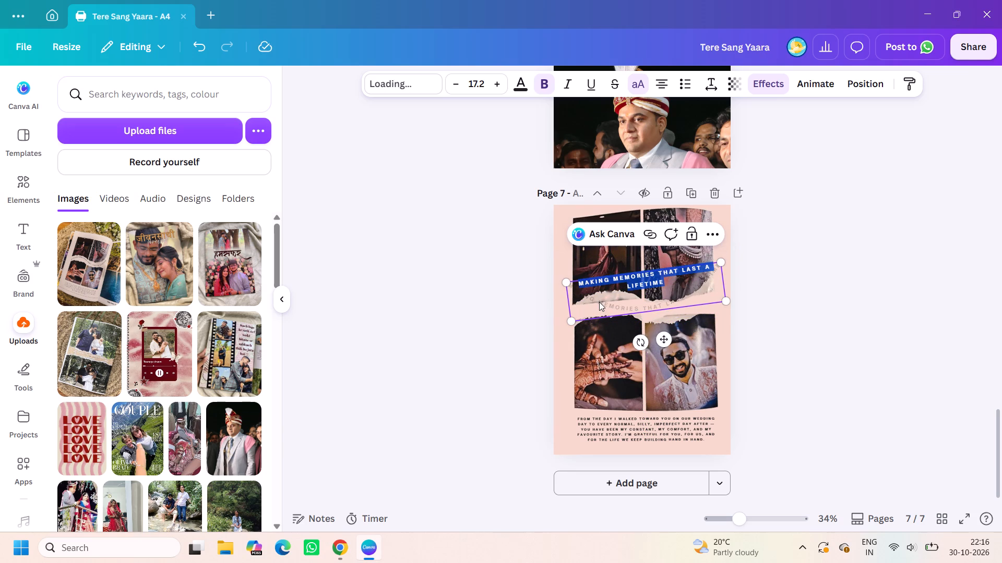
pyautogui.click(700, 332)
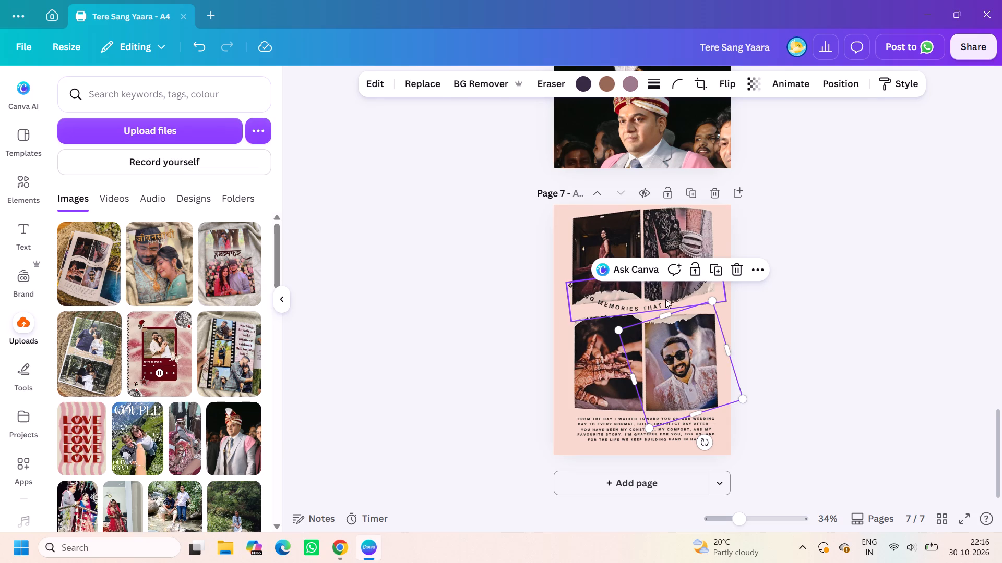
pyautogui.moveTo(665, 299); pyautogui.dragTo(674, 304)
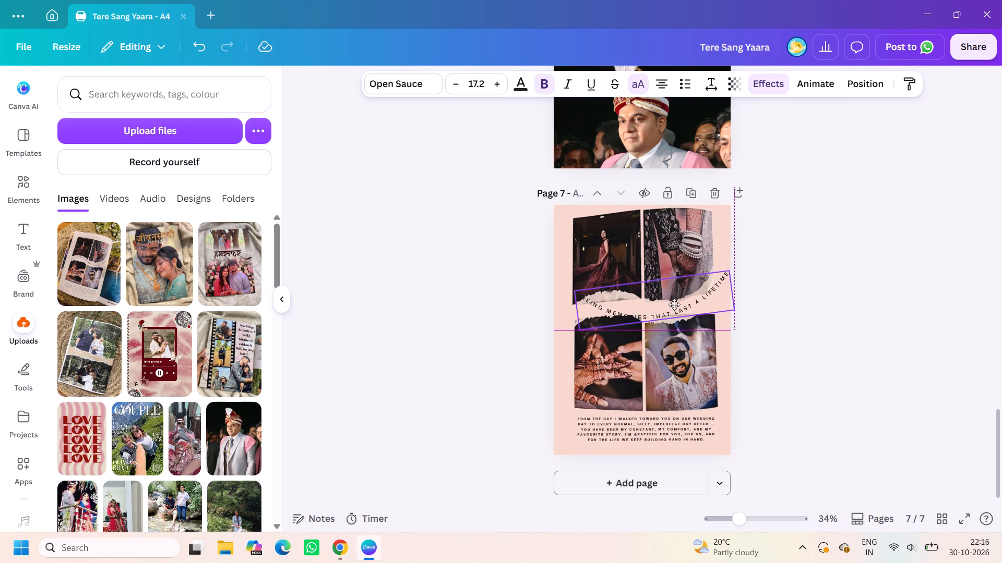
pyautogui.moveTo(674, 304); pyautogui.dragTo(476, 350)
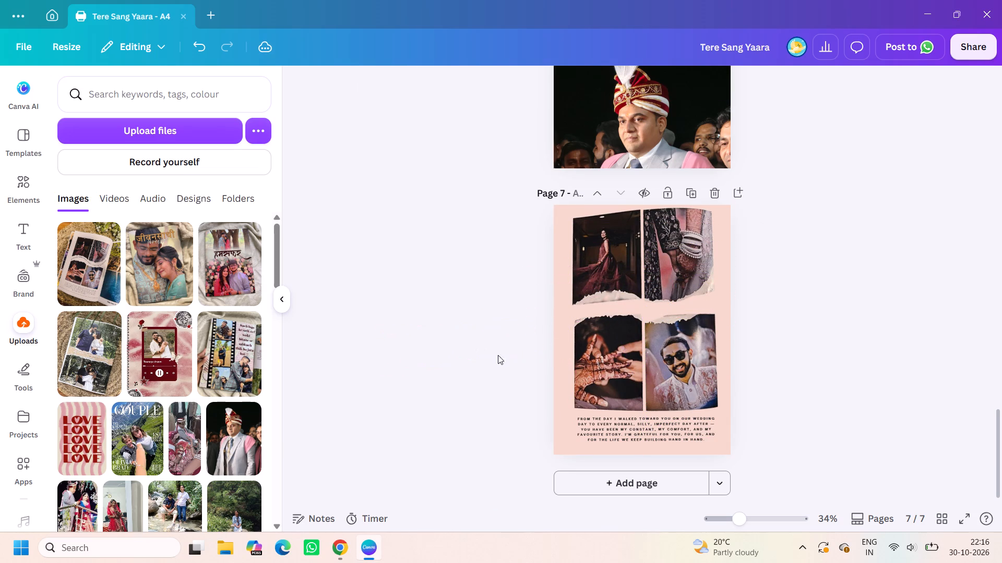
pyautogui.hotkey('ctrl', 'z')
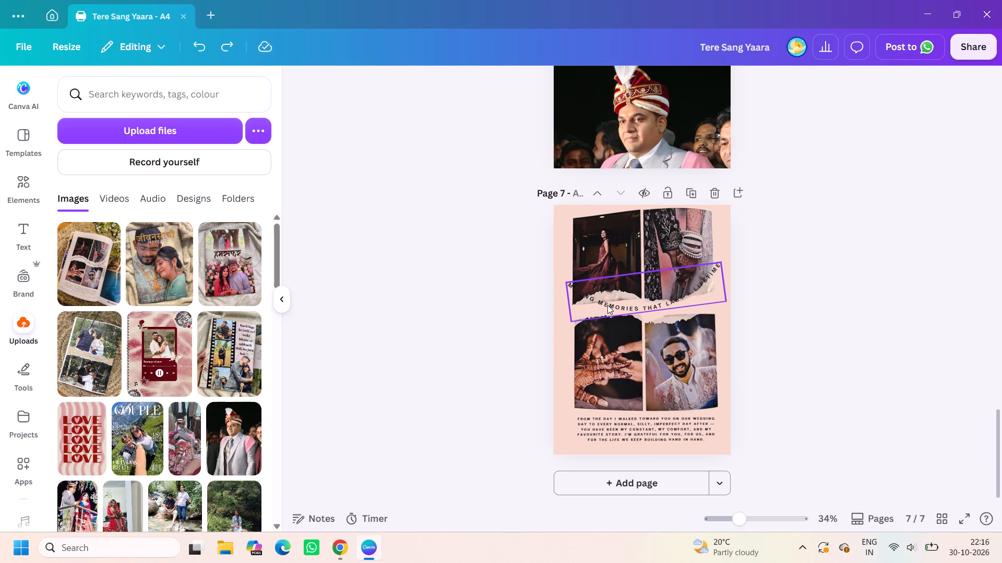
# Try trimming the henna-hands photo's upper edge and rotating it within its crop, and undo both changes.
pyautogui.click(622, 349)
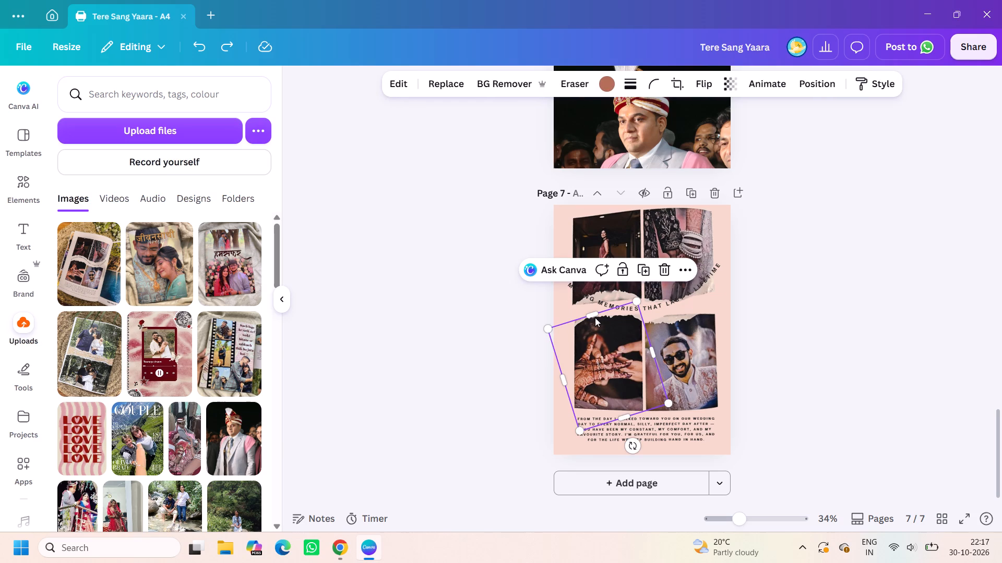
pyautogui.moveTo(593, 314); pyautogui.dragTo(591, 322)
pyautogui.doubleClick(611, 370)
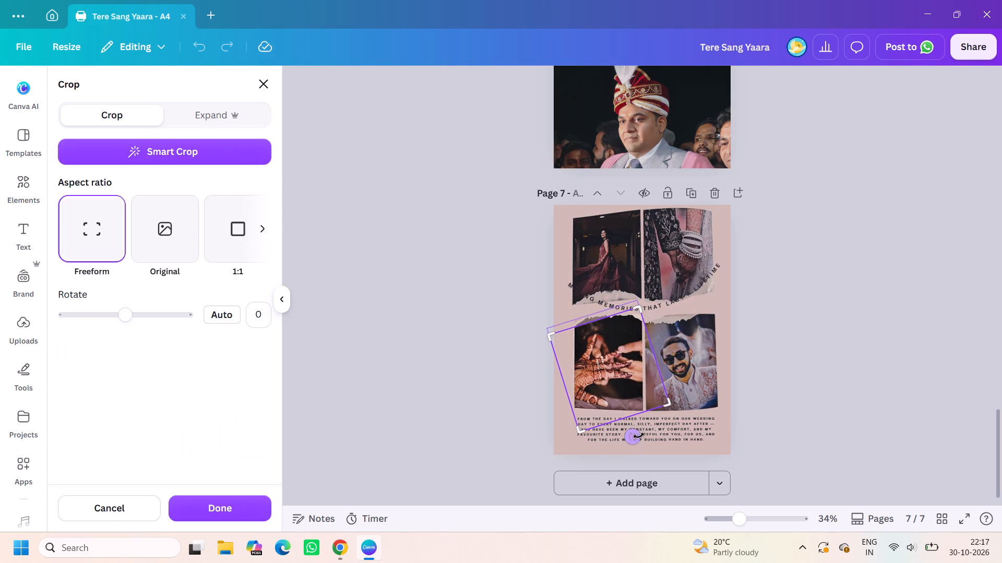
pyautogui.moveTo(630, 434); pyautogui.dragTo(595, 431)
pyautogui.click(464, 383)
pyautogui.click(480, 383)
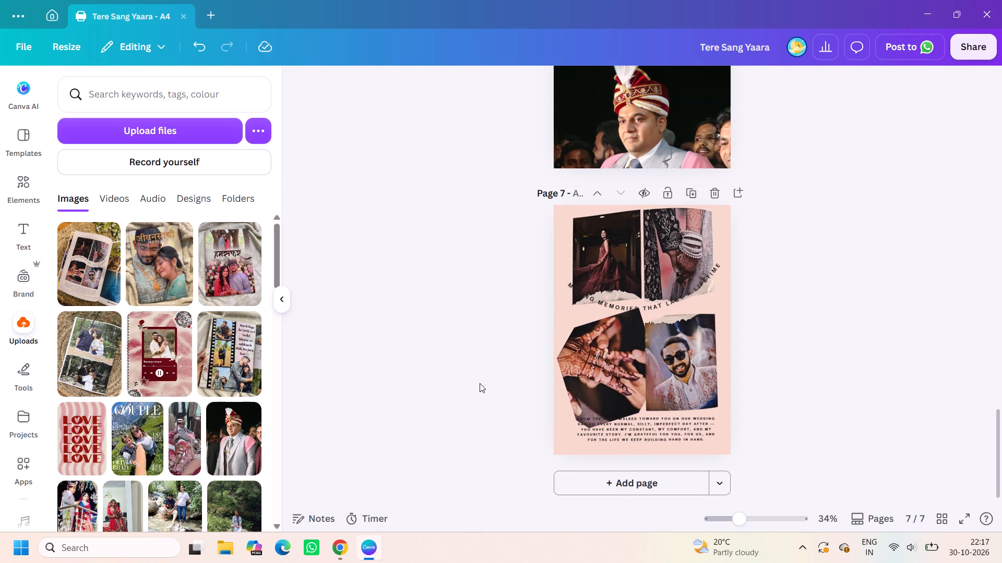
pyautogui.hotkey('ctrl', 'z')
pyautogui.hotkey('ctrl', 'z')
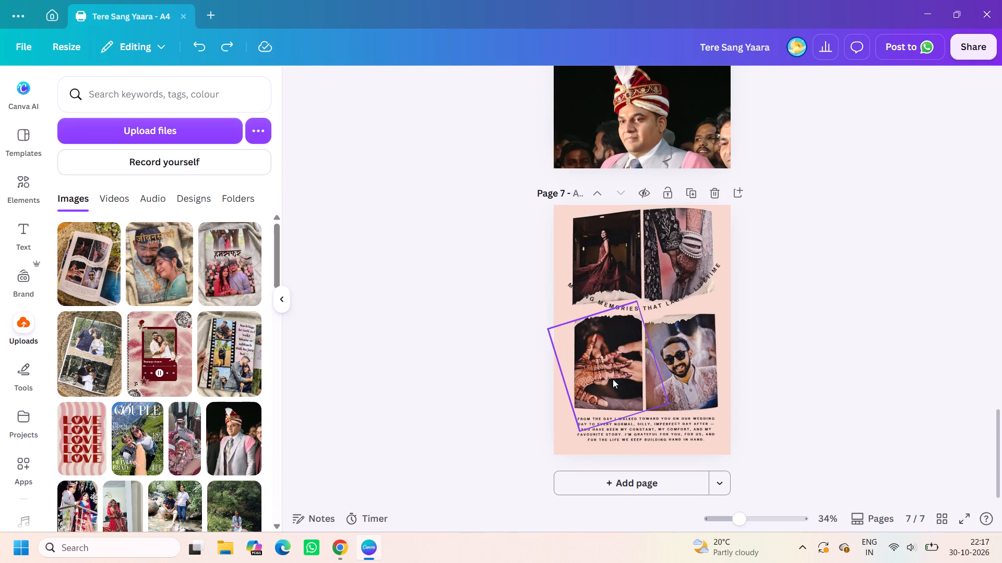
# Delete the curved "Making memories that last a lifetime" text from page 7.
pyautogui.click(638, 307)
pyautogui.press('BackSpace')
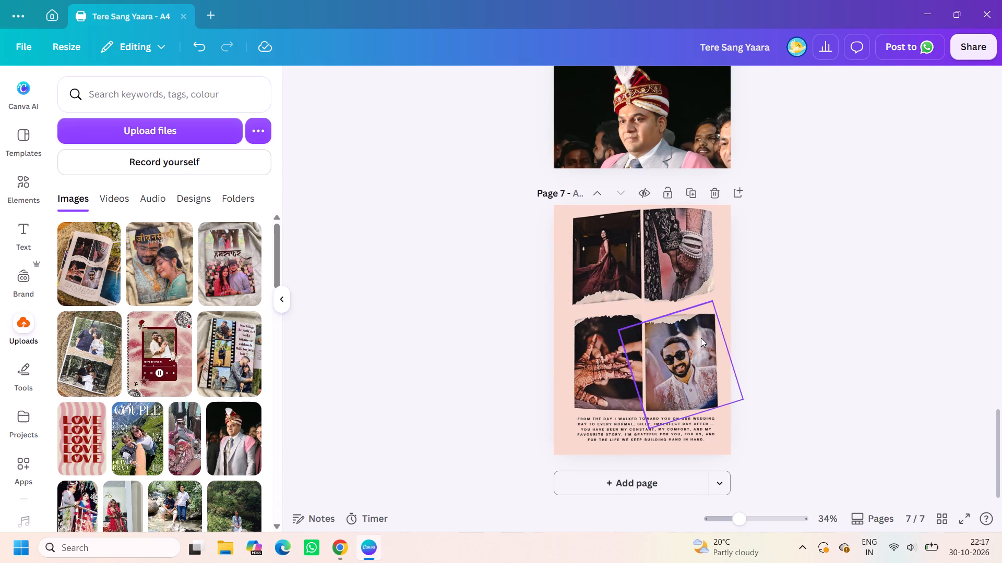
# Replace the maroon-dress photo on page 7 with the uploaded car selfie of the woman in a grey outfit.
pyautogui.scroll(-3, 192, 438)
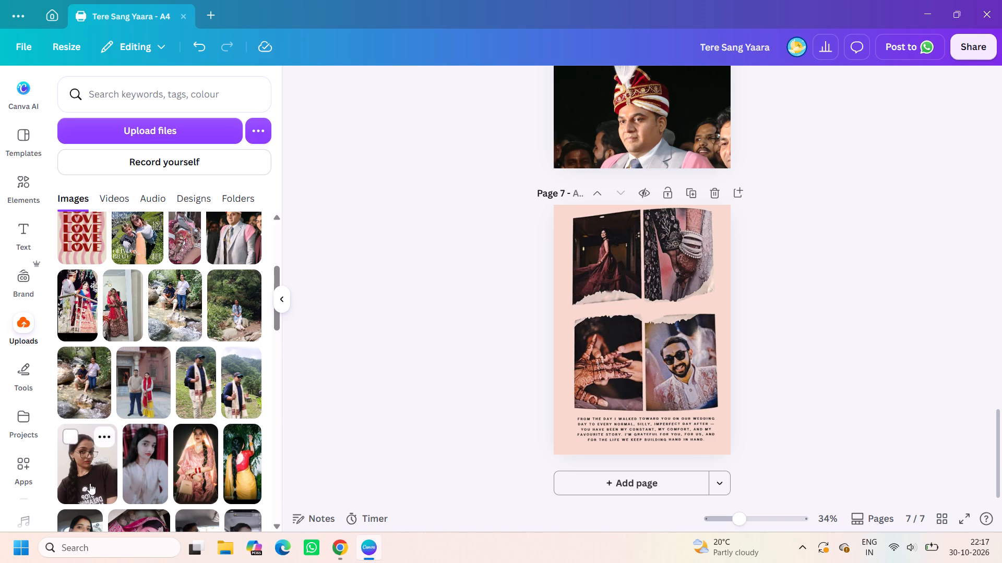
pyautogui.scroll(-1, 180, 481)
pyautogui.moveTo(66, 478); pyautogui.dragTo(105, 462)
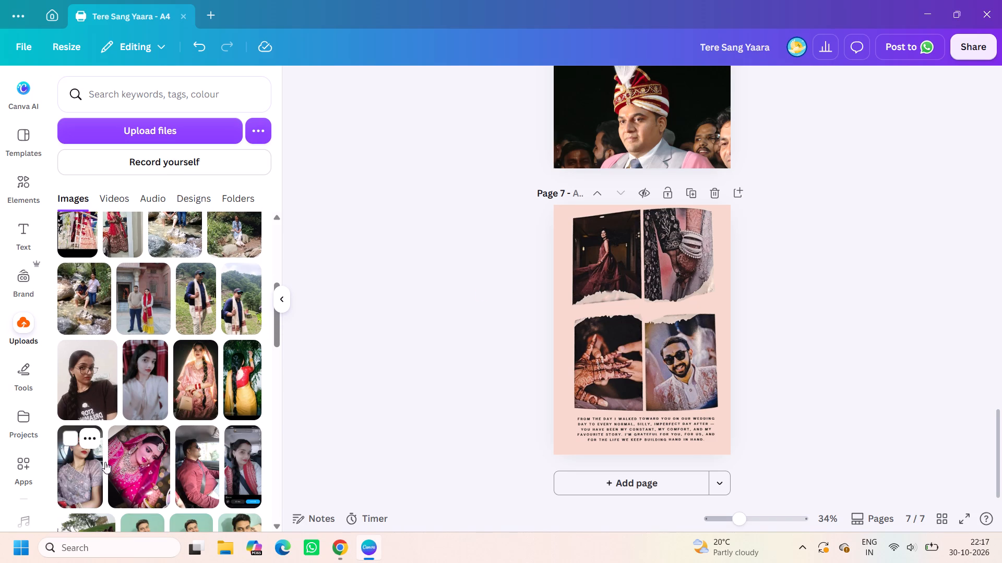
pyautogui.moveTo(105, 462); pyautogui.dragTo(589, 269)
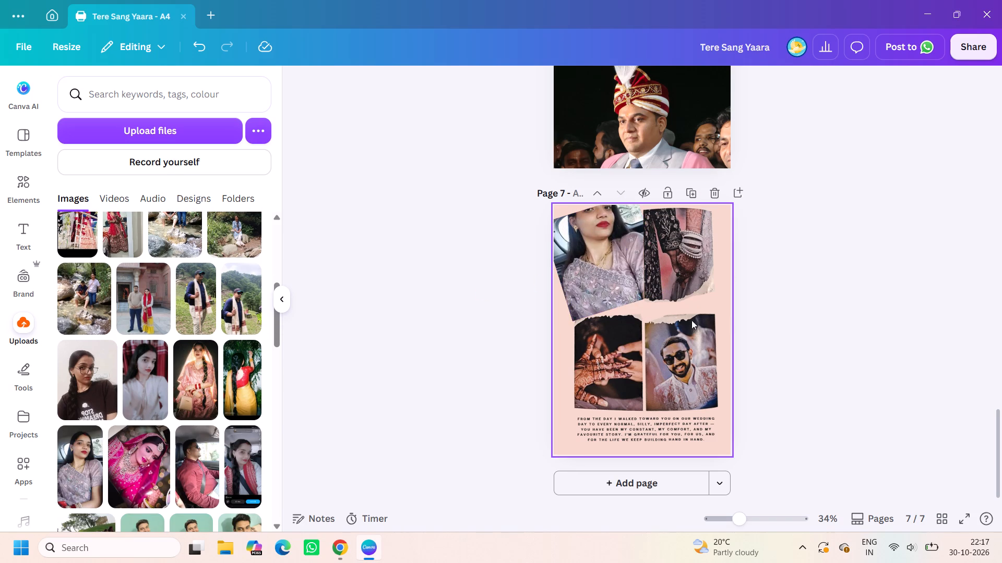
# Delete all four photos from page 7, leaving only the wedding-day paragraph on the pink background.
pyautogui.click(692, 275)
pyautogui.press('BackSpace')
pyautogui.click(631, 289)
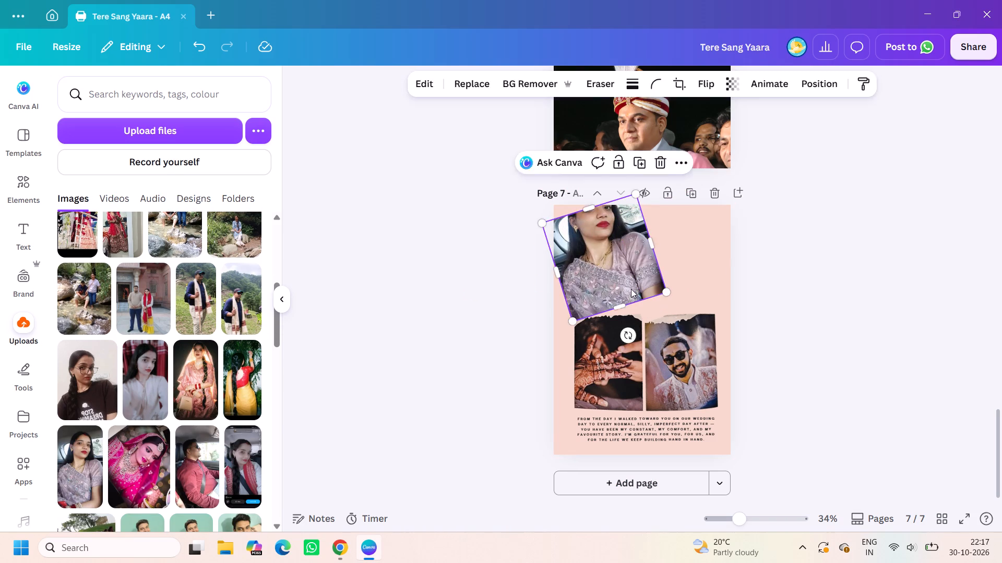
pyautogui.press('BackSpace')
pyautogui.click(619, 345)
pyautogui.press('BackSpace')
pyautogui.click(660, 348)
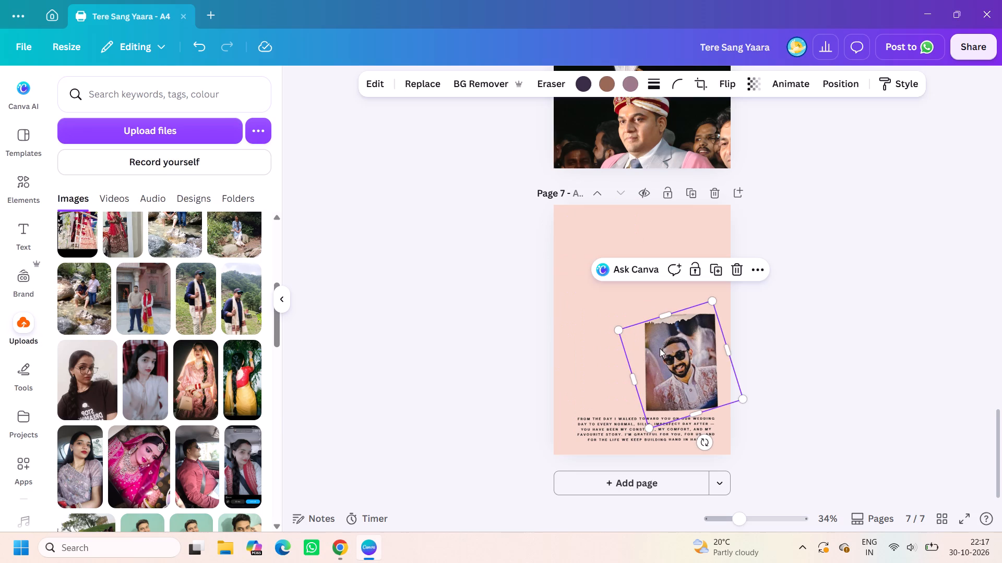
pyautogui.press('BackSpace')
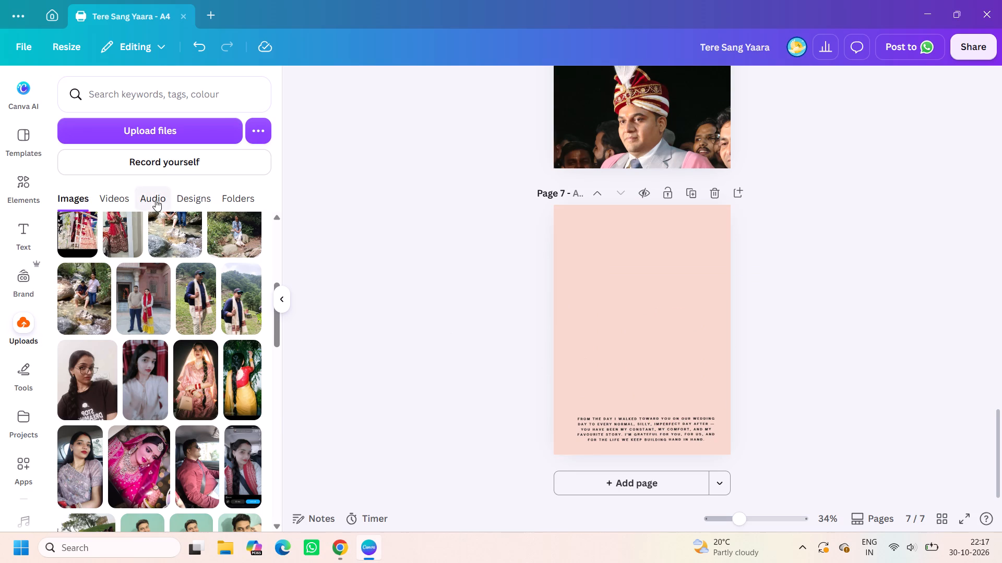
# Add a new page after page 7.
pyautogui.click(582, 480)
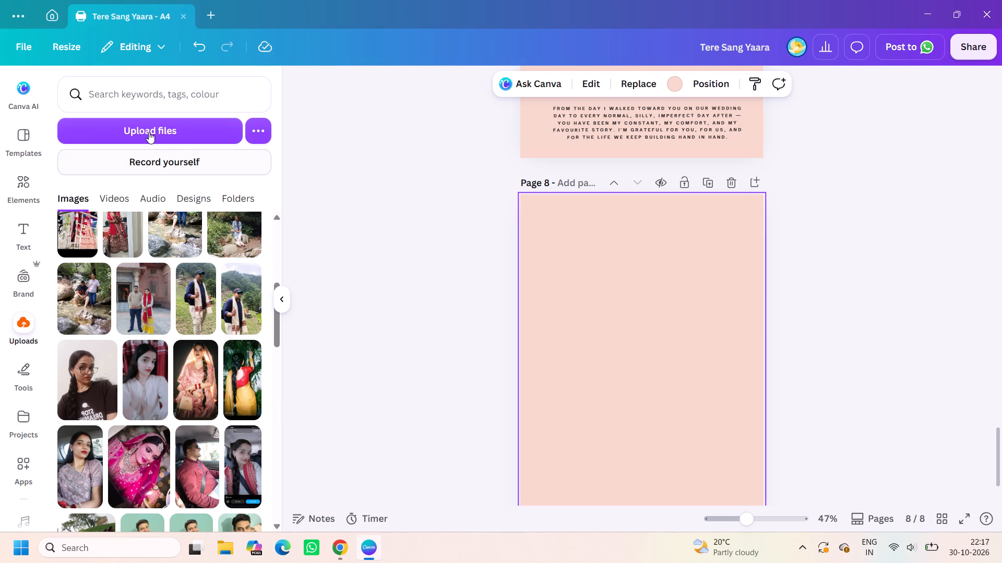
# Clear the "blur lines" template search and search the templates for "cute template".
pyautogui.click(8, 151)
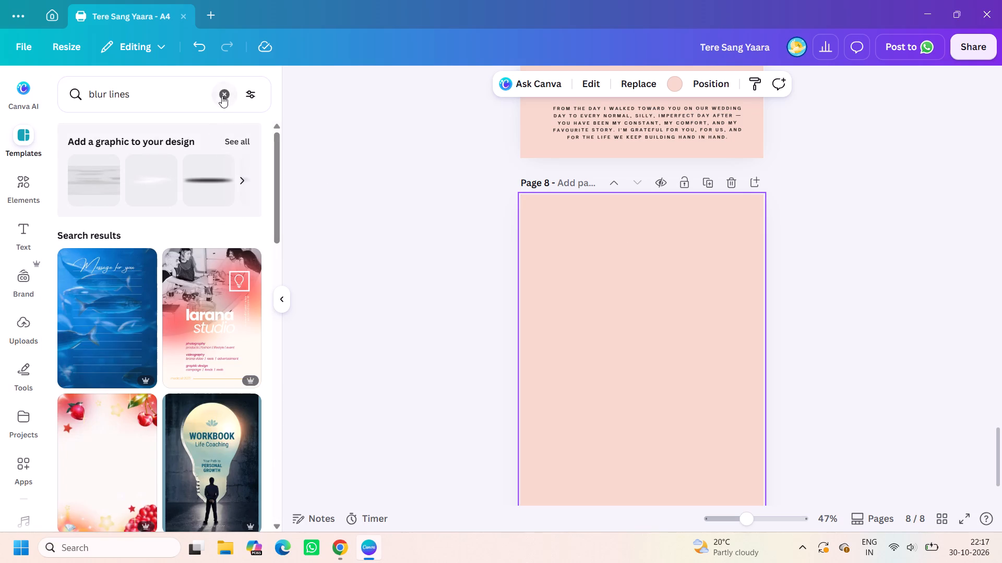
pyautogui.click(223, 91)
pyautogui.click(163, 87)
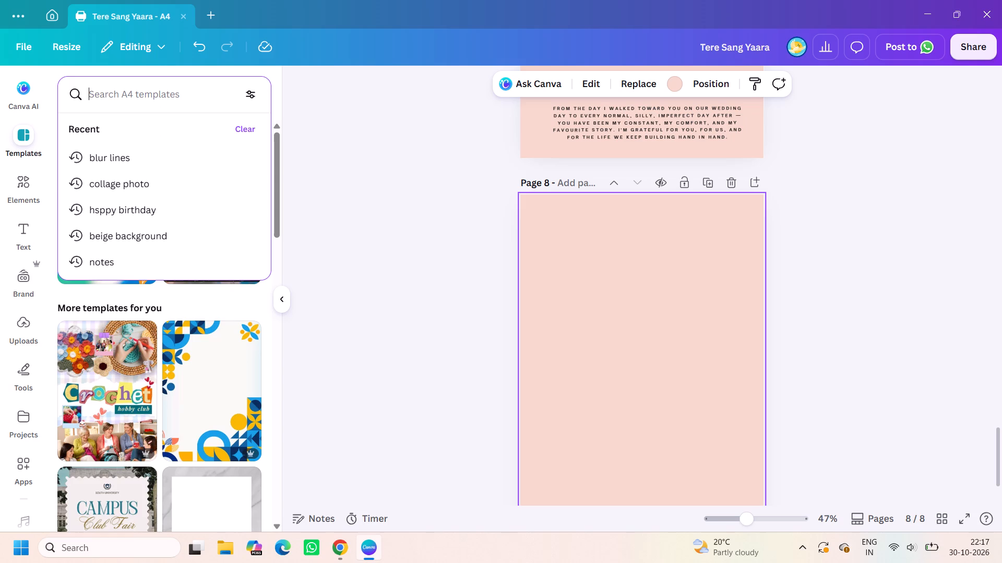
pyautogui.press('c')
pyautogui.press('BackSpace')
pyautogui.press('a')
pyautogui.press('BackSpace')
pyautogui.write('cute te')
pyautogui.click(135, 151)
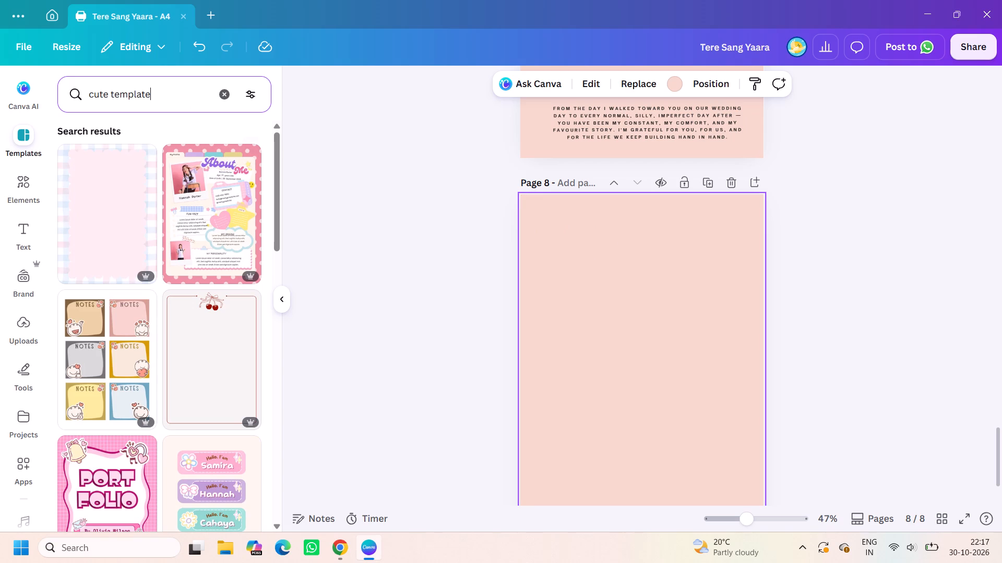
# Search the templates for "couple template" and apply the beige two-photo "Happy Anniversary My Love!" design to page 8.
pyautogui.click(106, 93)
pyautogui.press('BackSpace')
pyautogui.press('BackSpace')
pyautogui.press('BackSpace')
pyautogui.press('BackSpace')
pyautogui.write('couple')
pyautogui.press('Return')
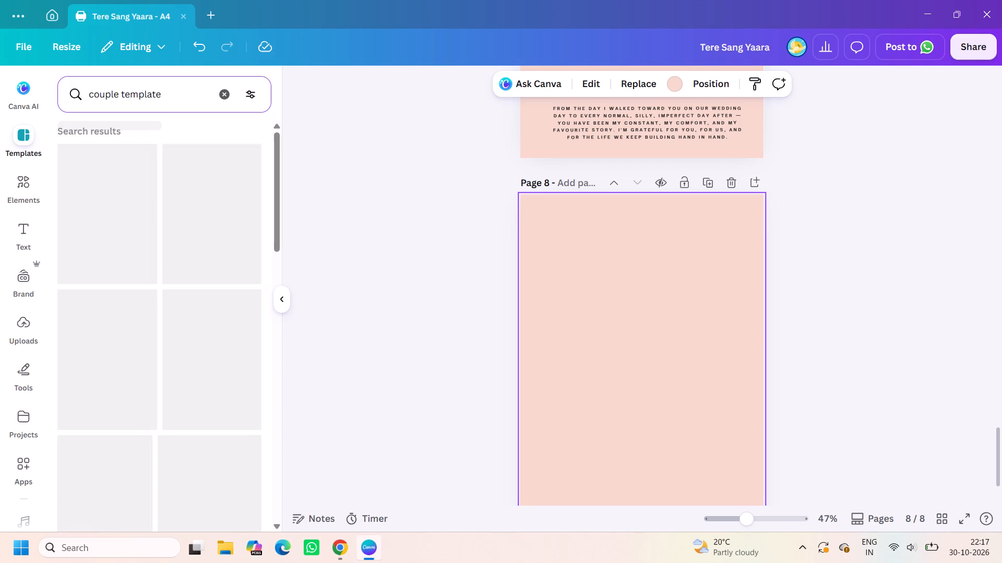
pyautogui.scroll(-1, 160, 370)
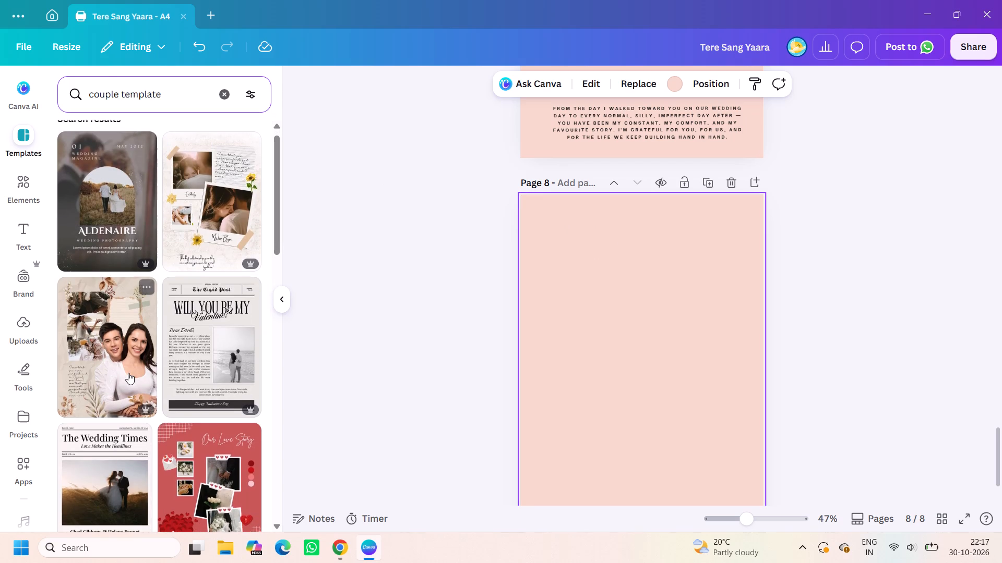
pyautogui.scroll(-2, 128, 373)
pyautogui.scroll(-2, 211, 358)
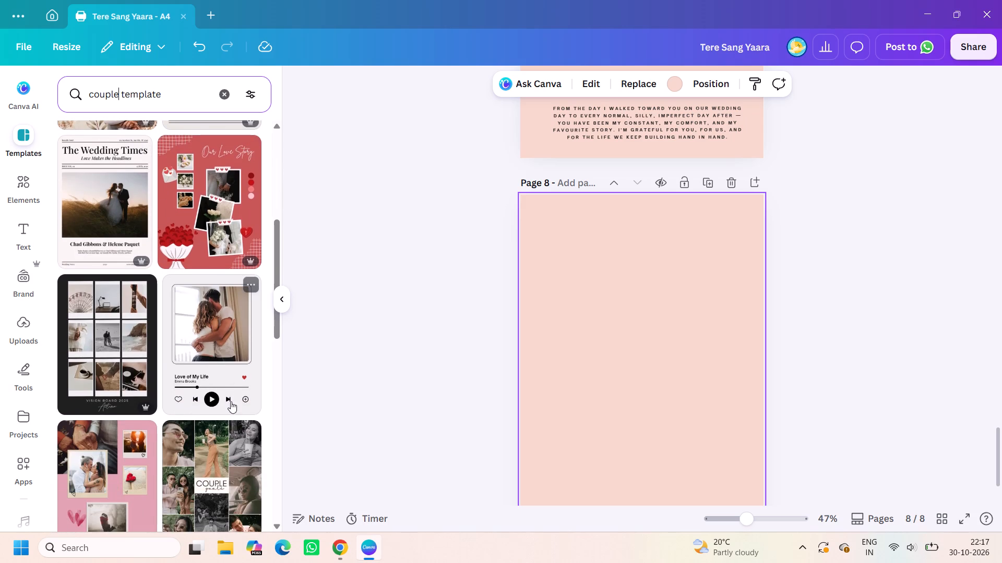
pyautogui.scroll(-3, 231, 401)
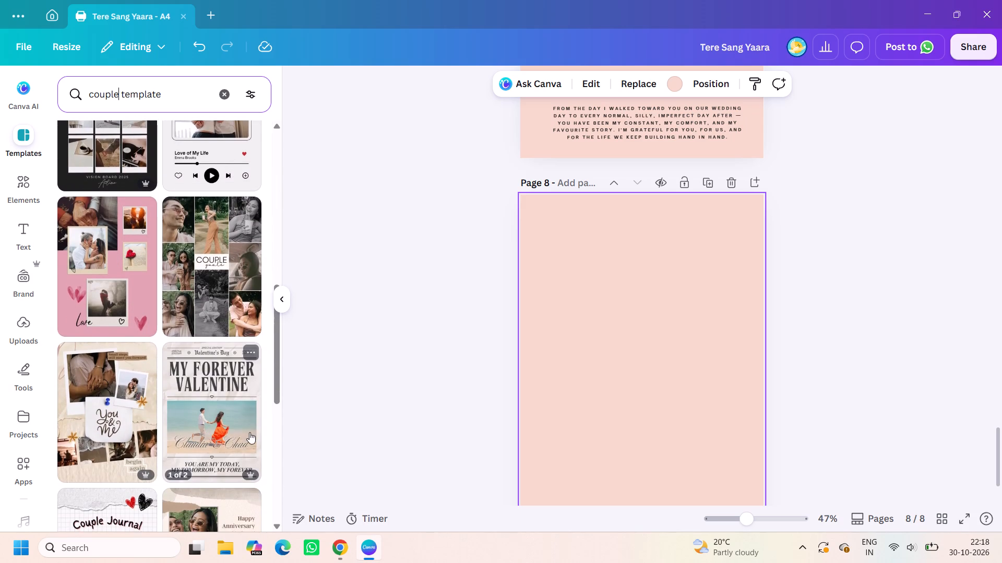
pyautogui.scroll(-2, 249, 432)
pyautogui.scroll(-1, 150, 436)
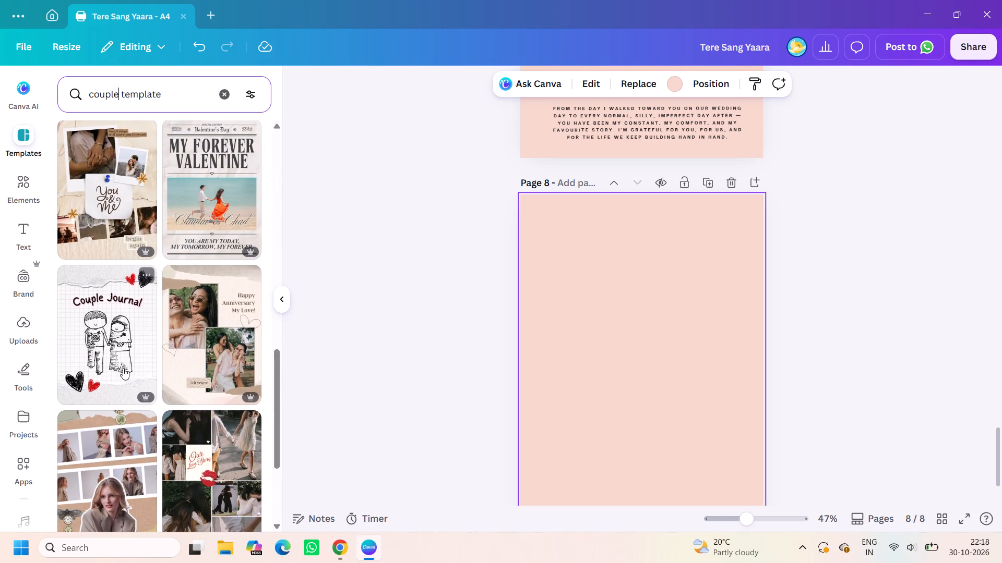
pyautogui.scroll(-1, 243, 412)
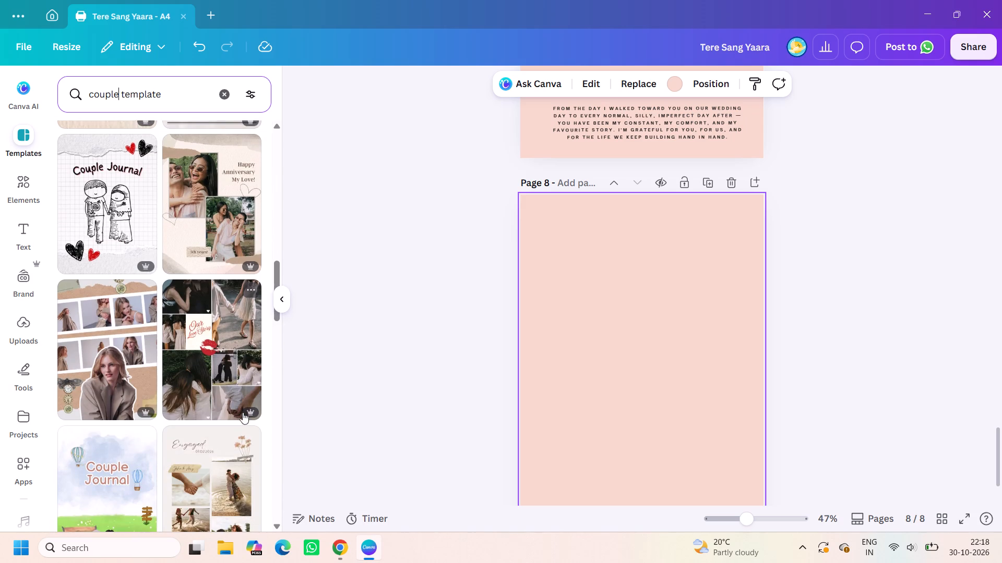
pyautogui.scroll(-1, 243, 412)
pyautogui.click(228, 251)
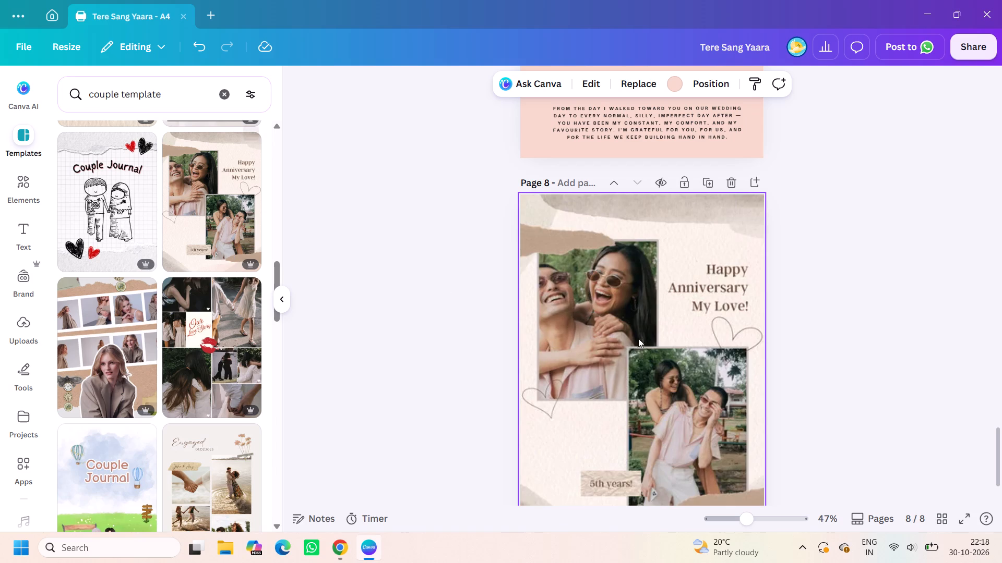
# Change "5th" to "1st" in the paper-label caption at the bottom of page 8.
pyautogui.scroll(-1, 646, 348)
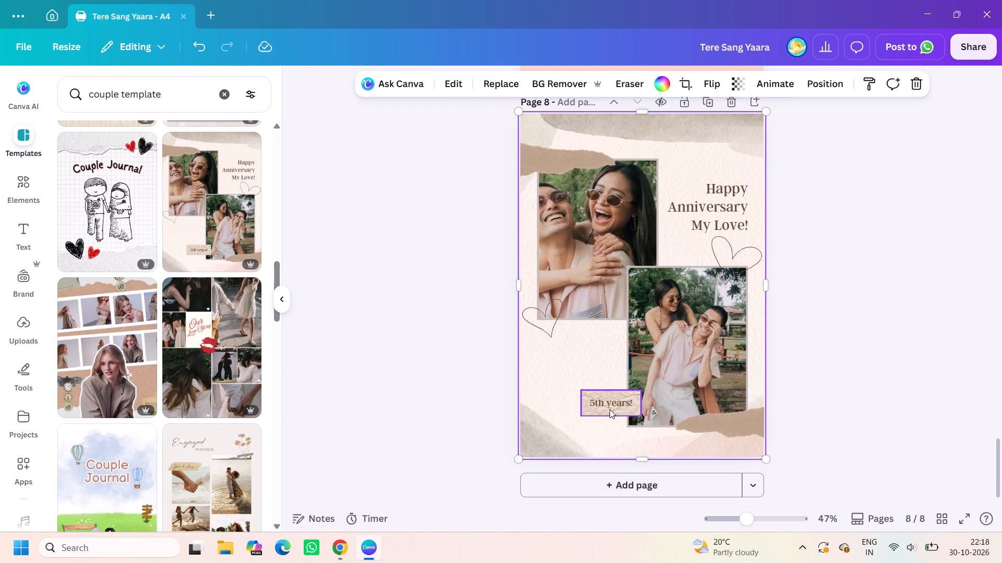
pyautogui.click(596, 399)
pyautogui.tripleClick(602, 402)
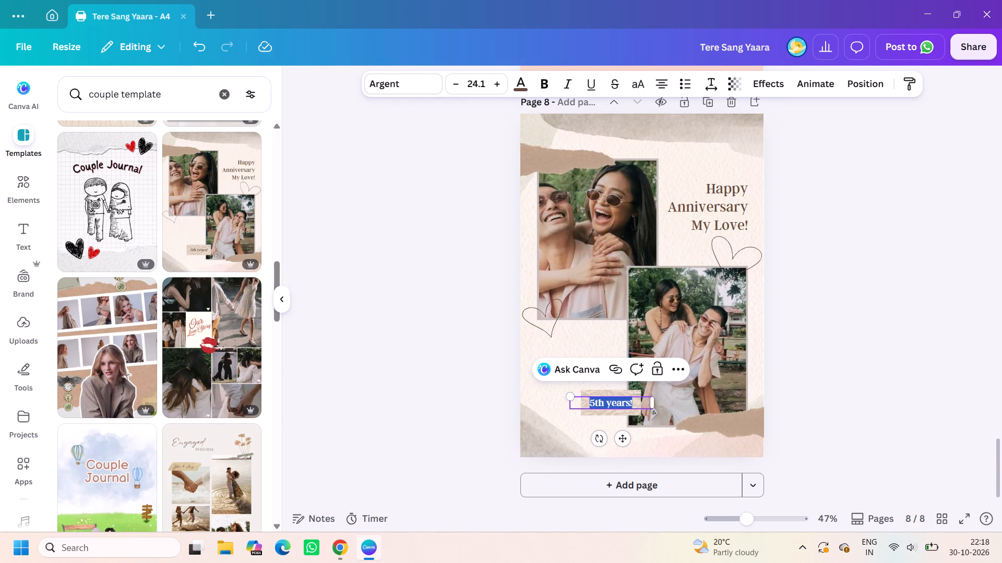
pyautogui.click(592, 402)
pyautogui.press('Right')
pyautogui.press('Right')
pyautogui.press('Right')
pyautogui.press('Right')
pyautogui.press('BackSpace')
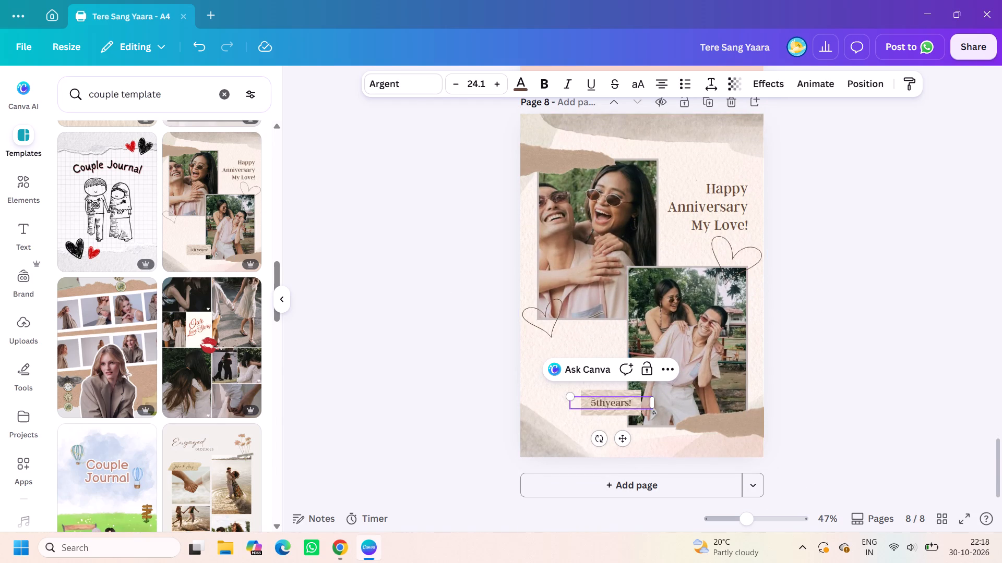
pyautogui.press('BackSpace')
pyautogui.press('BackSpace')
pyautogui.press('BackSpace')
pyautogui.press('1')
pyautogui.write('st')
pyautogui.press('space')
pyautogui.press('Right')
# Reword the paper-label caption on page 8 as "One year it is!".
pyautogui.press('Left')
pyautogui.press('BackSpace')
pyautogui.press('BackSpace')
pyautogui.write('ONE')
pyautogui.press('space')
pyautogui.press('BackSpace')
pyautogui.press('BackSpace')
pyautogui.press('BackSpace')
pyautogui.press('Right')
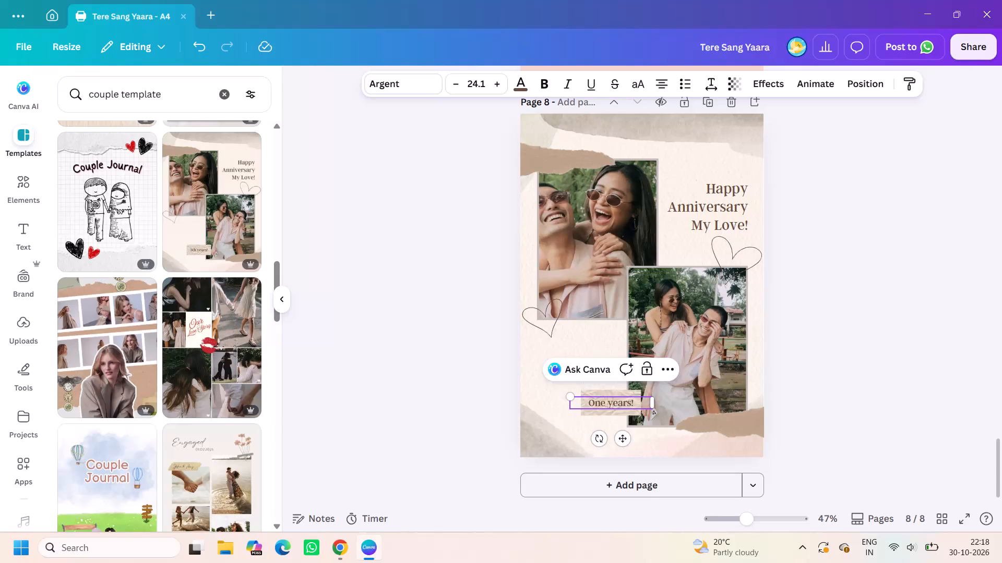
pyautogui.press('Right')
pyautogui.press('Right')
pyautogui.press('Right')
pyautogui.press('Right')
pyautogui.press('BackSpace')
pyautogui.click(831, 390)
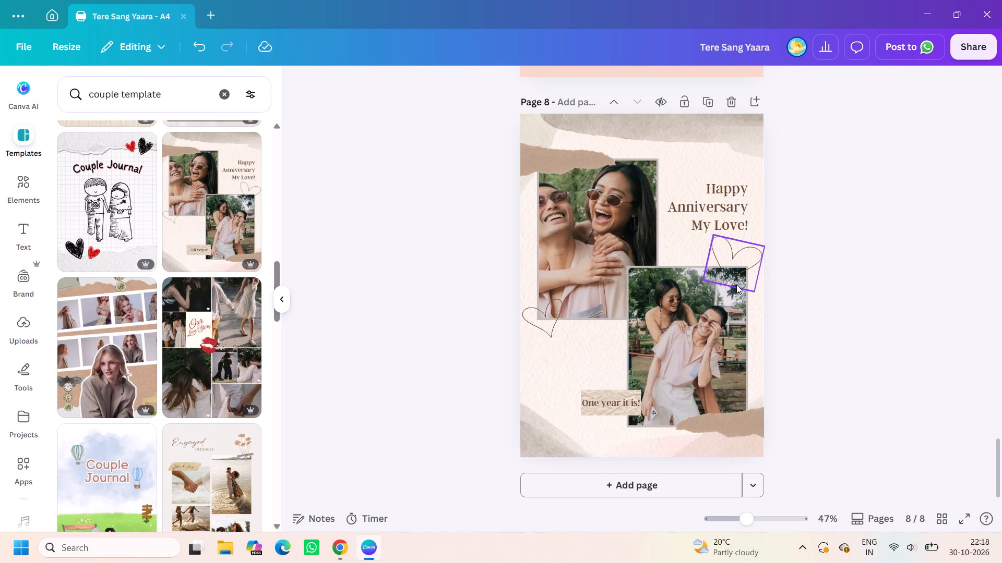
# Replace the upper template photo with the uploaded man in the car, and the lower one with the woman in the lavender saree.
pyautogui.click(18, 324)
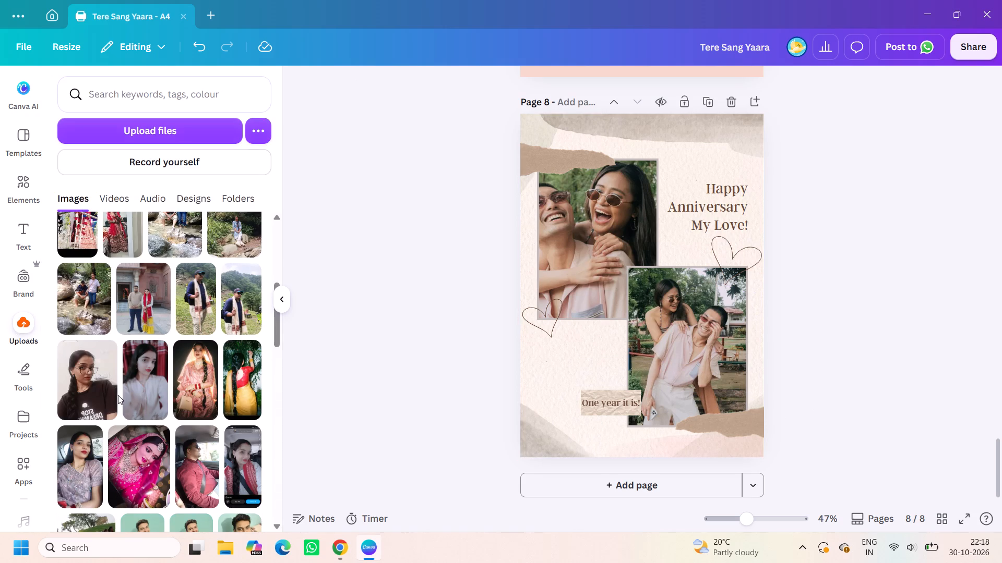
pyautogui.scroll(-1, 118, 395)
pyautogui.scroll(-1, 180, 475)
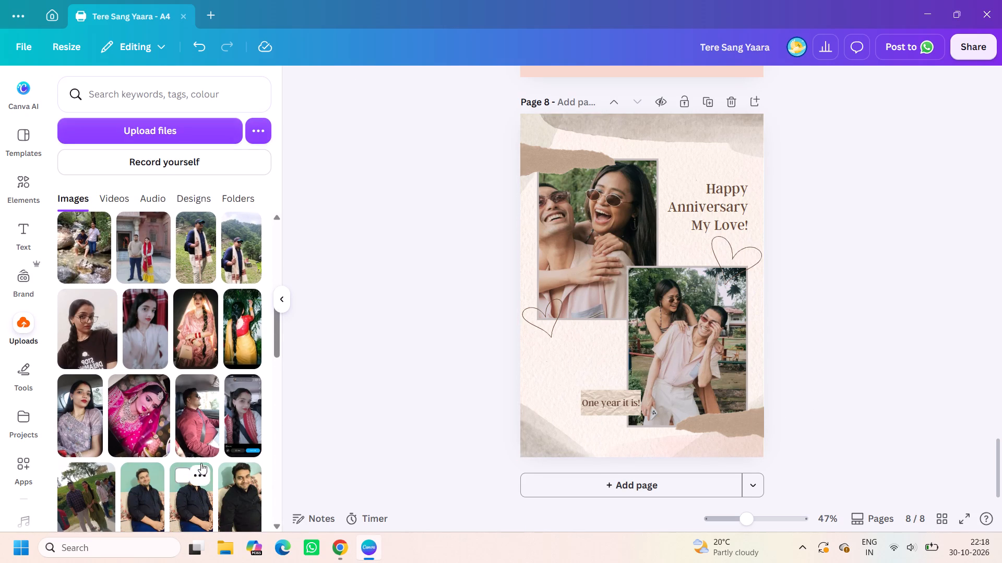
pyautogui.moveTo(192, 442); pyautogui.dragTo(577, 245)
pyautogui.scroll(-1, 207, 398)
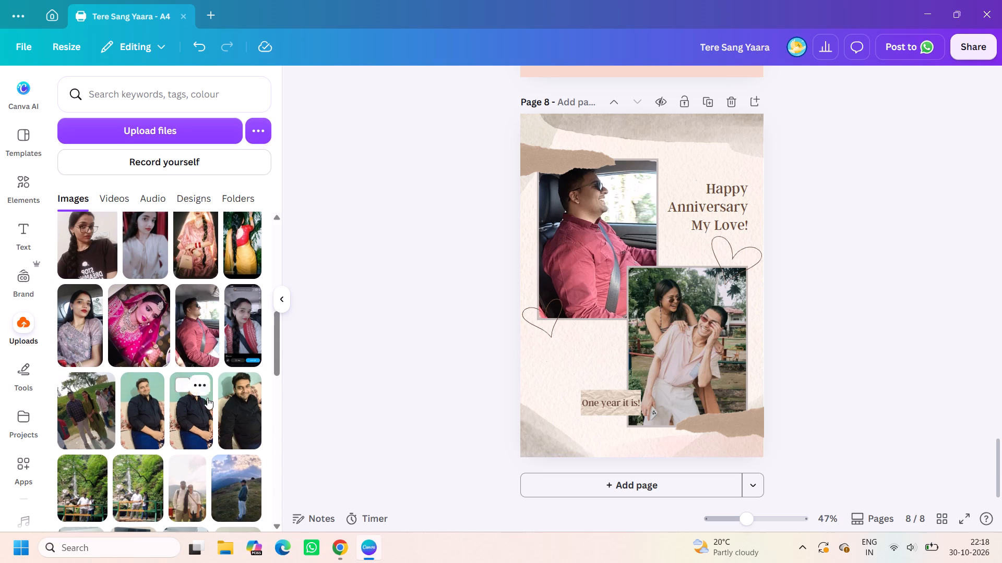
pyautogui.moveTo(75, 335); pyautogui.dragTo(689, 327)
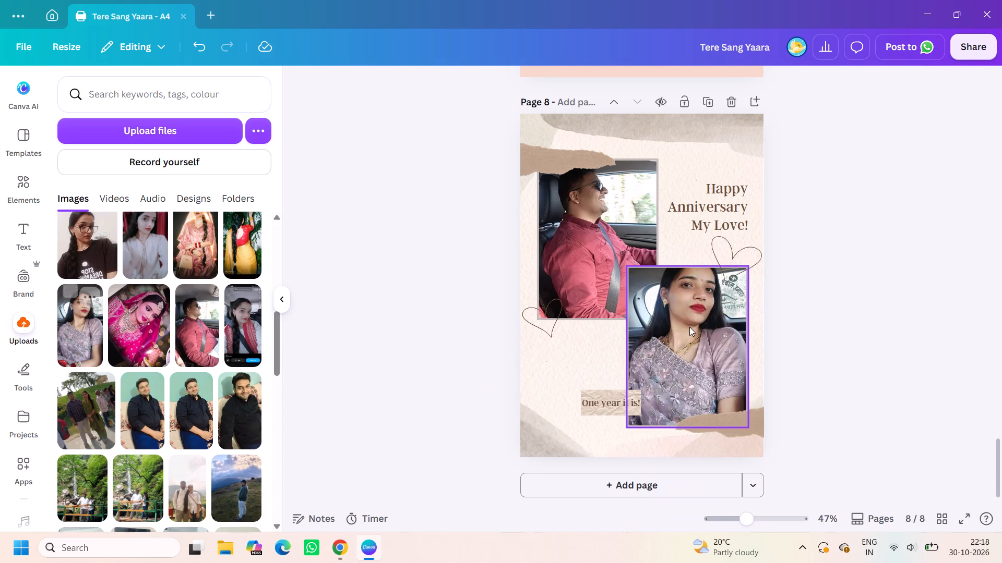
# Move the woman's photo frame slightly down on page 8.
pyautogui.doubleClick(673, 332)
pyautogui.doubleClick(673, 332)
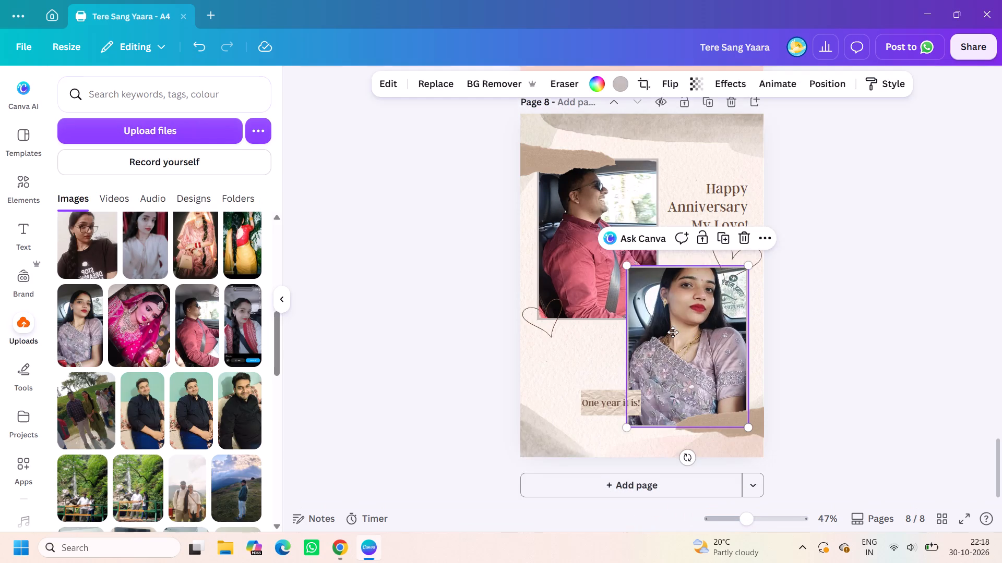
pyautogui.click(673, 332)
pyautogui.moveTo(673, 332); pyautogui.dragTo(675, 347)
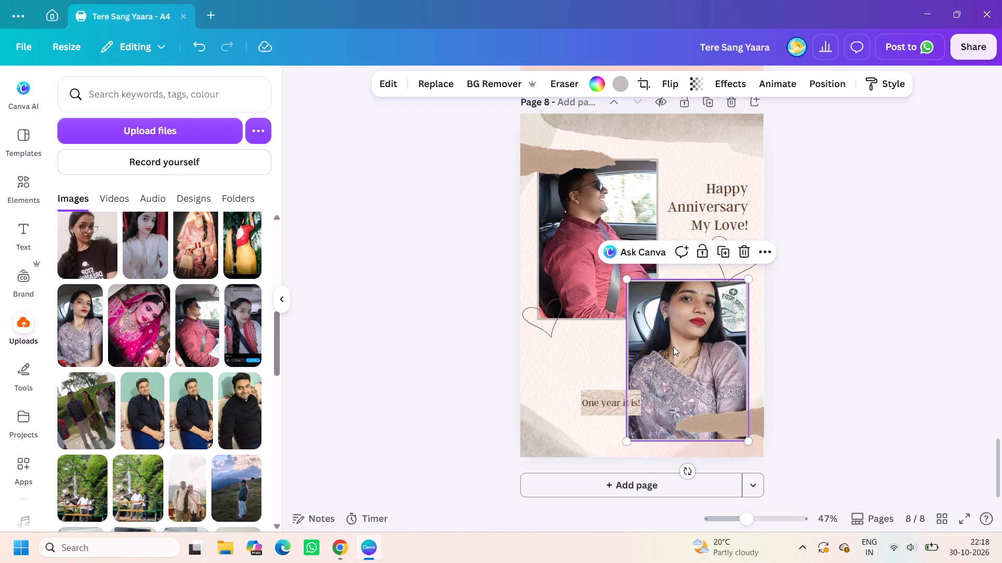
# Reposition the woman's photo downward inside its frame so her whole head fits within the crop.
pyautogui.click(673, 347)
pyautogui.doubleClick(673, 347)
pyautogui.tripleClick(673, 347)
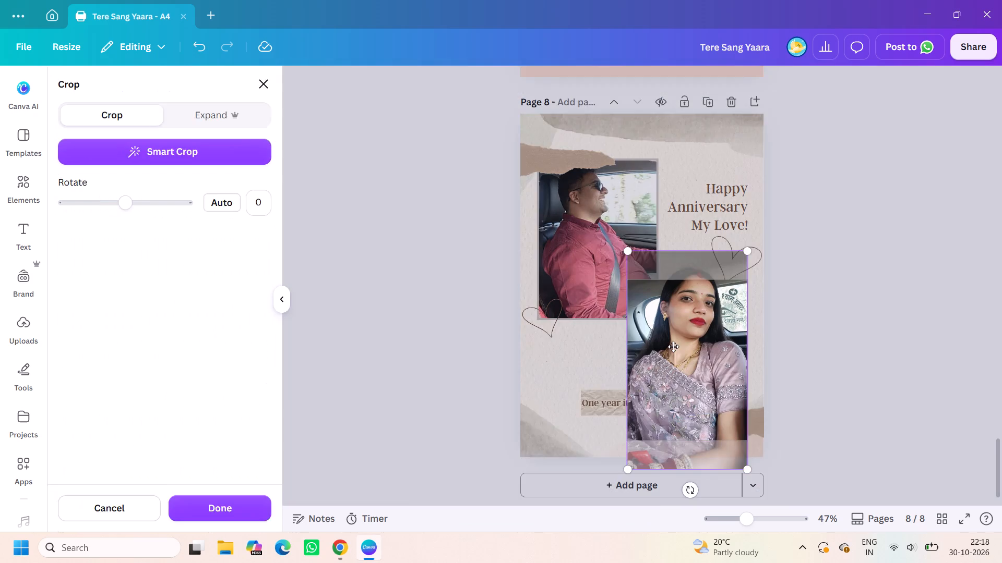
pyautogui.doubleClick(673, 347)
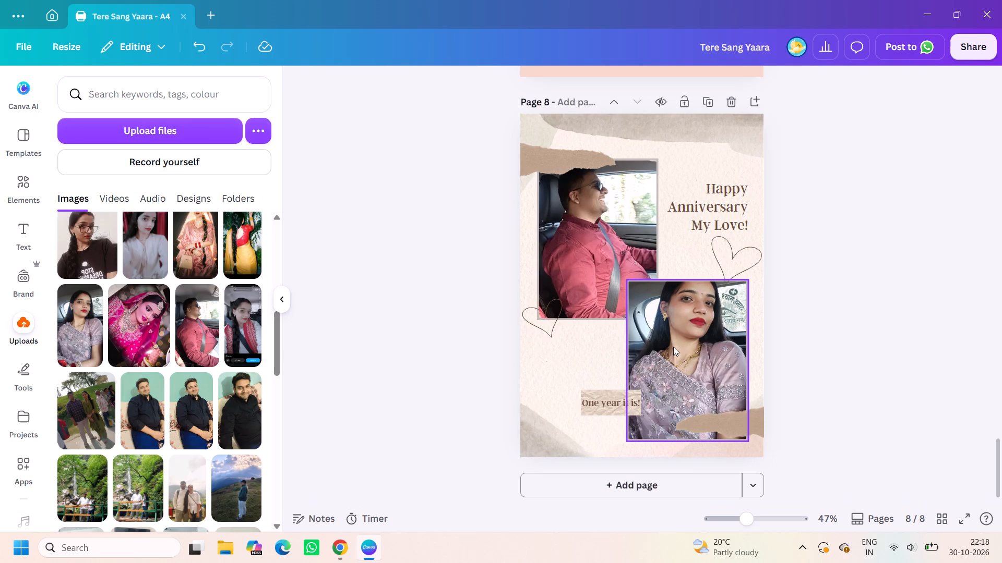
pyautogui.click(673, 347)
pyautogui.click(673, 347)
pyautogui.doubleClick(673, 347)
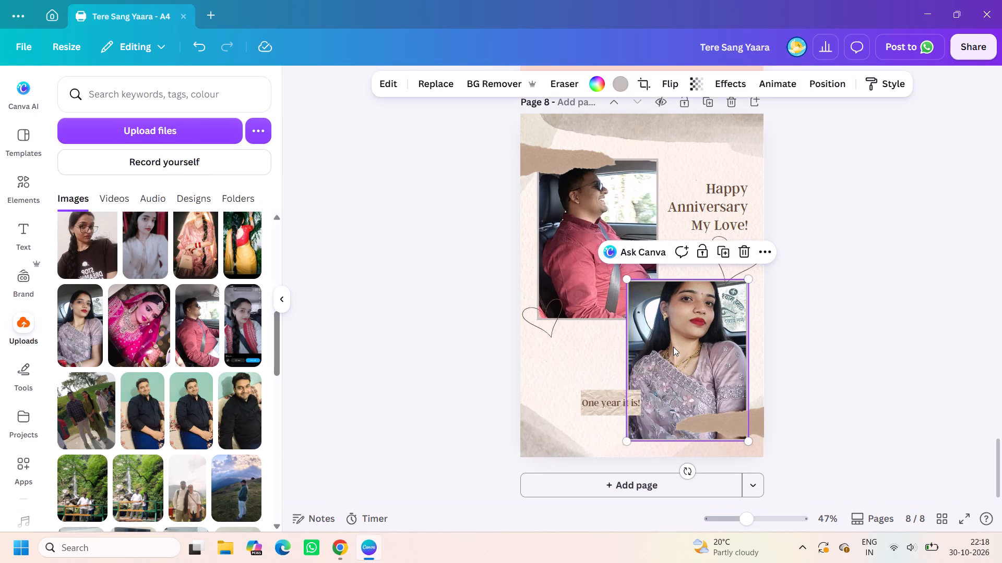
pyautogui.tripleClick(673, 347)
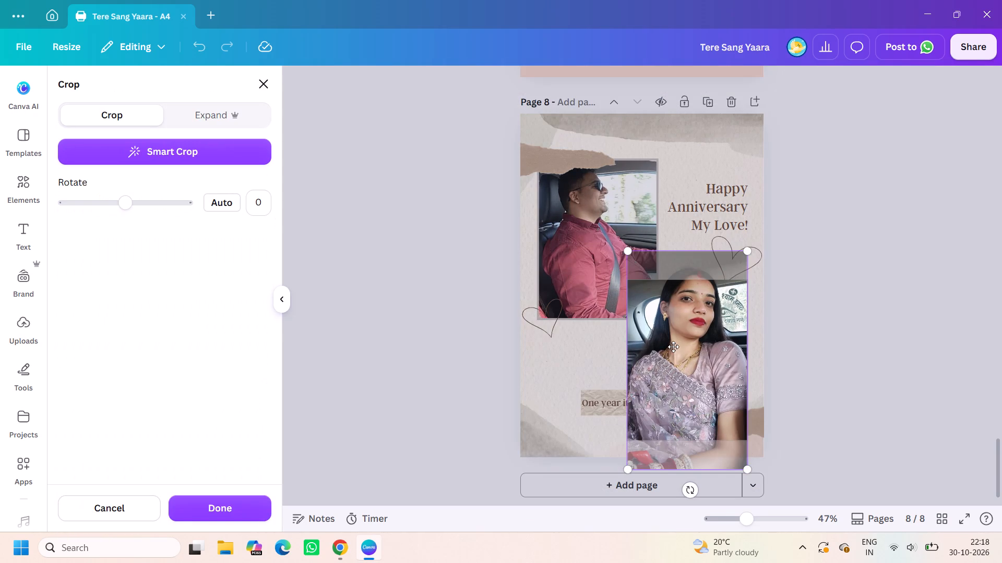
pyautogui.moveTo(673, 347); pyautogui.dragTo(683, 380)
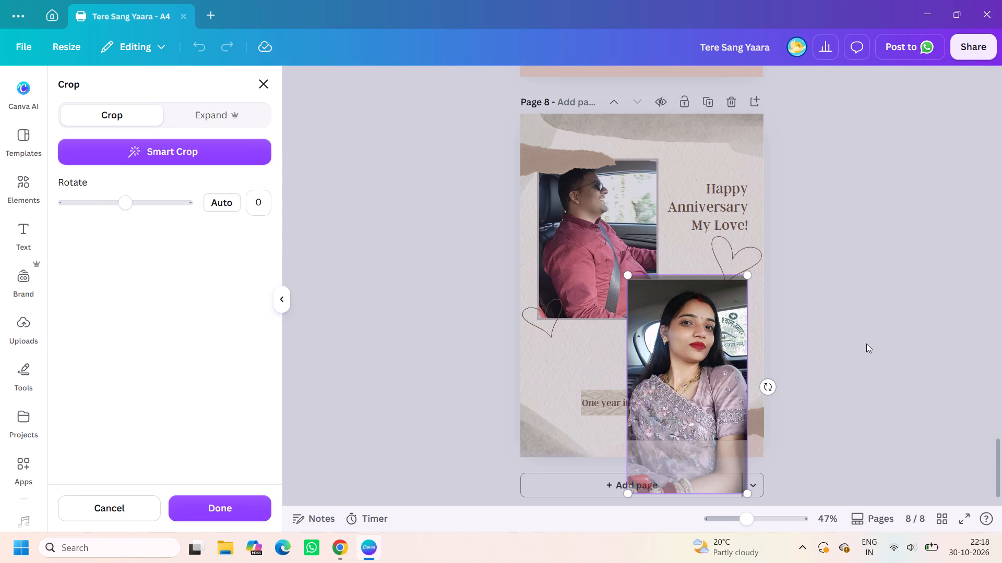
pyautogui.click(866, 344)
# Shift the brown torn-paper piece above the man's photo slightly outward past the page's left edge.
pyautogui.moveTo(532, 164); pyautogui.dragTo(529, 157)
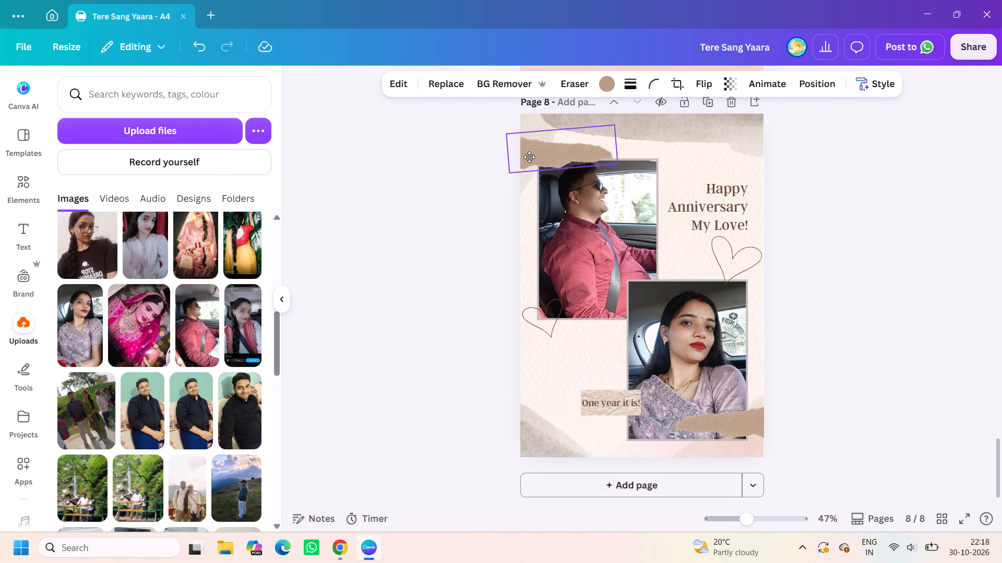
pyautogui.moveTo(529, 157); pyautogui.dragTo(520, 160)
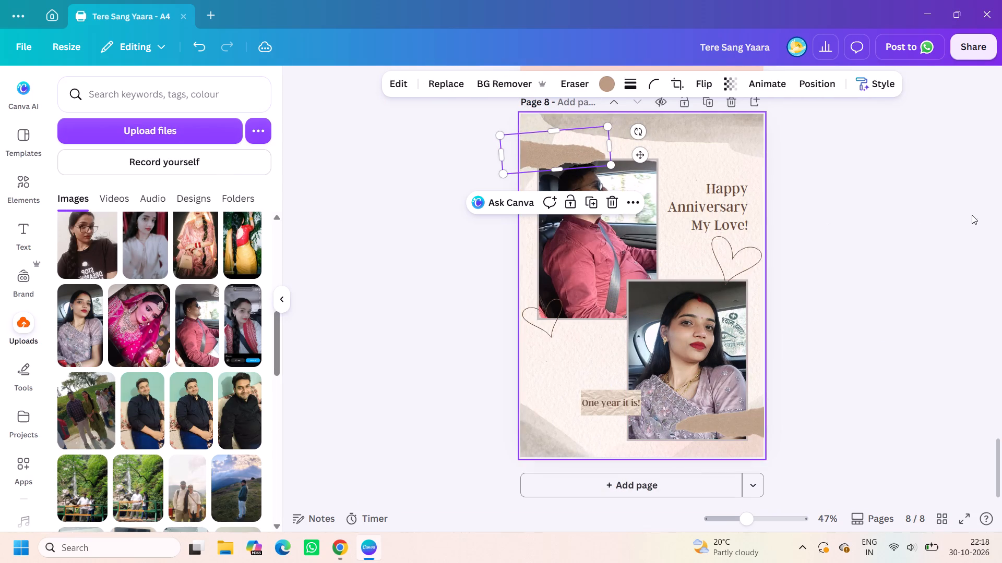
pyautogui.click(966, 215)
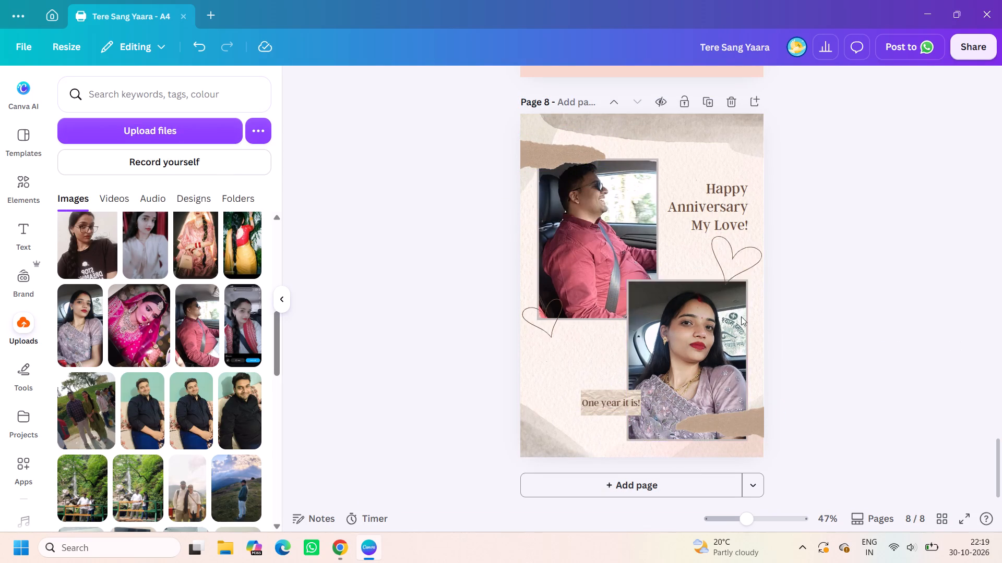
# Move the anniversary page up in the page order, ahead of the pink wedding-day paragraph page.
pyautogui.scroll(1, 877, 223)
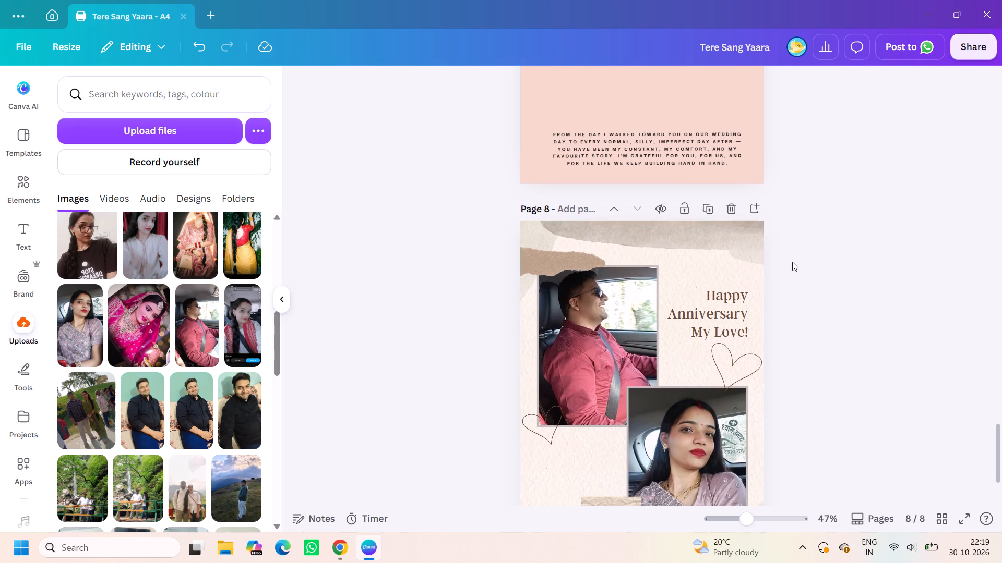
pyautogui.click(616, 205)
pyautogui.click(613, 207)
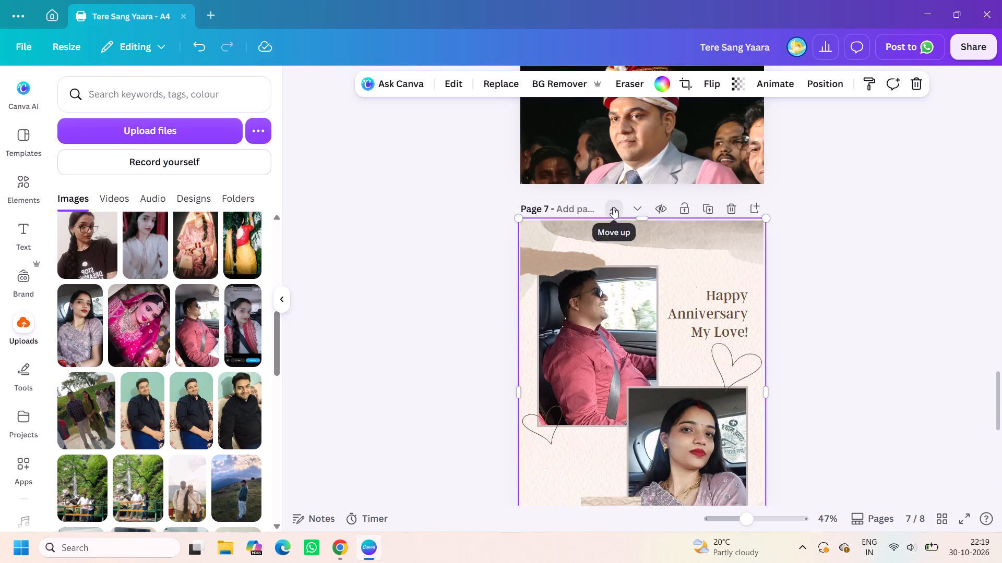
# Move the film-strip page with the "Kuch logo ke sath" quote up to page 2, ahead of the LOVE page.
pyautogui.scroll(10, 641, 226)
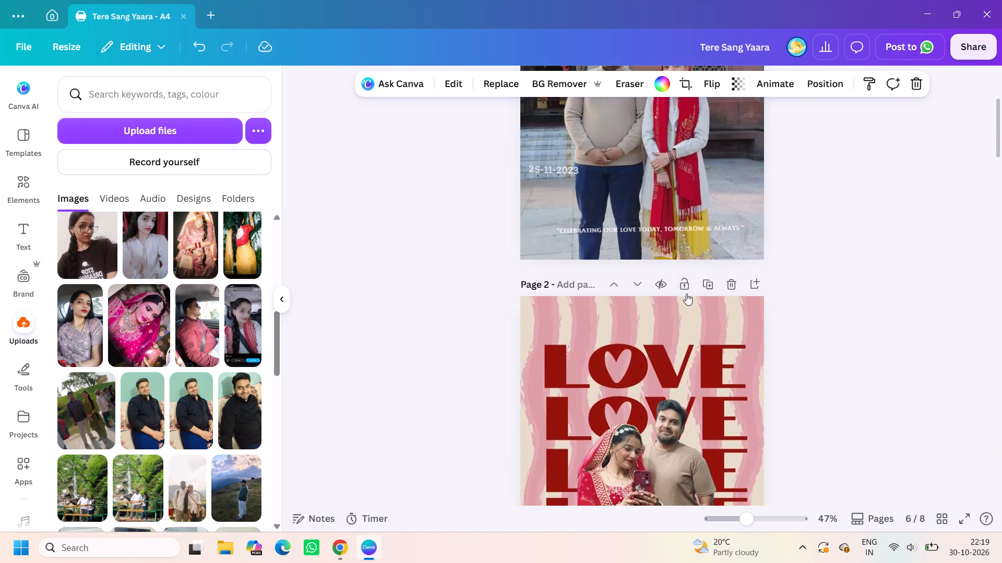
pyautogui.scroll(-5, 687, 296)
pyautogui.scroll(2, 696, 328)
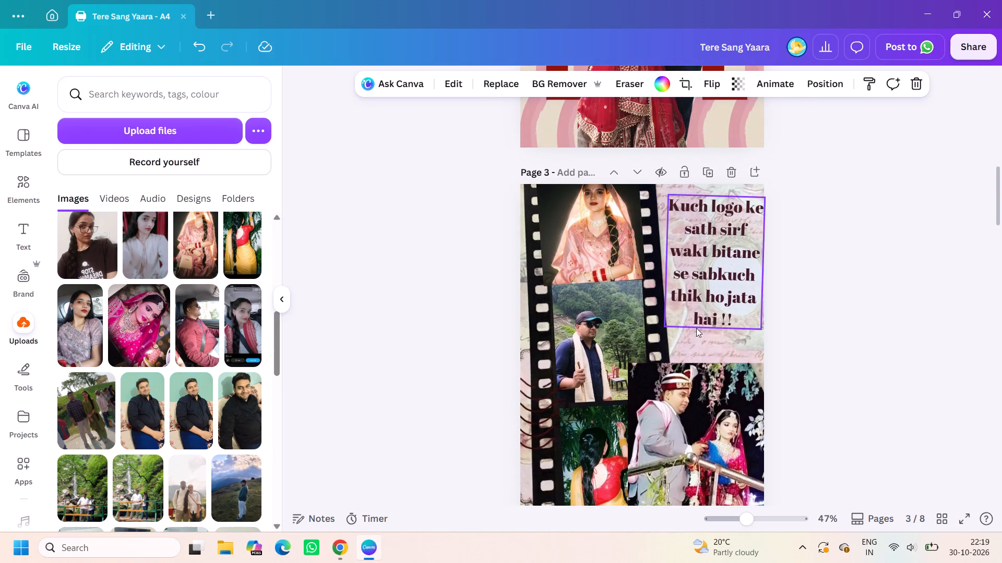
pyautogui.click(616, 170)
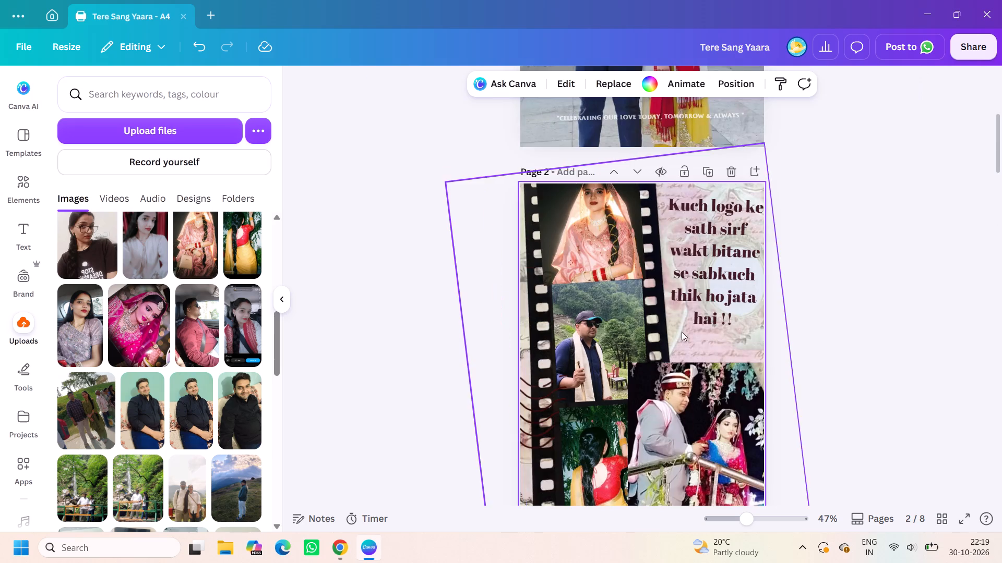
# Take the wedding couple photo at the bottom of page 2 off the page, clearing the area beside the film strip.
pyautogui.scroll(-4, 682, 332)
pyautogui.scroll(1, 690, 214)
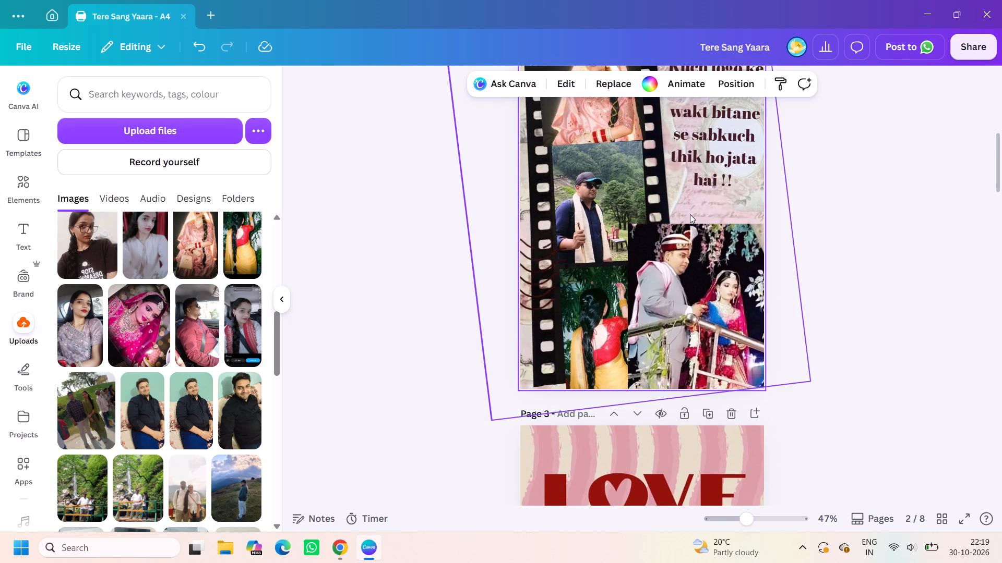
pyautogui.click(699, 283)
pyautogui.moveTo(699, 283); pyautogui.dragTo(830, 309)
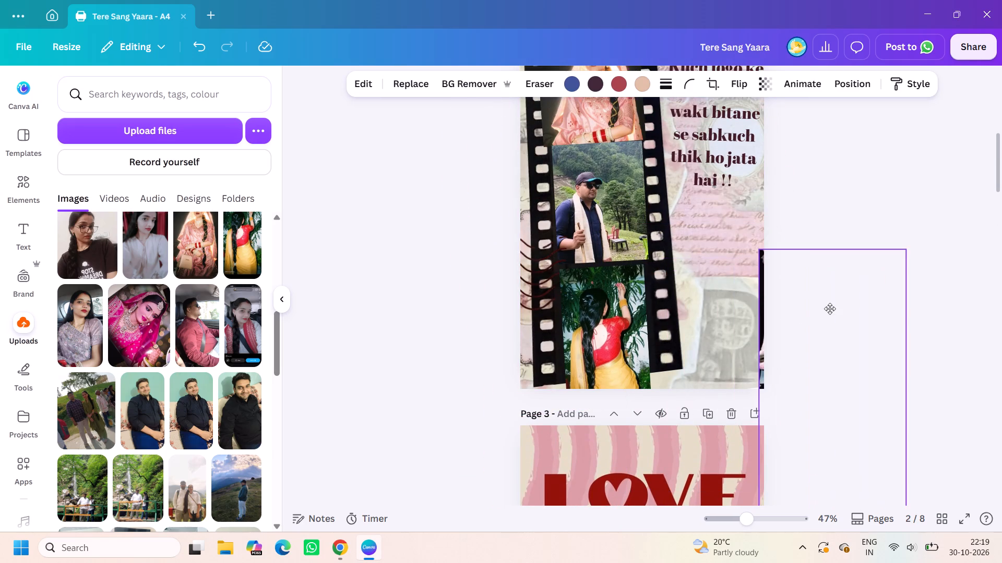
pyautogui.moveTo(830, 309); pyautogui.dragTo(855, 296)
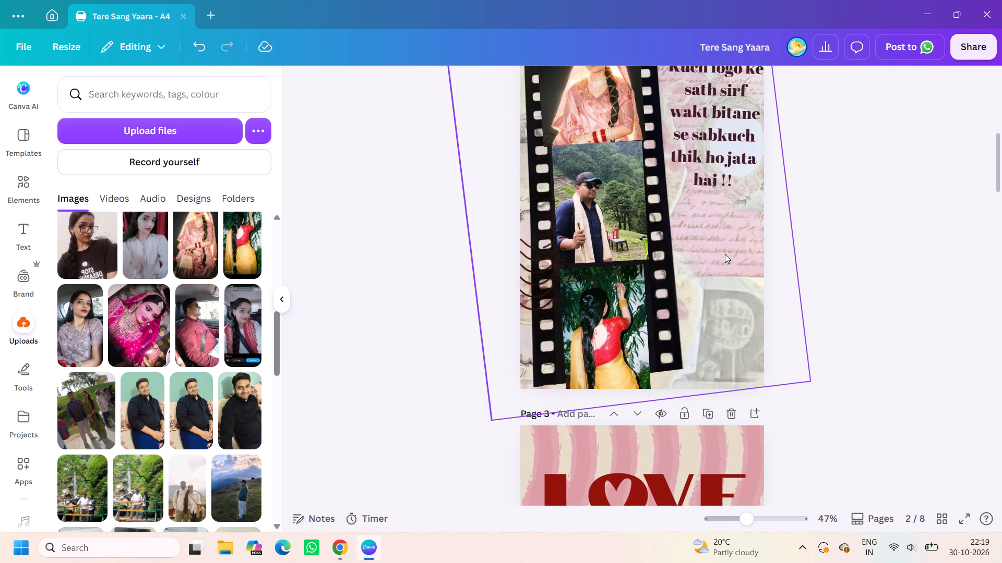
# Crop the bottom of the red-and-yellow saree photo to about 7.3 by 9.5 so it fits inside the film strip.
pyautogui.click(602, 376)
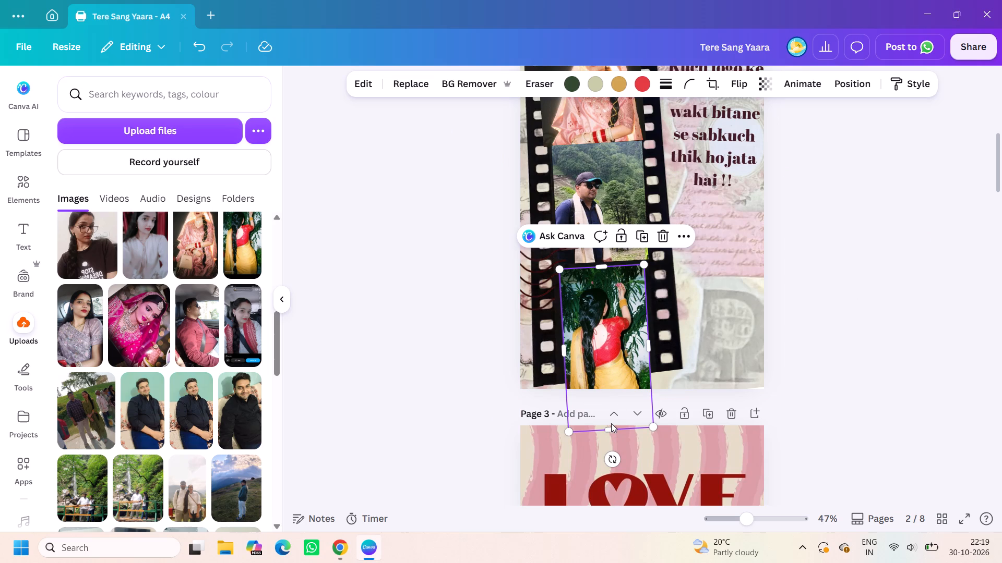
pyautogui.moveTo(607, 427); pyautogui.dragTo(607, 417)
pyautogui.moveTo(607, 417); pyautogui.dragTo(616, 374)
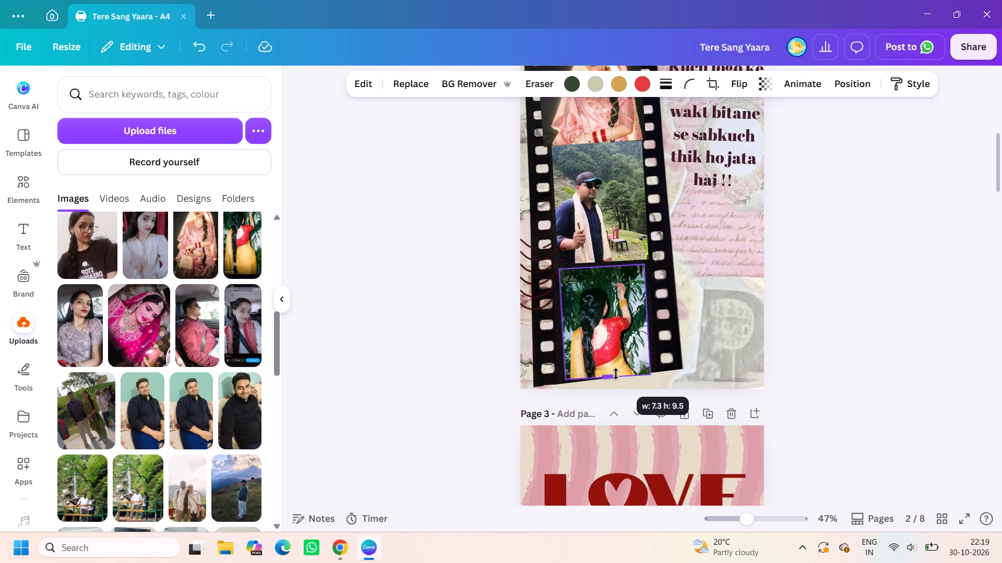
# Trim a little more off the bottom edge of the red-and-yellow saree photo in the film strip.
pyautogui.moveTo(616, 374); pyautogui.dragTo(615, 365)
pyautogui.click(800, 342)
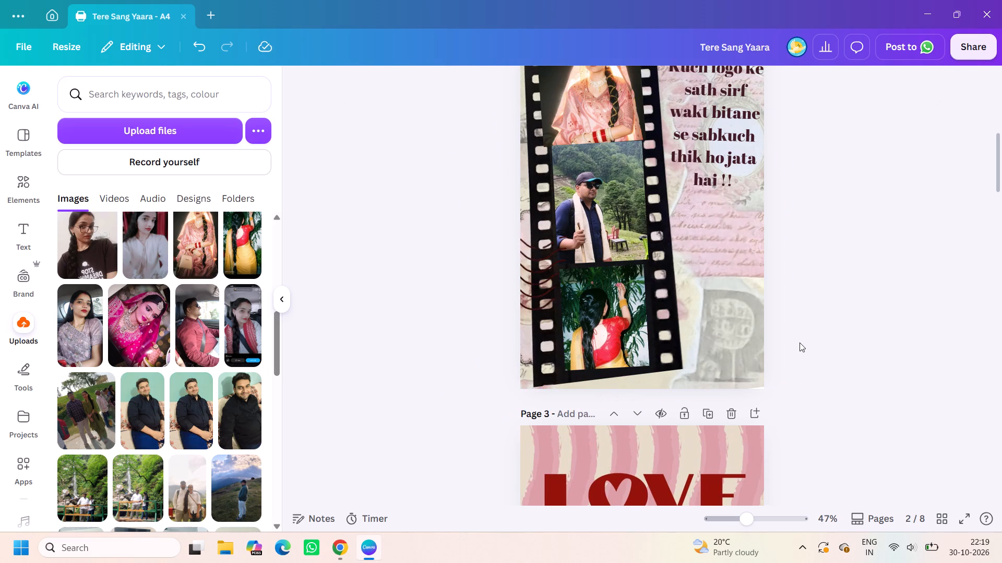
# Add the uploaded temple couple photo to page 2, remove its background, enlarge it and place it at the page's lower right beside the film strip.
pyautogui.scroll(1, 190, 333)
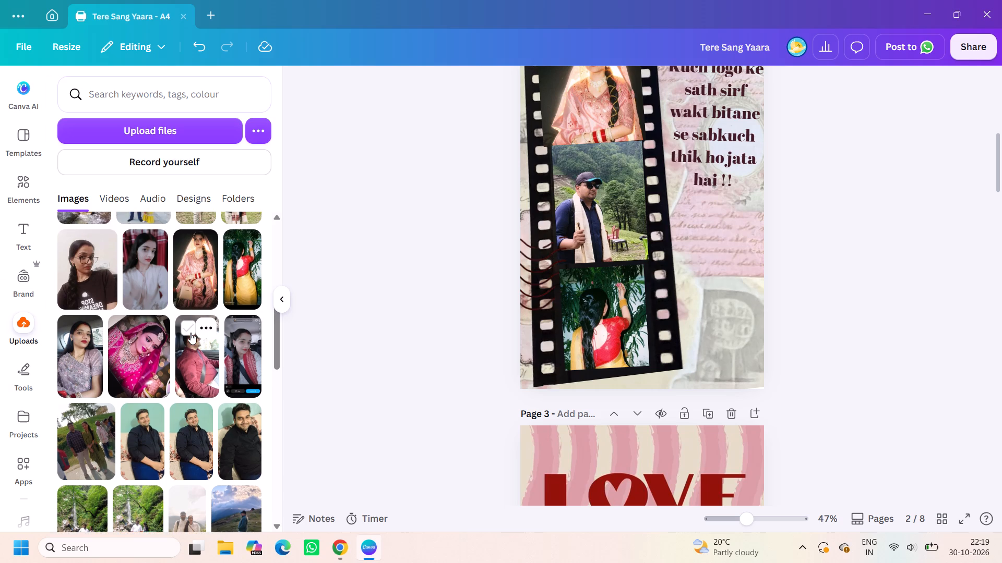
pyautogui.scroll(1, 192, 379)
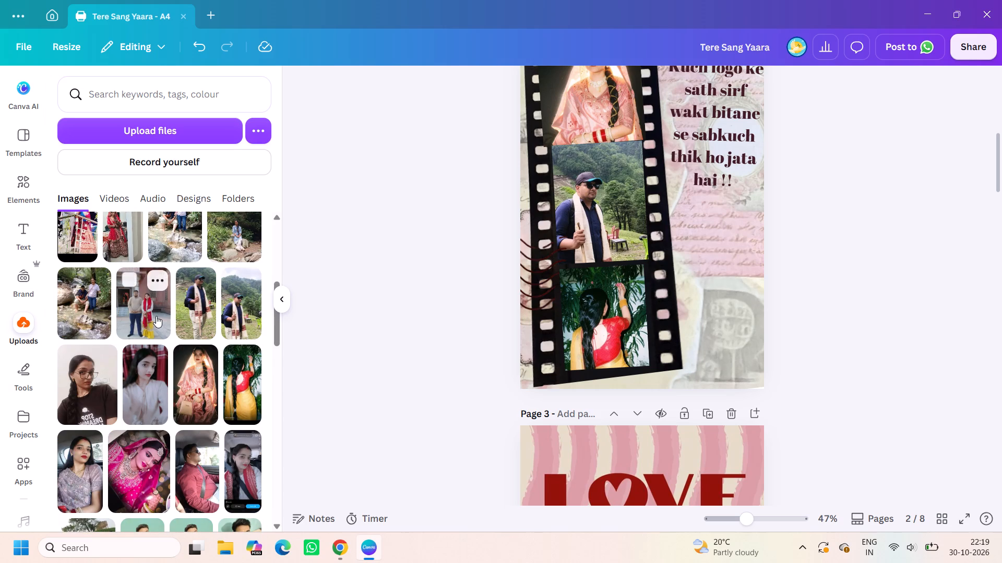
pyautogui.scroll(1, 156, 316)
pyautogui.click(145, 324)
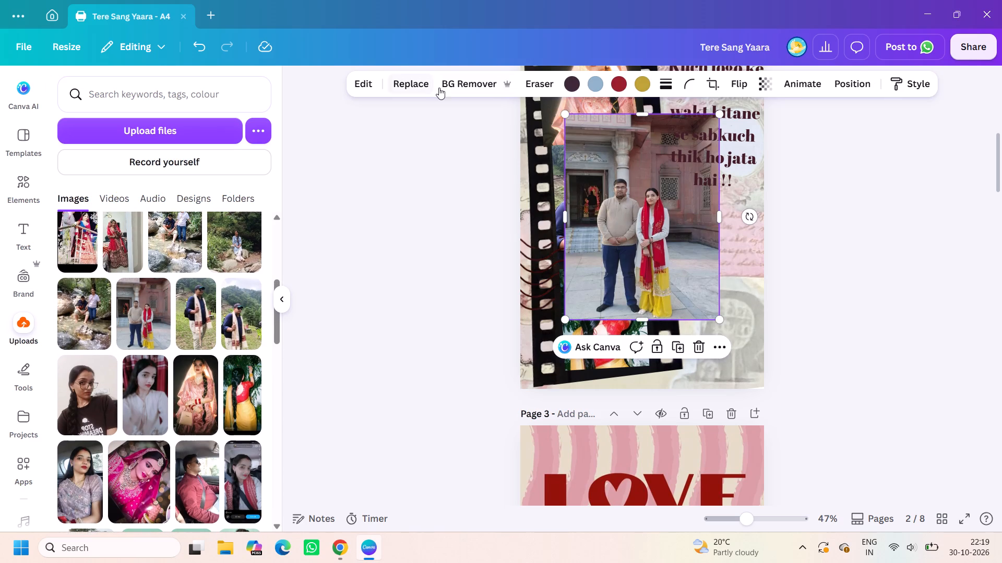
pyautogui.click(471, 87)
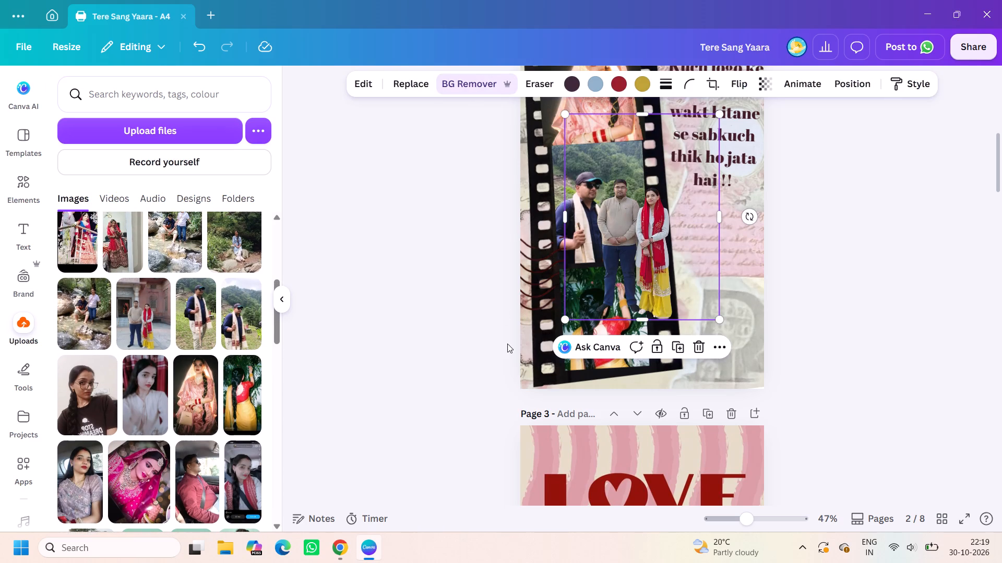
pyautogui.scroll(1, 508, 342)
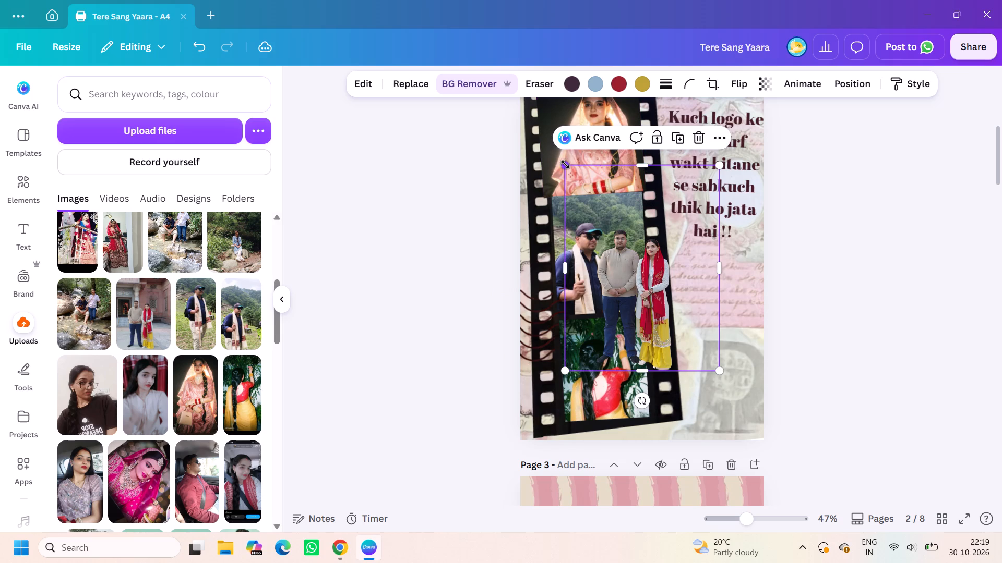
pyautogui.moveTo(565, 164); pyautogui.dragTo(347, 59)
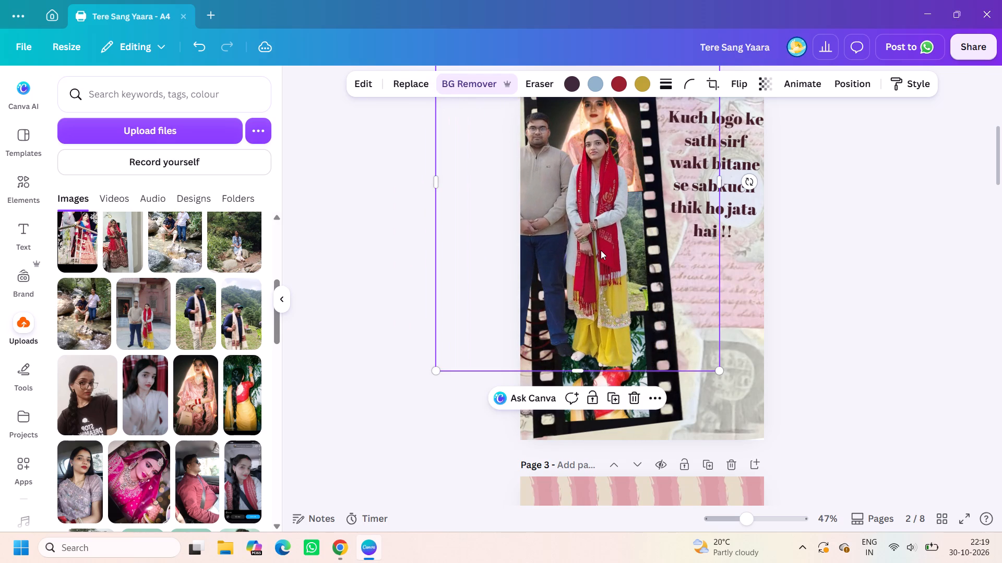
pyautogui.moveTo(600, 250); pyautogui.dragTo(731, 383)
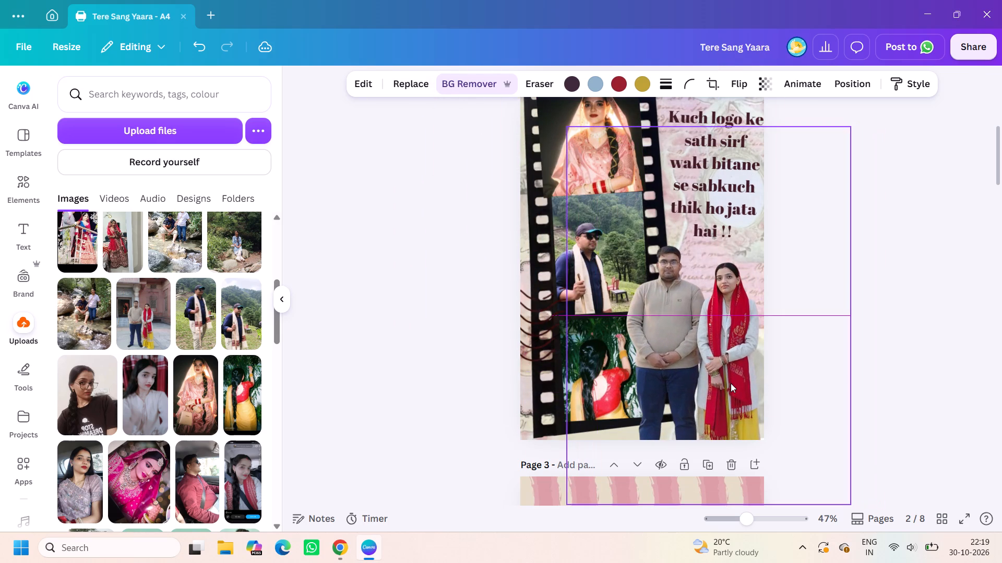
pyautogui.click(892, 400)
# Move the "Made for Each Other" photo-grid page up to page 2, ahead of the film-strip page.
pyautogui.scroll(-7, 772, 279)
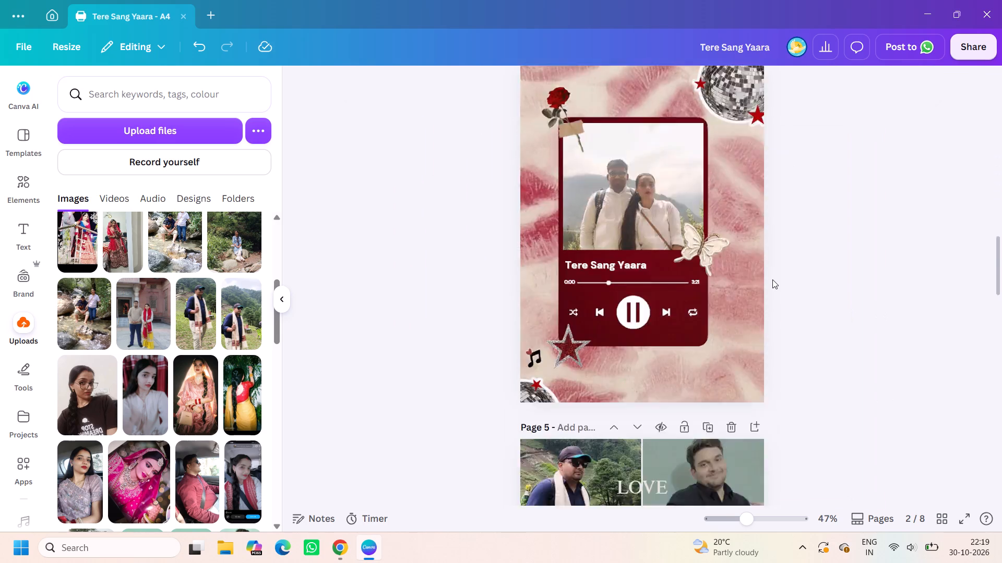
pyautogui.scroll(2, 772, 279)
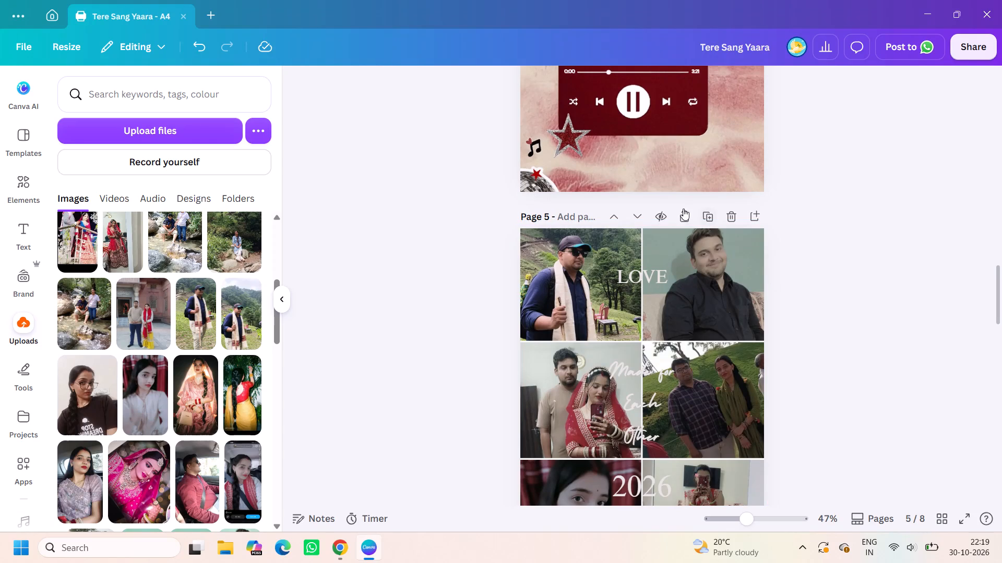
pyautogui.click(619, 218)
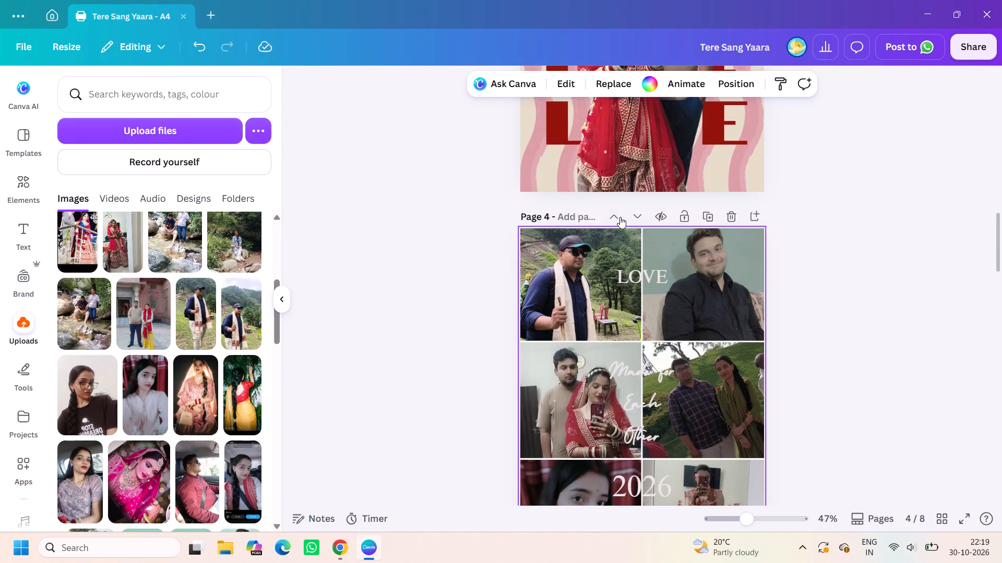
pyautogui.click(618, 217)
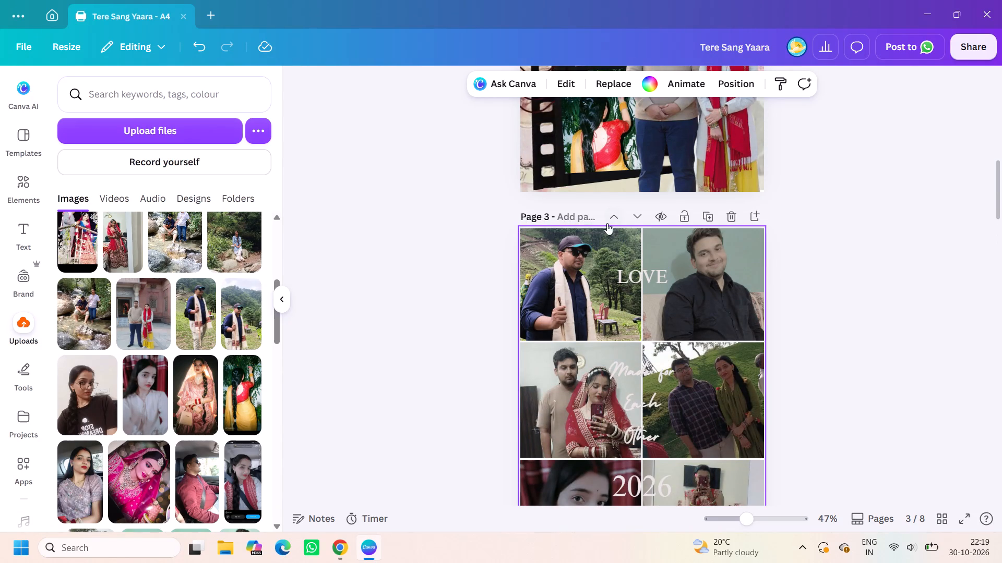
pyautogui.click(609, 217)
# Move the LOVE page up to page 3, ahead of the film-strip page.
pyautogui.scroll(-3, 643, 288)
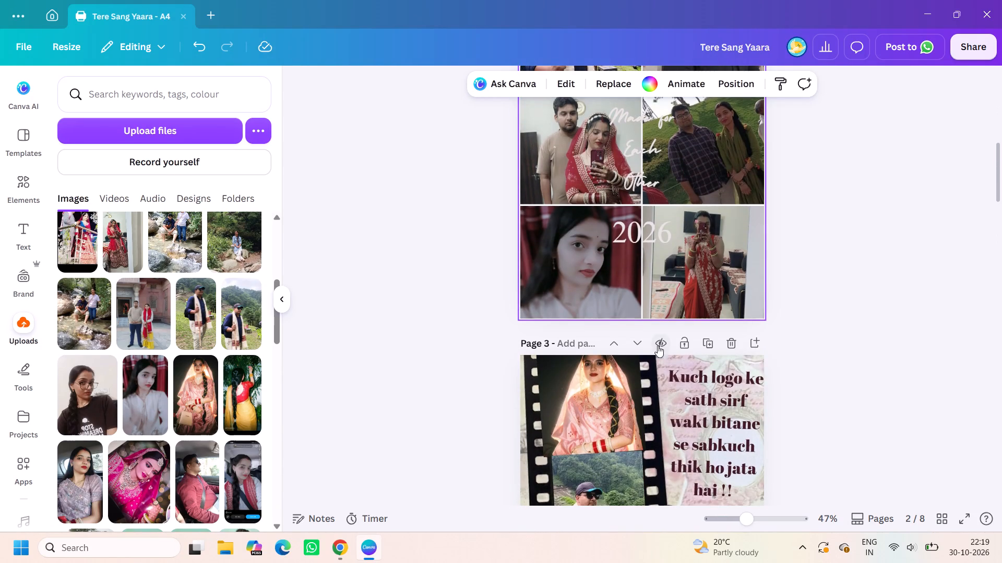
pyautogui.scroll(-4, 638, 343)
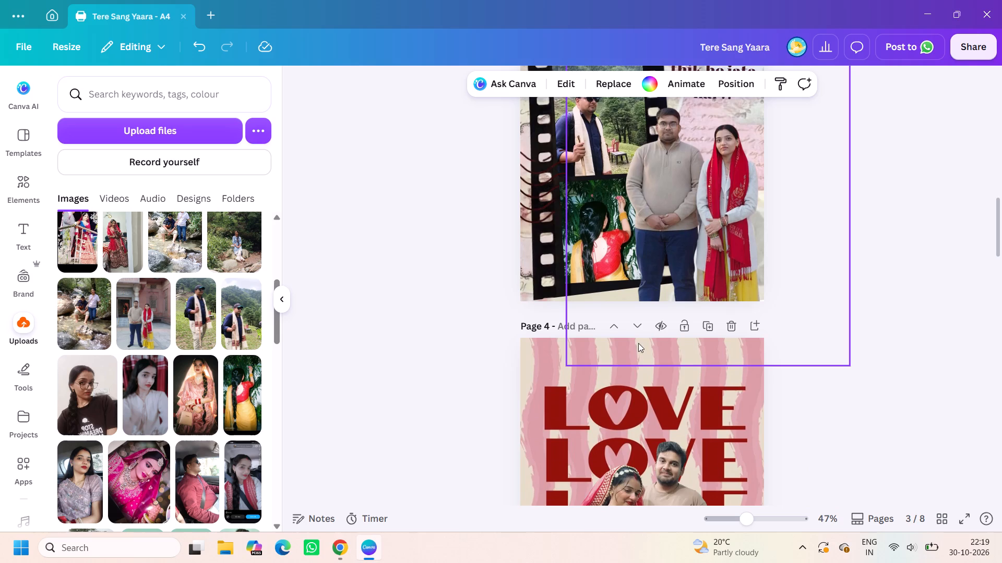
pyautogui.scroll(-2, 673, 350)
pyautogui.scroll(1, 673, 350)
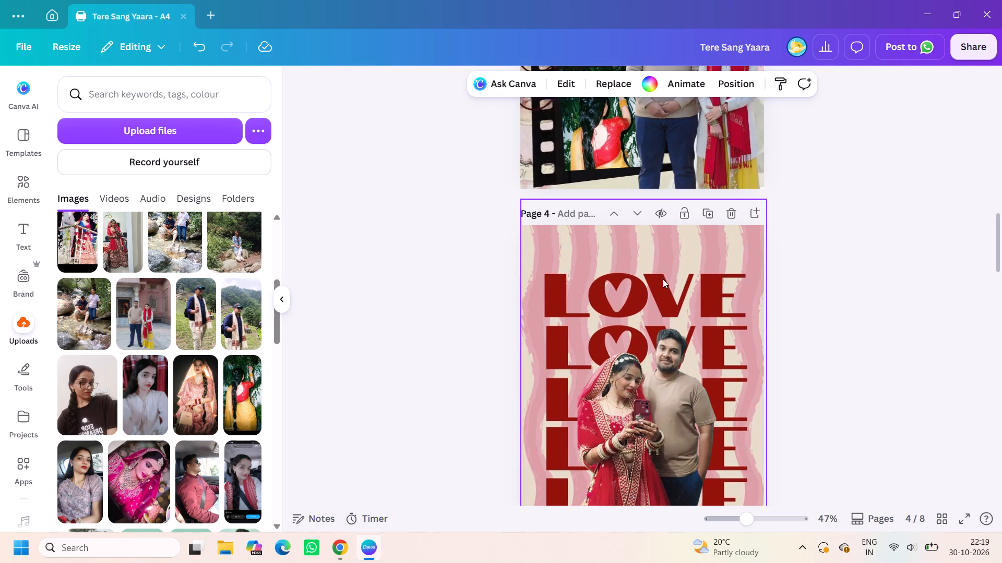
pyautogui.scroll(1, 662, 275)
pyautogui.click(615, 250)
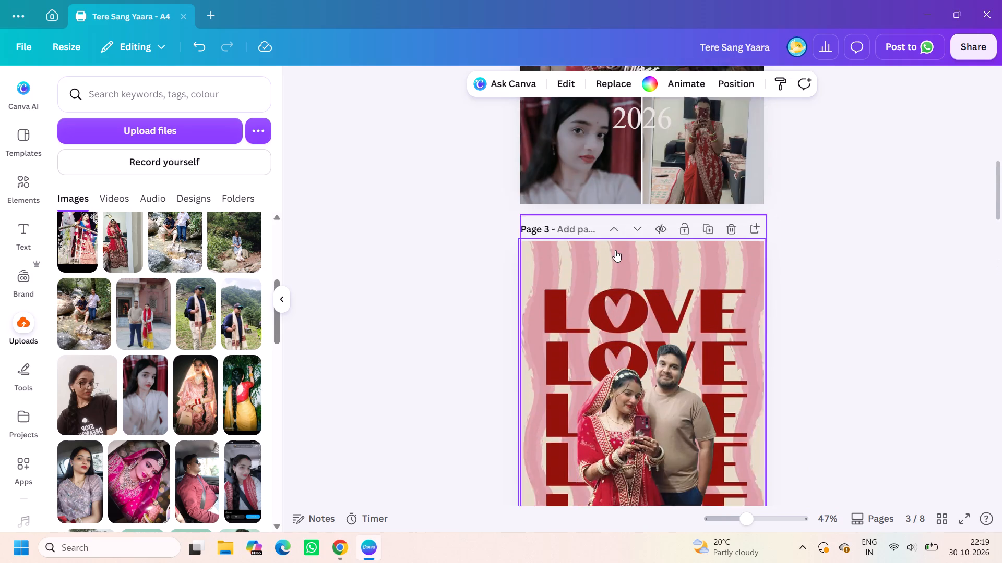
# Review the music-player page and look through the romantic song titles on YouTube in Chrome for title ideas.
pyautogui.scroll(-6, 615, 250)
pyautogui.scroll(-2, 639, 335)
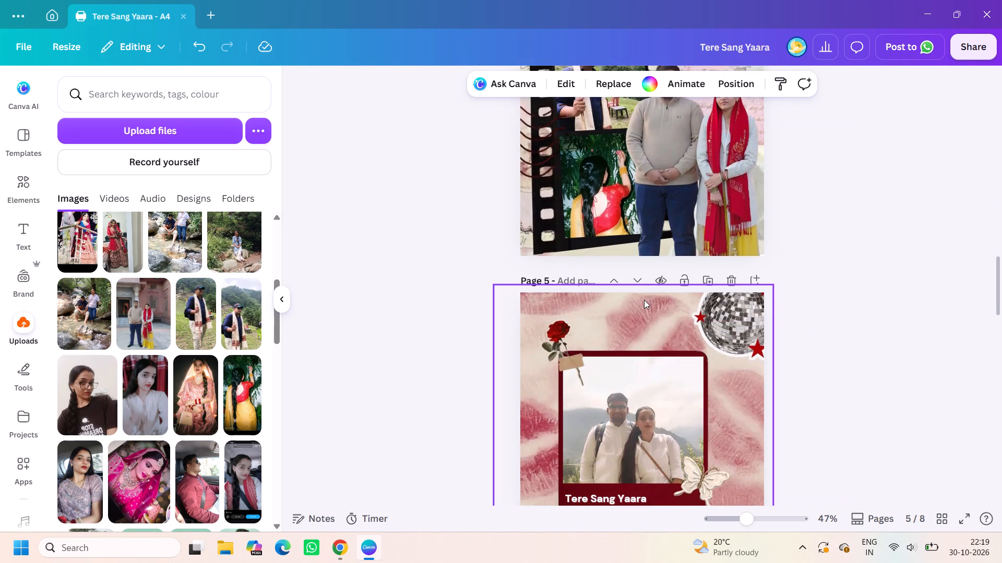
pyautogui.scroll(-2, 644, 300)
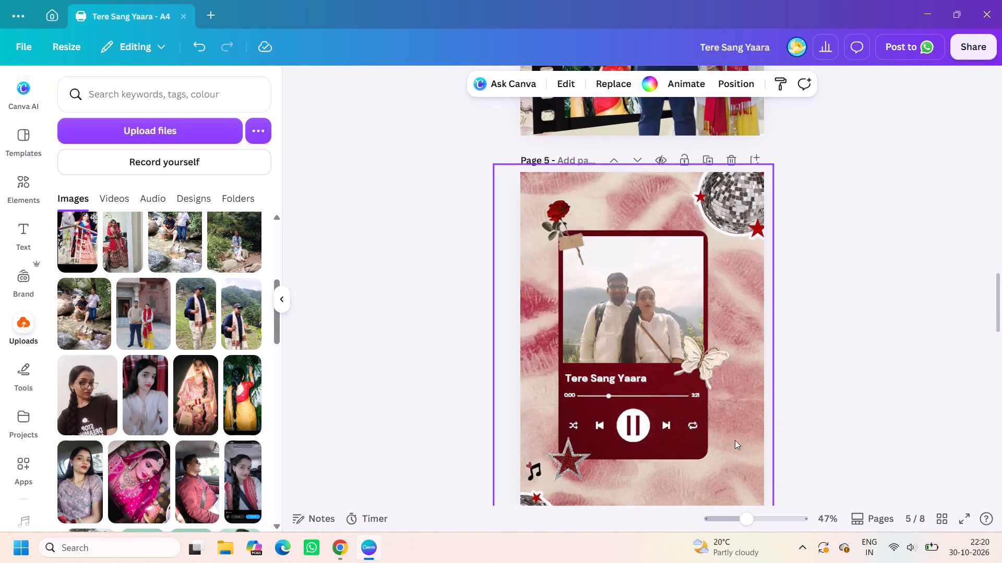
pyautogui.scroll(-3, 741, 449)
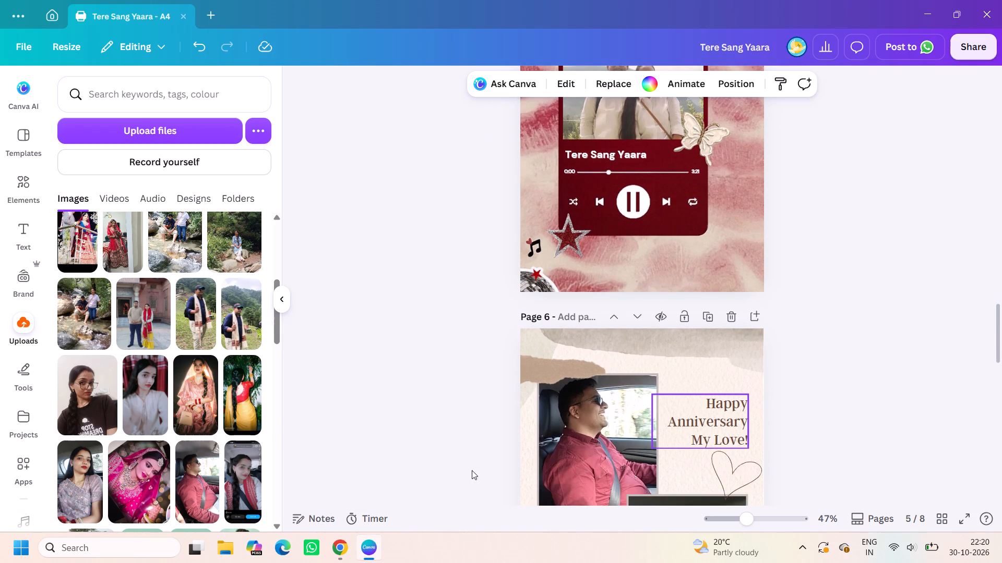
pyautogui.click(335, 552)
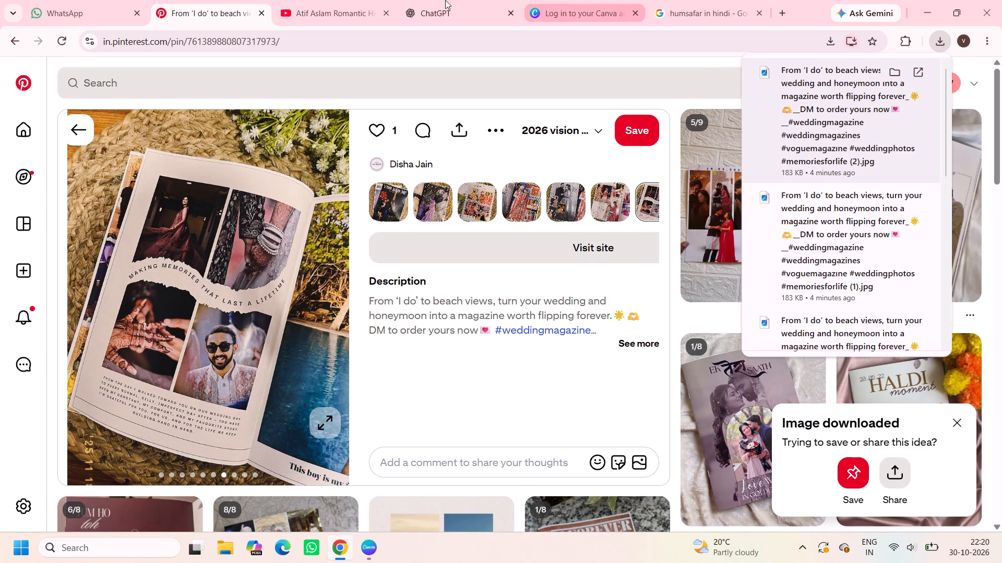
pyautogui.click(330, 0)
pyautogui.scroll(-1, 671, 340)
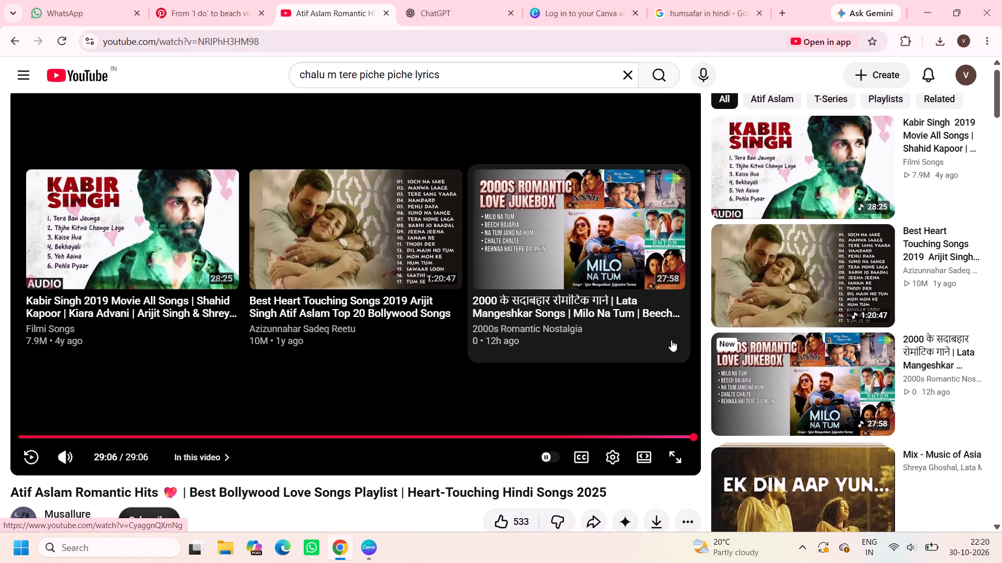
pyautogui.click(373, 558)
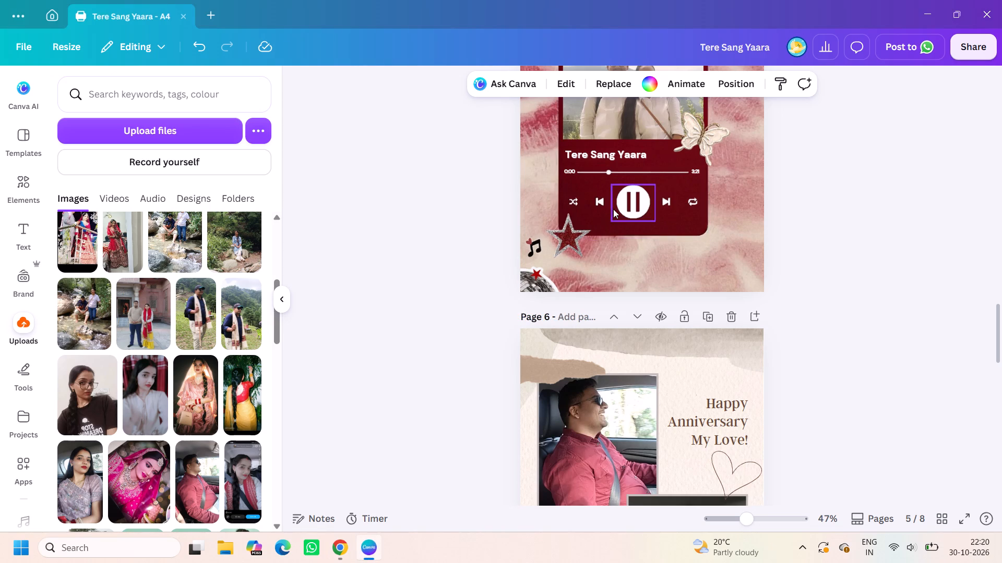
# Replace the "Tere Sang Yaara" song title on the music-player page with "I LOVE YOU" in capitals.
pyautogui.tripleClick(604, 154)
pyautogui.click(604, 154)
pyautogui.press('BackSpace')
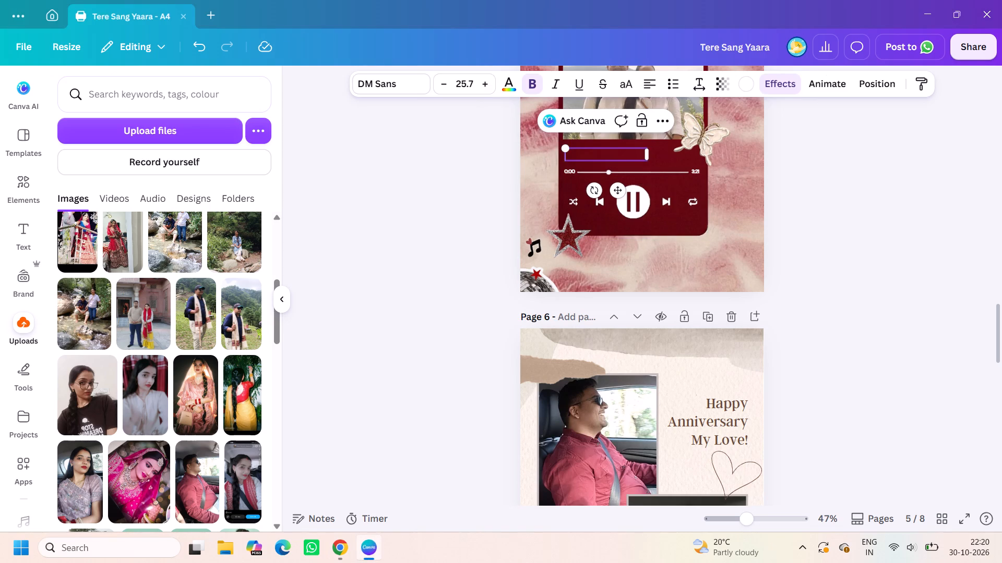
pyautogui.write('I')
pyautogui.press('space')
pyautogui.click(979, 255)
pyautogui.scroll(2, 855, 299)
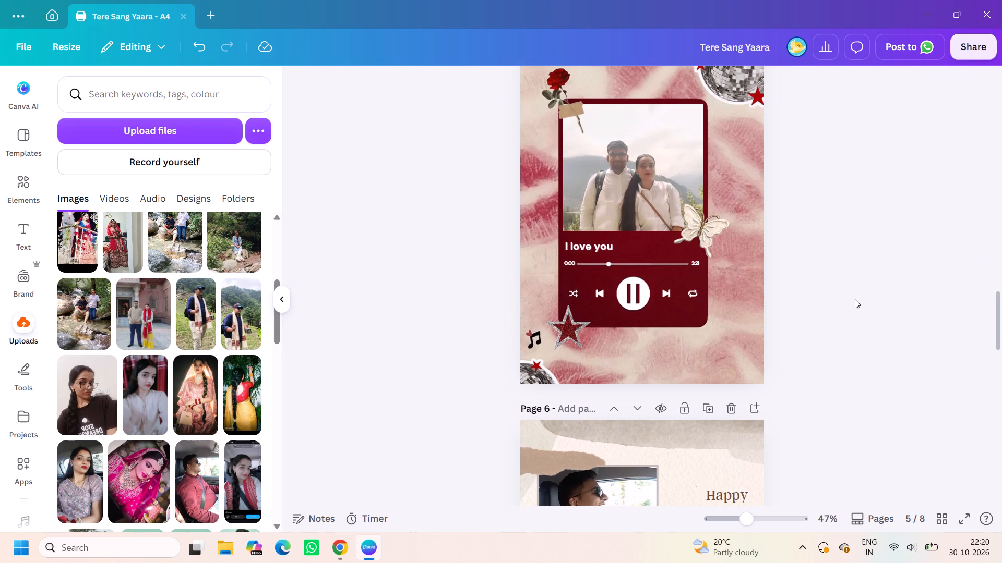
pyautogui.tripleClick(615, 250)
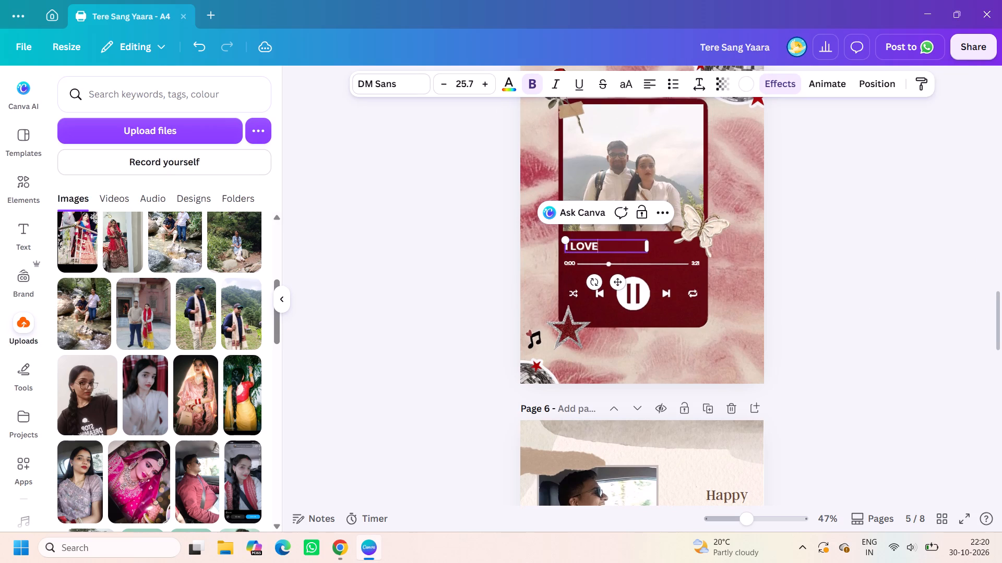
pyautogui.click(927, 349)
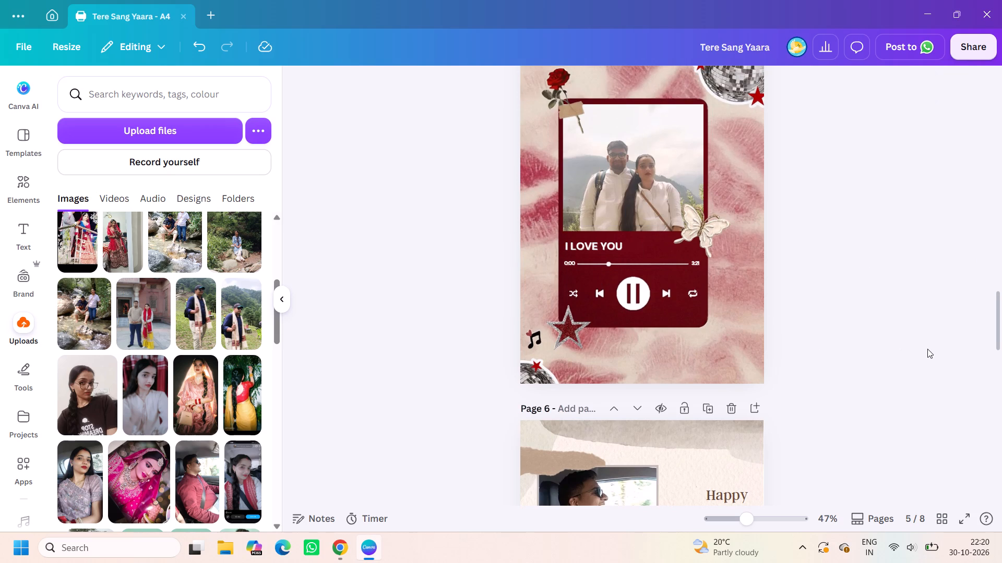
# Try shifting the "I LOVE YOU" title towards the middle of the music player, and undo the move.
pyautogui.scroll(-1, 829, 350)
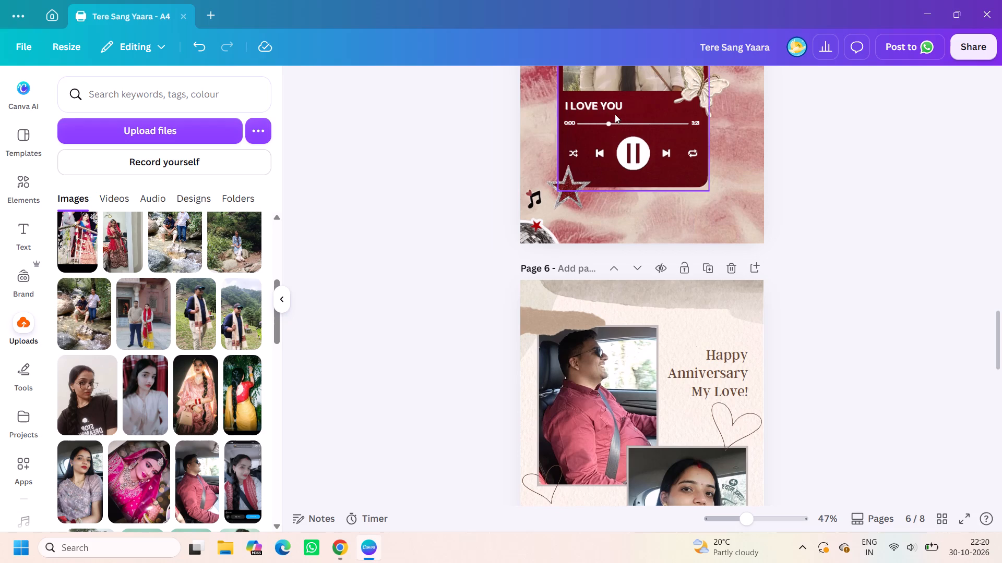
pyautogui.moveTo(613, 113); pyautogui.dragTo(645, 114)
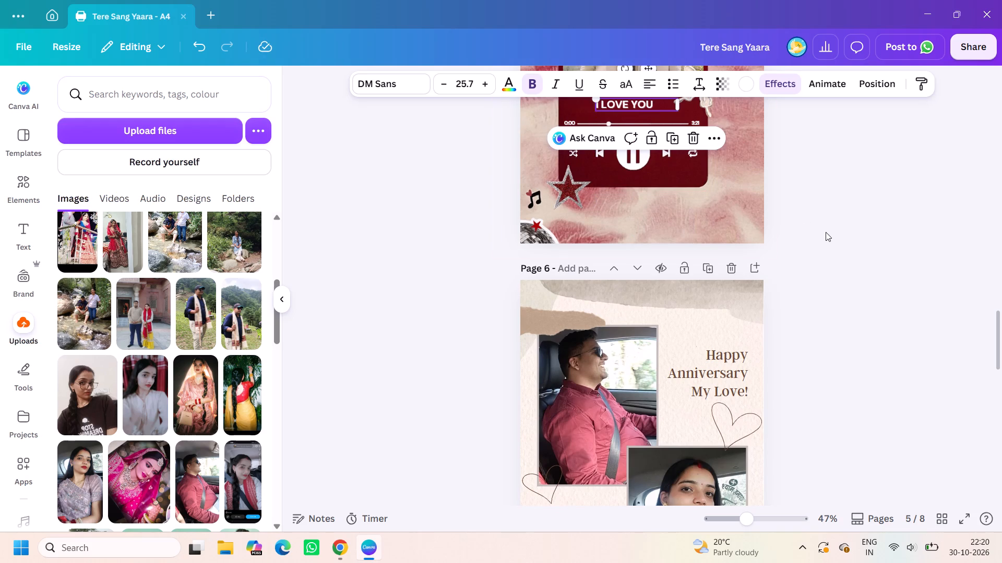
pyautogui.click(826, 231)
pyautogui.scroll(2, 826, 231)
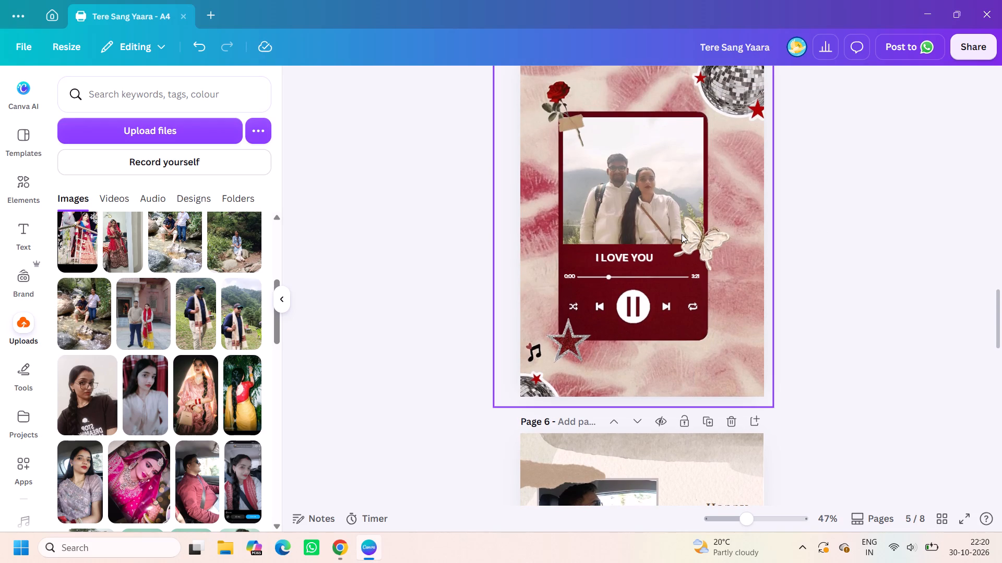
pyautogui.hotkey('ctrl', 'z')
# Move the "Happy Anniversary My Love!" page up to page 5, ahead of the music-player page.
pyautogui.scroll(2, 745, 408)
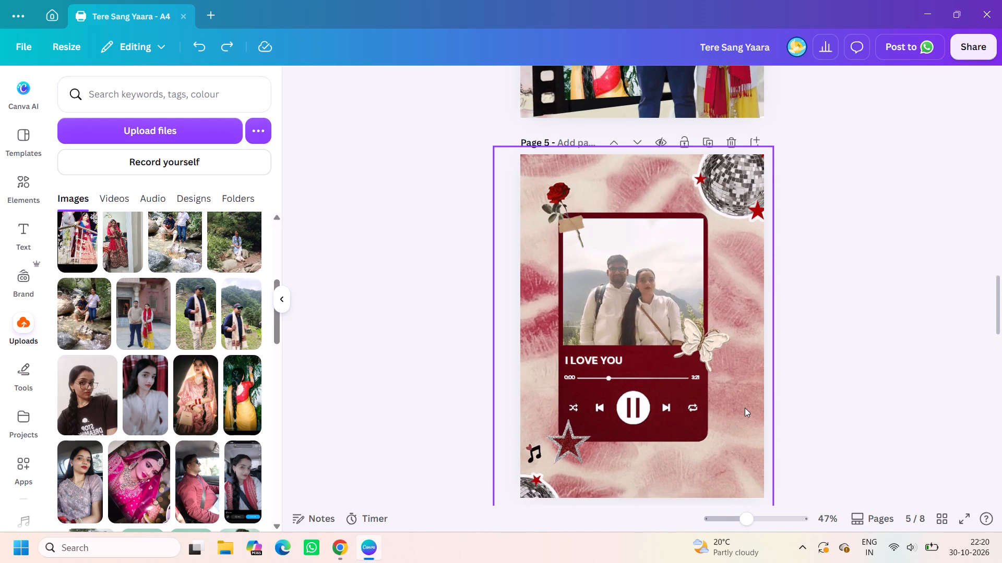
pyautogui.scroll(1, 745, 408)
pyautogui.scroll(-1, 745, 408)
pyautogui.scroll(1, 745, 408)
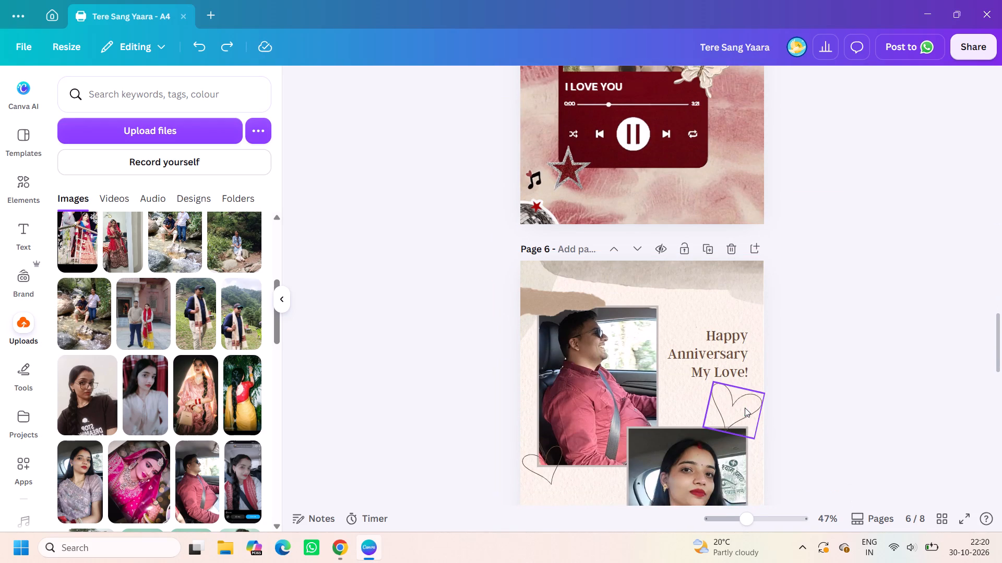
pyautogui.scroll(1, 745, 408)
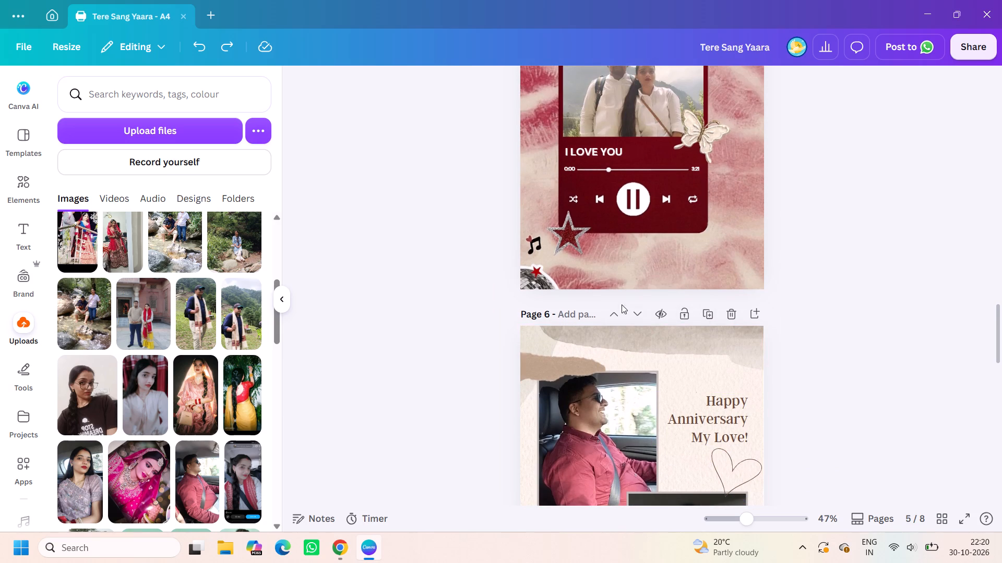
pyautogui.click(617, 308)
pyautogui.scroll(-5, 715, 366)
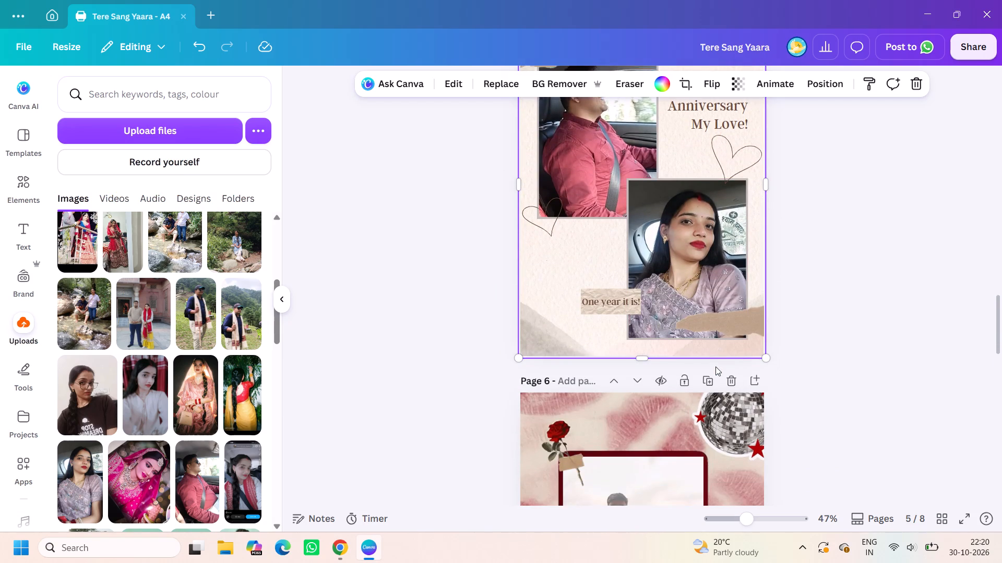
pyautogui.scroll(-5, 715, 366)
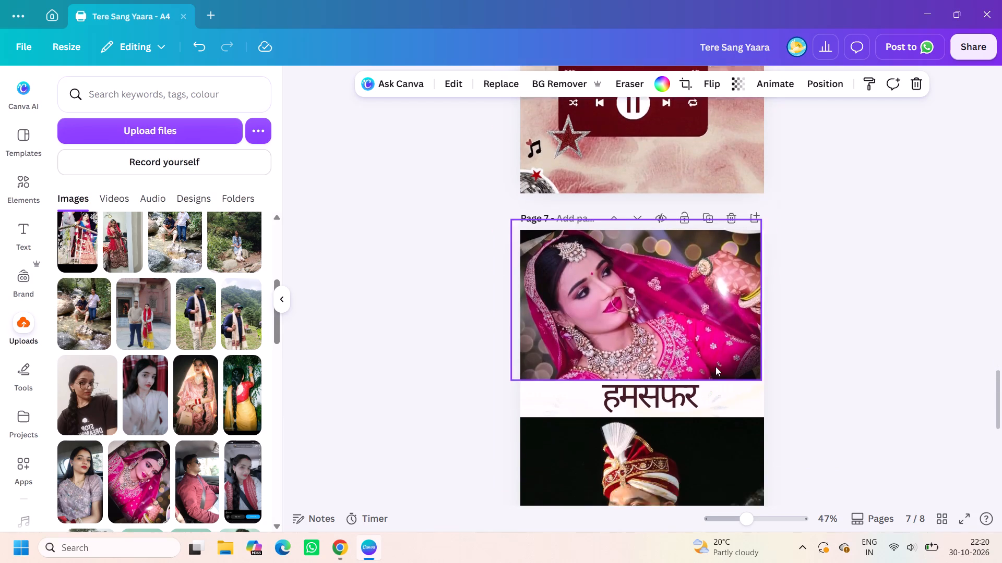
# Move the "हमसफर" page up to page 6, ahead of the music-player page.
pyautogui.scroll(-3, 715, 366)
pyautogui.scroll(2, 699, 228)
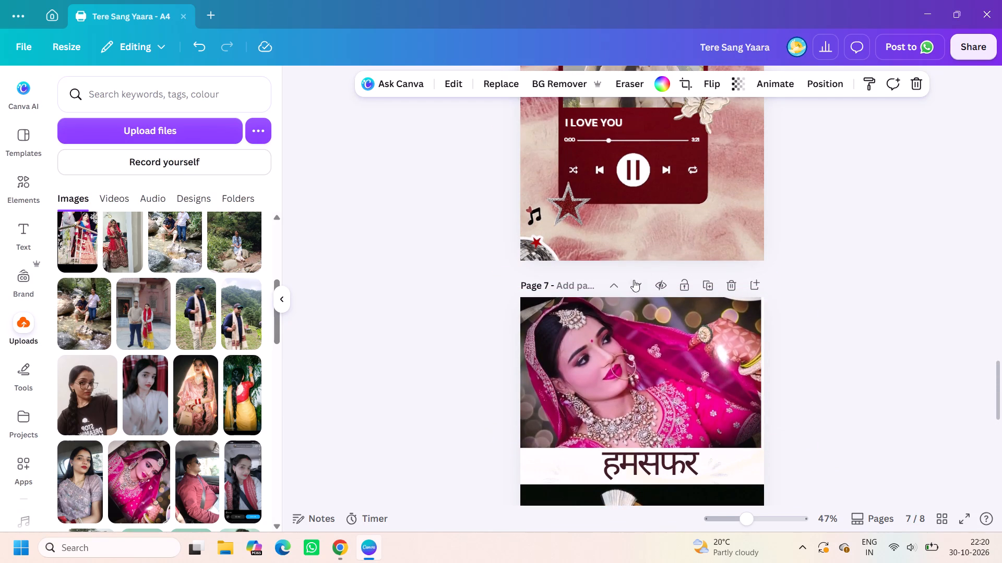
pyautogui.click(612, 283)
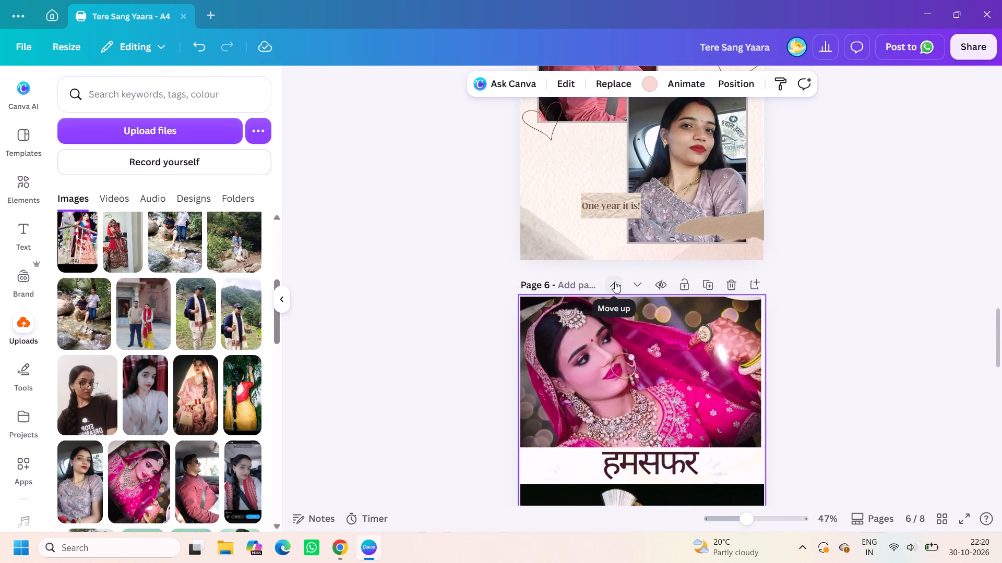
# Move the "Happy Anniversary My Love!" page up two places to page 3, ahead of the film-strip and LOVE pages.
pyautogui.scroll(-1, 615, 280)
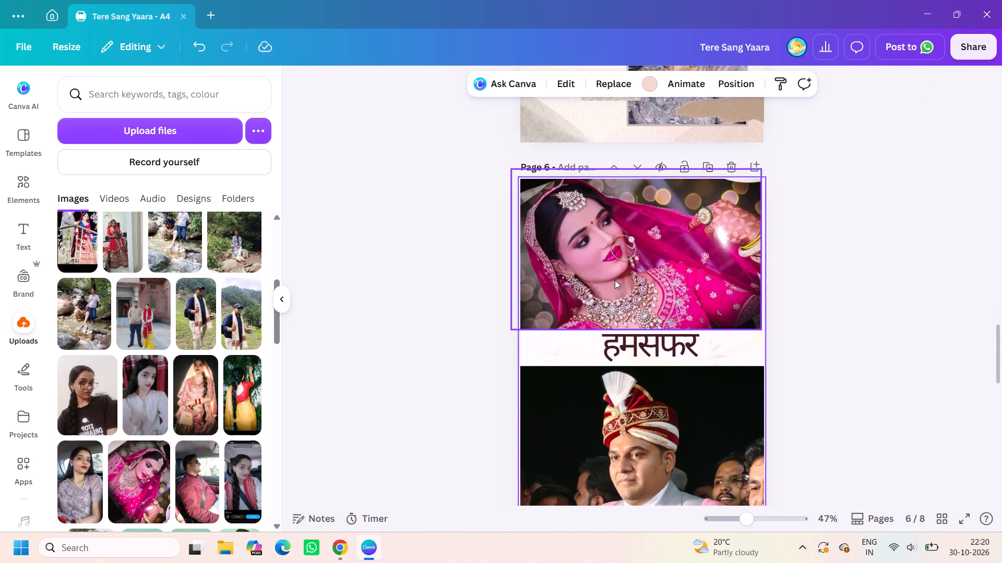
pyautogui.scroll(-1, 615, 280)
pyautogui.scroll(1, 616, 168)
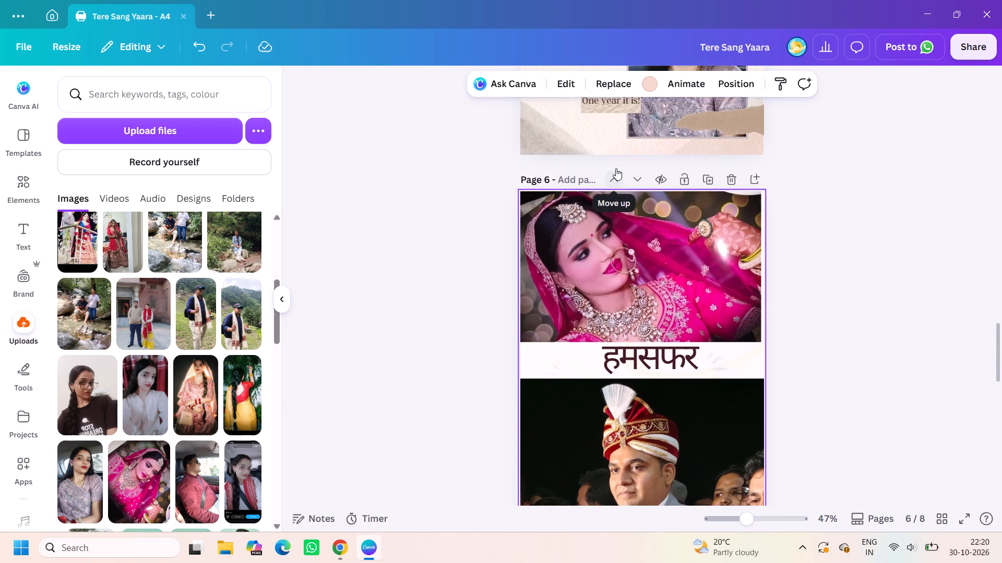
pyautogui.scroll(5, 616, 168)
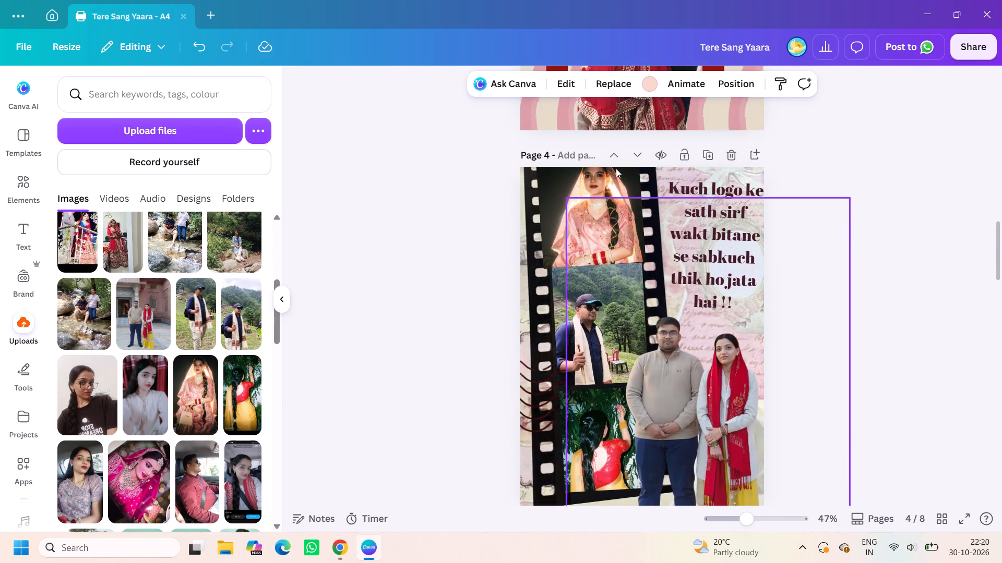
pyautogui.scroll(1, 616, 168)
pyautogui.scroll(-2, 648, 304)
pyautogui.click(617, 278)
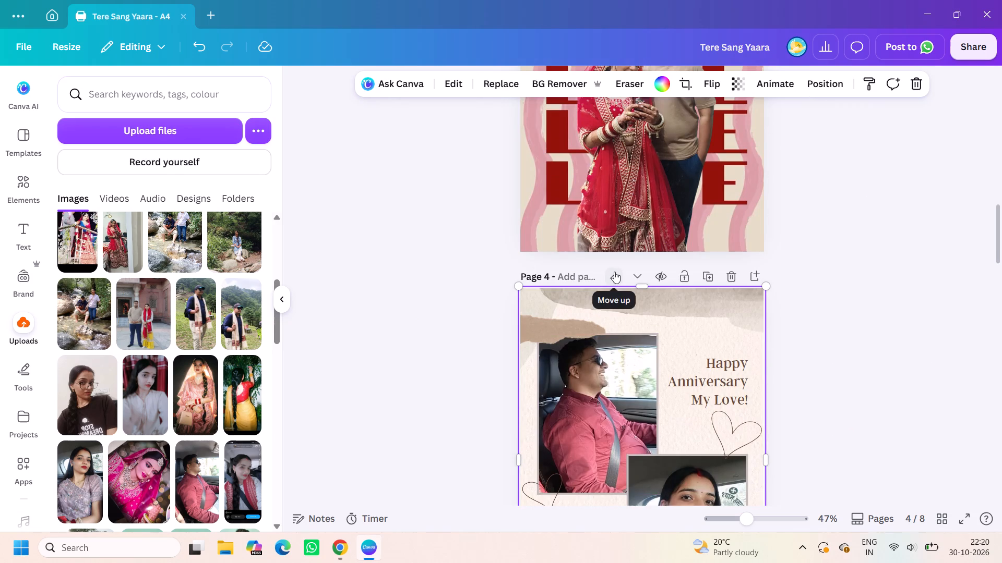
pyautogui.click(614, 272)
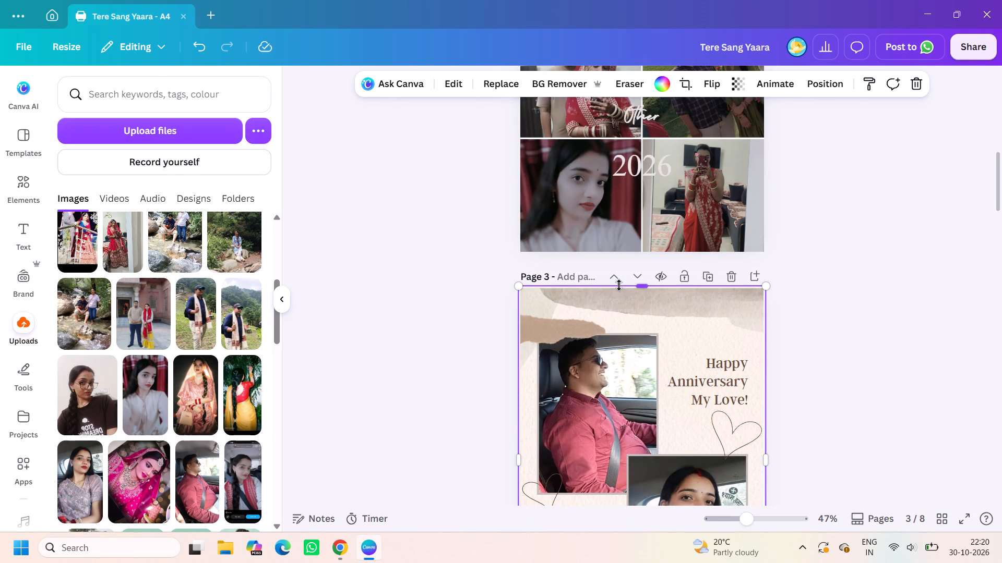
# Move the "हमसफर" page up to page 5, ahead of the film-strip collage page.
pyautogui.scroll(-6, 666, 392)
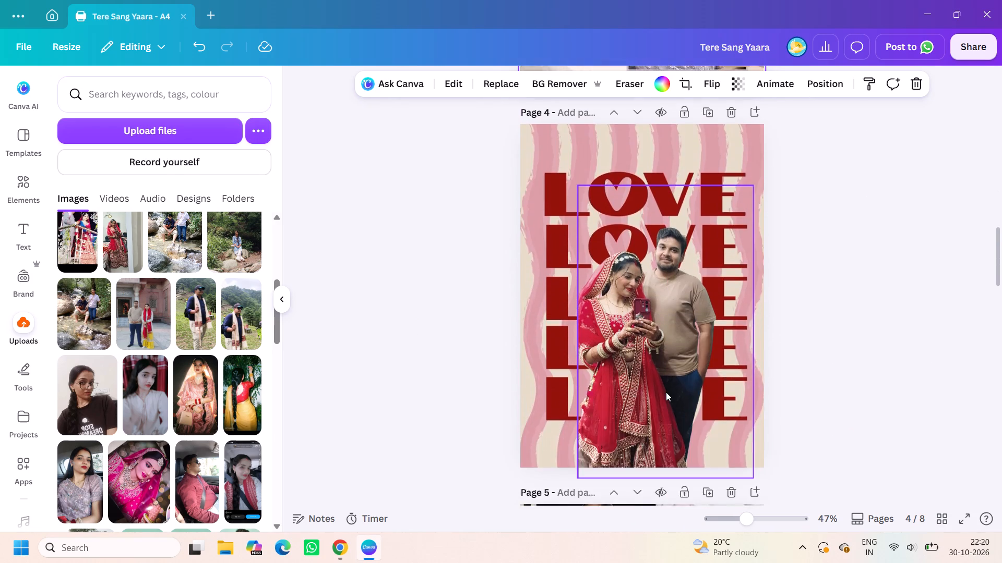
pyautogui.scroll(-6, 666, 392)
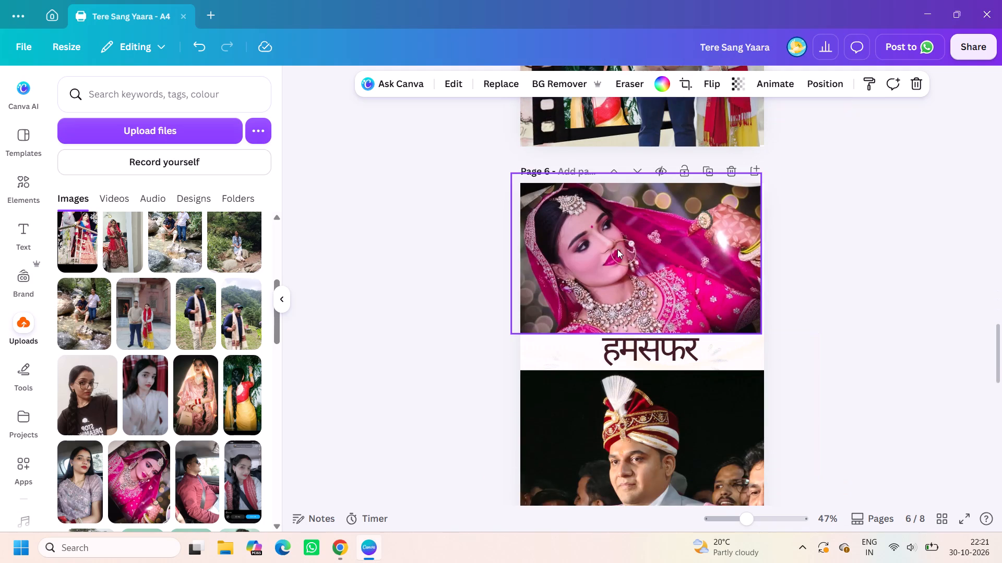
pyautogui.scroll(1, 617, 249)
pyautogui.click(617, 247)
# Clear the content of page 8, below the music-player page.
pyautogui.scroll(-3, 686, 381)
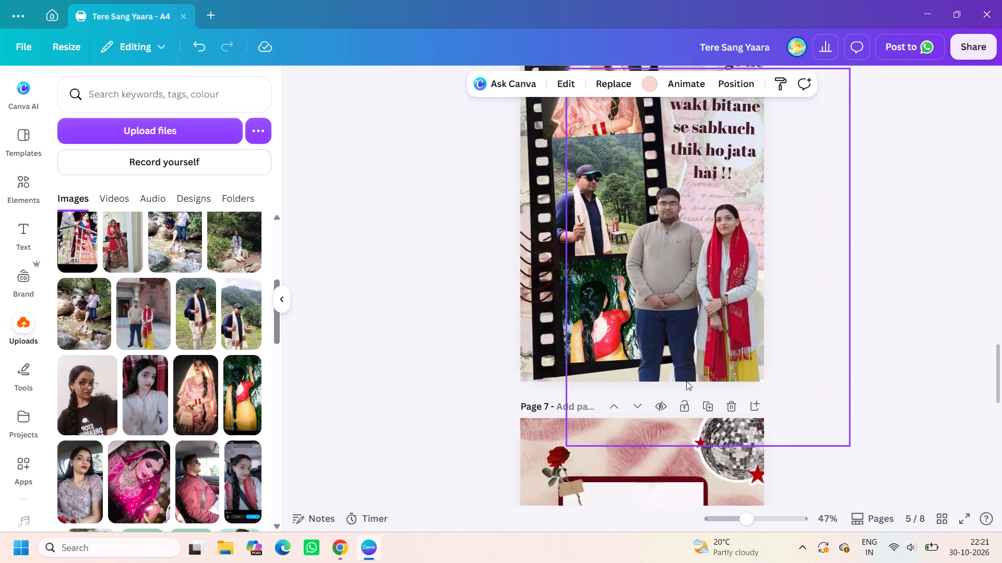
pyautogui.scroll(-1, 686, 381)
pyautogui.scroll(-3, 629, 430)
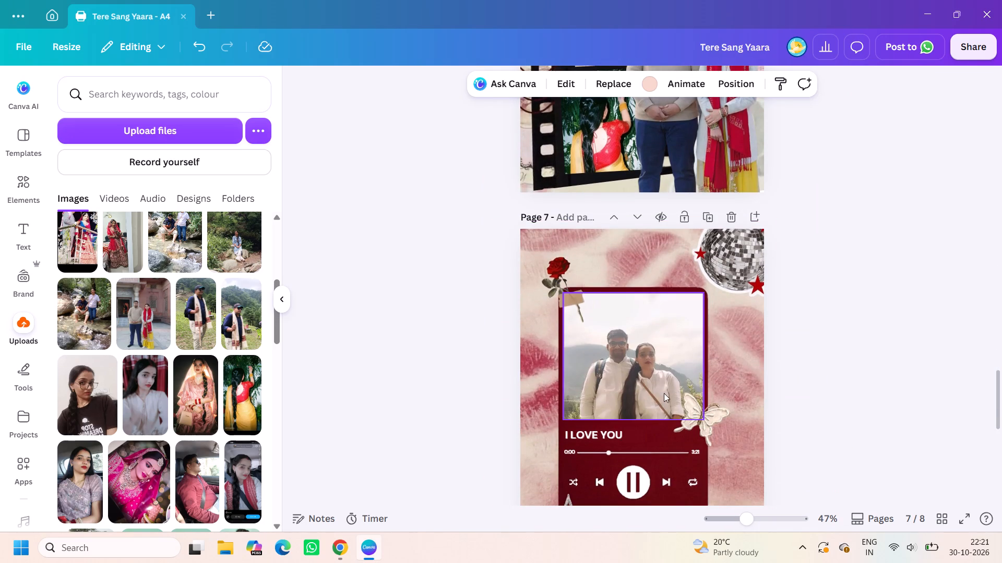
pyautogui.scroll(-4, 664, 393)
pyautogui.doubleClick(643, 479)
pyautogui.press('BackSpace')
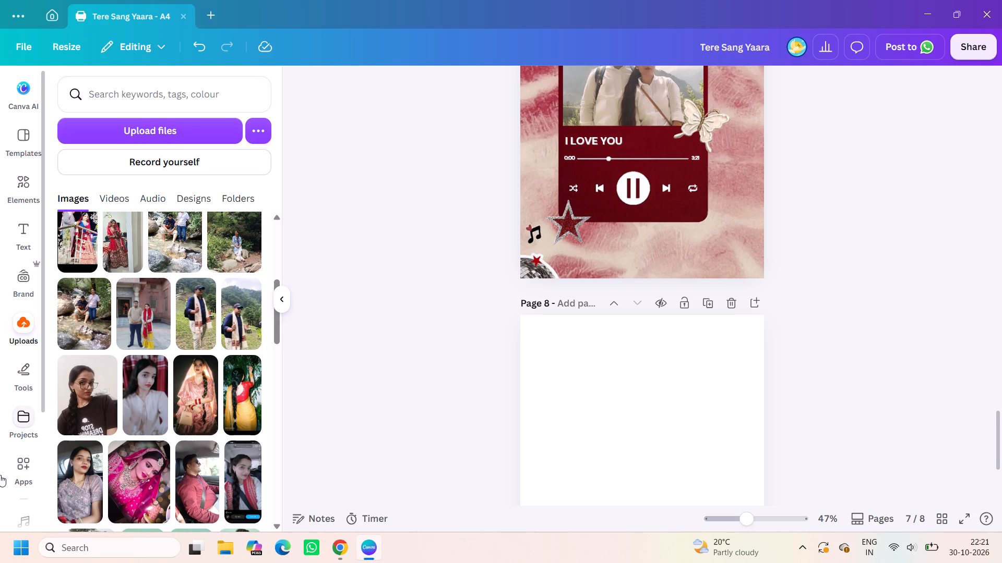
# Look through the saved designs in Projects for a layout that could fill page 8.
pyautogui.click(23, 433)
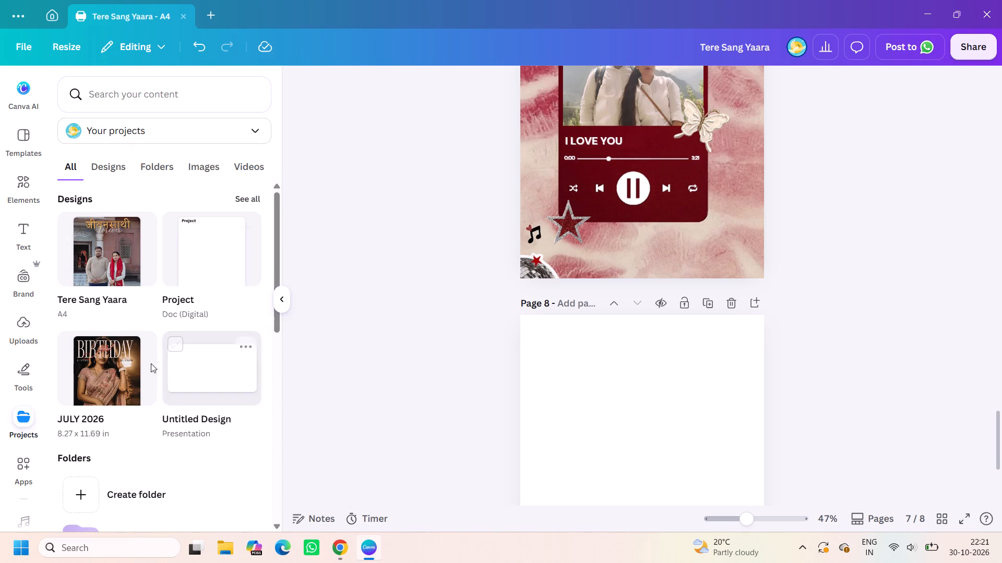
pyautogui.scroll(-2, 236, 461)
pyautogui.scroll(2, 200, 365)
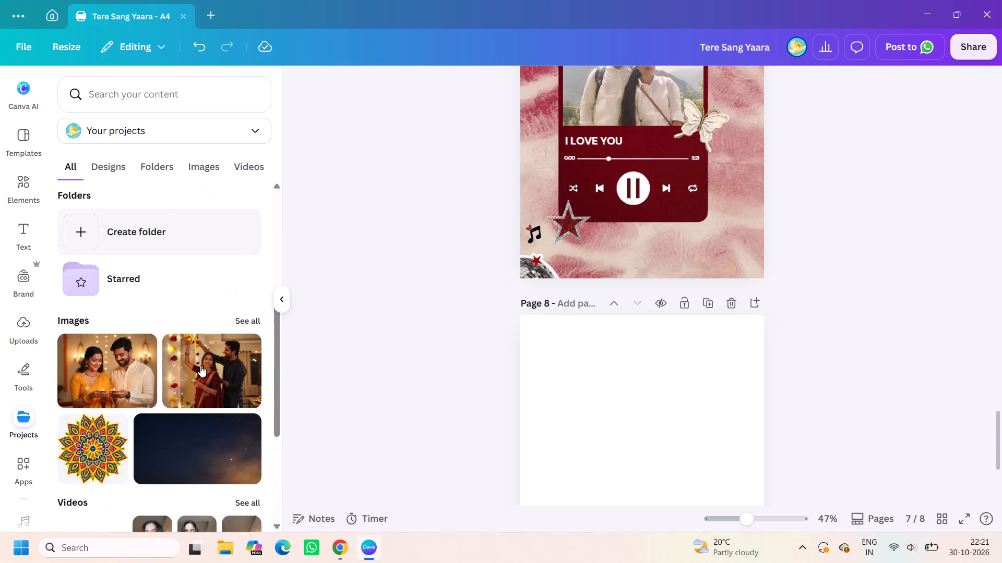
pyautogui.click(237, 198)
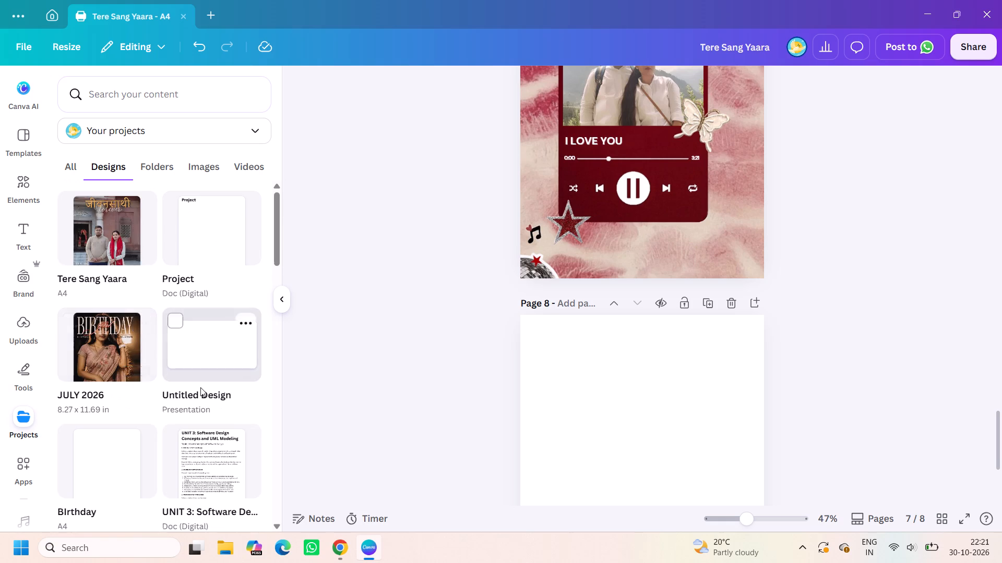
pyautogui.scroll(-6, 200, 387)
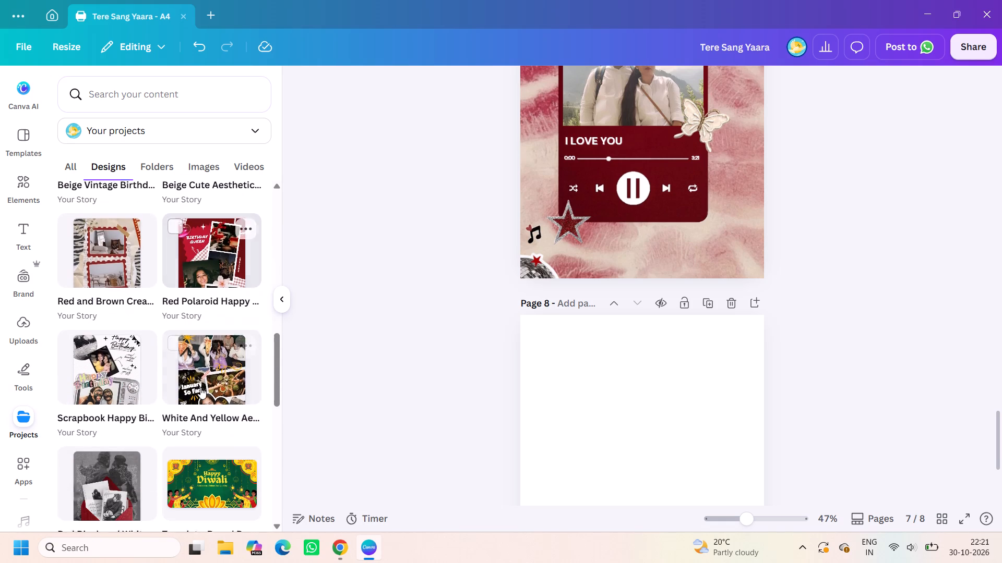
pyautogui.scroll(-6, 200, 387)
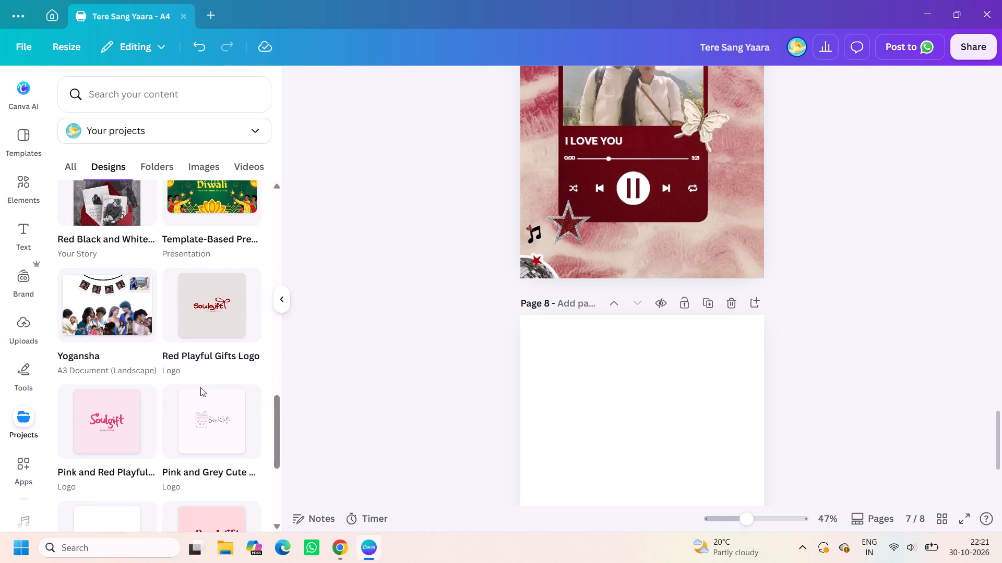
pyautogui.scroll(-4, 200, 387)
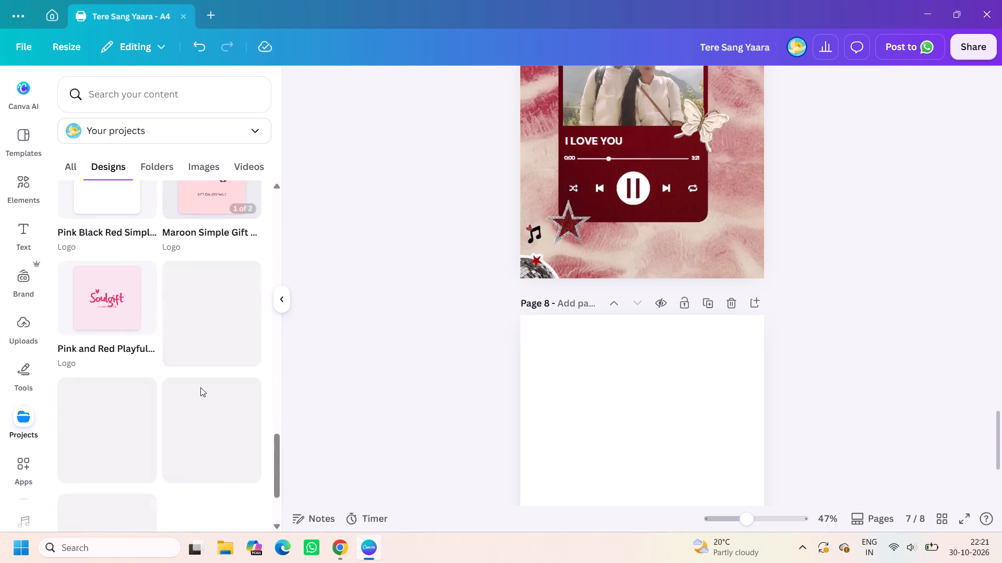
pyautogui.scroll(-3, 200, 387)
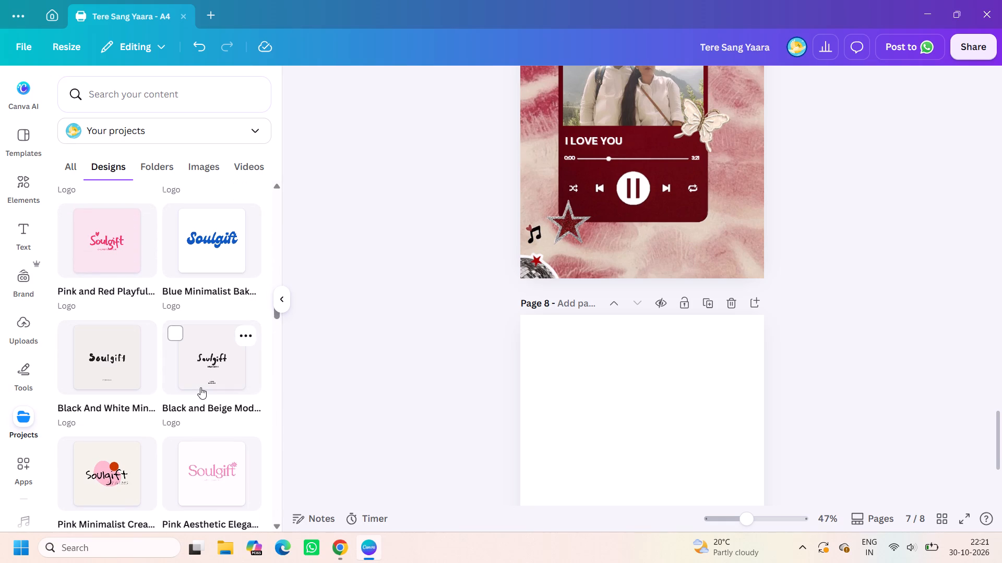
pyautogui.scroll(-5, 200, 387)
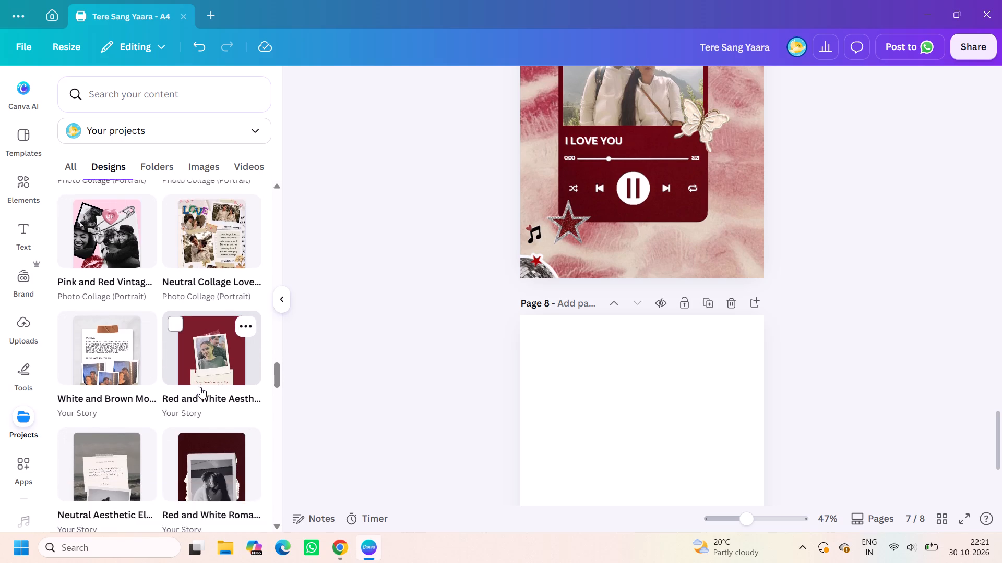
pyautogui.scroll(-8, 200, 387)
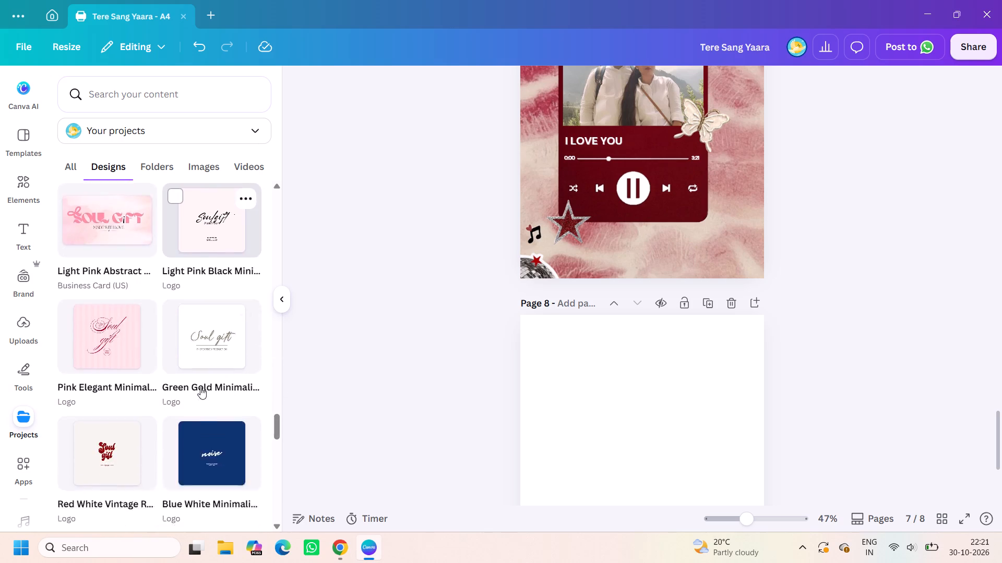
pyautogui.scroll(-8, 200, 387)
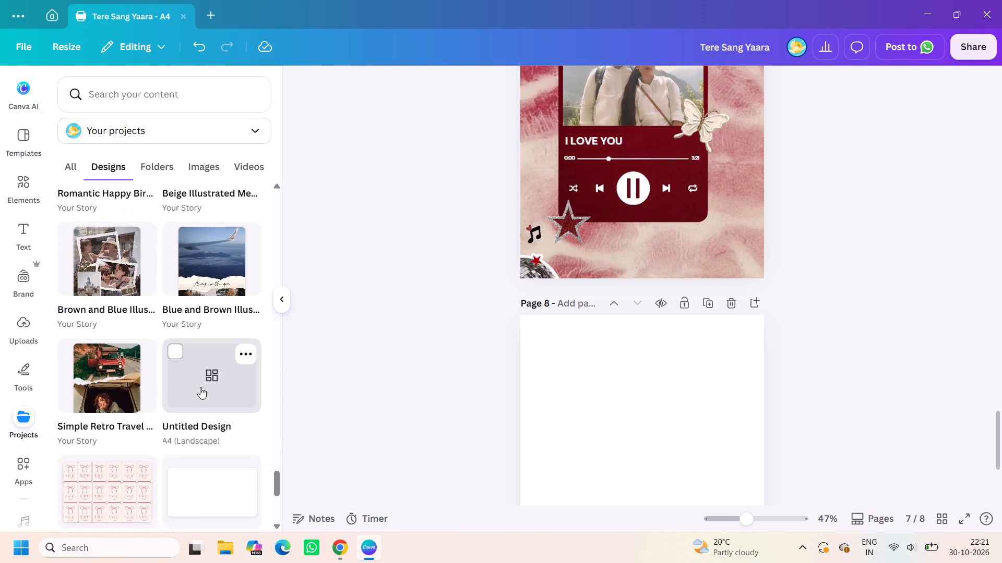
pyautogui.scroll(-6, 200, 387)
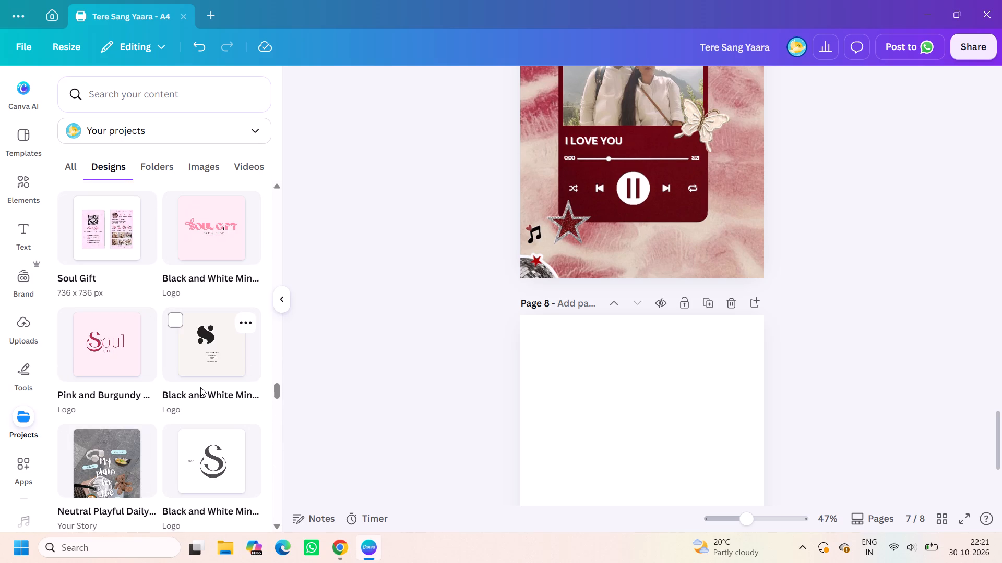
pyautogui.scroll(-8, 200, 387)
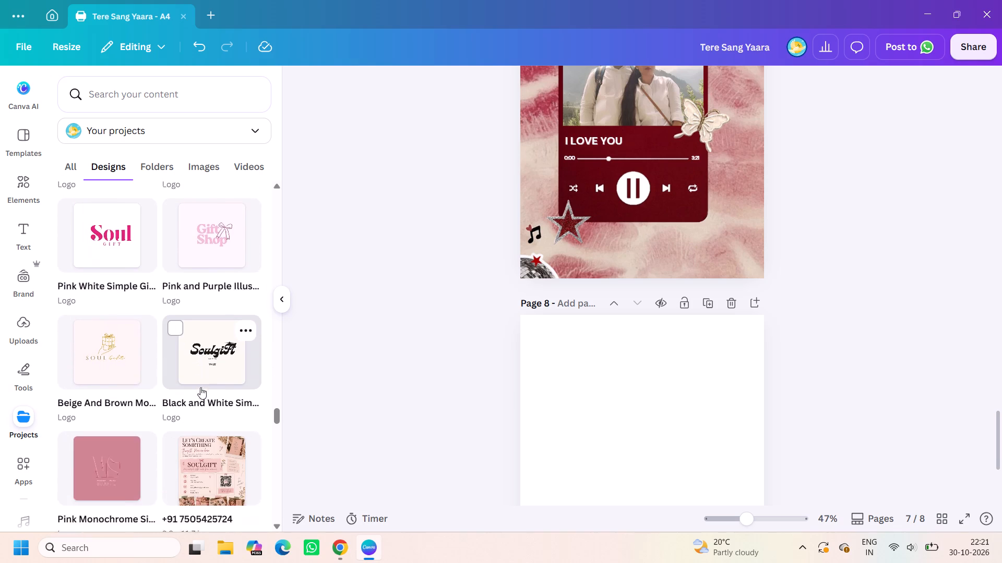
pyautogui.scroll(-8, 200, 387)
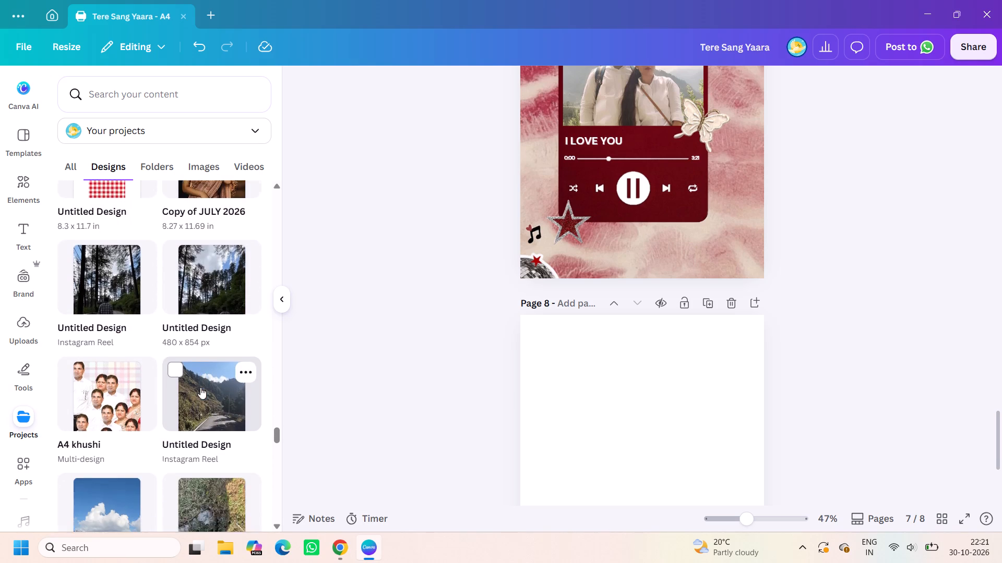
pyautogui.scroll(-5, 200, 387)
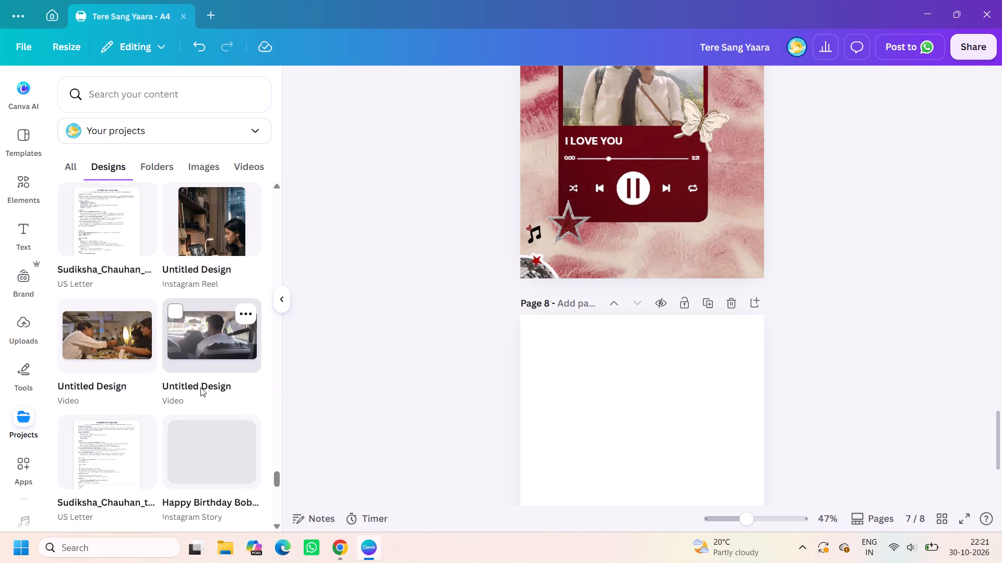
pyautogui.scroll(-2, 200, 387)
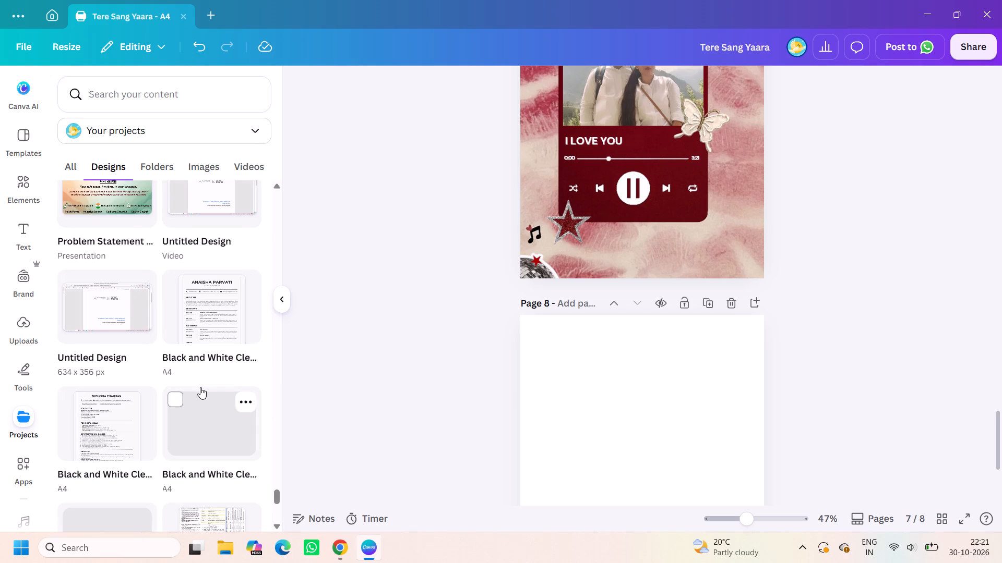
pyautogui.scroll(-9, 200, 387)
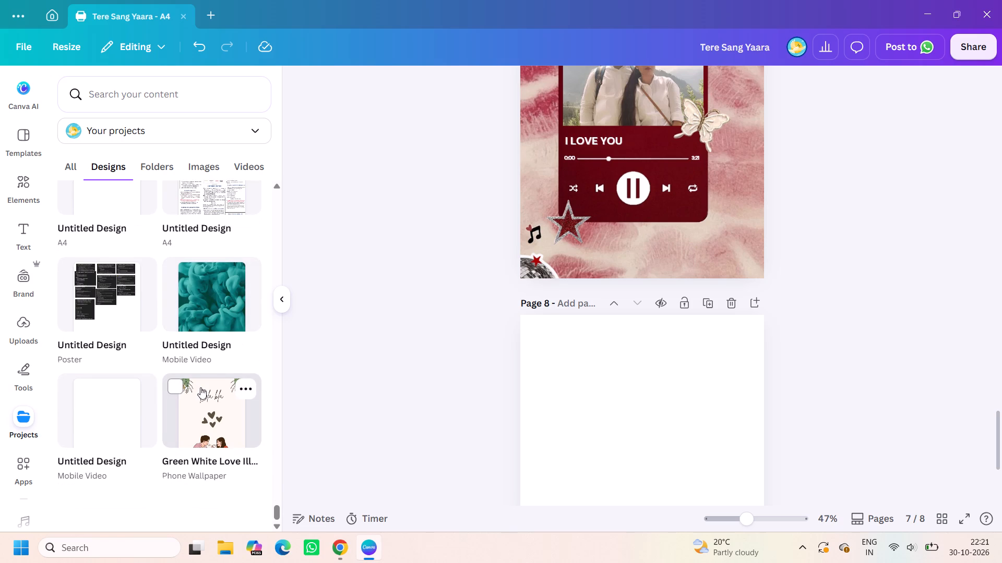
pyautogui.scroll(-2, 200, 387)
pyautogui.scroll(10, 200, 387)
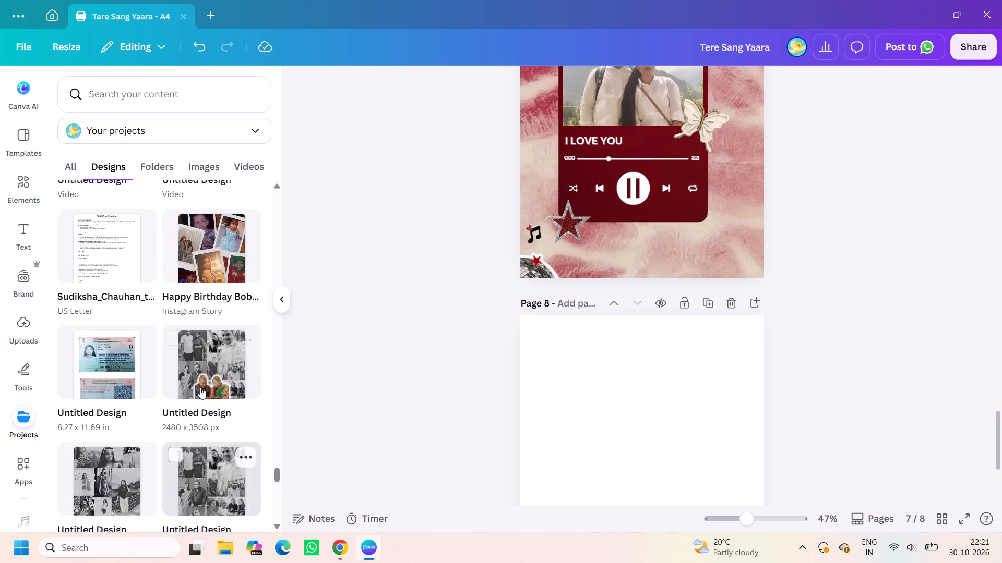
pyautogui.scroll(7, 200, 387)
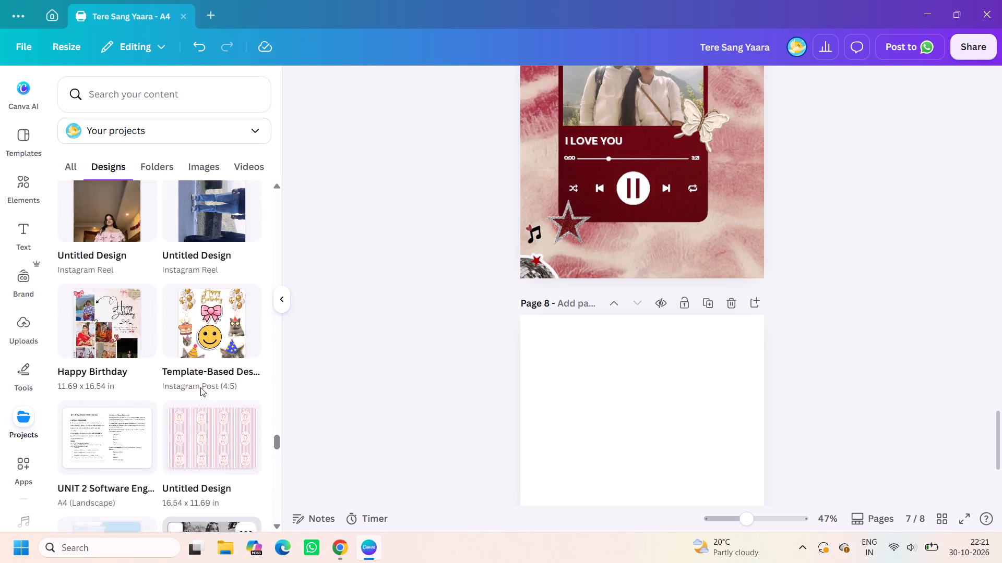
pyautogui.scroll(10, 200, 387)
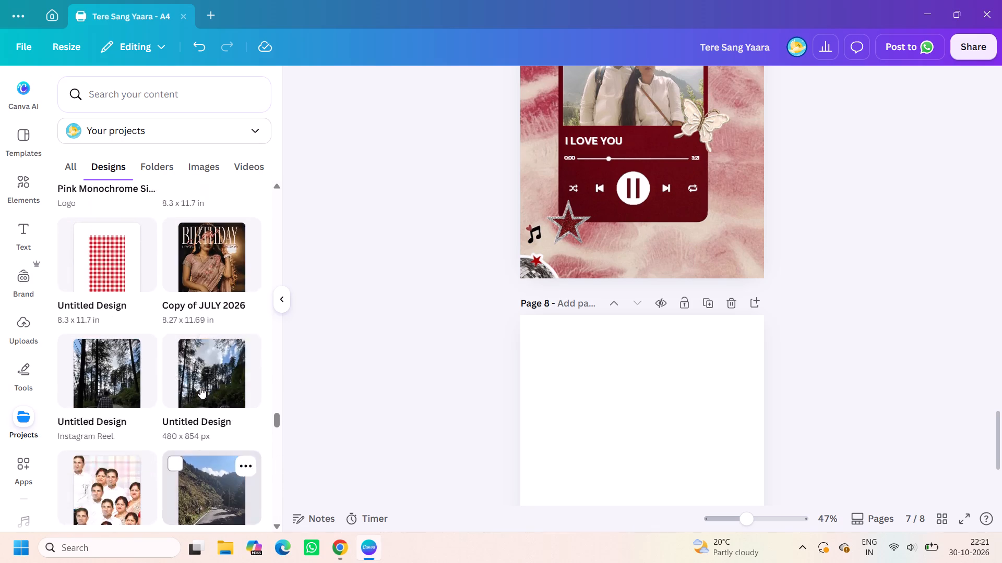
pyautogui.scroll(3, 200, 387)
pyautogui.scroll(20, 200, 387)
pyautogui.scroll(1, 200, 387)
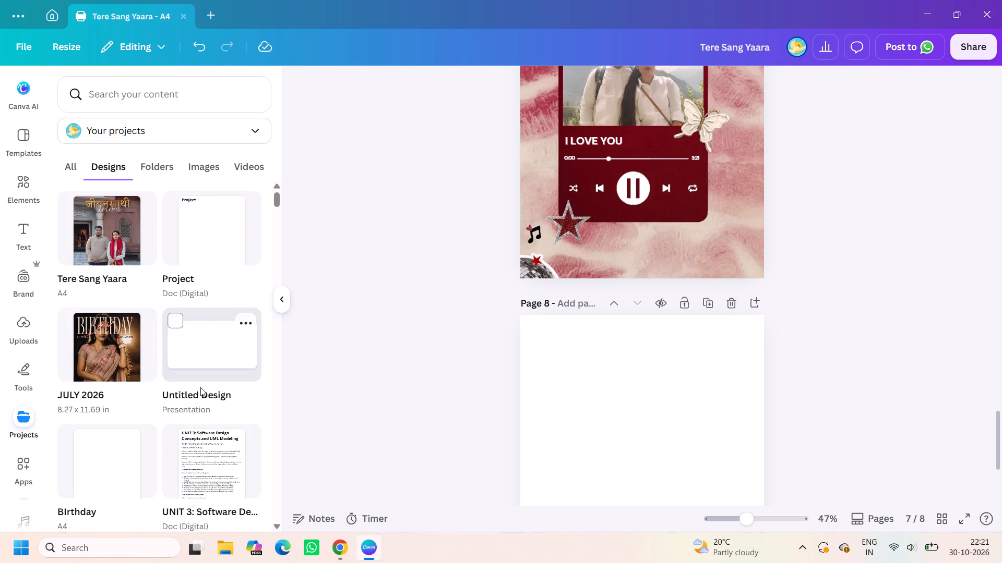
# Check the options for the "JULY 2026" design and look over the designs listed below it.
pyautogui.scroll(-1, 200, 387)
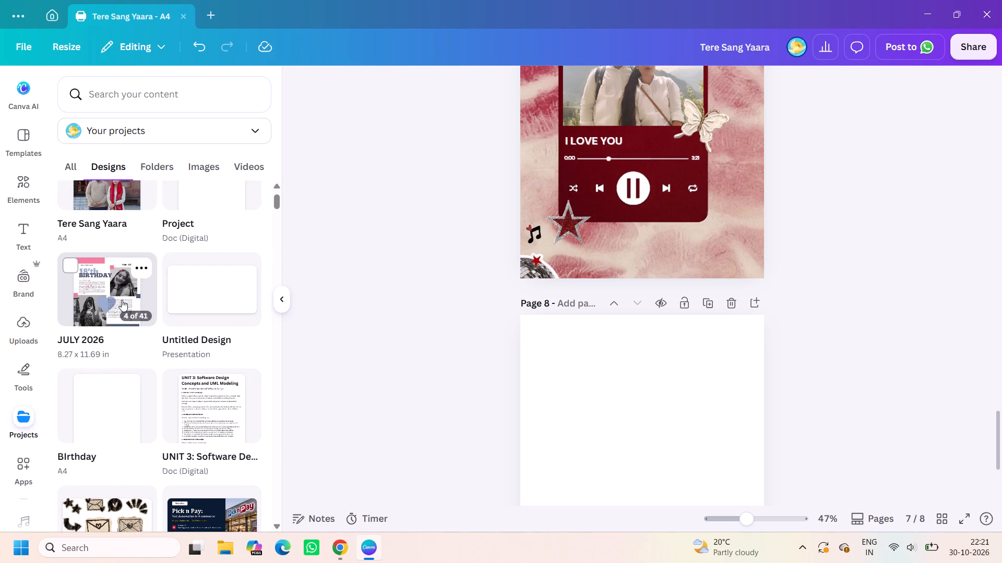
pyautogui.click(140, 261)
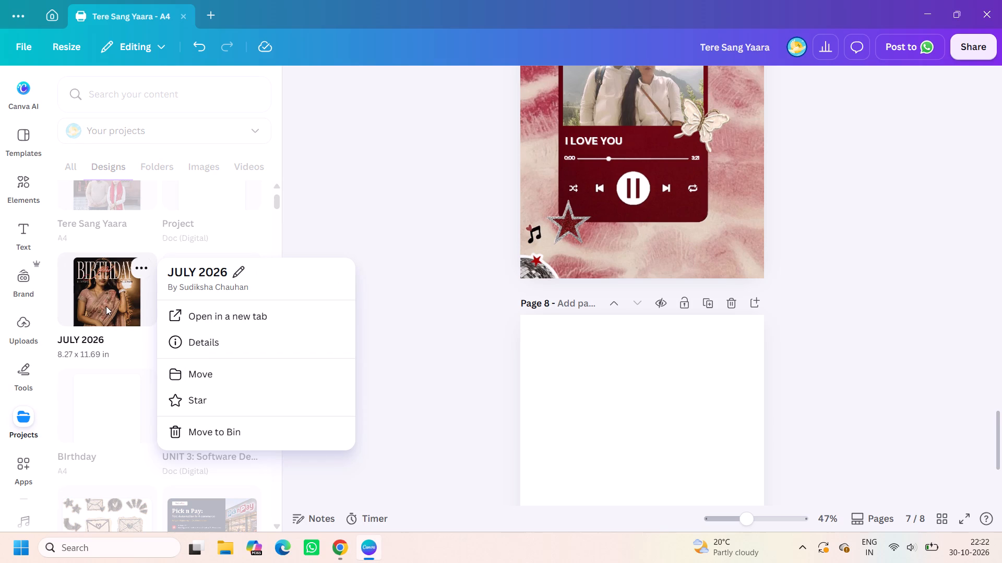
pyautogui.click(361, 203)
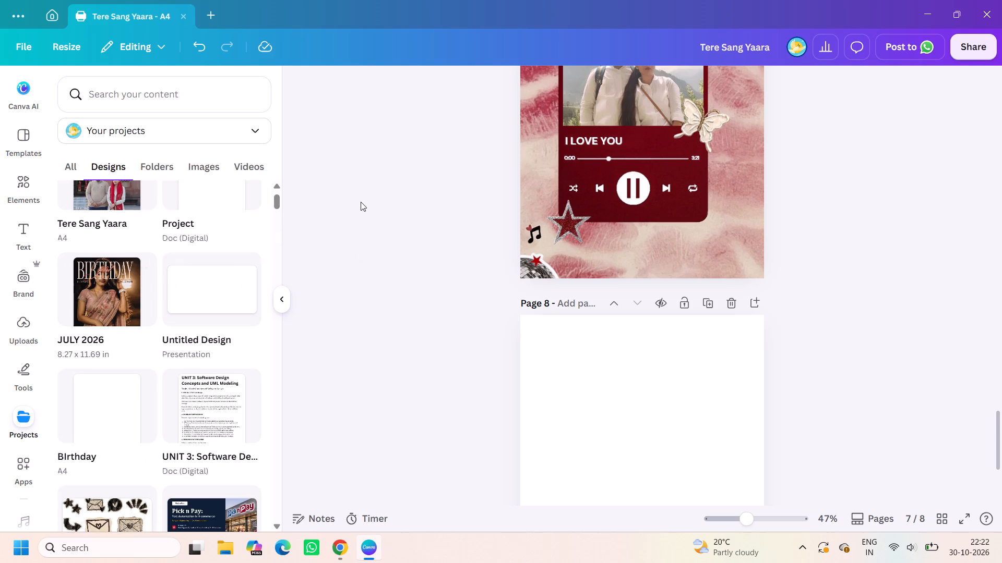
pyautogui.scroll(-3, 61, 454)
pyautogui.scroll(-2, 149, 463)
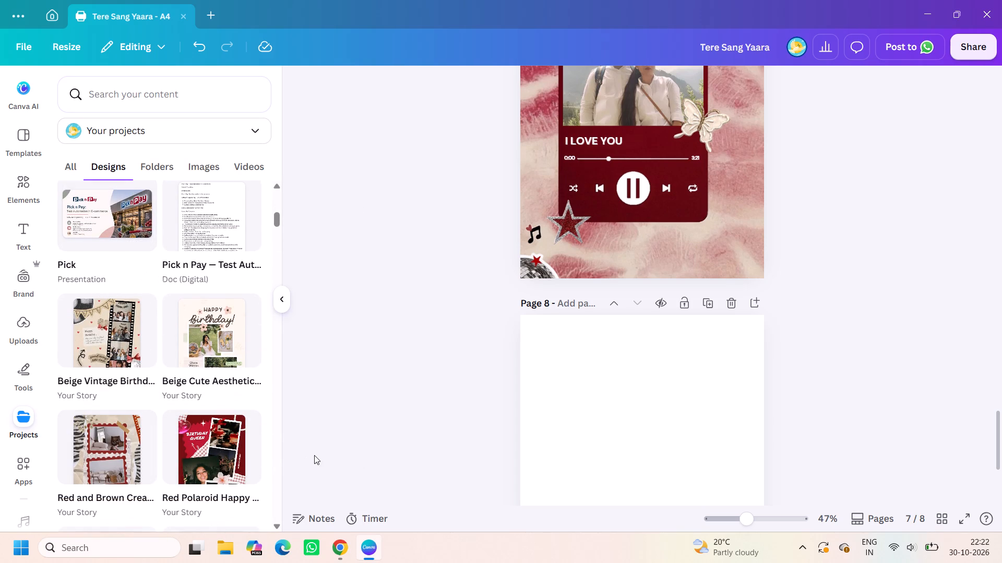
# Select the blank page 8.
pyautogui.click(430, 432)
pyautogui.click(587, 407)
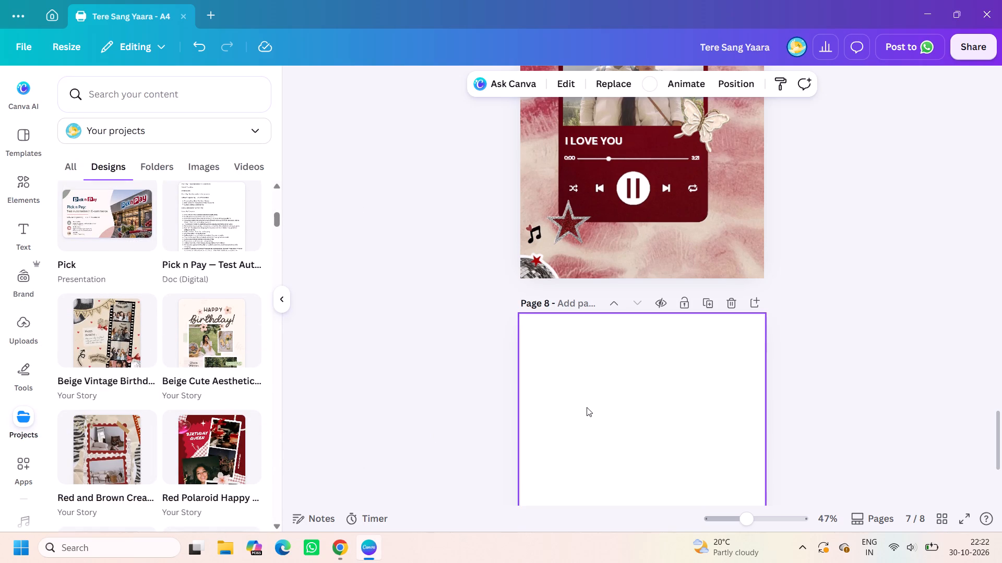
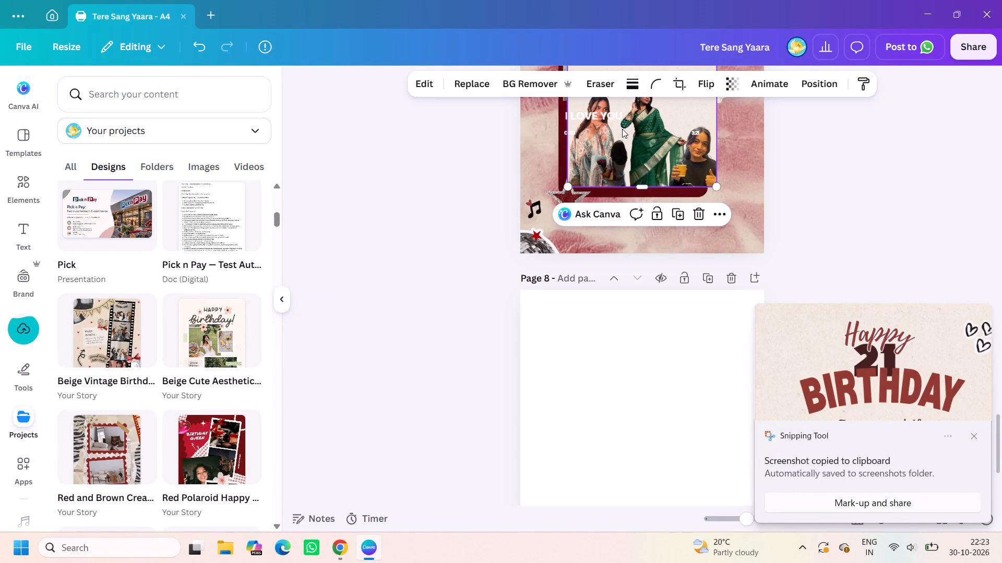
# Undo the birthday image's placement on the music-player page and paste it onto page 8 instead.
pyautogui.hotkey('ctrl', 'z')
pyautogui.click(649, 381)
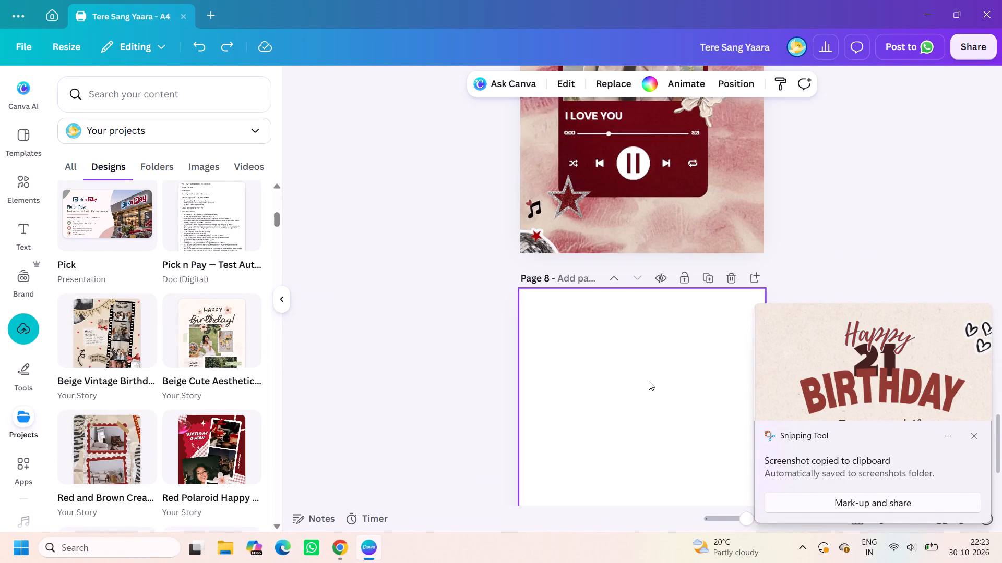
pyautogui.hotkey('ctrl', 'v')
pyautogui.scroll(-3, 649, 381)
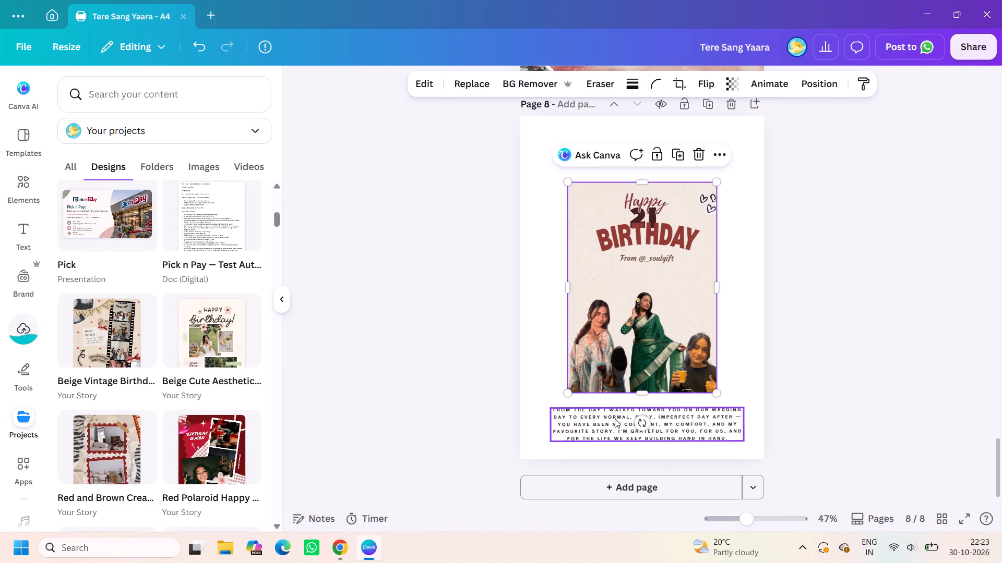
# Delete the wedding-day message text box below the birthday image on page 8.
pyautogui.click(614, 418)
pyautogui.press('BackSpace')
# Split the "Happy 21 Birthday" image on page 8 into editable layers.
pyautogui.click(601, 249)
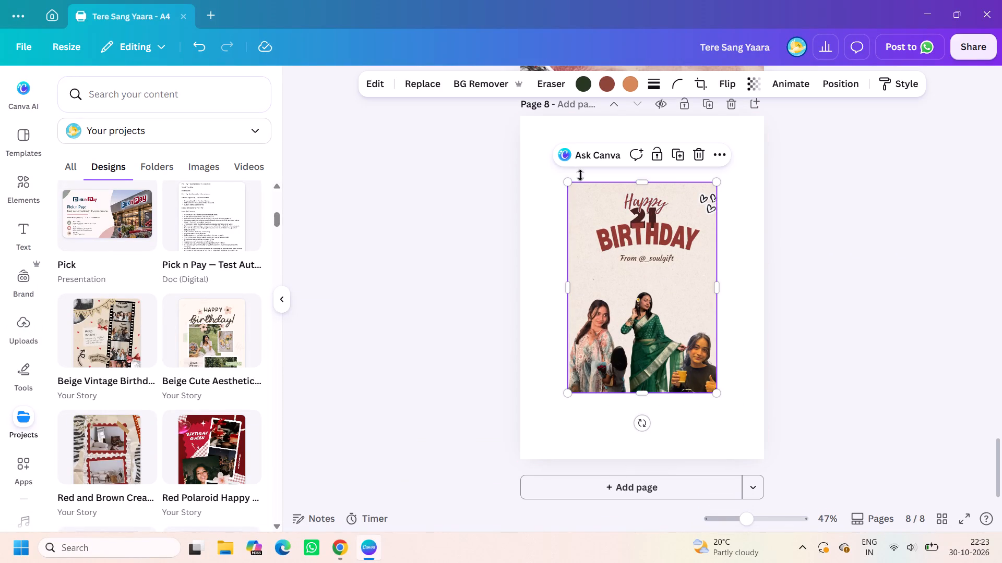
pyautogui.click(376, 82)
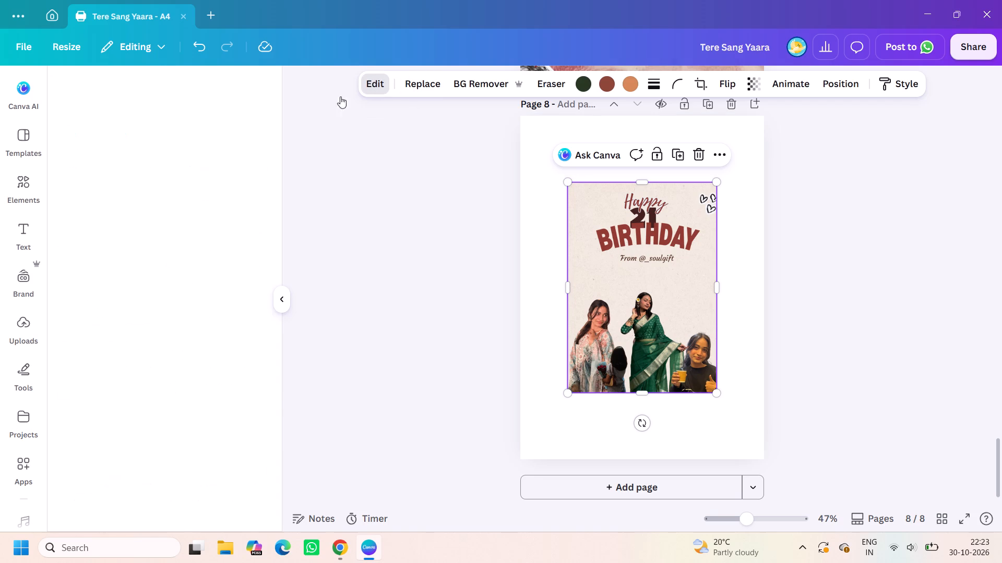
pyautogui.click(136, 216)
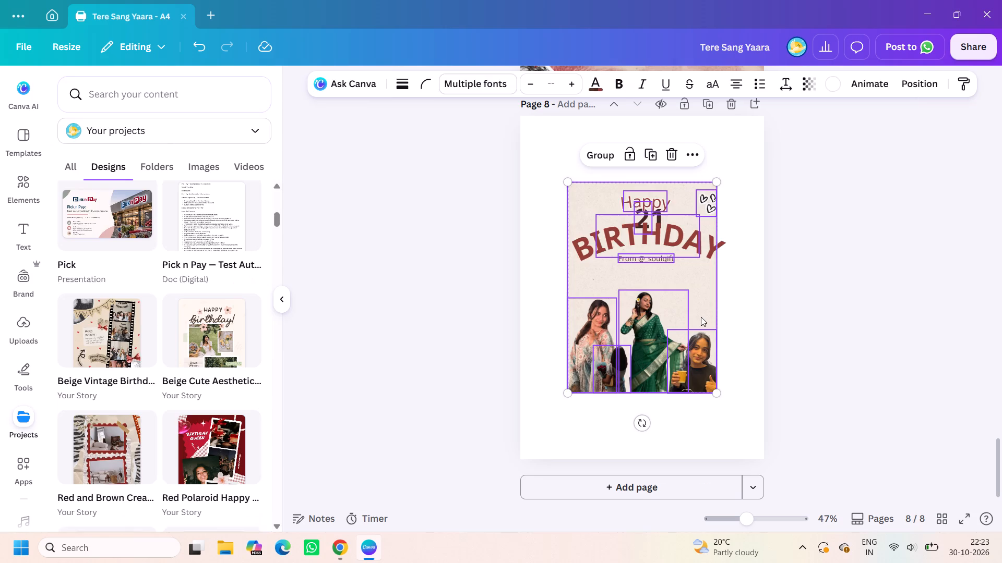
# Enlarge all the split layers together to about 21.4 × 30.3 so the design fills page 8.
pyautogui.moveTo(567, 180); pyautogui.dragTo(511, 111)
pyautogui.moveTo(717, 390); pyautogui.dragTo(780, 447)
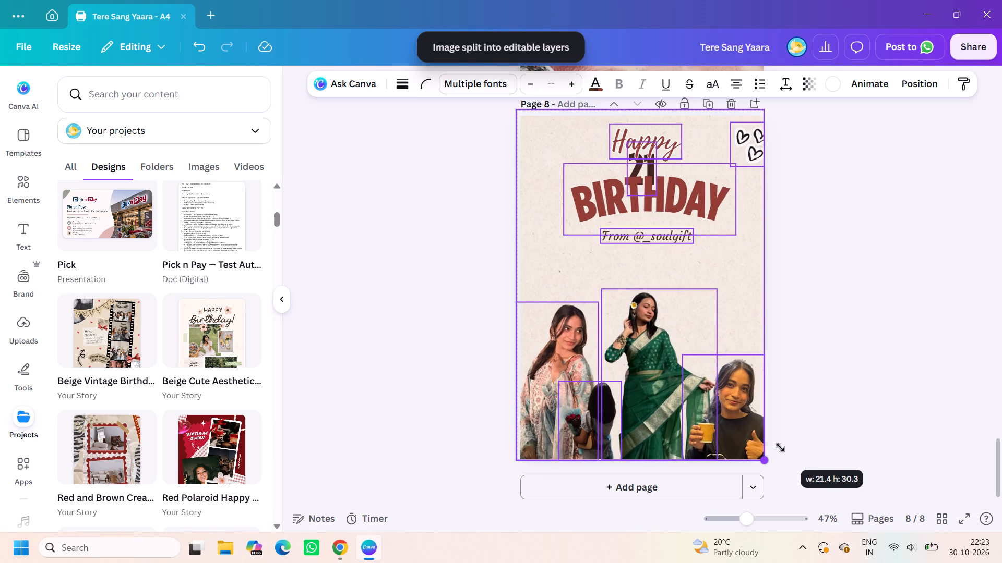
pyautogui.moveTo(780, 447); pyautogui.dragTo(781, 449)
pyautogui.click(854, 352)
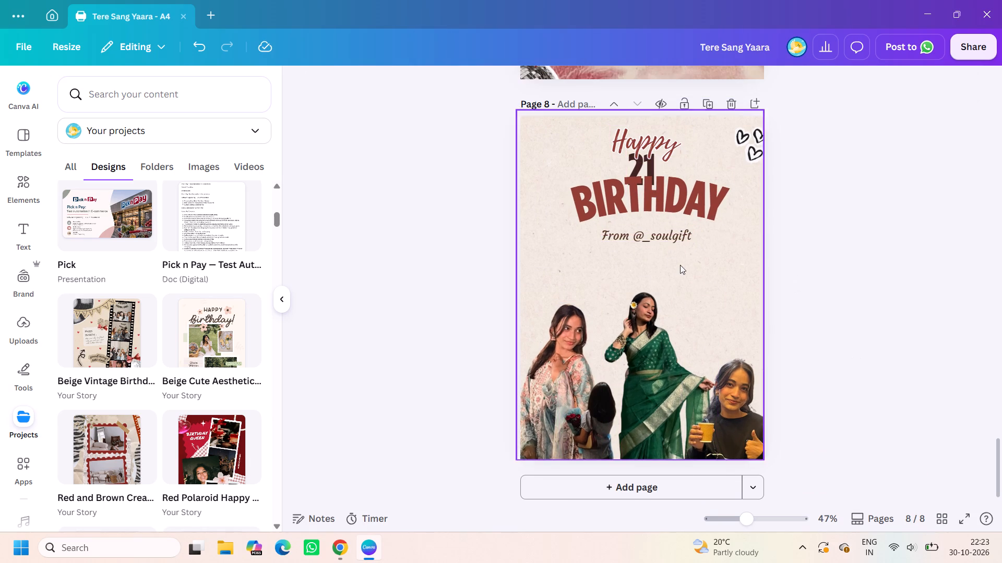
# Replace the curved "BIRTHDAY" heading text with "ANNIVERSARY".
pyautogui.tripleClick(665, 211)
pyautogui.press('BackSpace')
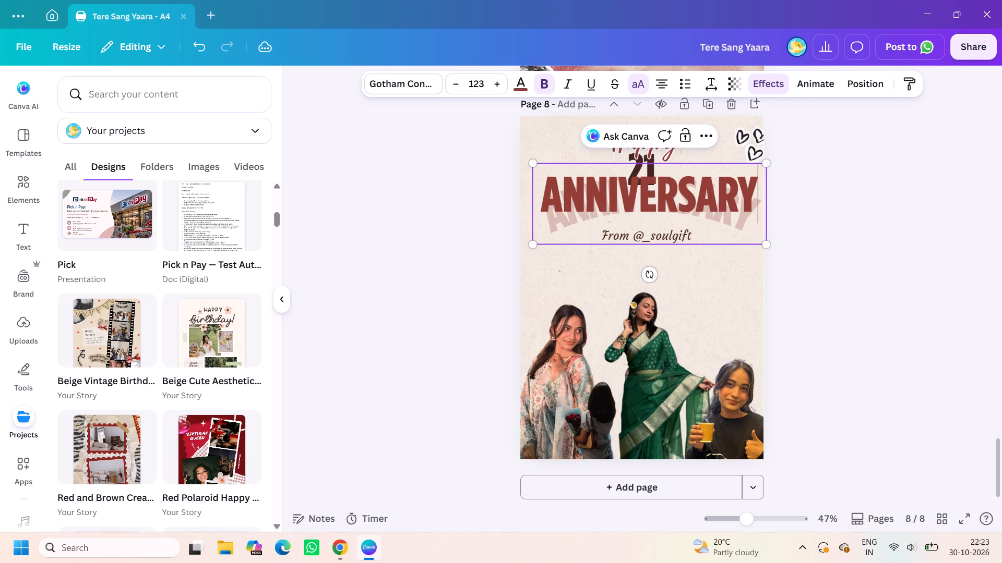
pyautogui.click(902, 212)
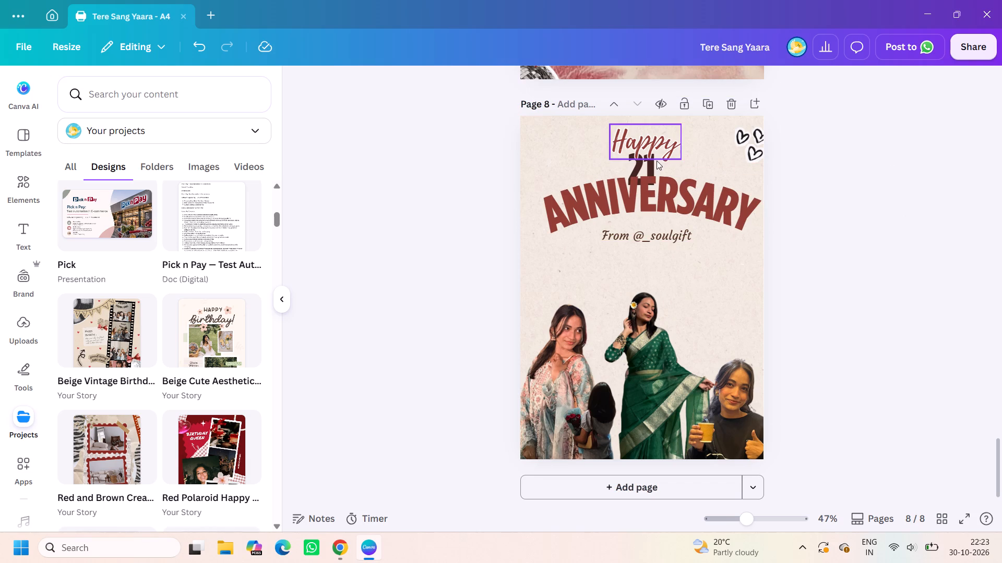
# Shift the "ANNIVERSARY" heading down to reach the number behind it, and change "21" to "1".
pyautogui.click(657, 161)
pyautogui.moveTo(657, 161); pyautogui.dragTo(645, 166)
pyautogui.click(645, 166)
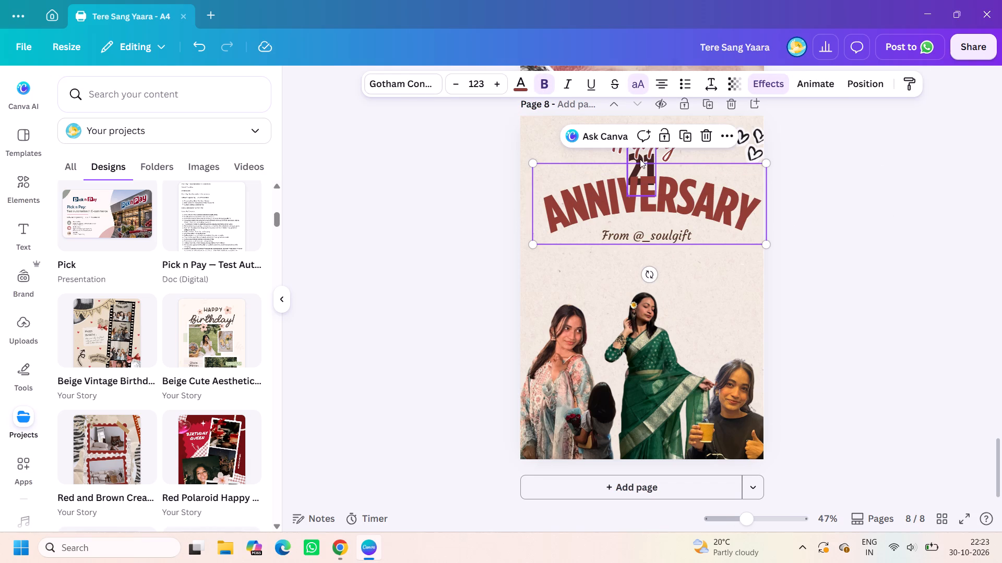
pyautogui.moveTo(640, 182); pyautogui.dragTo(641, 201)
pyautogui.doubleClick(642, 176)
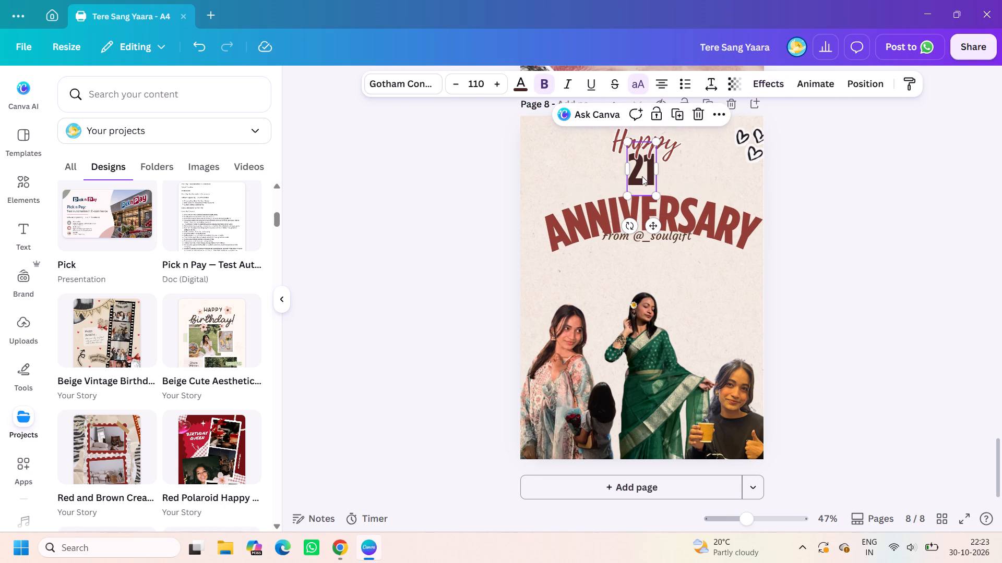
pyautogui.press('BackSpace')
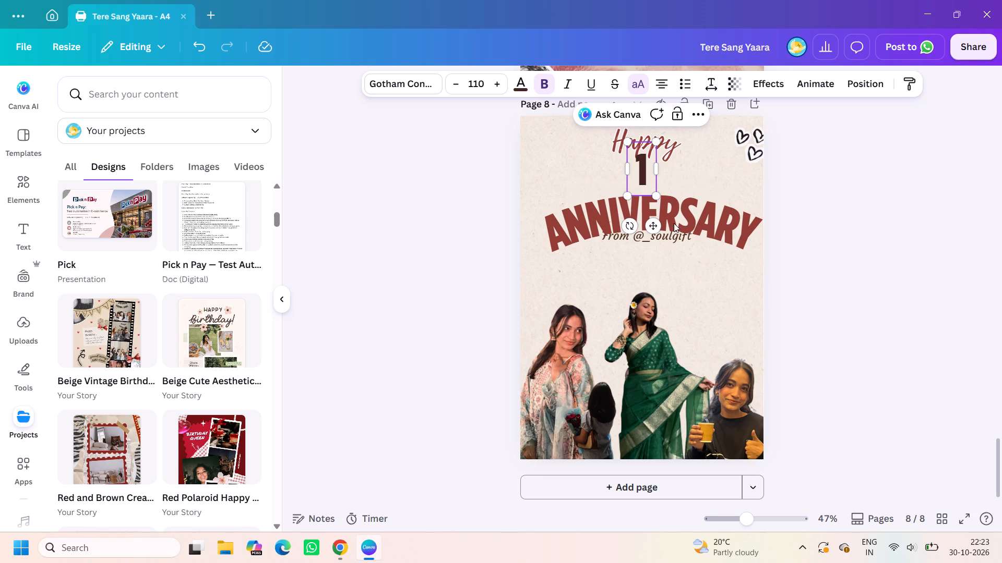
# Move the "ANNIVERSARY" heading back up over the number and shift "Happy" slightly down.
pyautogui.moveTo(683, 225); pyautogui.dragTo(677, 205)
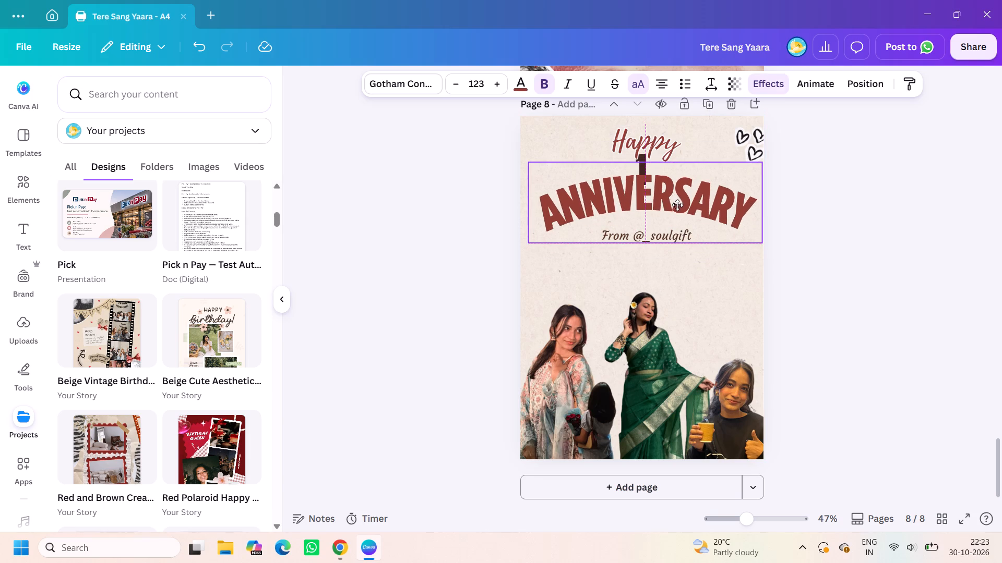
pyautogui.moveTo(677, 205); pyautogui.dragTo(678, 206)
pyautogui.click(776, 243)
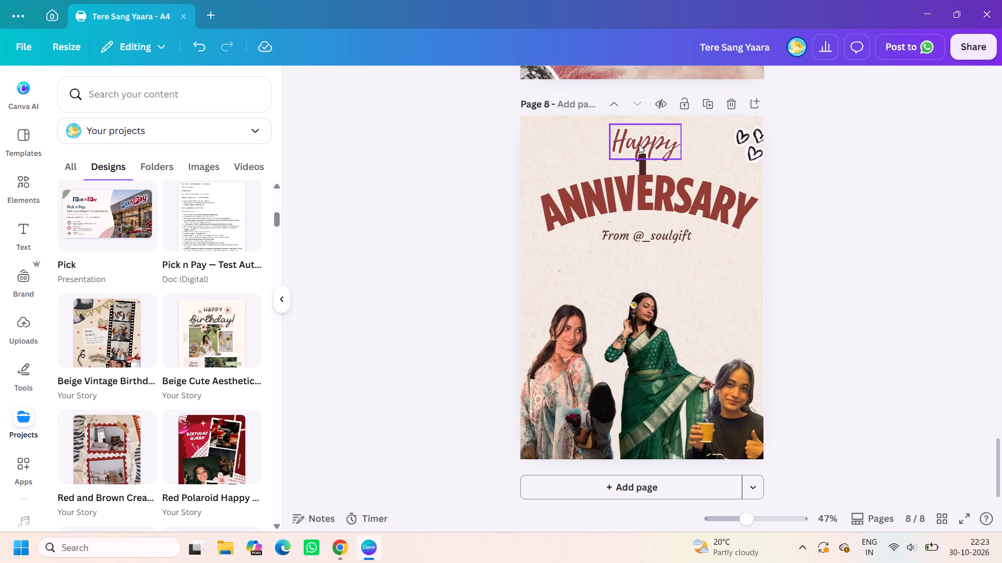
pyautogui.click(639, 144)
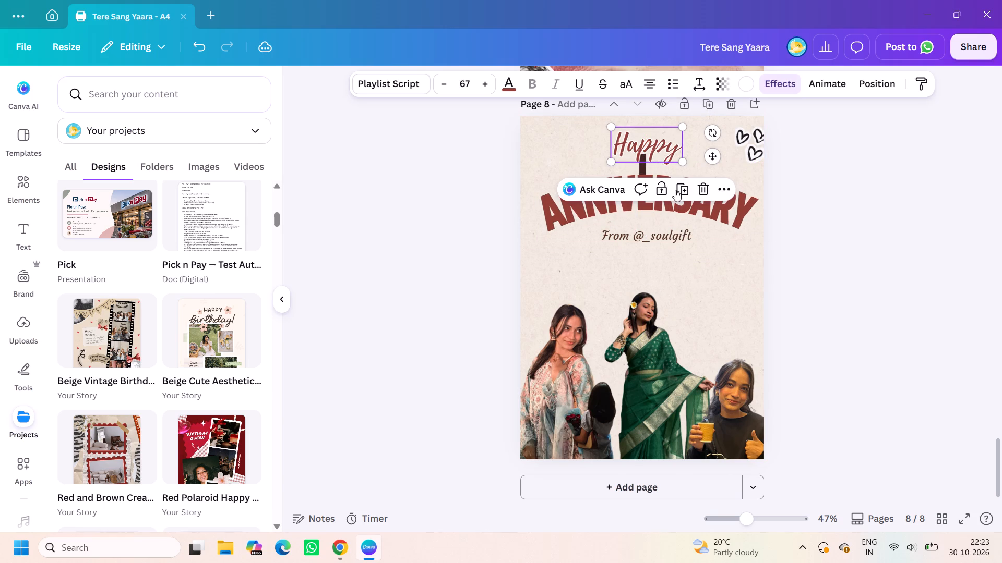
pyautogui.click(750, 243)
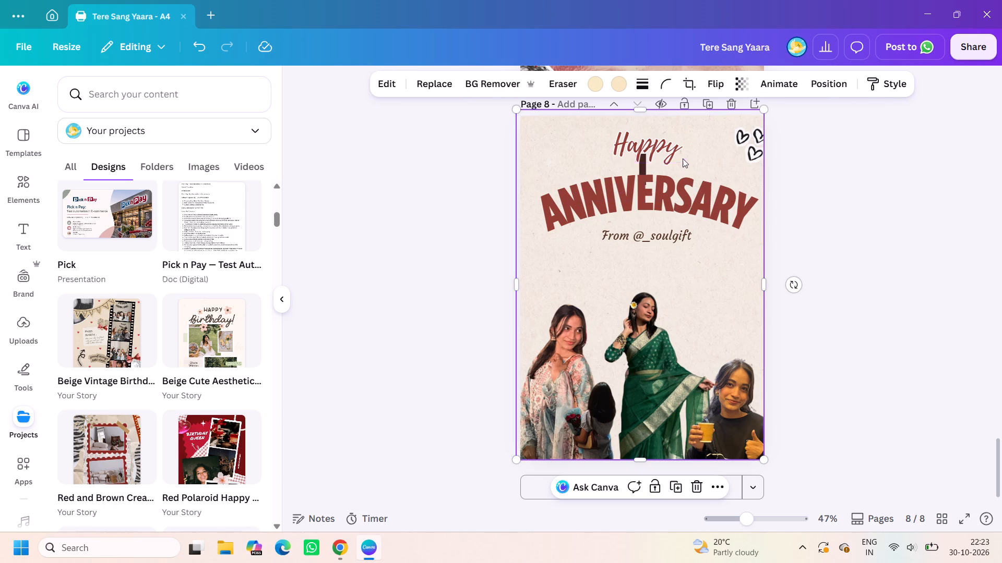
# Move "ANNIVERSARY" down, change the number to "1ST", and widen its text box to fit on one line.
pyautogui.moveTo(650, 178); pyautogui.dragTo(659, 194)
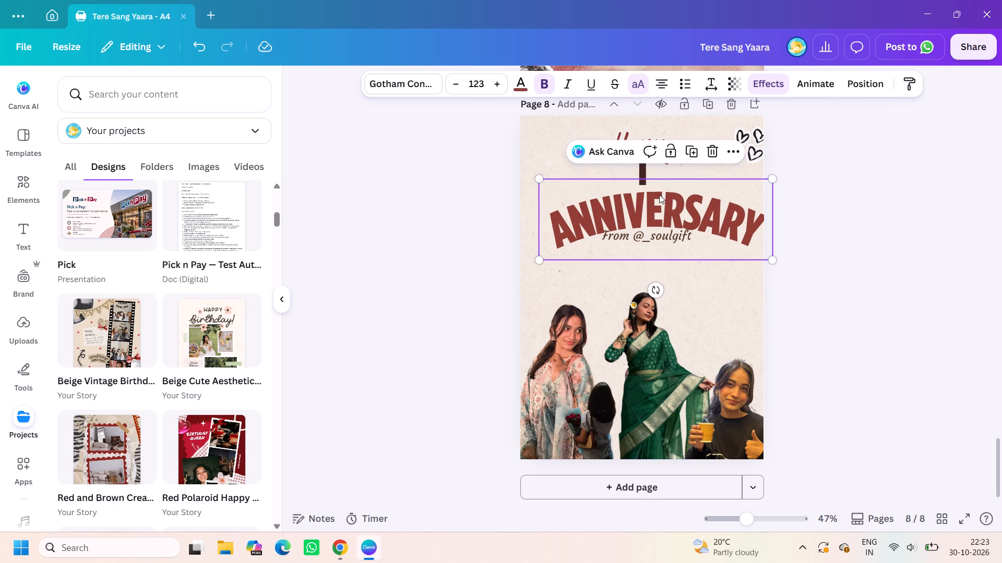
pyautogui.doubleClick(644, 174)
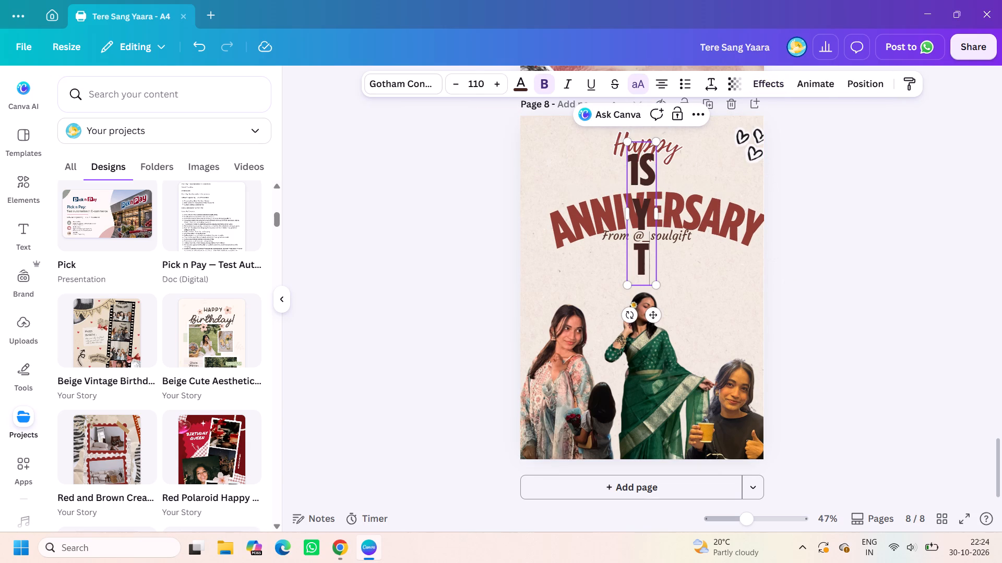
pyautogui.press('BackSpace')
pyautogui.press('t')
pyautogui.press('BackSpace')
pyautogui.press('BackSpace')
pyautogui.press('BackSpace')
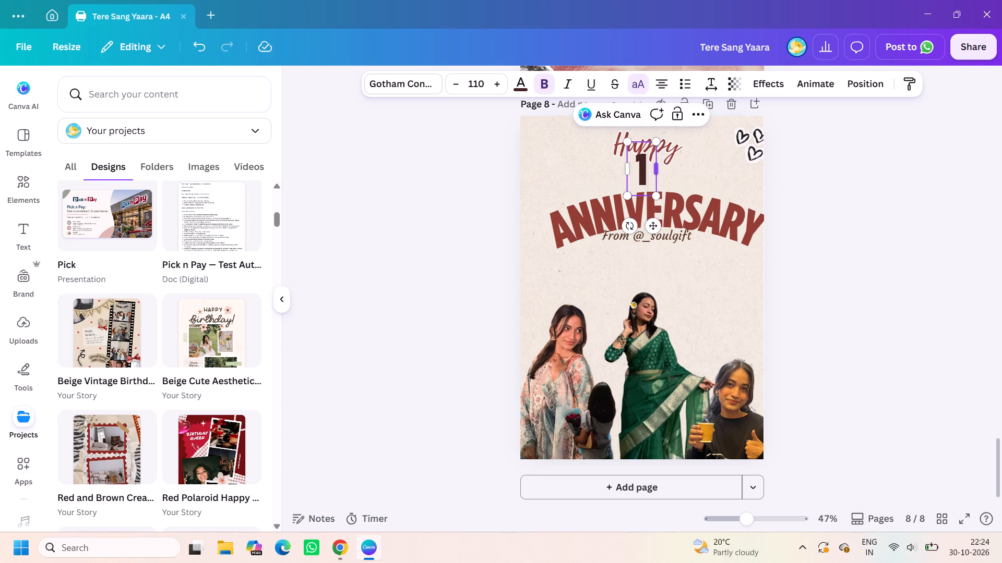
pyautogui.write('st')
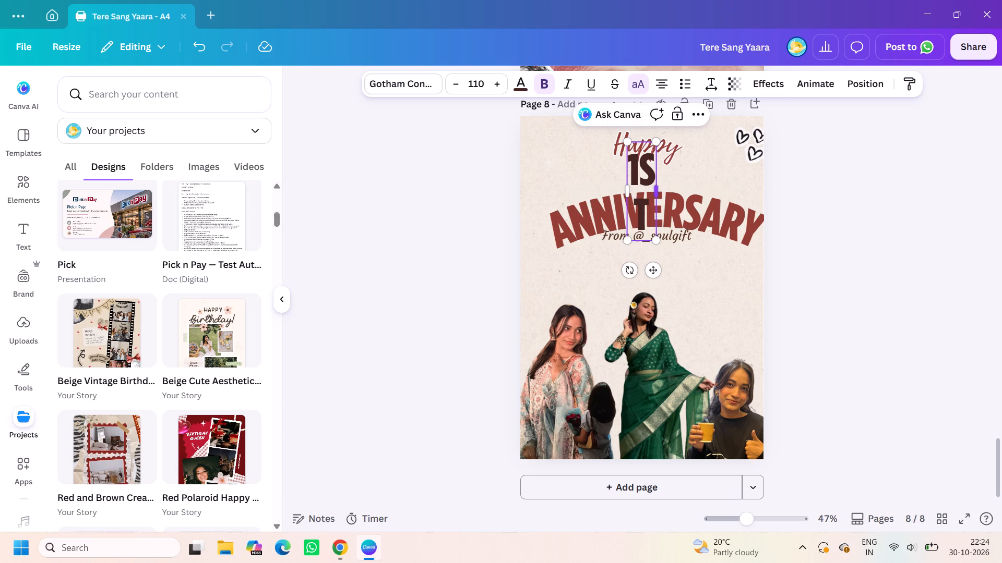
pyautogui.press('BackSpace')
pyautogui.press('BackSpace')
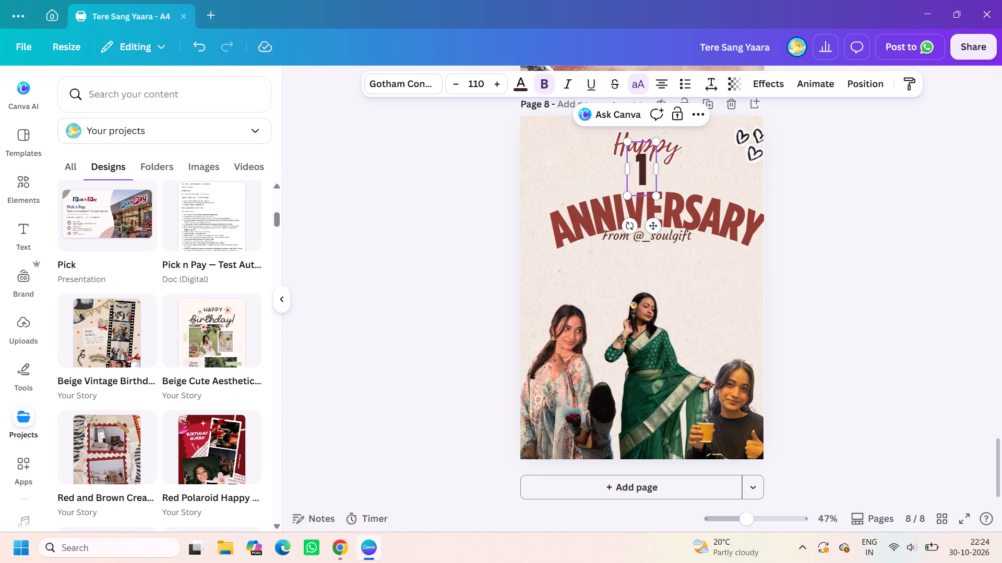
pyautogui.write('st')
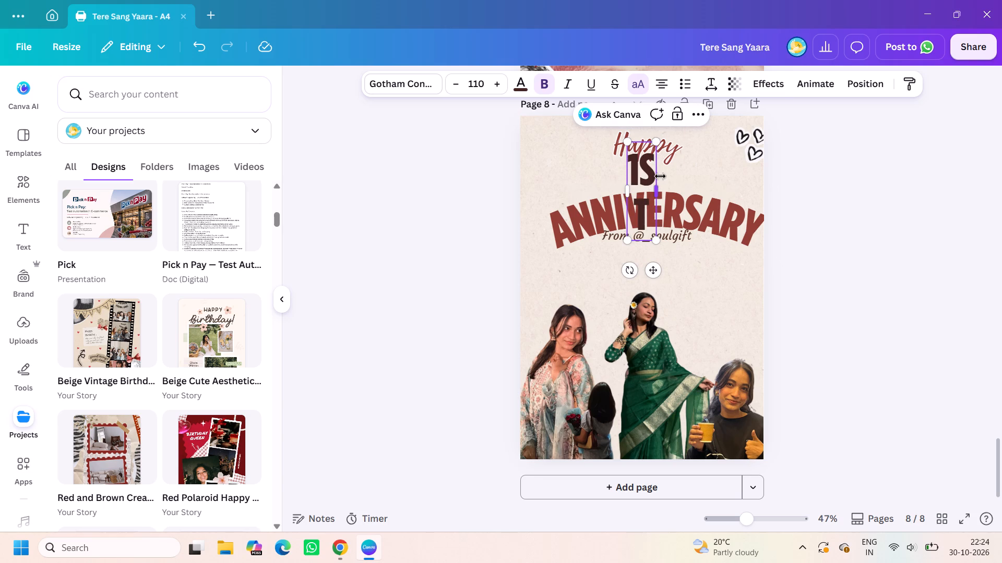
pyautogui.moveTo(658, 192); pyautogui.dragTo(684, 184)
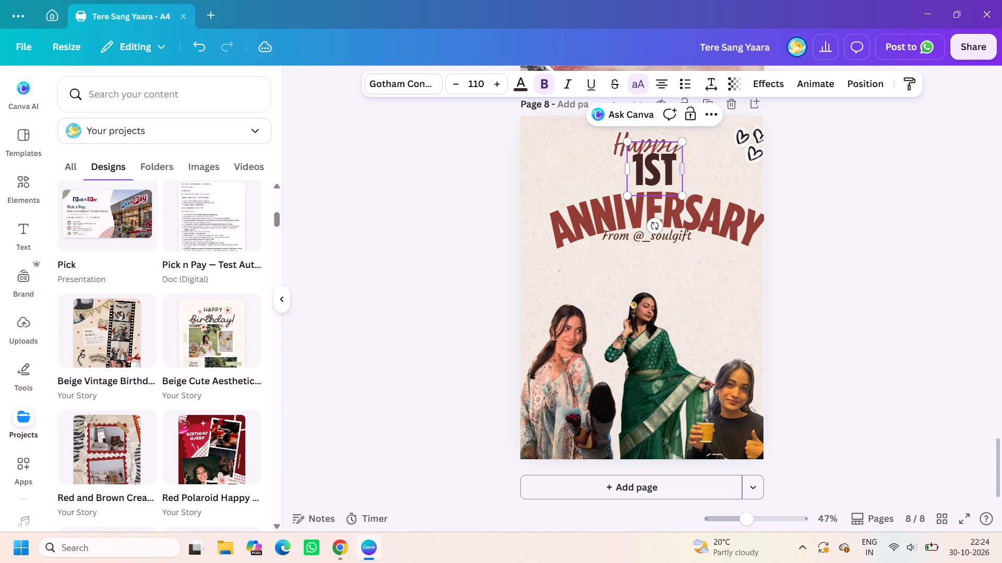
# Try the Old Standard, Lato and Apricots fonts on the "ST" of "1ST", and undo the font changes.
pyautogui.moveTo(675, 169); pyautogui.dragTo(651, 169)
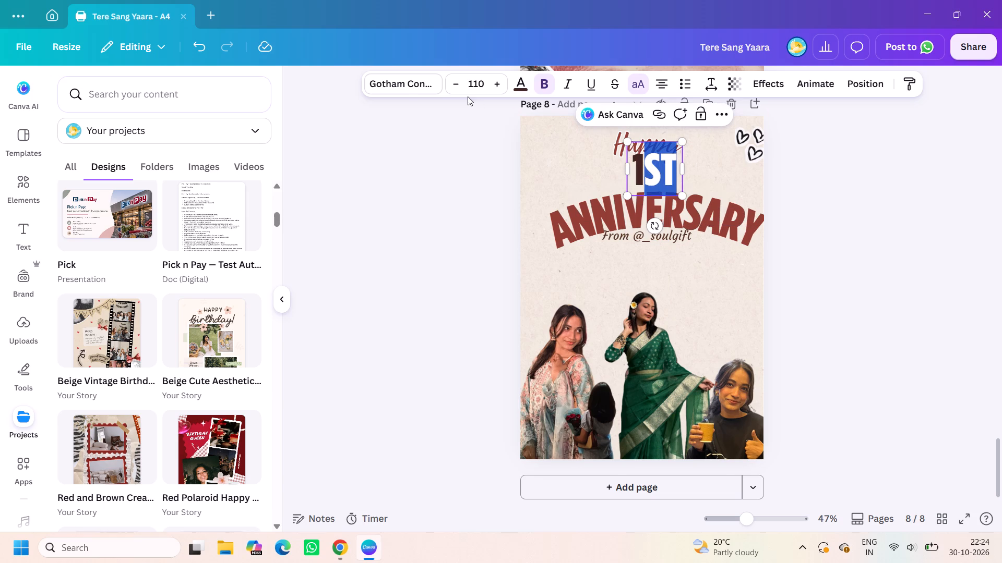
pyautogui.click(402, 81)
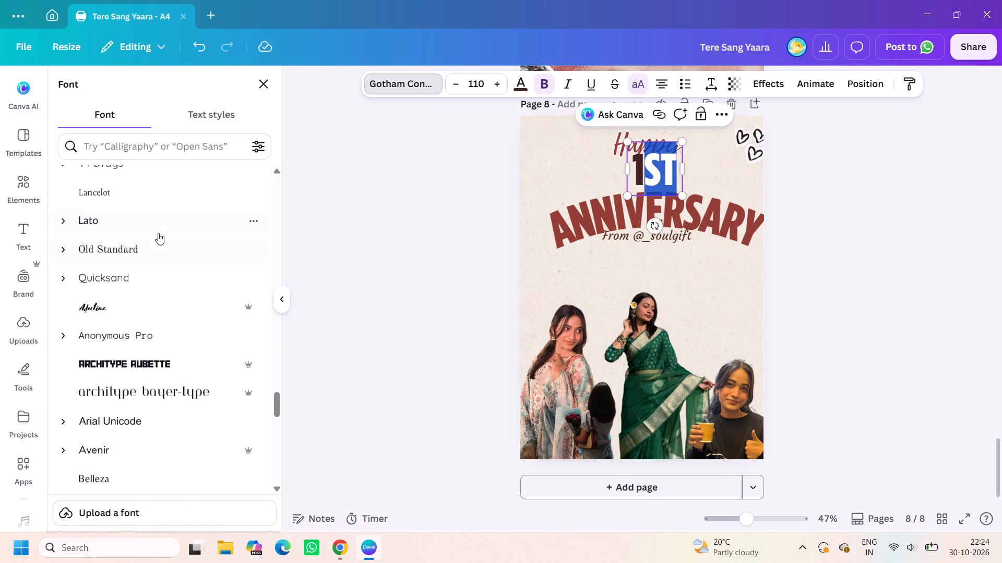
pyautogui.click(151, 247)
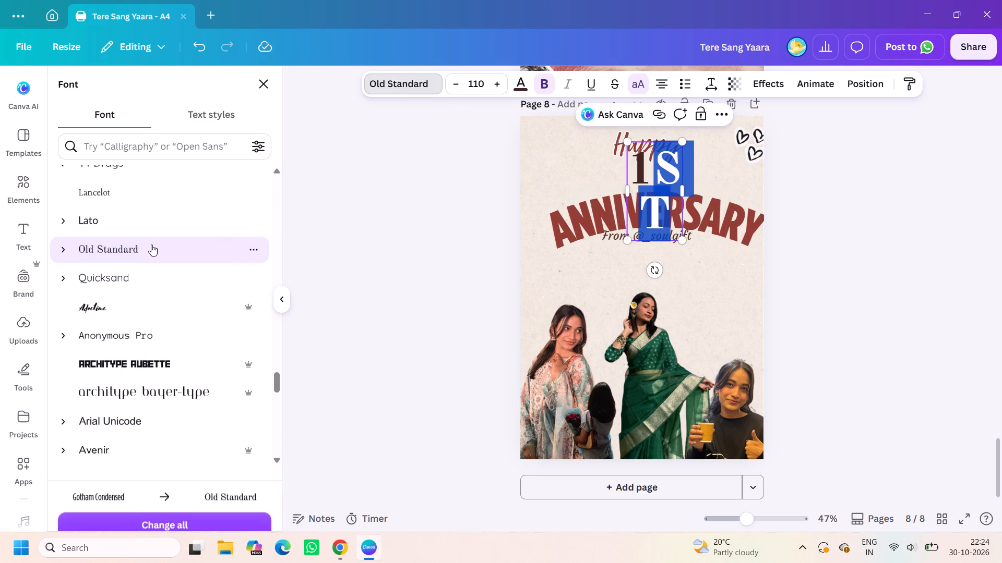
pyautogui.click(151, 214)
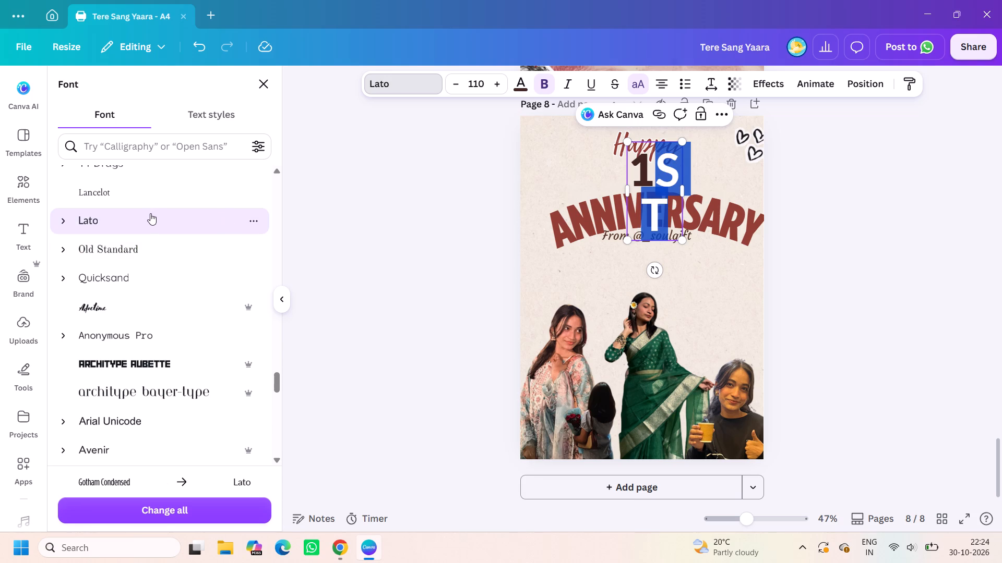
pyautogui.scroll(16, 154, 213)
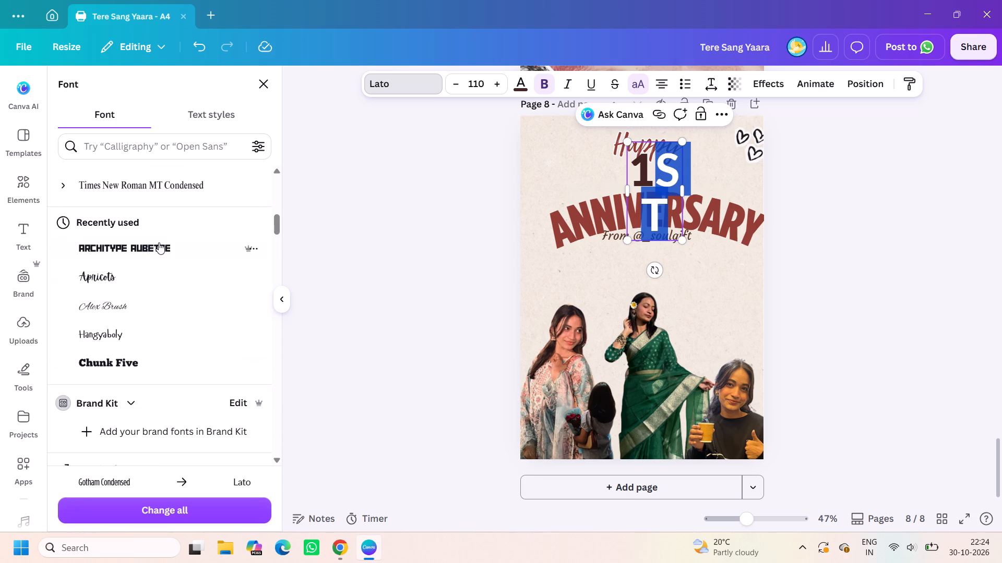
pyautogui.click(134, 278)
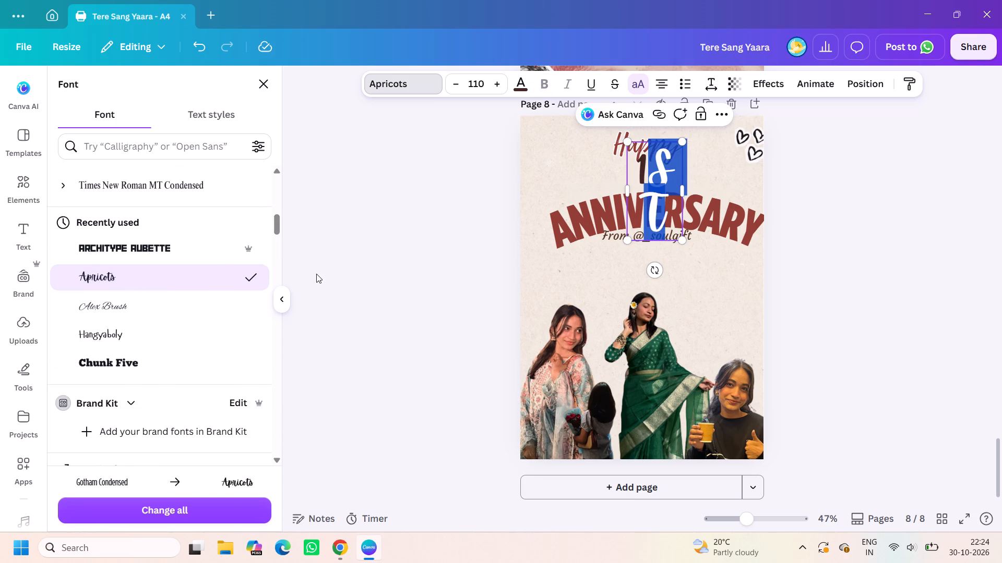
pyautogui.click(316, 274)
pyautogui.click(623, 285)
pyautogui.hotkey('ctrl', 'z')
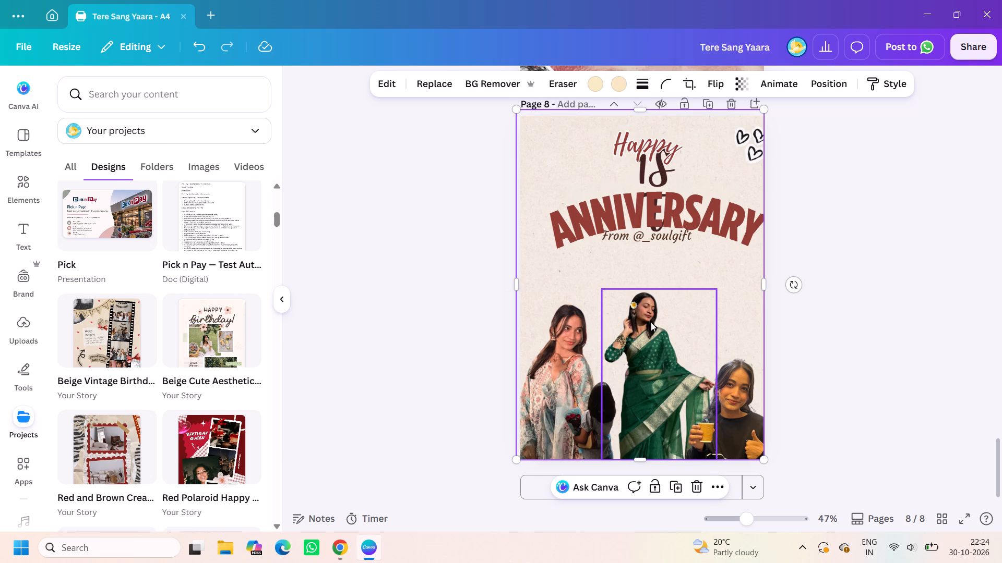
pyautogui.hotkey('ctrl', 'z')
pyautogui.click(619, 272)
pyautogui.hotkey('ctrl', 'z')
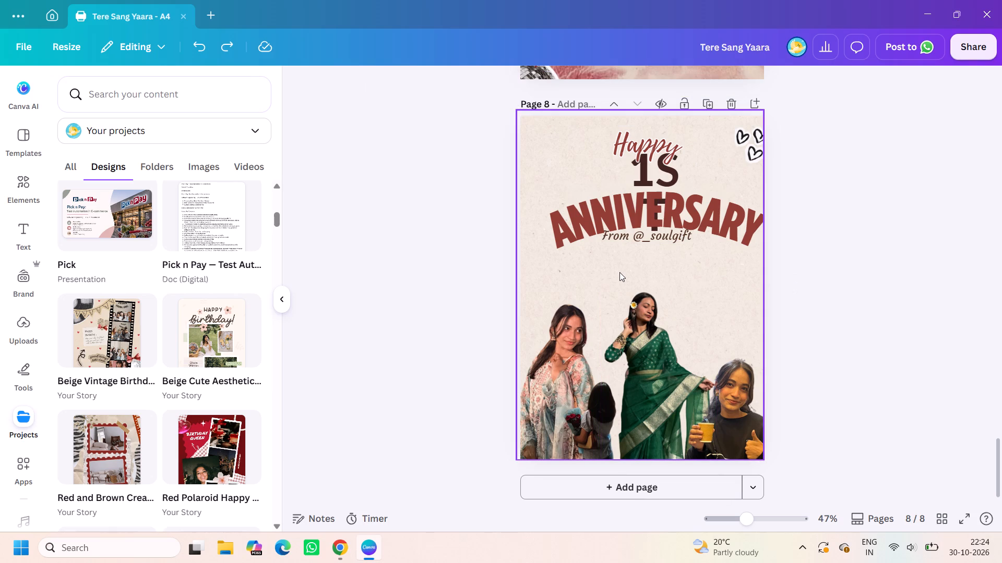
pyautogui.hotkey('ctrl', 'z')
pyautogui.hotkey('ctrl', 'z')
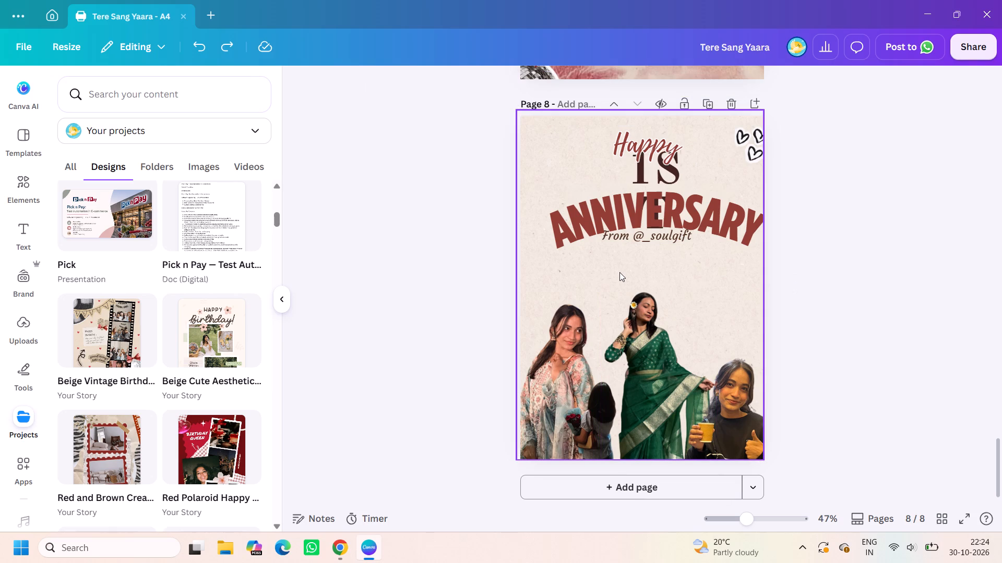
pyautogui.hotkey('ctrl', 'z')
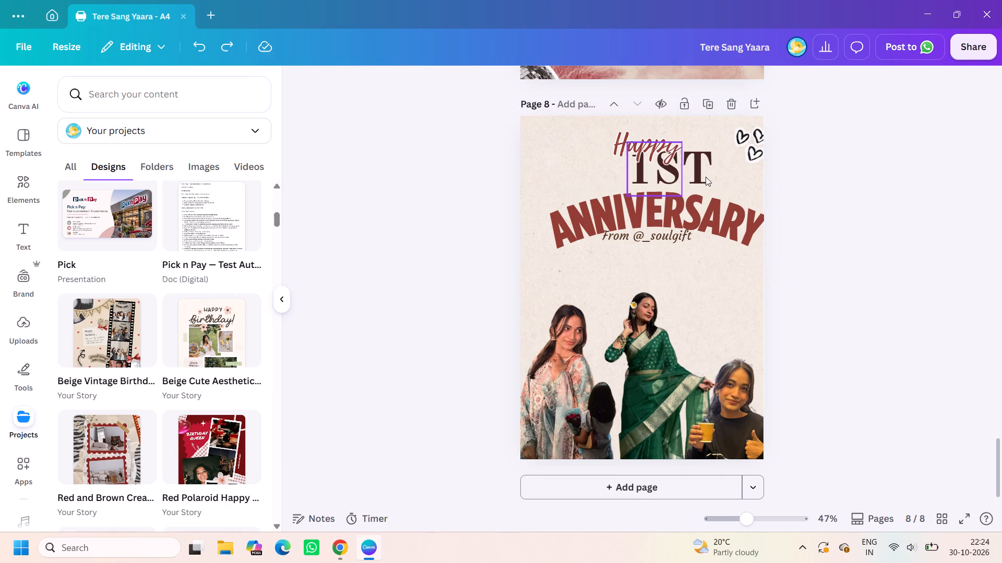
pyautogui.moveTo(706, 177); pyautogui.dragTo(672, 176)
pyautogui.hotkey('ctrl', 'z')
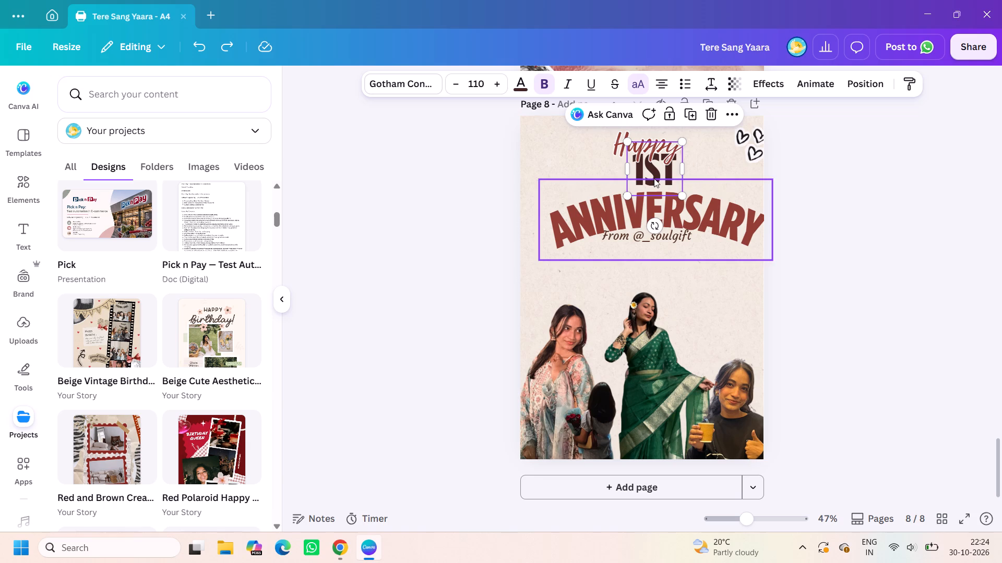
# Move the "ANNIVERSARY" heading up to overlap the bottom of "1ST" and fit within the page width.
pyautogui.click(654, 178)
pyautogui.moveTo(670, 195); pyautogui.dragTo(672, 181)
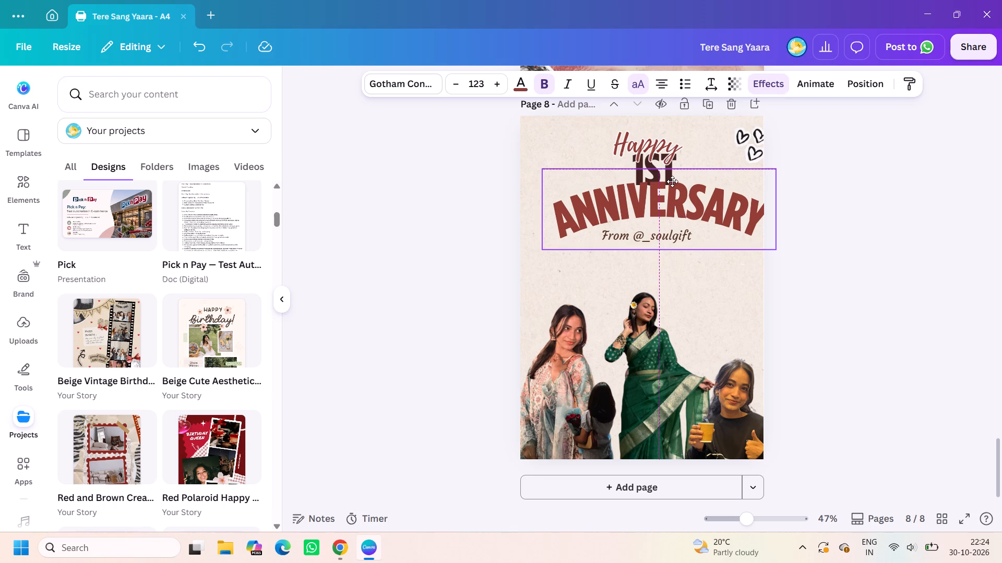
pyautogui.moveTo(672, 181); pyautogui.dragTo(663, 180)
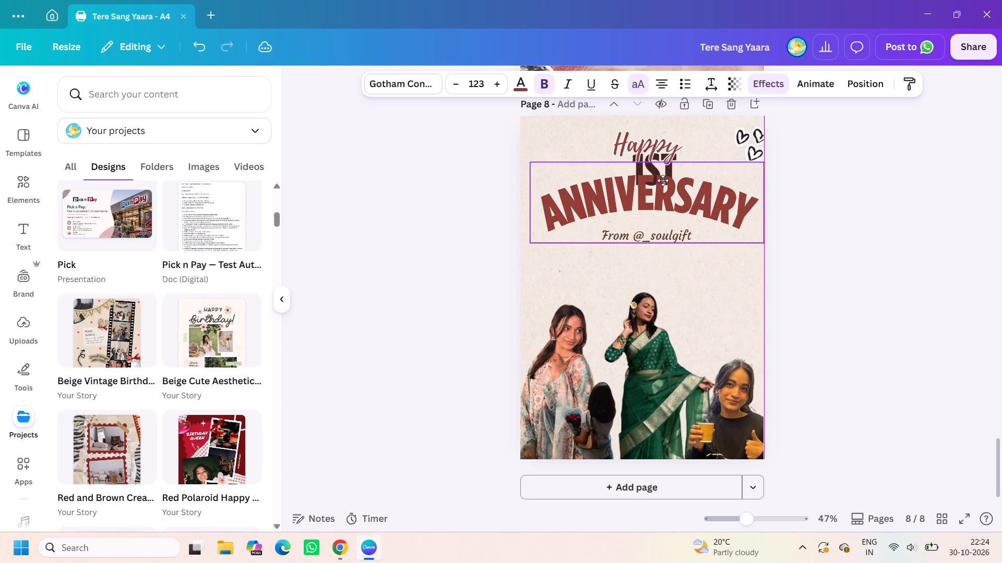
pyautogui.moveTo(663, 180); pyautogui.dragTo(664, 180)
pyautogui.click(818, 244)
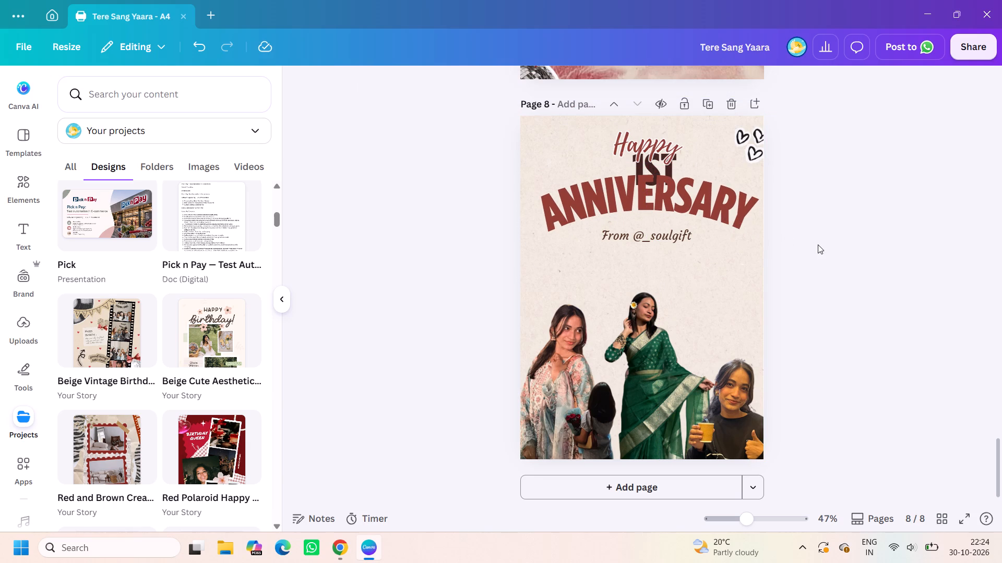
# Delete all the cutouts of women from the lower half of page 8.
pyautogui.click(741, 299)
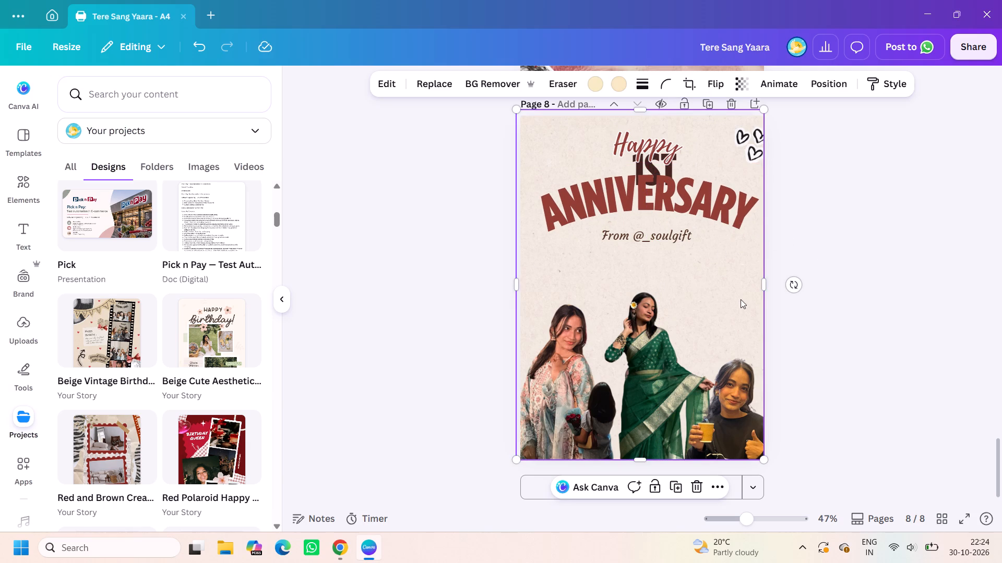
pyautogui.click(639, 347)
pyautogui.press('BackSpace')
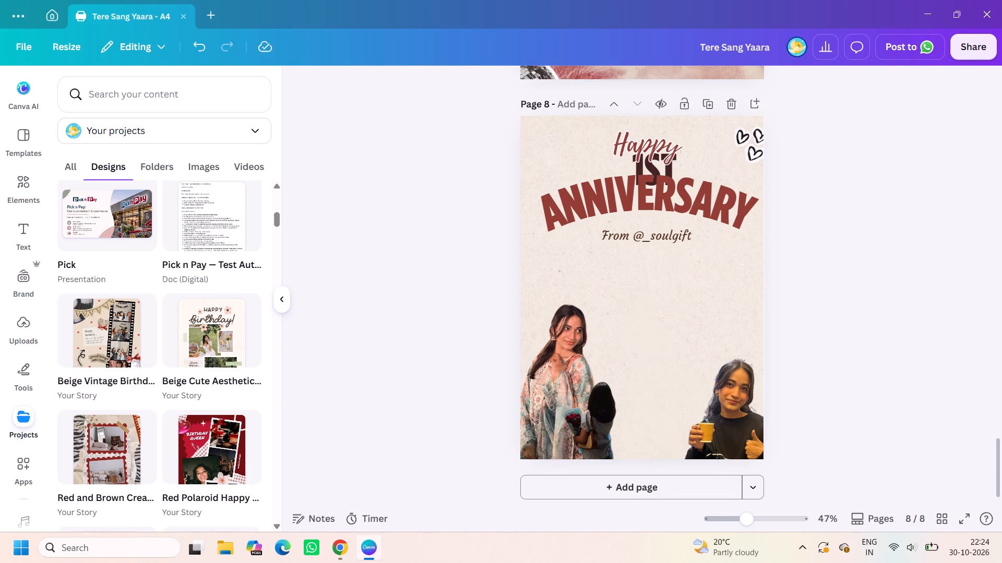
pyautogui.click(566, 375)
pyautogui.press('BackSpace')
pyautogui.click(606, 419)
pyautogui.press('BackSpace')
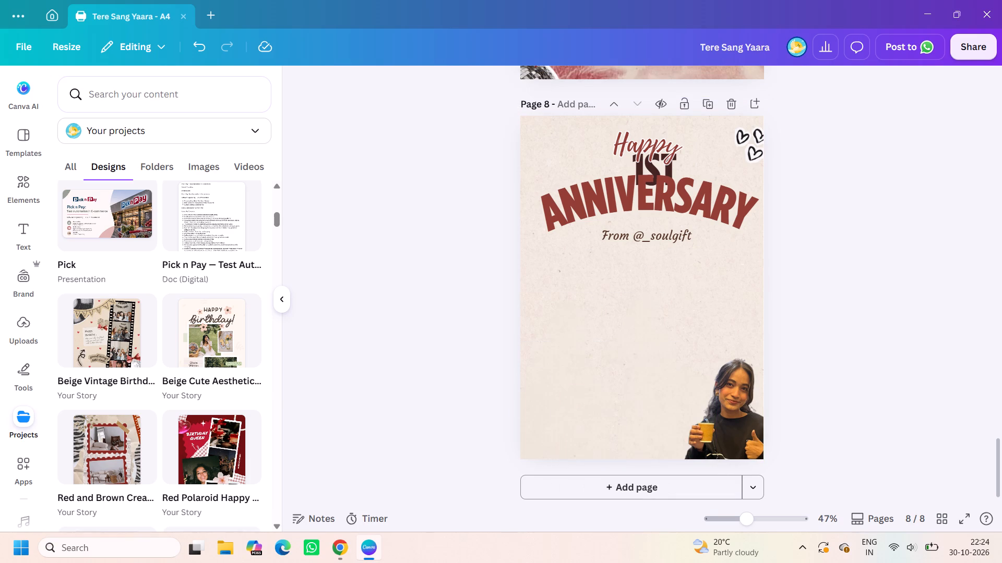
pyautogui.click(701, 420)
pyautogui.press('BackSpace')
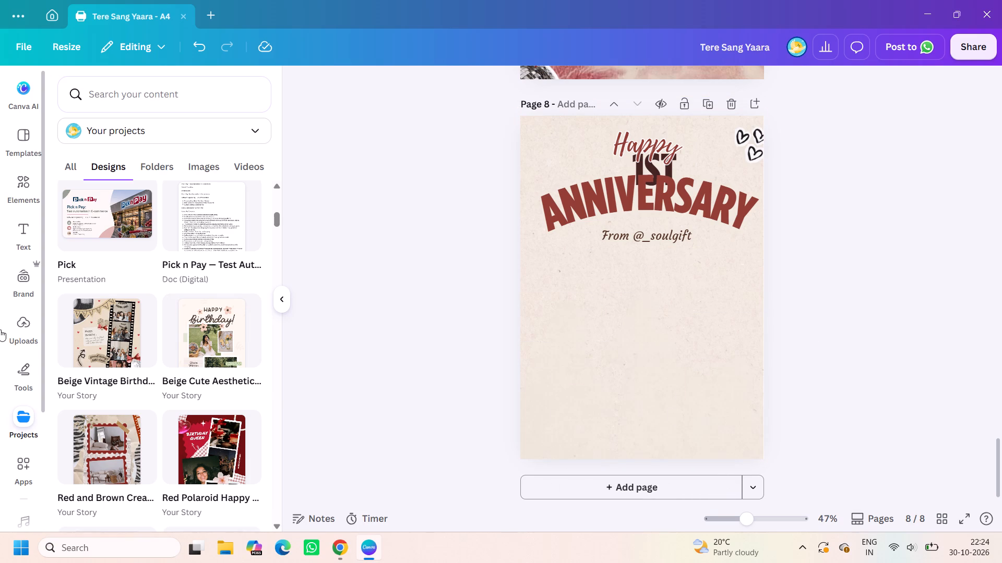
# Add the uploaded photo of the groom in a turban, remove its background, and place it in the page's lower-right corner.
pyautogui.click(13, 328)
pyautogui.scroll(8, 137, 315)
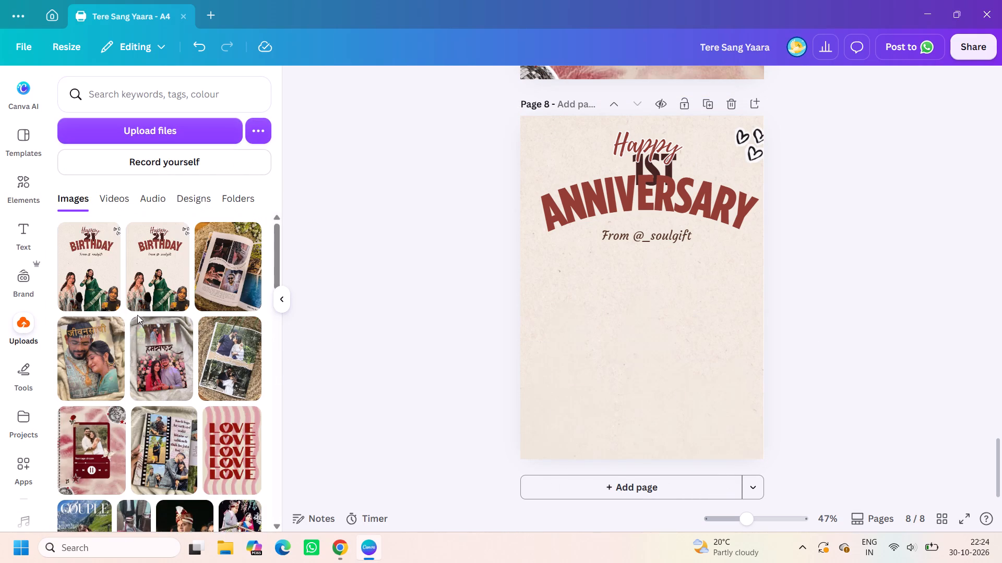
pyautogui.scroll(-2, 166, 430)
pyautogui.rightClick(166, 430)
pyautogui.click(311, 276)
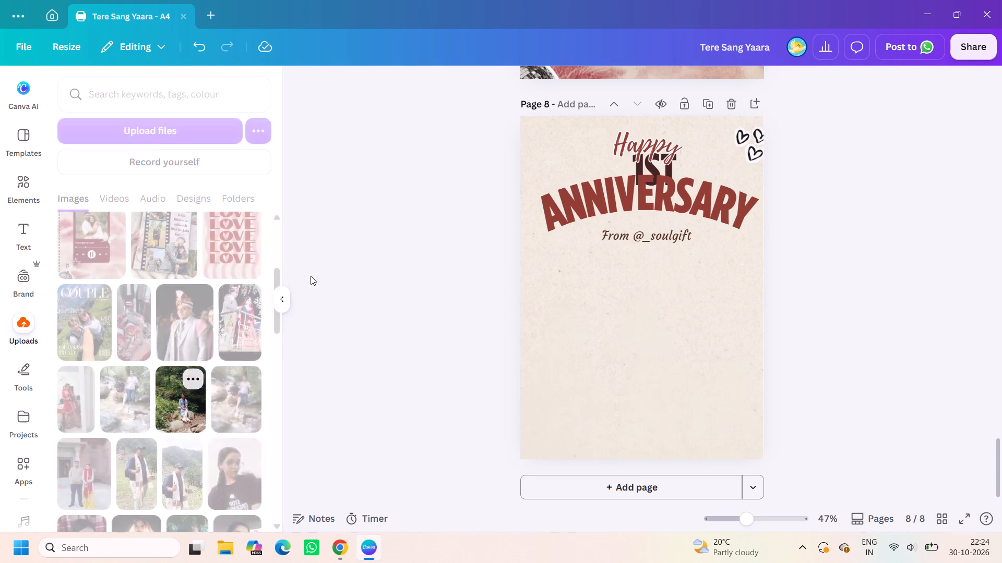
pyautogui.click(175, 339)
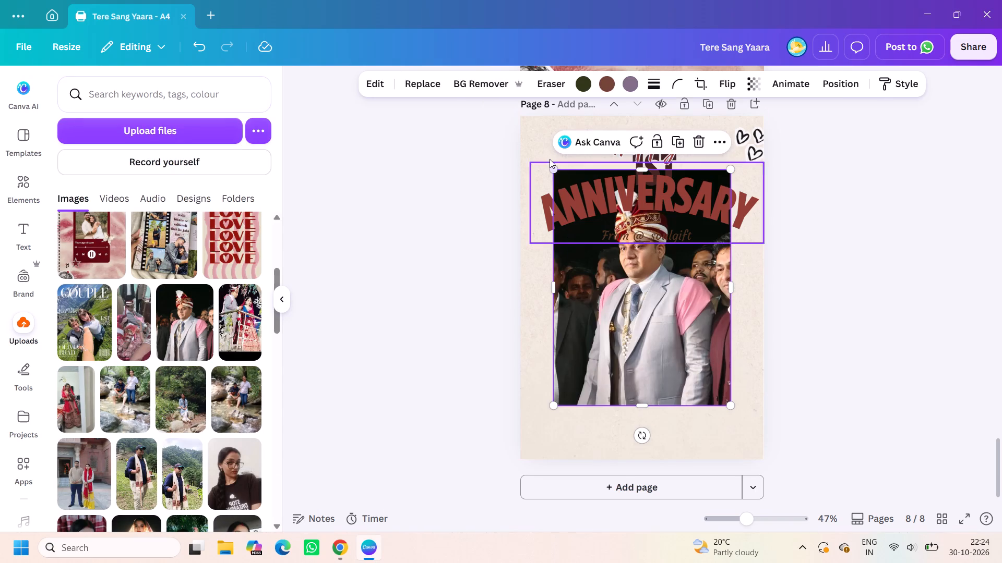
pyautogui.click(465, 80)
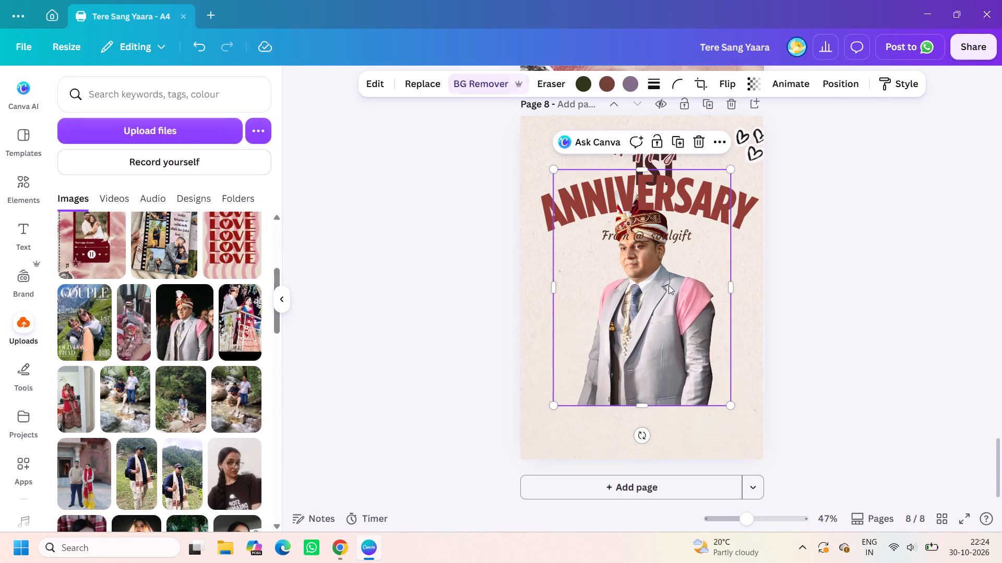
pyautogui.moveTo(669, 285); pyautogui.dragTo(720, 385)
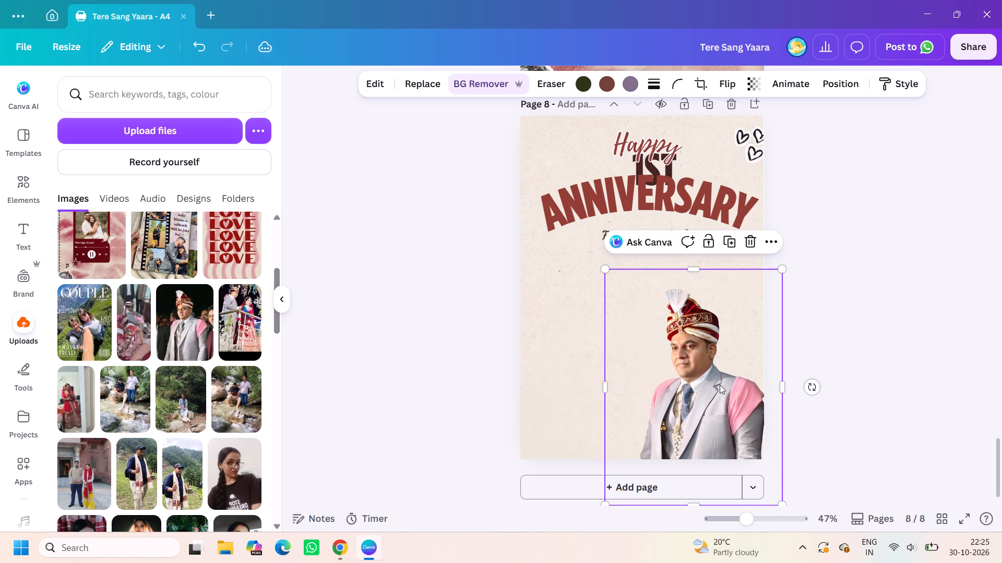
pyautogui.click(454, 384)
# Add the uploaded photo of the bride in pink, remove its background, rotate her upright, and place her in the page's lower-left corner.
pyautogui.scroll(-1, 176, 418)
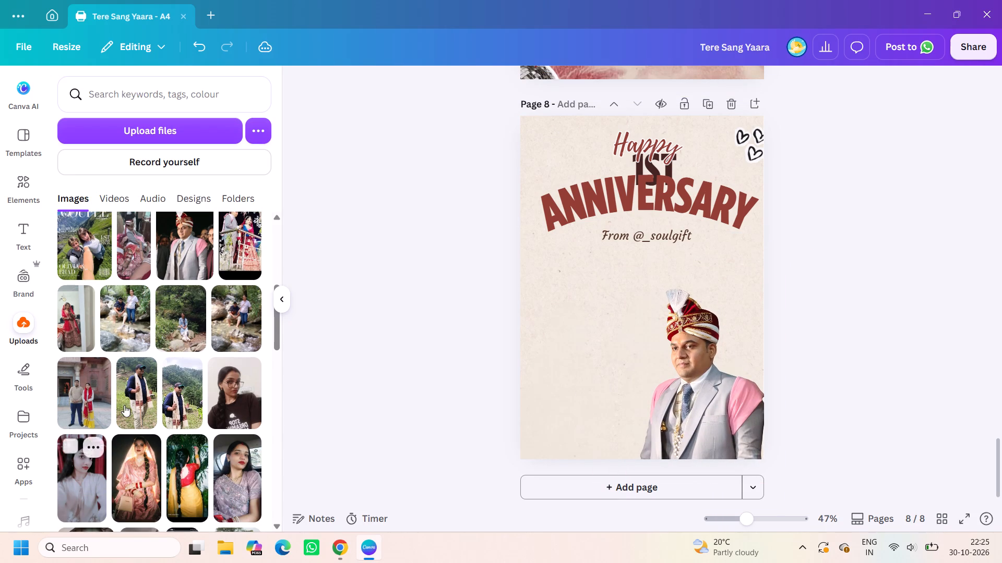
pyautogui.scroll(-3, 161, 476)
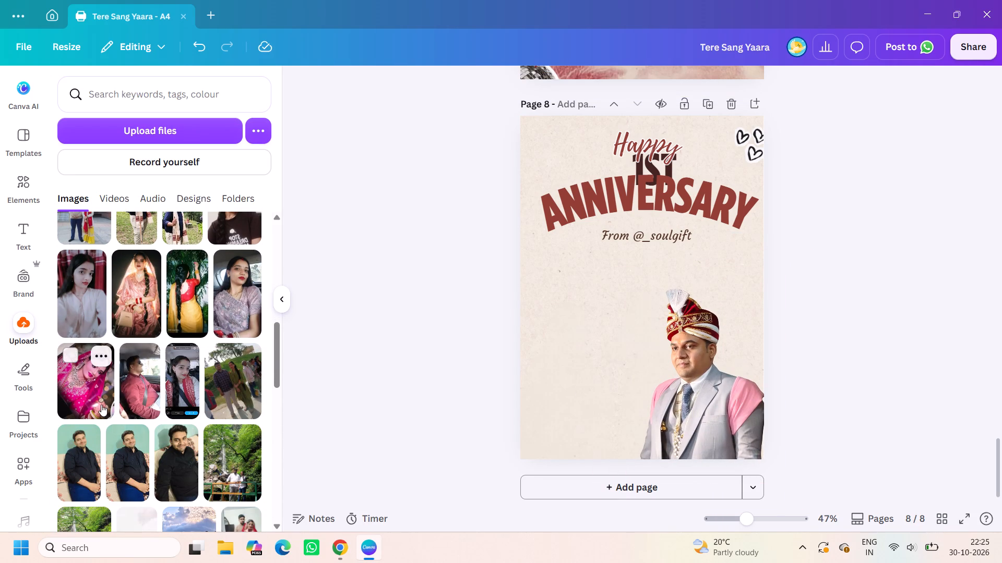
pyautogui.click(100, 402)
pyautogui.click(478, 84)
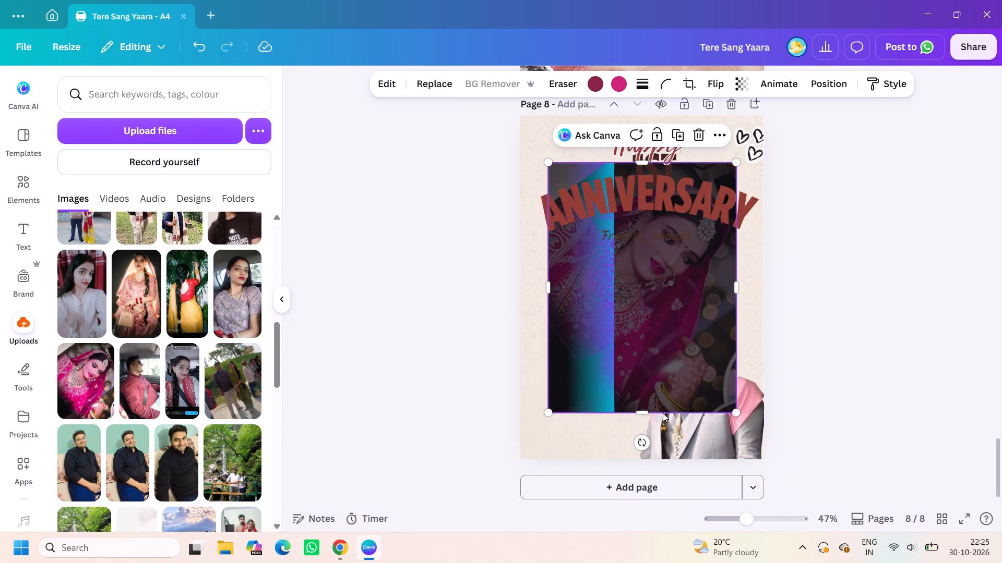
pyautogui.moveTo(637, 443); pyautogui.dragTo(720, 312)
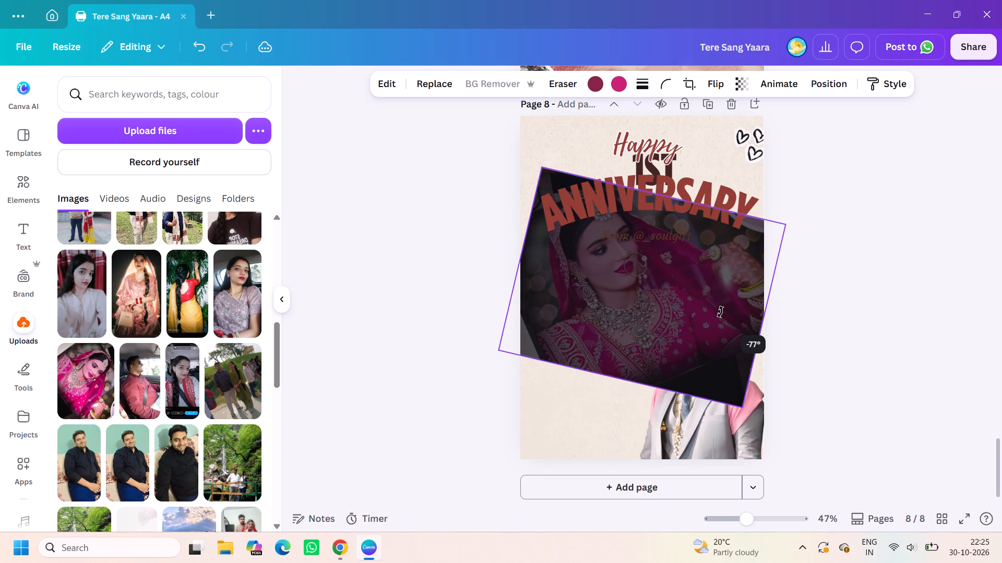
pyautogui.moveTo(720, 312); pyautogui.dragTo(718, 314)
pyautogui.moveTo(652, 311); pyautogui.dragTo(618, 399)
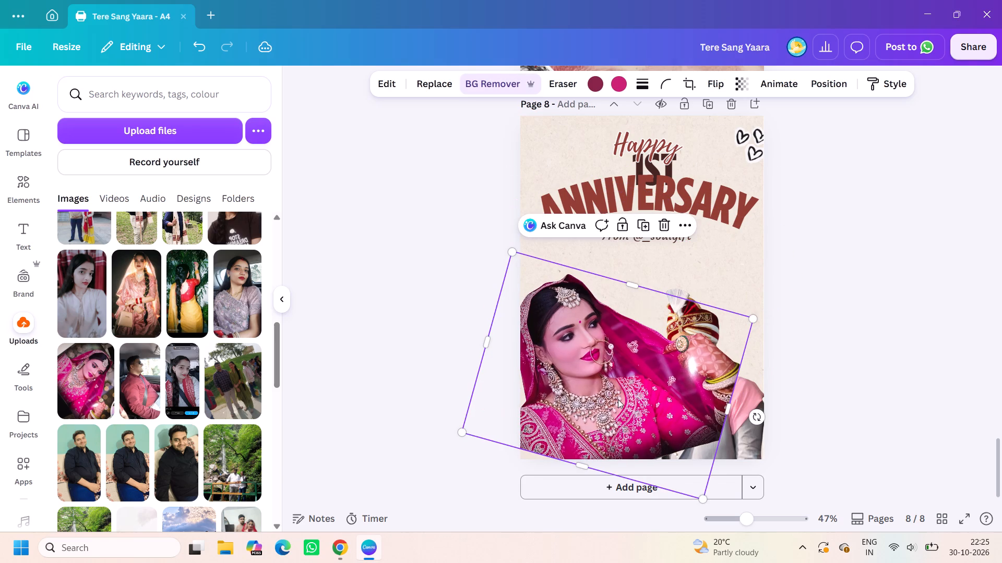
pyautogui.moveTo(732, 407); pyautogui.dragTo(633, 382)
pyautogui.moveTo(659, 394); pyautogui.dragTo(653, 415)
pyautogui.click(437, 368)
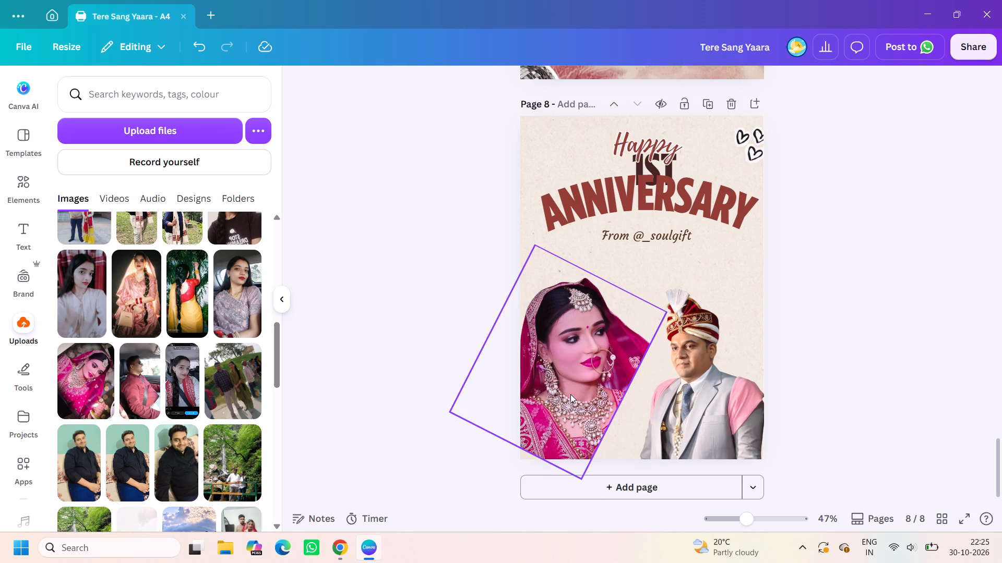
# Shrink the bride cutout slightly and fine-tune its rotation to -64°.
pyautogui.click(579, 388)
pyautogui.moveTo(665, 313); pyautogui.dragTo(650, 326)
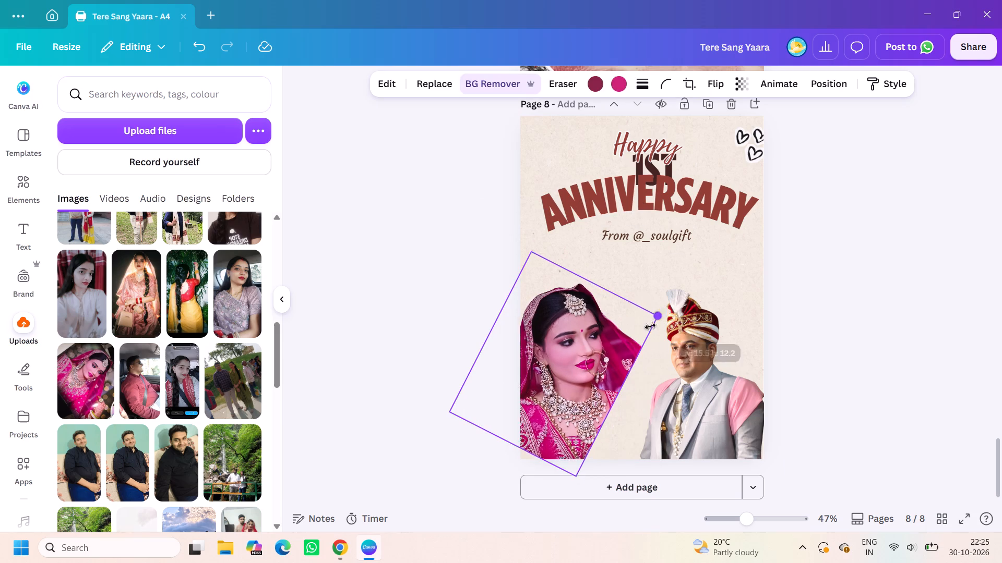
pyautogui.moveTo(650, 326); pyautogui.dragTo(657, 313)
pyautogui.click(648, 407)
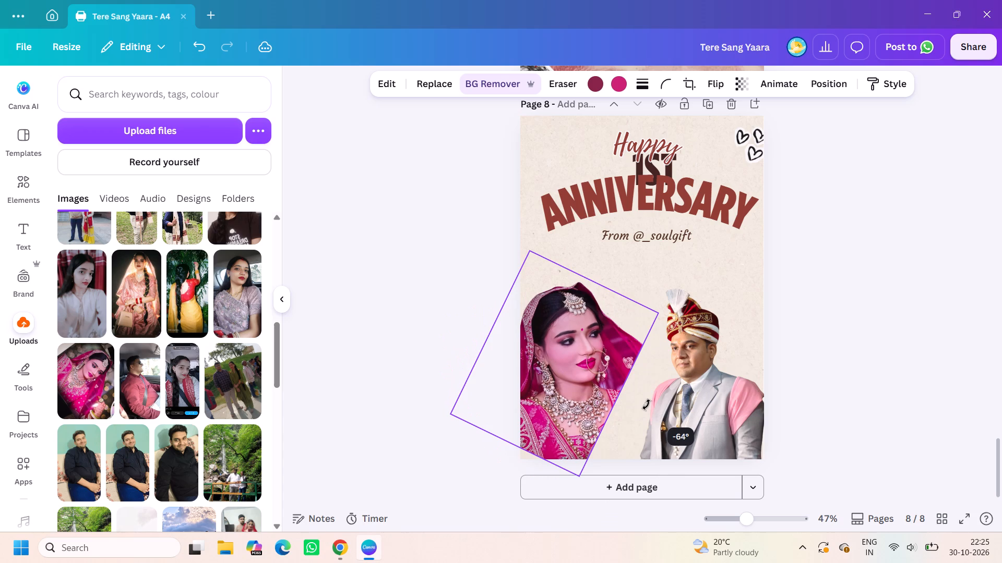
pyautogui.click(811, 337)
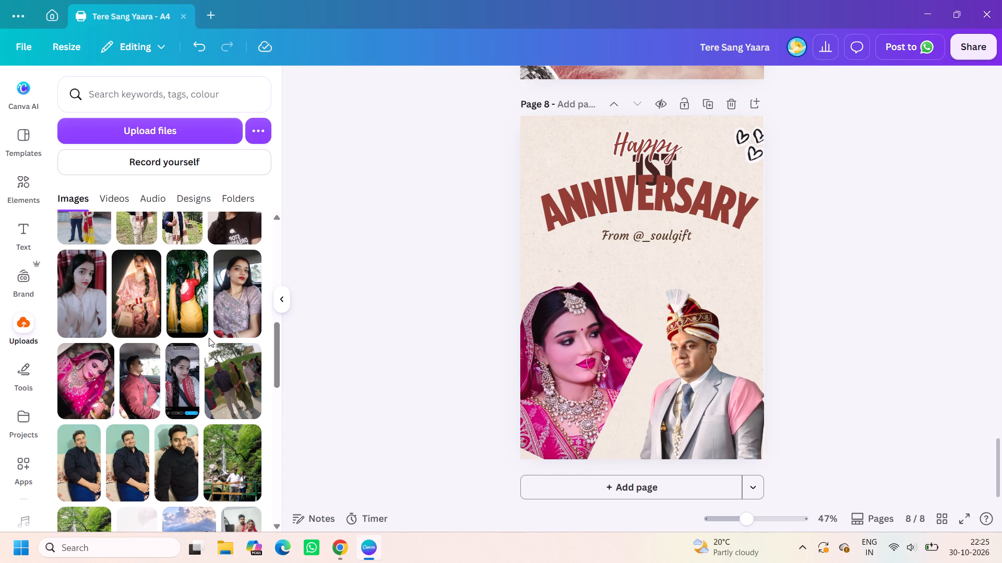
# Add the uploaded mirror selfie of the couple with the bride in red, remove its background, and move it to the page's lower middle.
pyautogui.scroll(-2, 207, 387)
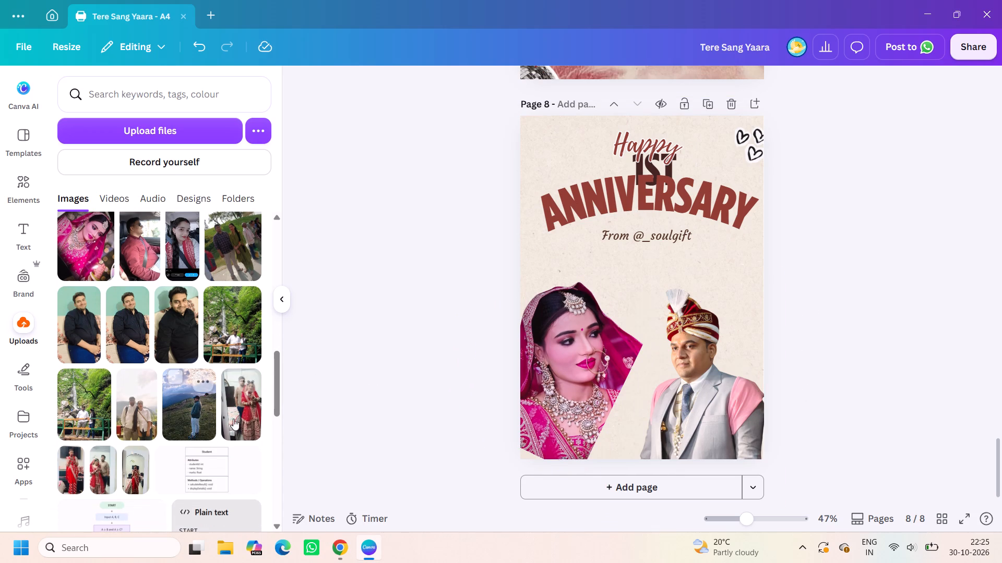
pyautogui.click(241, 414)
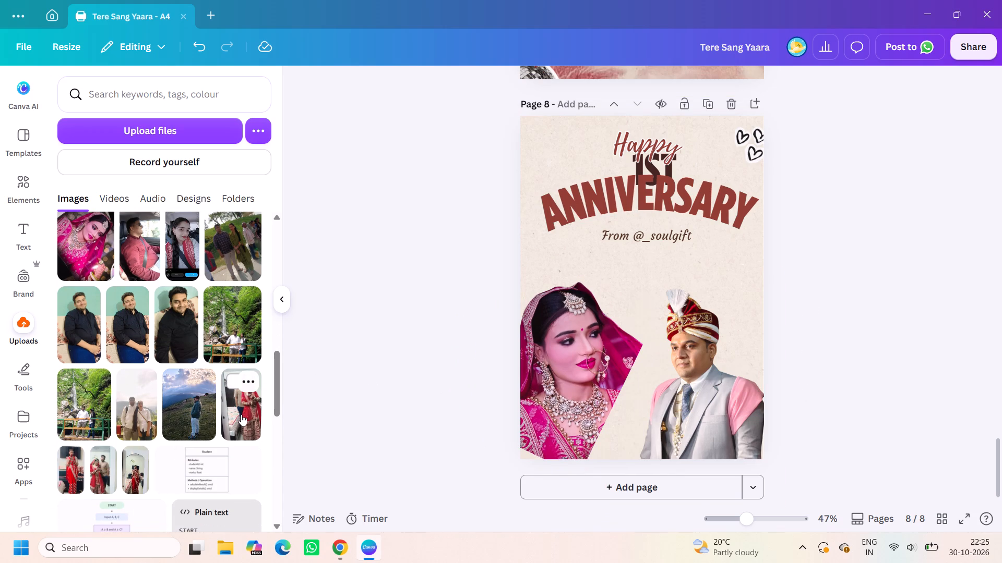
pyautogui.click(469, 82)
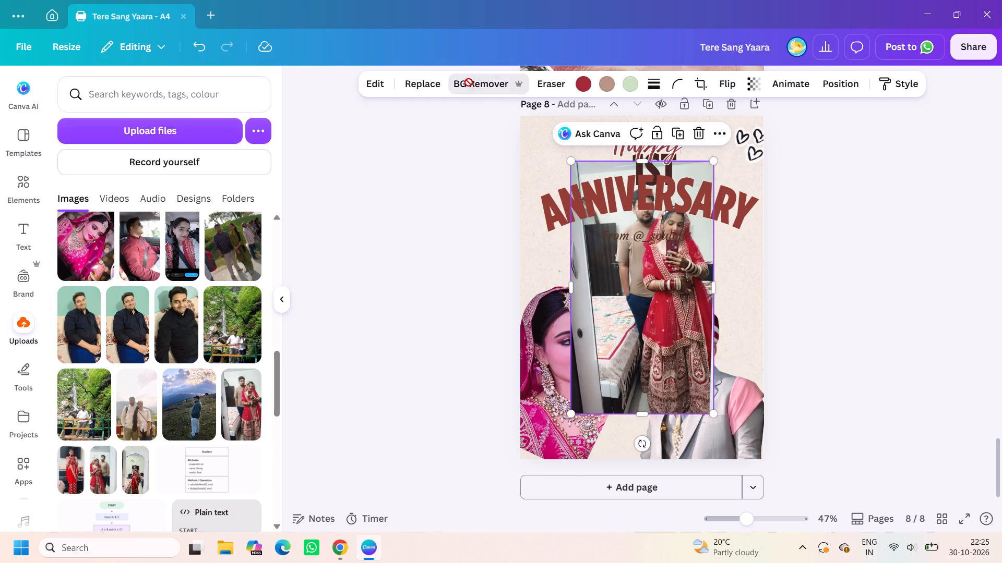
pyautogui.moveTo(636, 353); pyautogui.dragTo(600, 430)
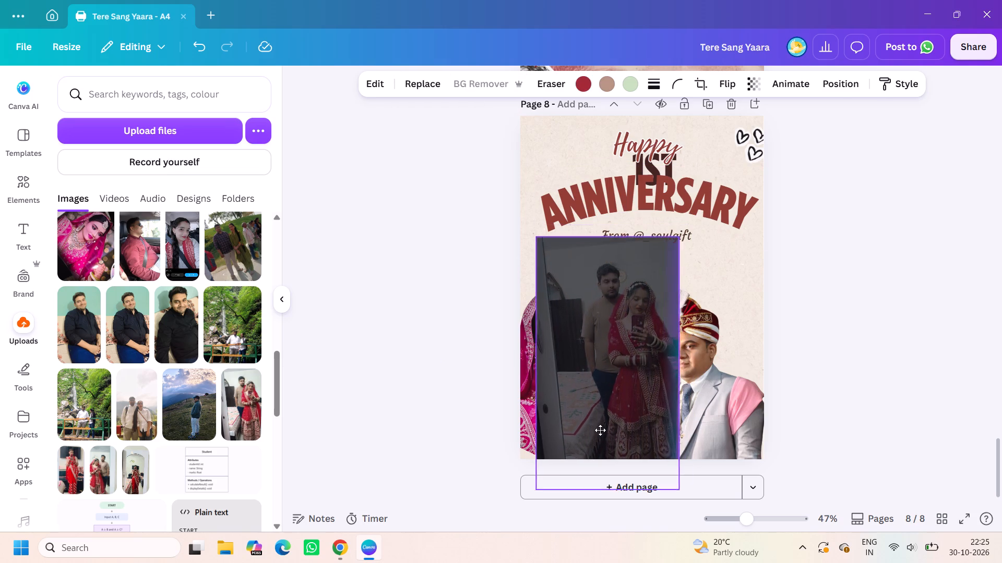
pyautogui.moveTo(600, 430); pyautogui.dragTo(601, 434)
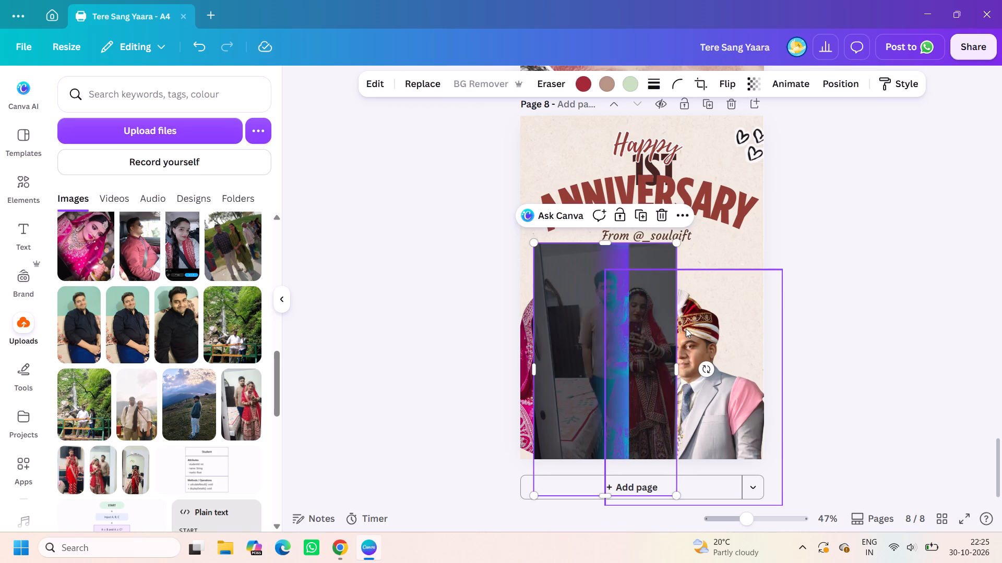
# Spread the groom and pink-dressed bride cutouts outward, and lower and slightly tilt the couple cutout between them.
pyautogui.moveTo(720, 422); pyautogui.dragTo(745, 414)
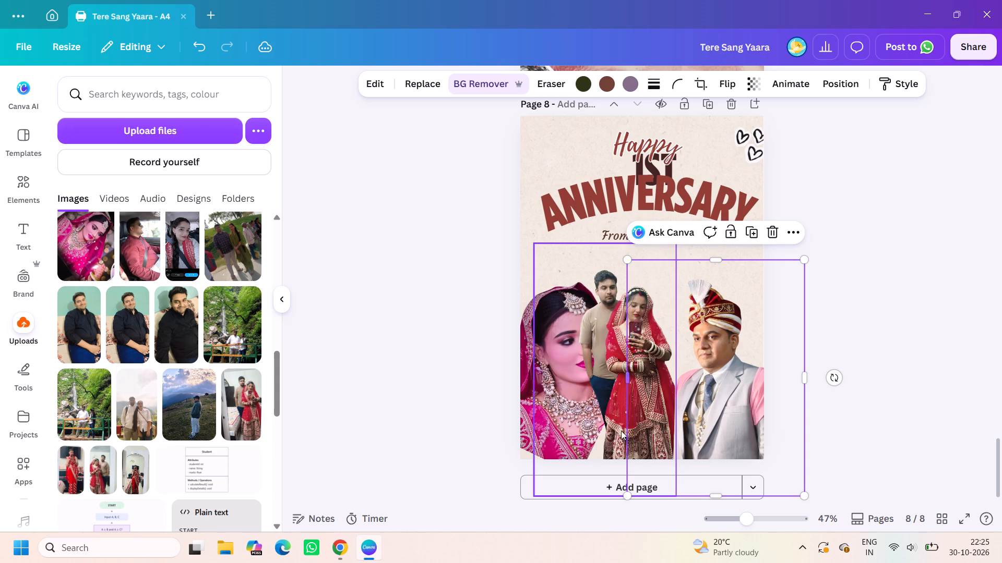
pyautogui.click(461, 358)
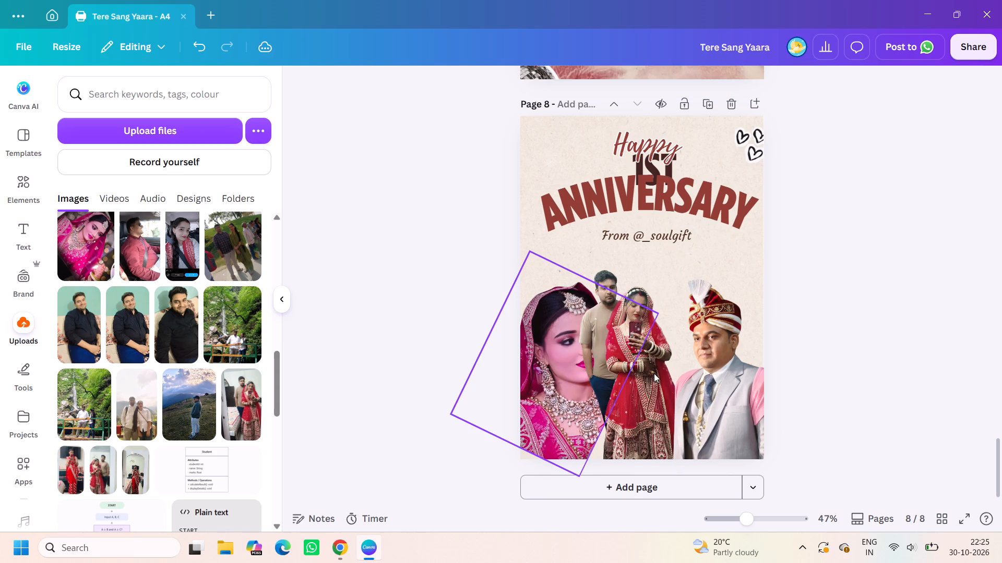
pyautogui.moveTo(642, 383); pyautogui.dragTo(656, 408)
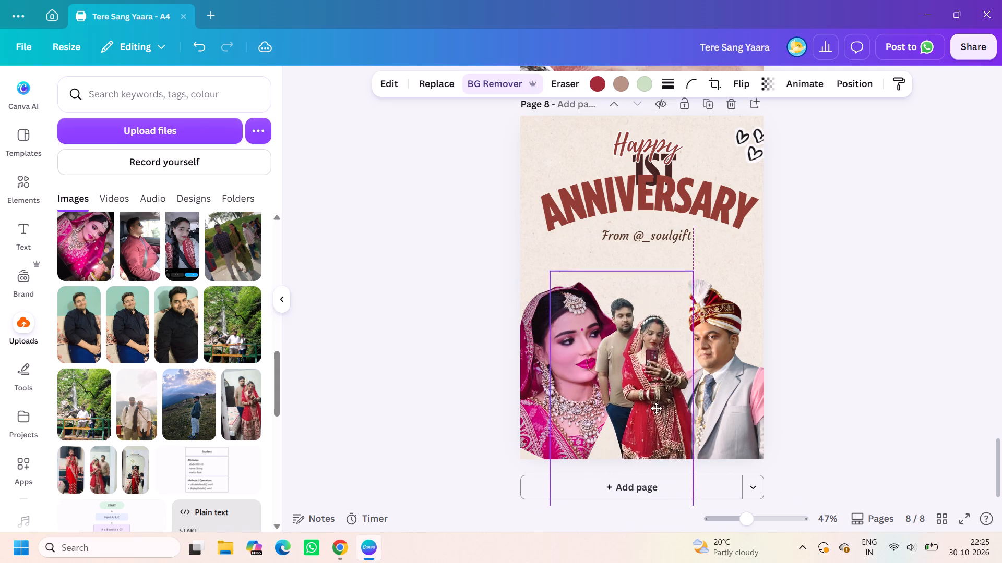
pyautogui.moveTo(656, 408); pyautogui.dragTo(652, 399)
pyautogui.moveTo(720, 388); pyautogui.dragTo(716, 396)
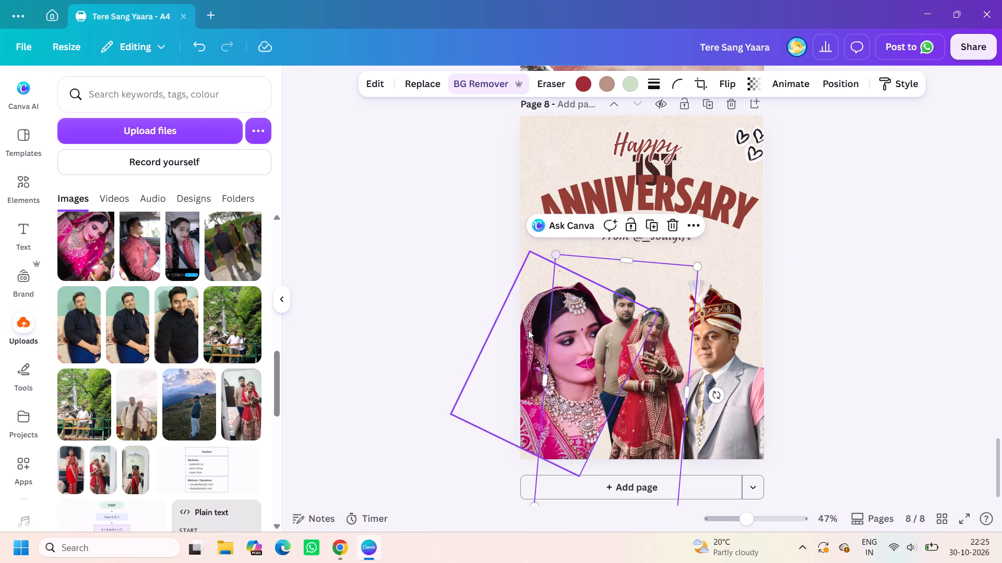
pyautogui.moveTo(528, 330); pyautogui.dragTo(509, 344)
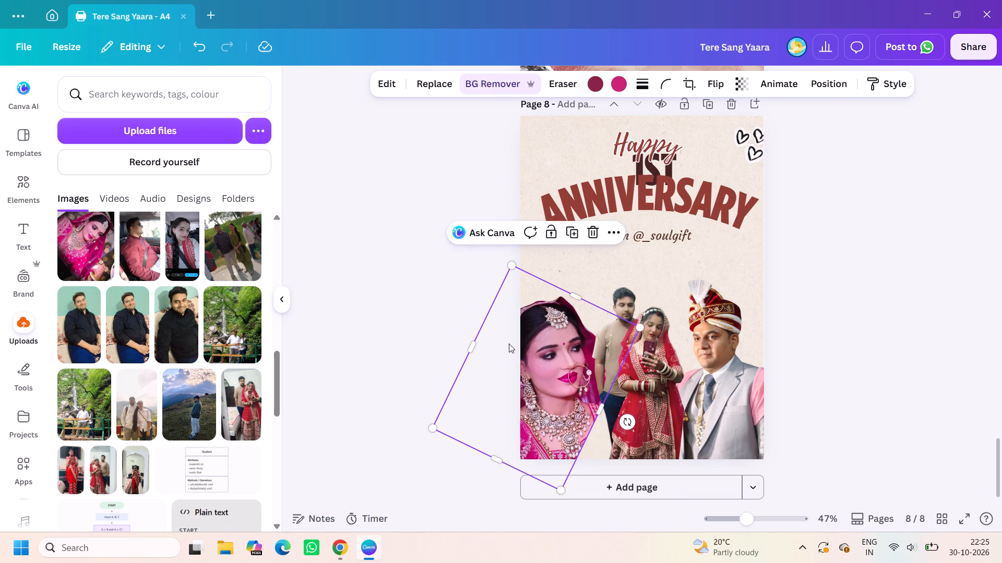
# Raise the couple cutout, stretch its frame upward to just below the "ANNIVERSARY" heading, and nudge it slightly left.
pyautogui.click(648, 437)
pyautogui.moveTo(646, 429); pyautogui.dragTo(644, 423)
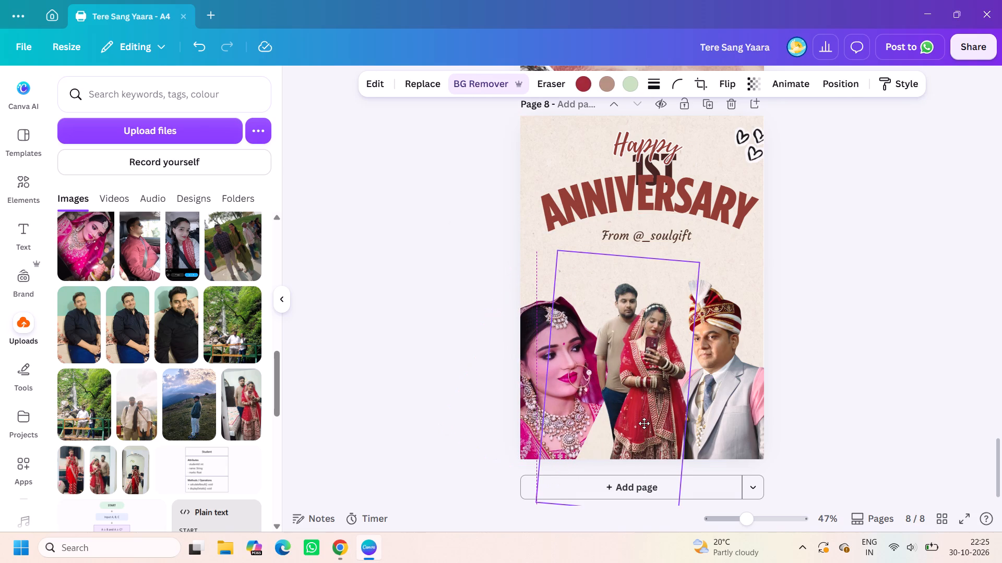
pyautogui.moveTo(644, 423); pyautogui.dragTo(645, 423)
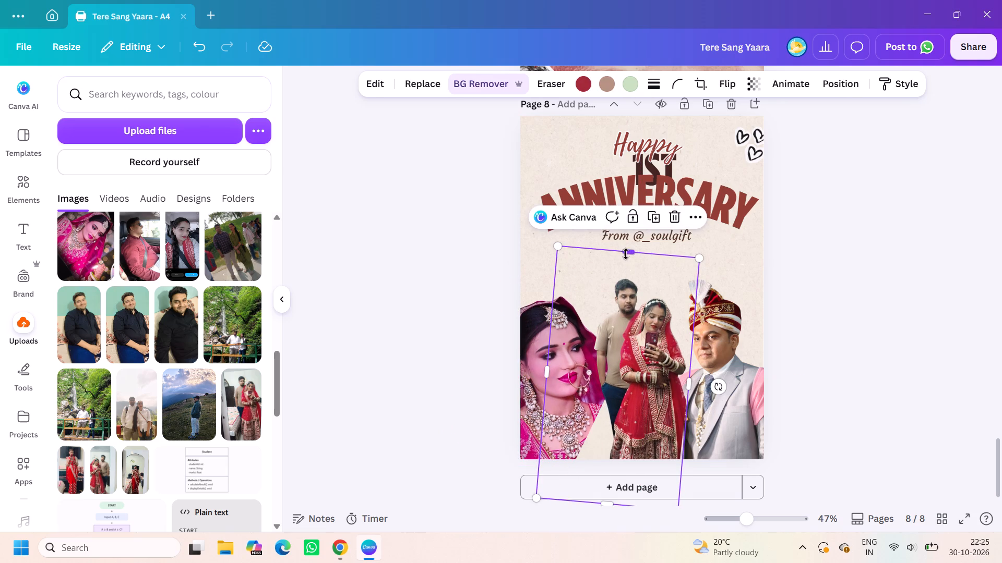
pyautogui.moveTo(626, 254); pyautogui.dragTo(625, 222)
pyautogui.click(642, 350)
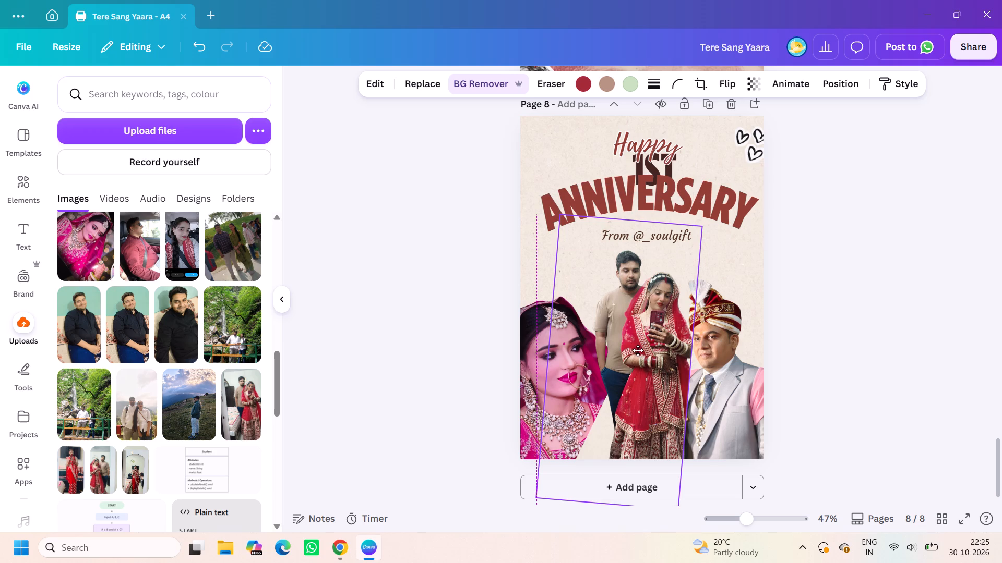
pyautogui.click(422, 405)
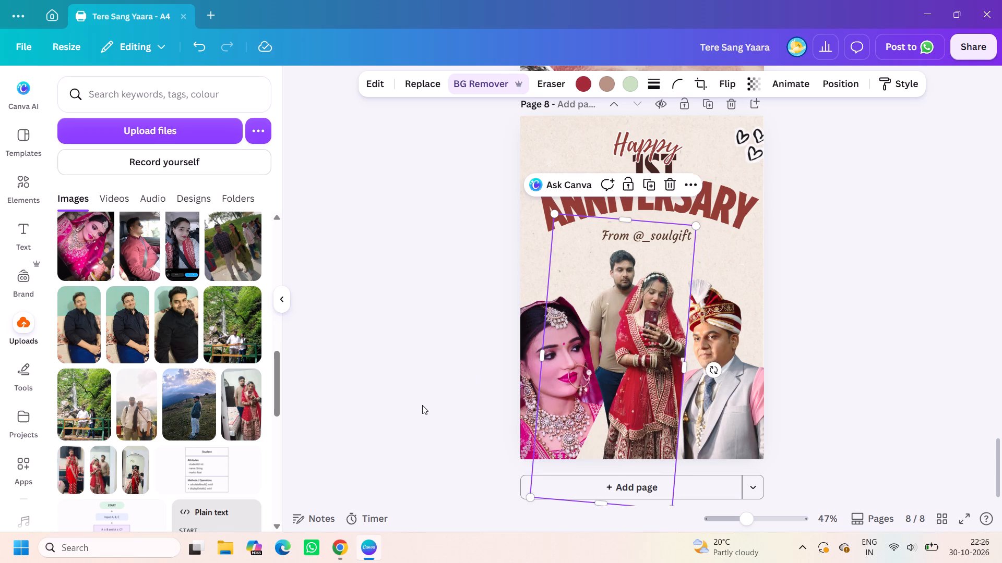
# Nudge the central couple cutout and the groom cutout slightly right on page 8.
pyautogui.click(633, 406)
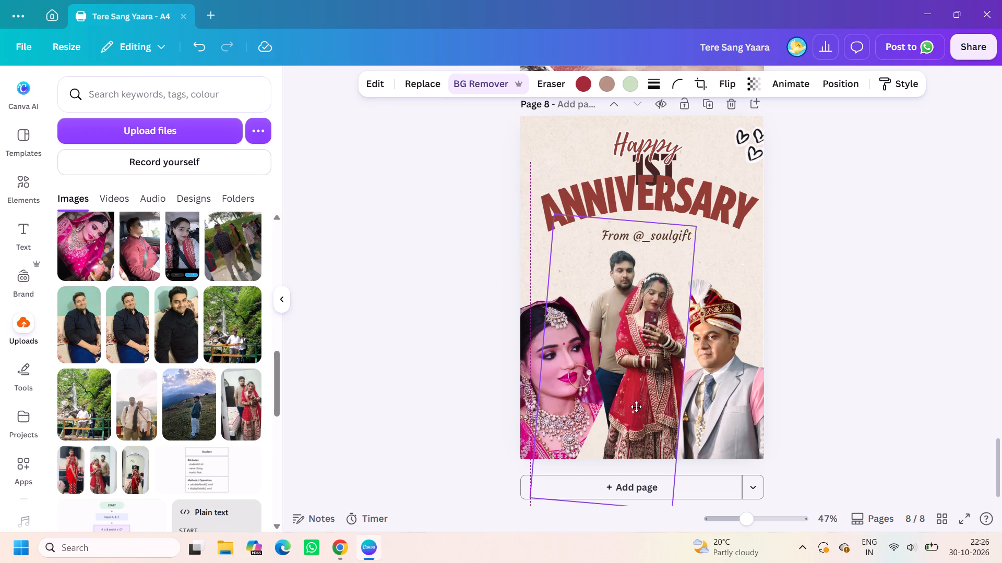
pyautogui.click(825, 451)
pyautogui.moveTo(744, 420); pyautogui.dragTo(751, 422)
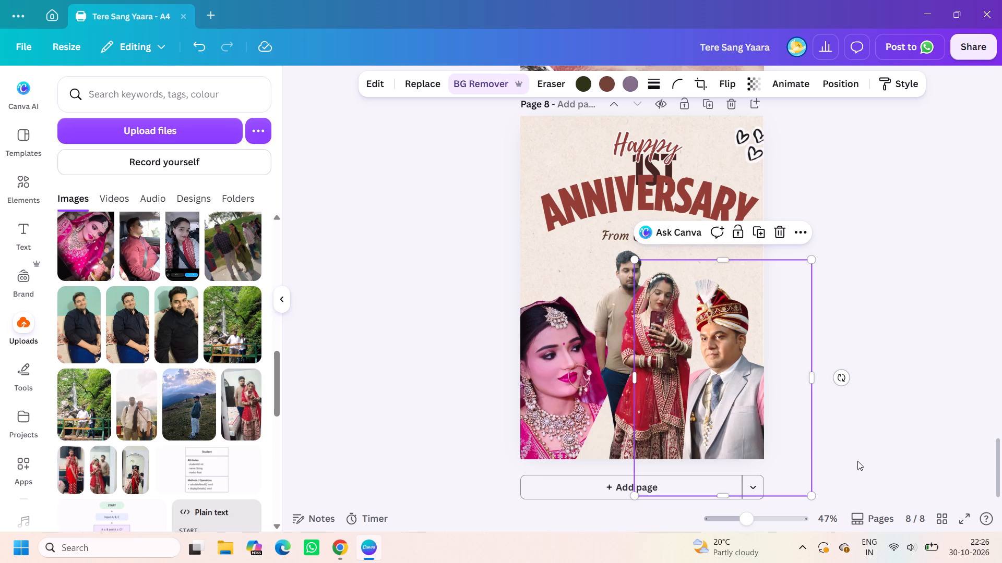
pyautogui.click(857, 461)
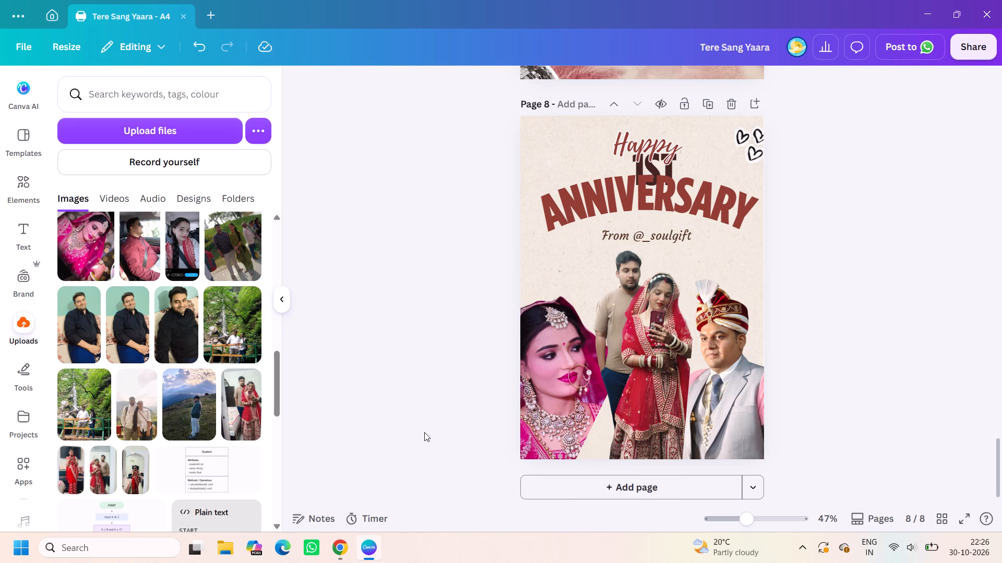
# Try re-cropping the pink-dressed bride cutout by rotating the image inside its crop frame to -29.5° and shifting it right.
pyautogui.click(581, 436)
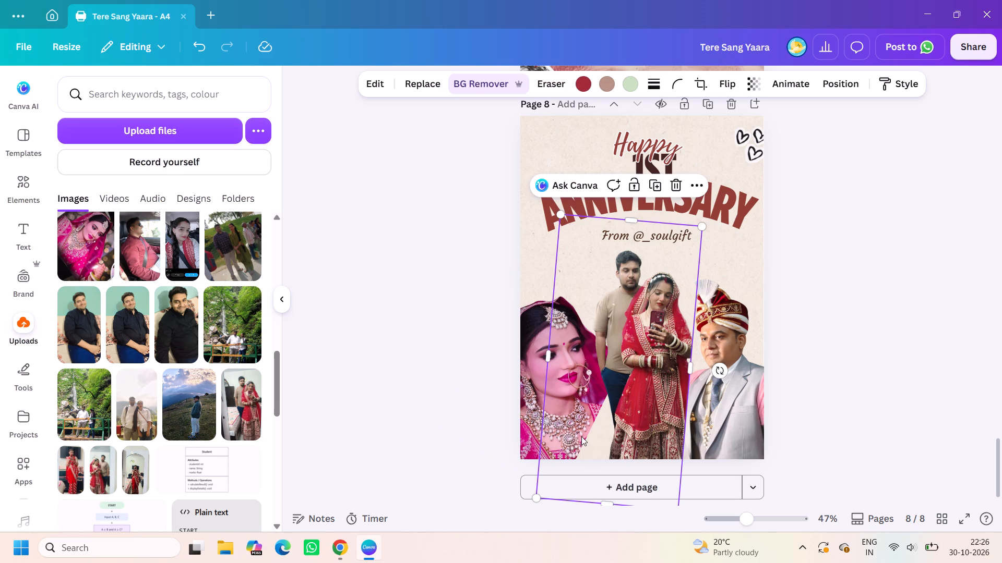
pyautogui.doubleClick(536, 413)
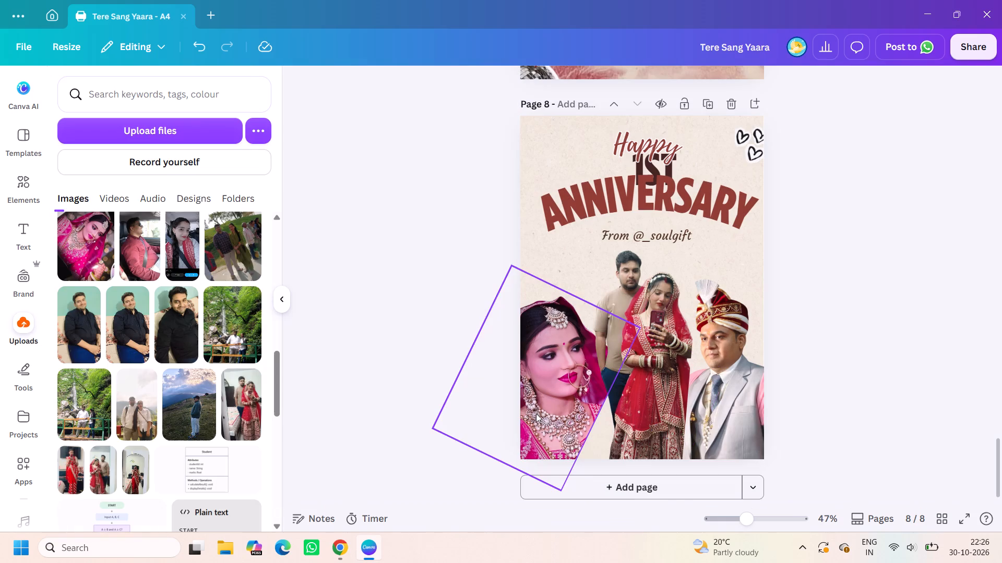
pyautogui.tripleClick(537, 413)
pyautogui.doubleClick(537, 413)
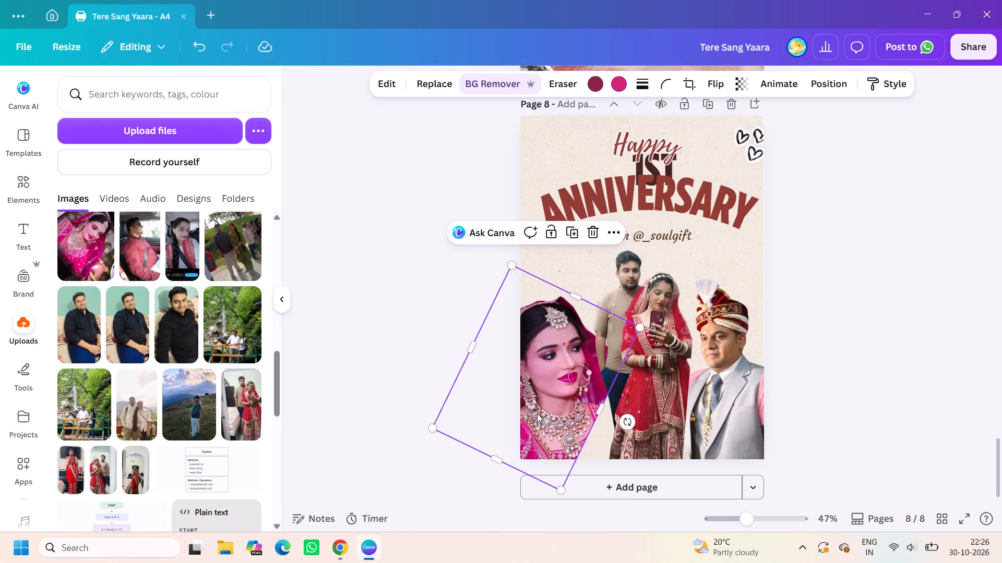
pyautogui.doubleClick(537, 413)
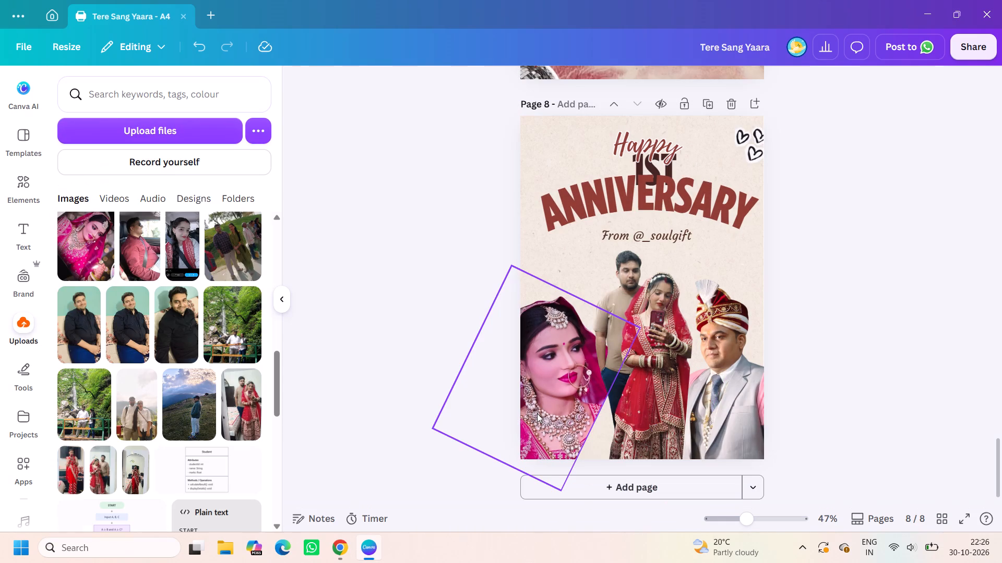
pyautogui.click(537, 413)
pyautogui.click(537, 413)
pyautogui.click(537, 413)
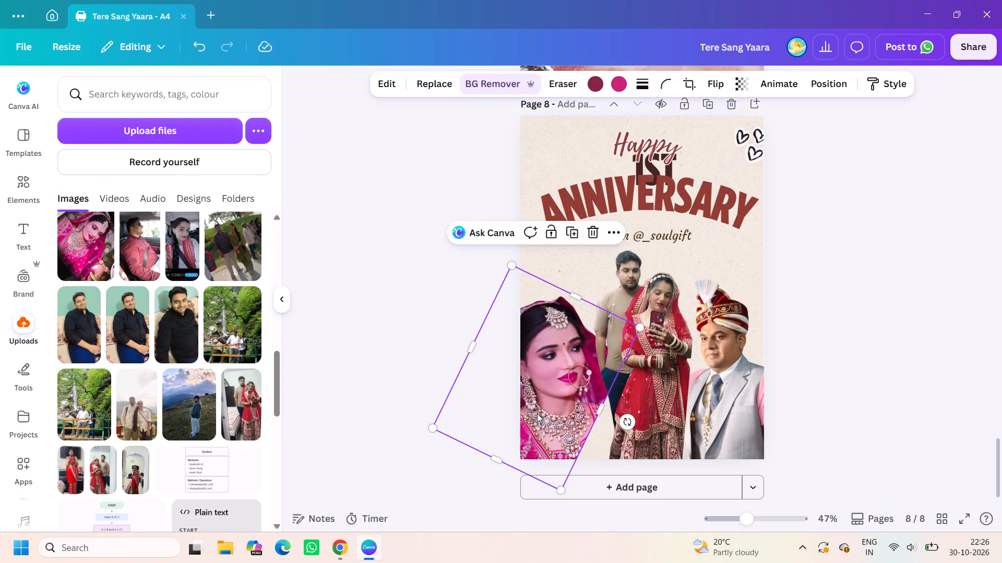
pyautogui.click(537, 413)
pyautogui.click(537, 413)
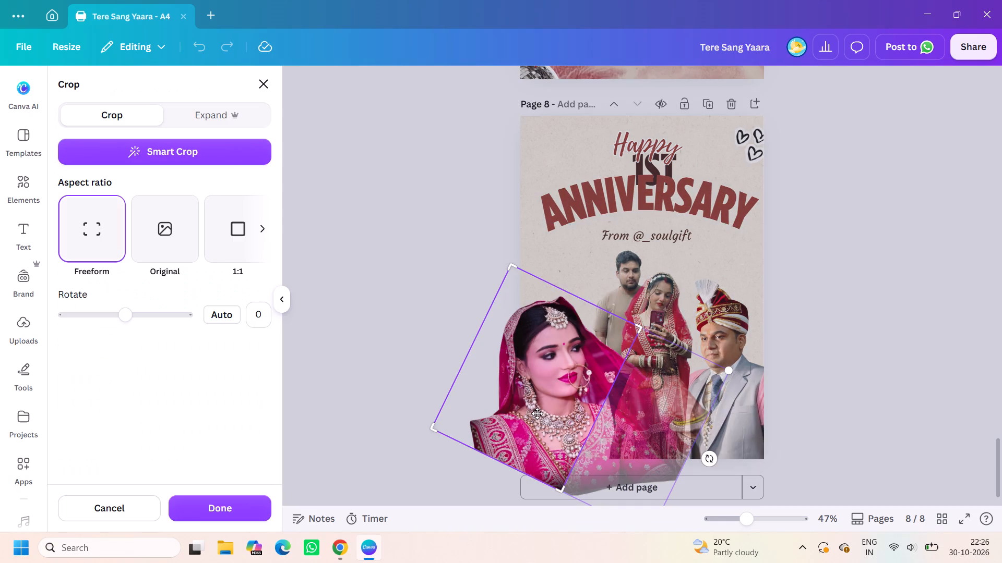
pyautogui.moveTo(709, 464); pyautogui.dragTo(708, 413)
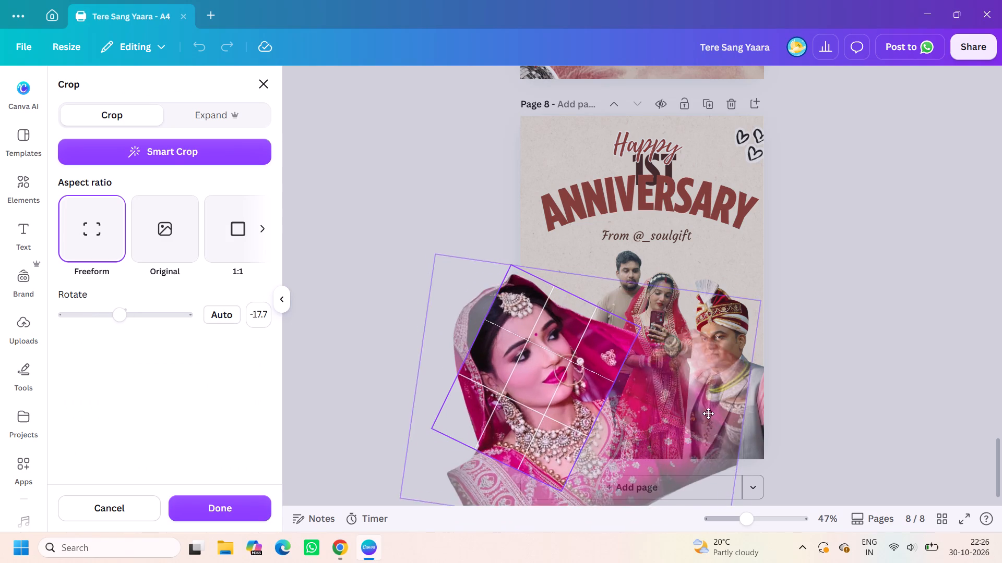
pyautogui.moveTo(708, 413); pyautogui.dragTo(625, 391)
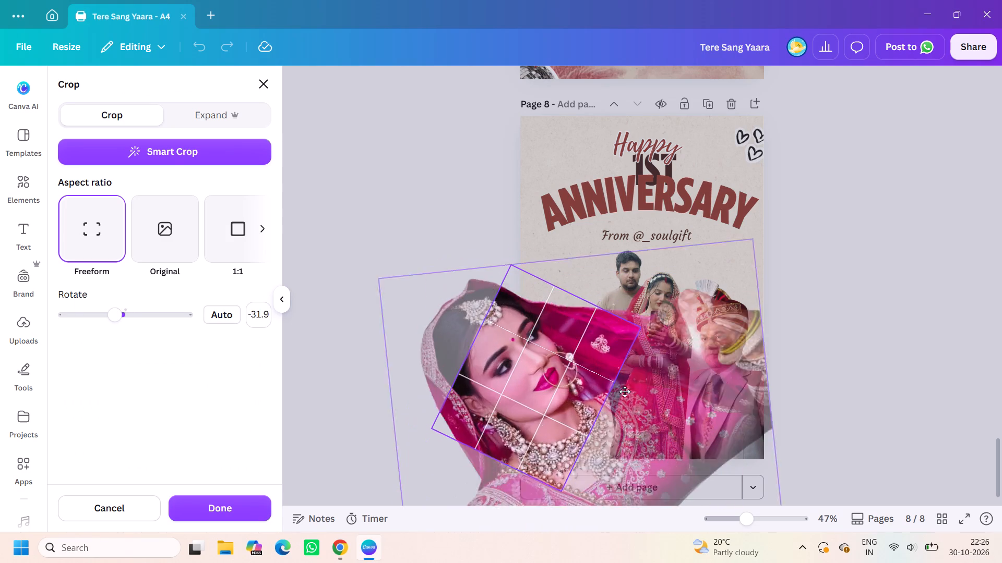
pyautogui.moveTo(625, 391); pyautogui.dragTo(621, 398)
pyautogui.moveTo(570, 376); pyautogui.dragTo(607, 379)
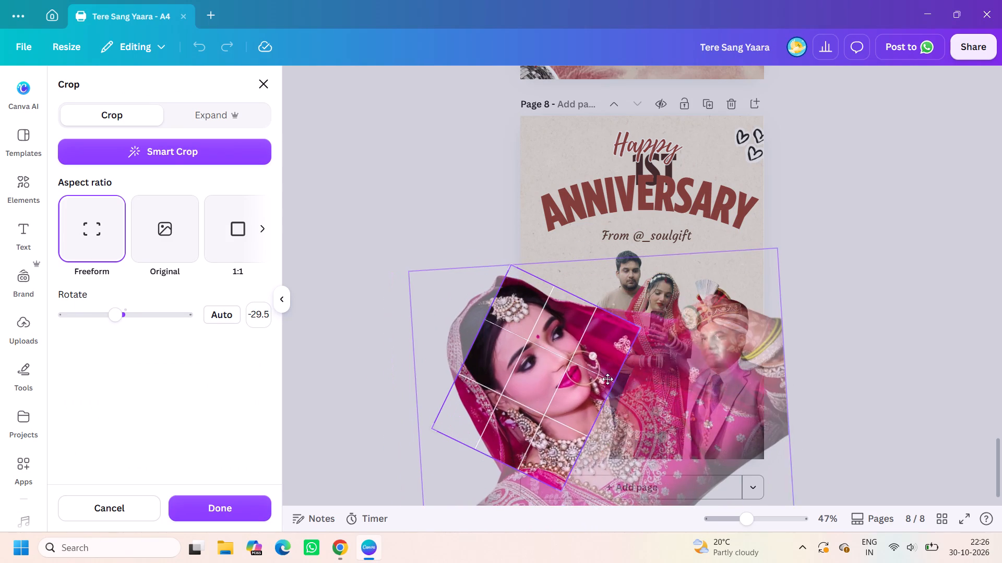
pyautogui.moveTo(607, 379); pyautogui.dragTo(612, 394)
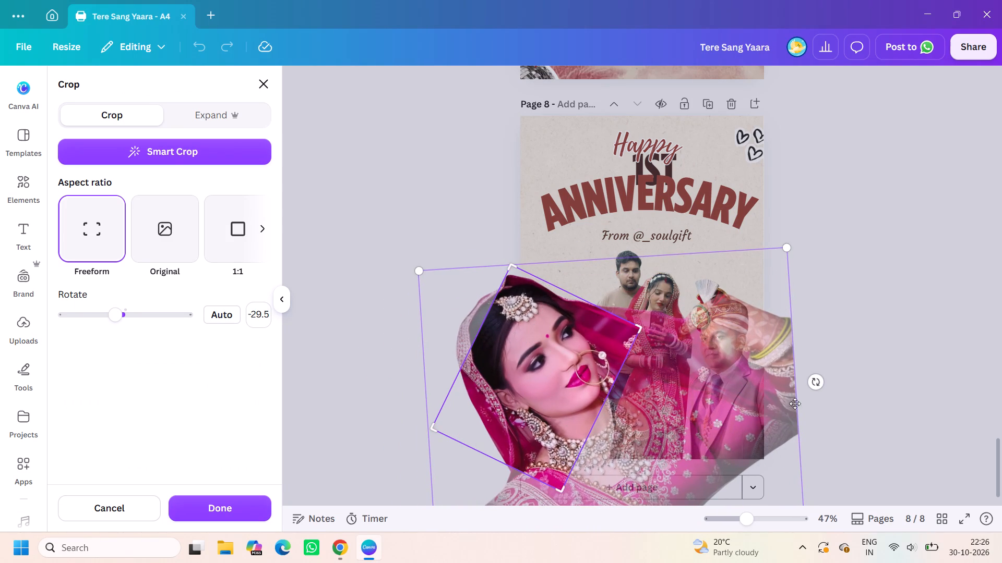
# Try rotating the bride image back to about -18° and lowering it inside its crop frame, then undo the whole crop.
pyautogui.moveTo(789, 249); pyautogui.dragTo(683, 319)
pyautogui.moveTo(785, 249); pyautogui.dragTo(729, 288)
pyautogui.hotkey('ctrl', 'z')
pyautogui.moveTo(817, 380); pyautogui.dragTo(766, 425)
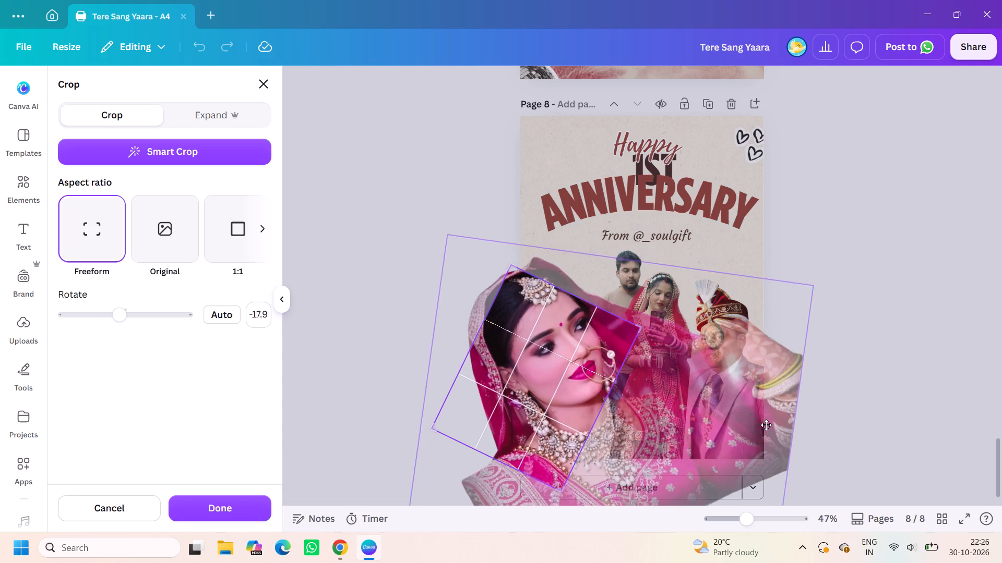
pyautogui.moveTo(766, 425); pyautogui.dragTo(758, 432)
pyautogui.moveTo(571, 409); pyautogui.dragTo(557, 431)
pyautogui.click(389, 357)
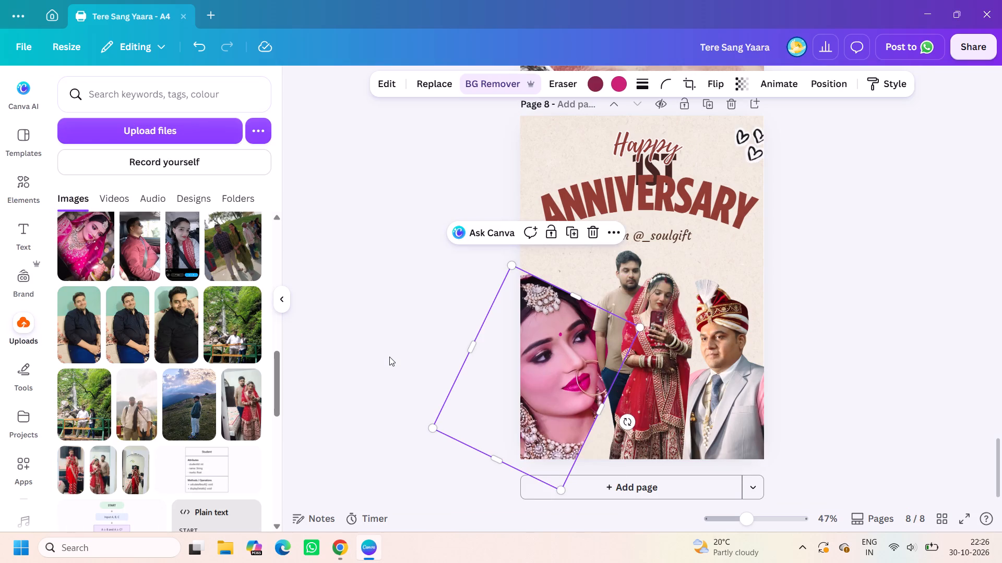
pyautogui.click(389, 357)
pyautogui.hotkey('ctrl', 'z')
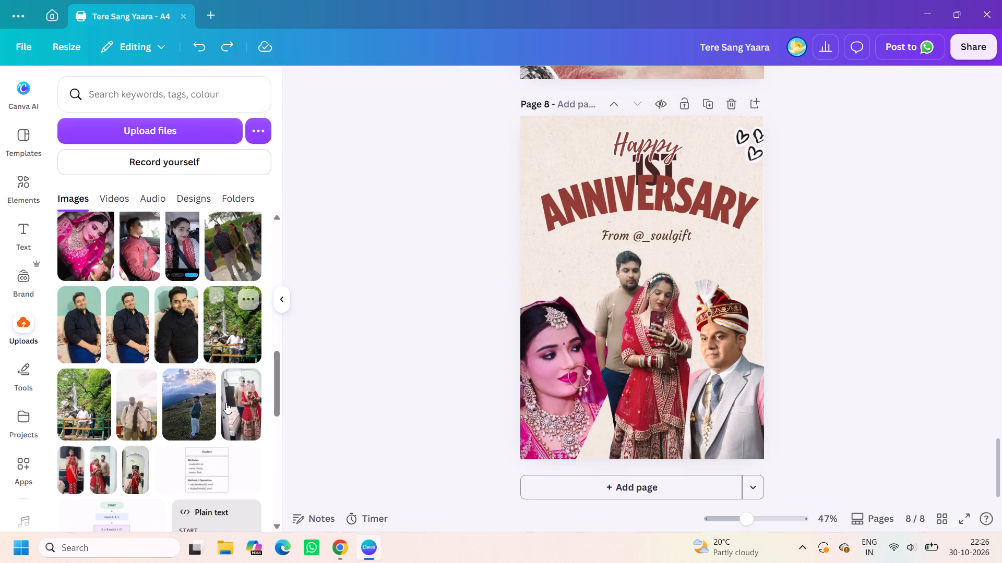
# Delete the pink-dressed bride cutout from page 8, keeping the central couple cutout.
pyautogui.scroll(1, 226, 402)
pyautogui.click(547, 375)
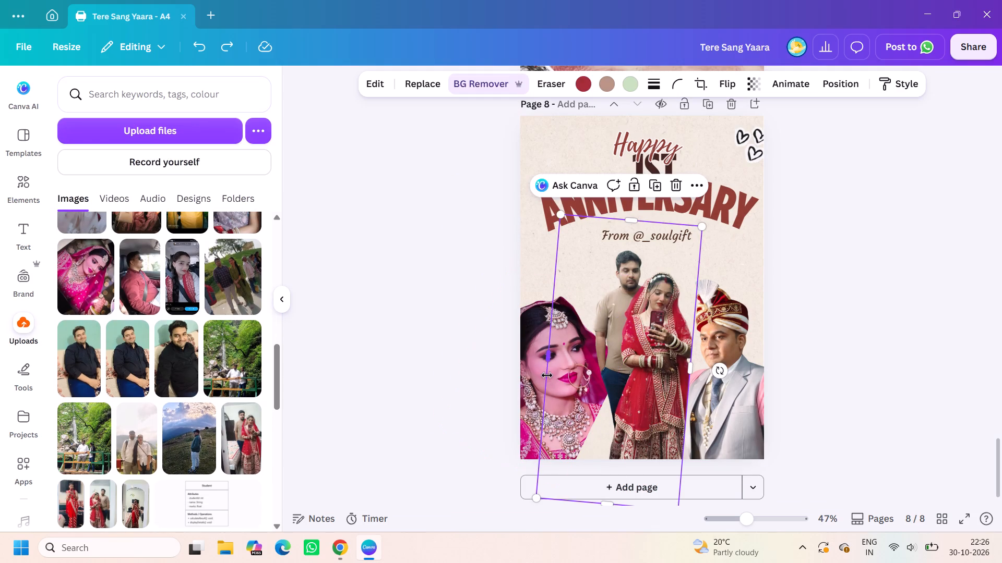
pyautogui.press('BackSpace')
pyautogui.hotkey('ctrl', 'z')
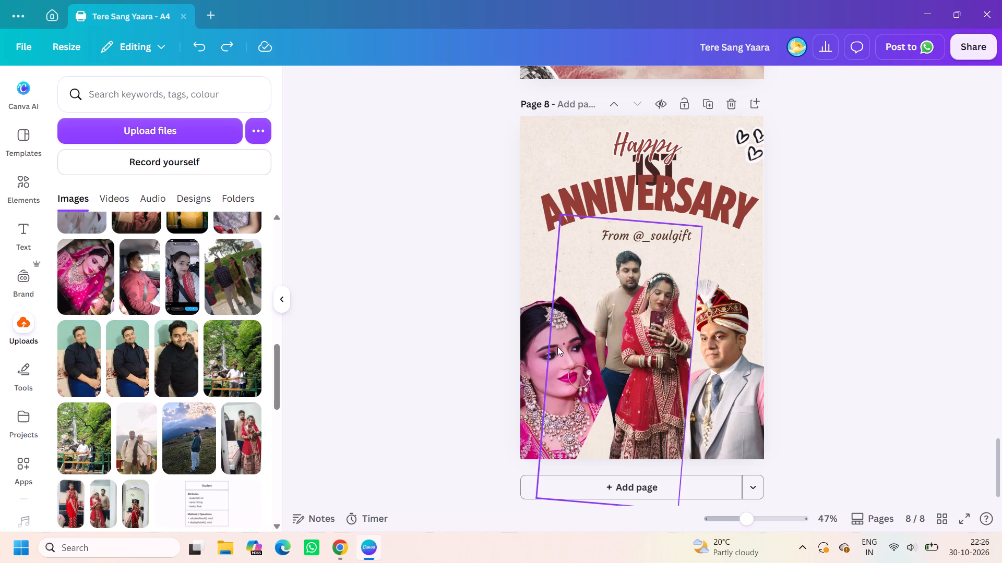
pyautogui.click(532, 357)
pyautogui.press('BackSpace')
# Add the uploaded selfie of the woman in the lilac saree, remove its background, and move it to the page's lower left.
pyautogui.scroll(1, 169, 363)
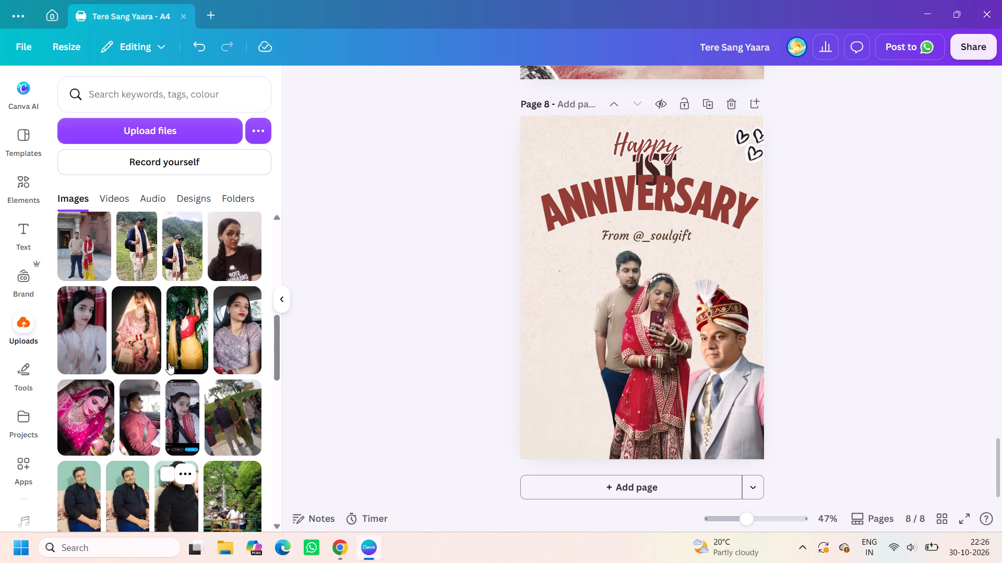
pyautogui.click(241, 334)
pyautogui.click(459, 83)
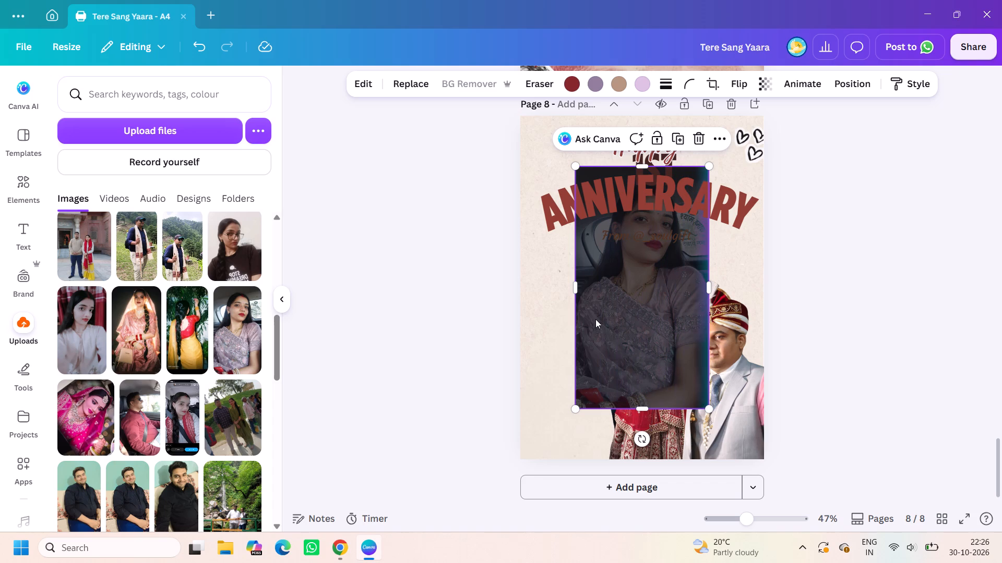
pyautogui.moveTo(649, 286); pyautogui.dragTo(566, 366)
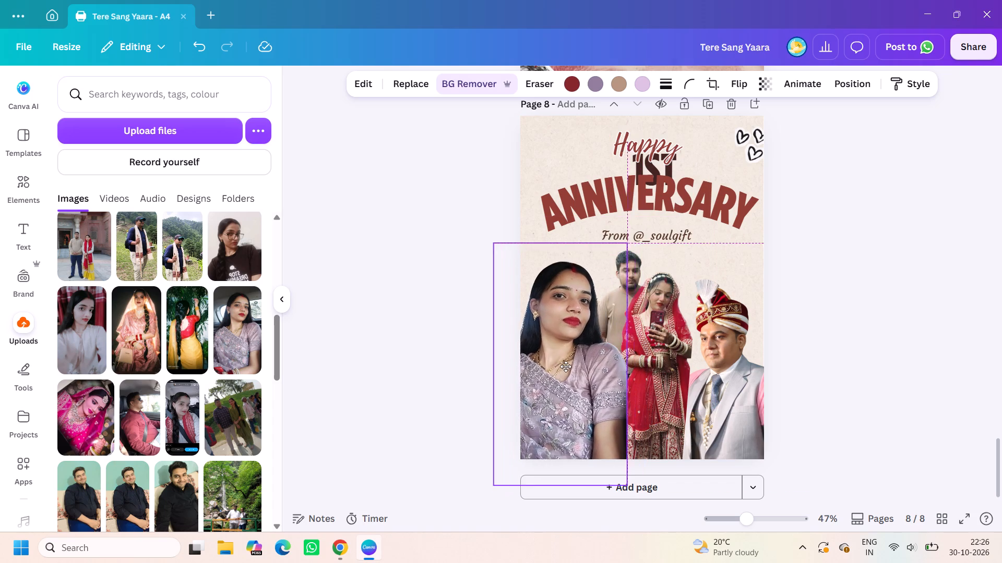
pyautogui.moveTo(566, 366); pyautogui.dragTo(572, 363)
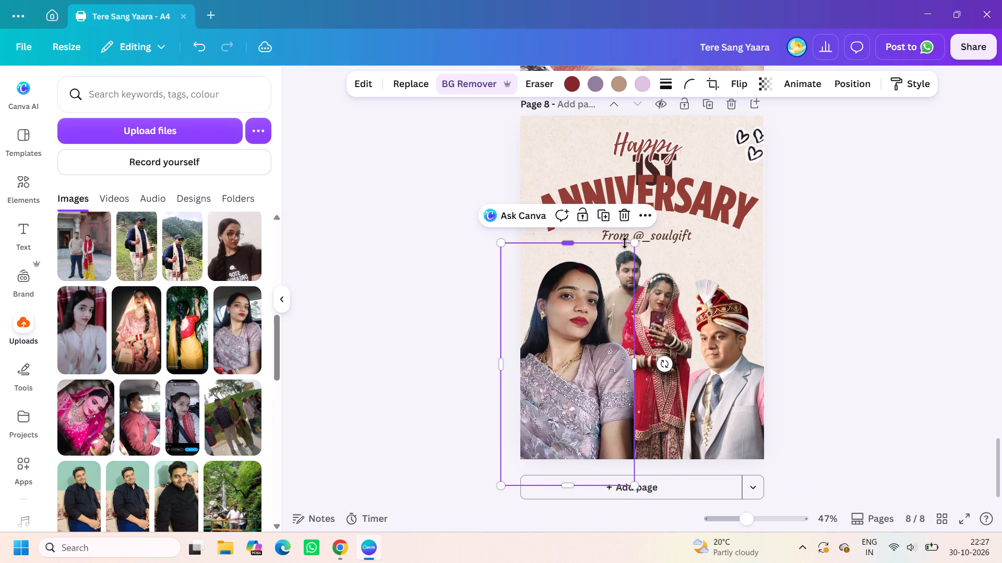
# Shrink the lilac-saree woman cutout and fit it into the page's lower left corner beside the couple.
pyautogui.moveTo(636, 241); pyautogui.dragTo(591, 313)
pyautogui.moveTo(563, 373); pyautogui.dragTo(565, 365)
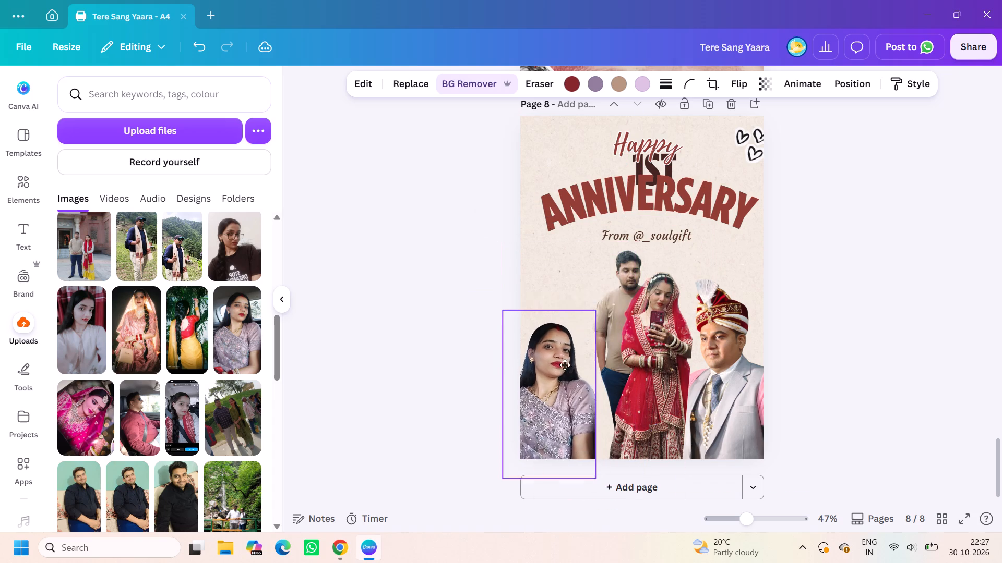
pyautogui.moveTo(565, 365); pyautogui.dragTo(580, 363)
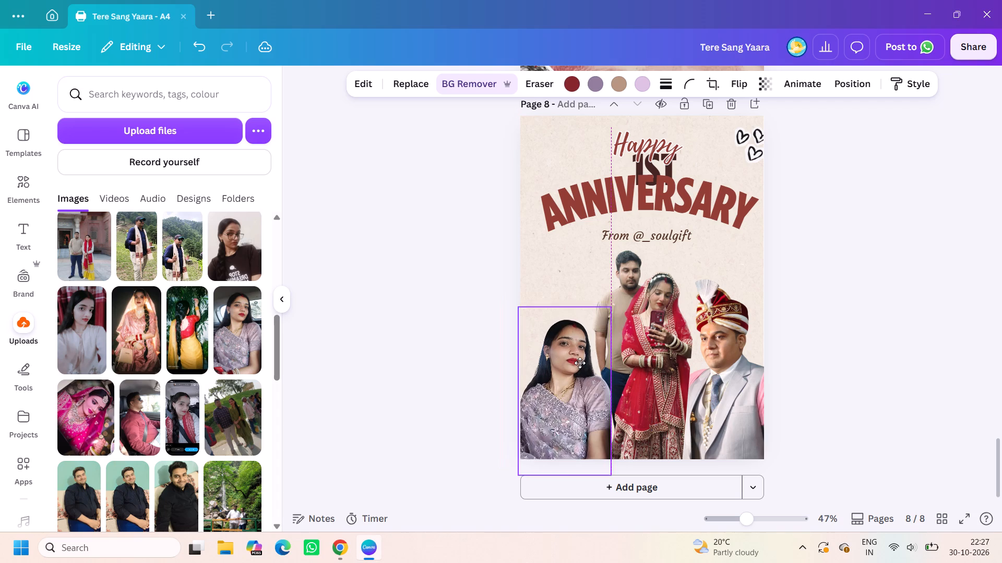
pyautogui.moveTo(580, 363); pyautogui.dragTo(581, 363)
pyautogui.moveTo(613, 306); pyautogui.dragTo(602, 315)
pyautogui.click(457, 410)
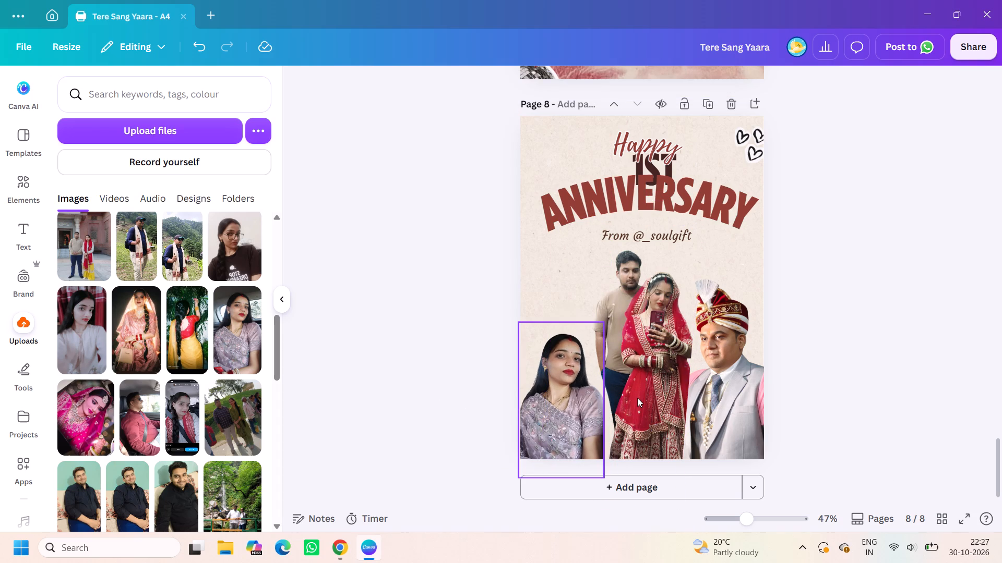
# Nudge the central couple cutout slightly left and the groom cutout slightly right and down.
pyautogui.click(637, 398)
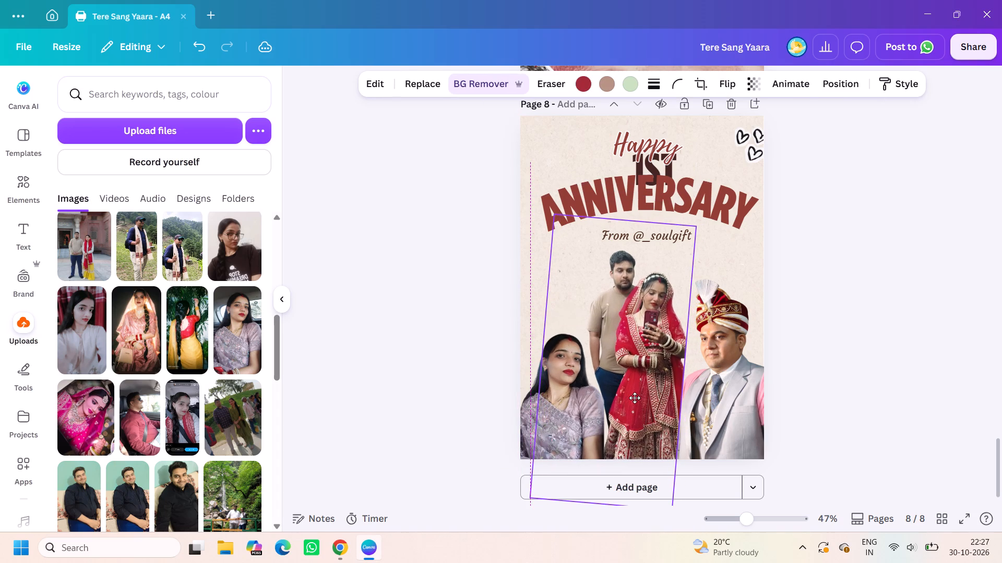
pyautogui.moveTo(740, 376); pyautogui.dragTo(748, 378)
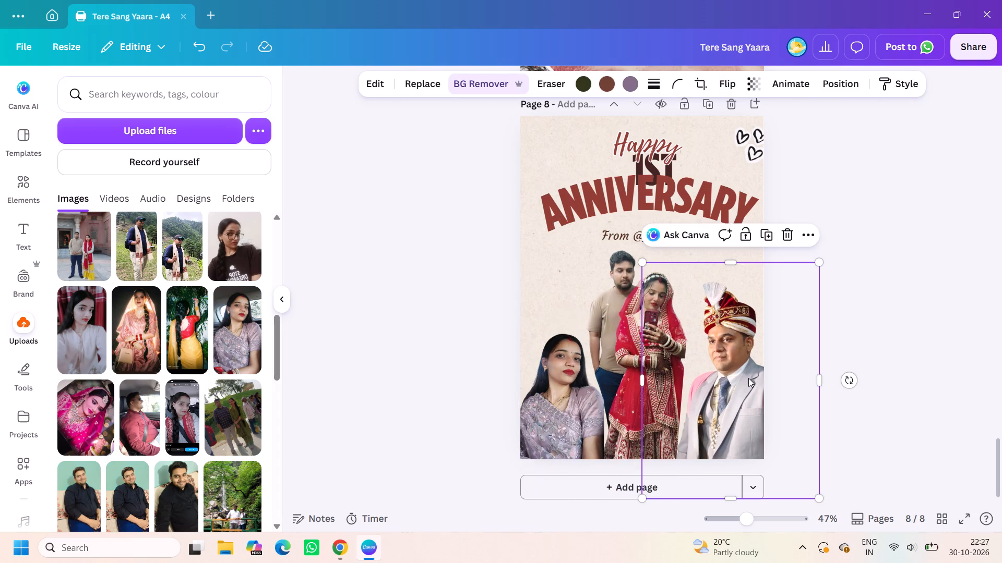
pyautogui.click(891, 417)
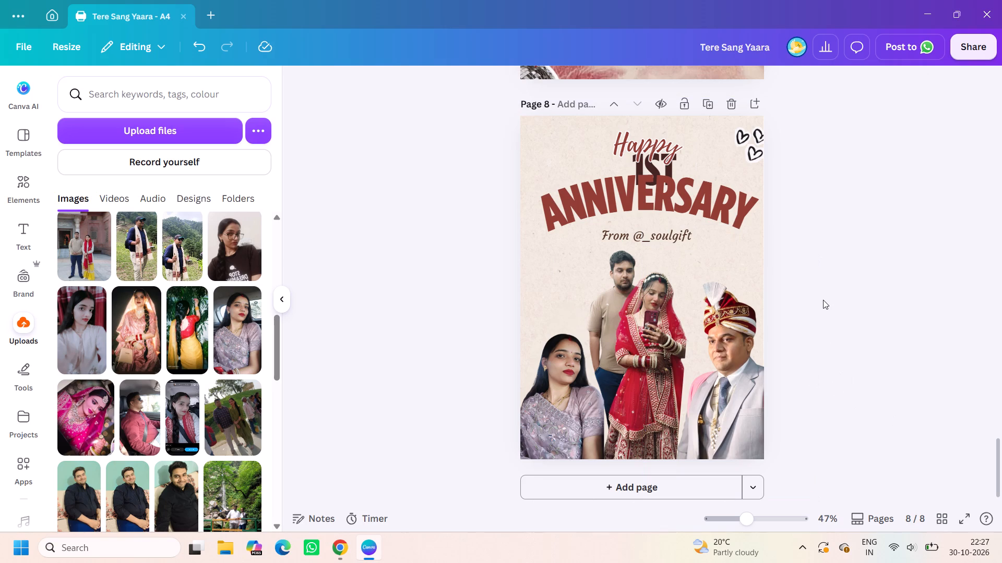
# Change the day in the date text on the page 1 cover to 01.
pyautogui.scroll(14, 823, 301)
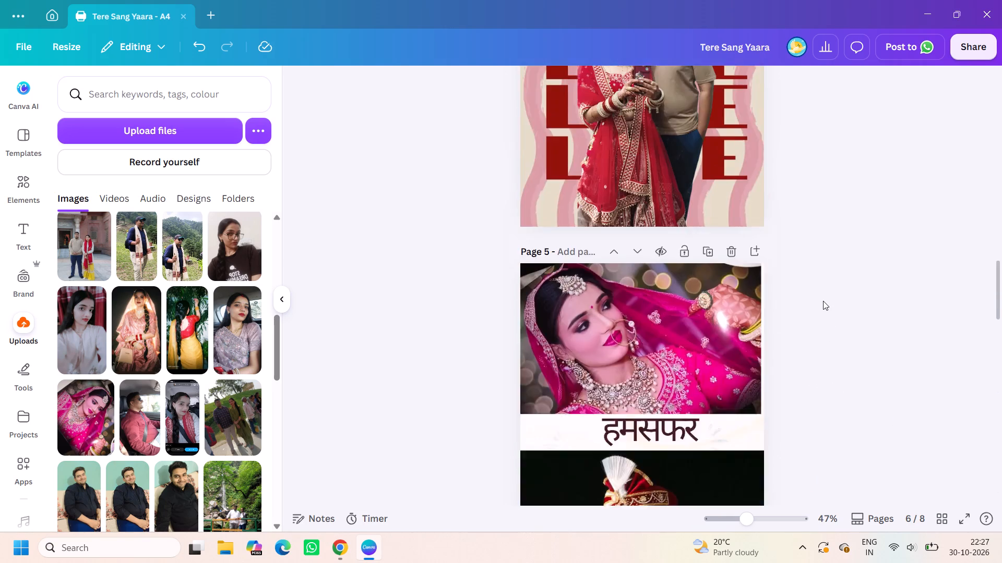
pyautogui.scroll(15, 823, 301)
pyautogui.scroll(13, 823, 301)
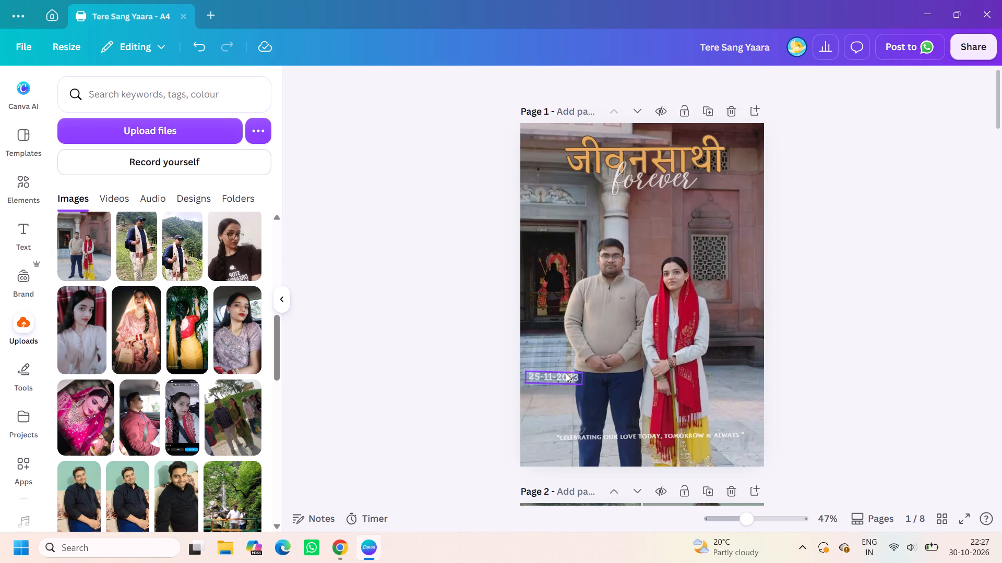
pyautogui.tripleClick(565, 373)
pyautogui.press('BackSpace')
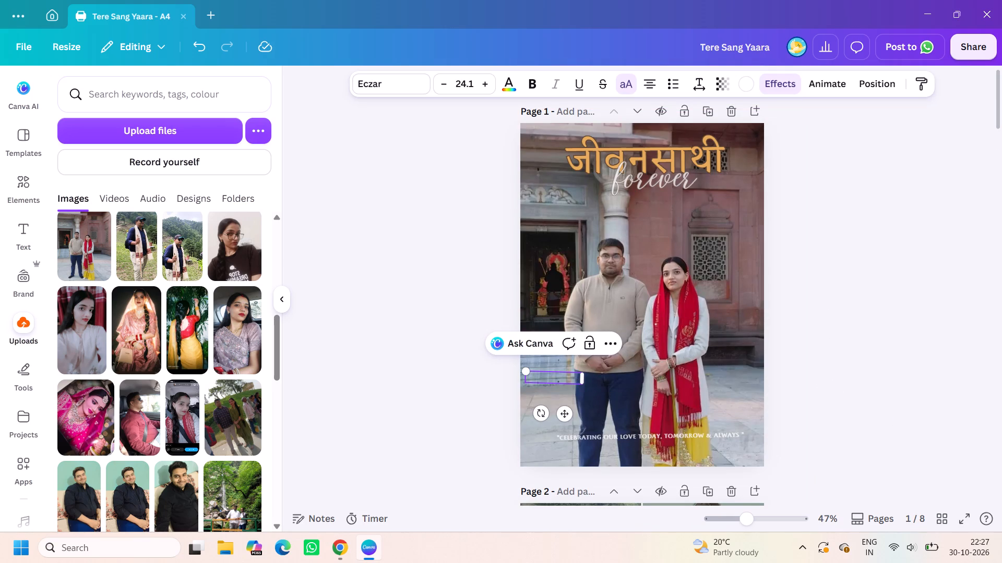
pyautogui.hotkey('ctrl', 'z')
pyautogui.click(537, 379)
pyautogui.press('BackSpace')
pyautogui.press('Right')
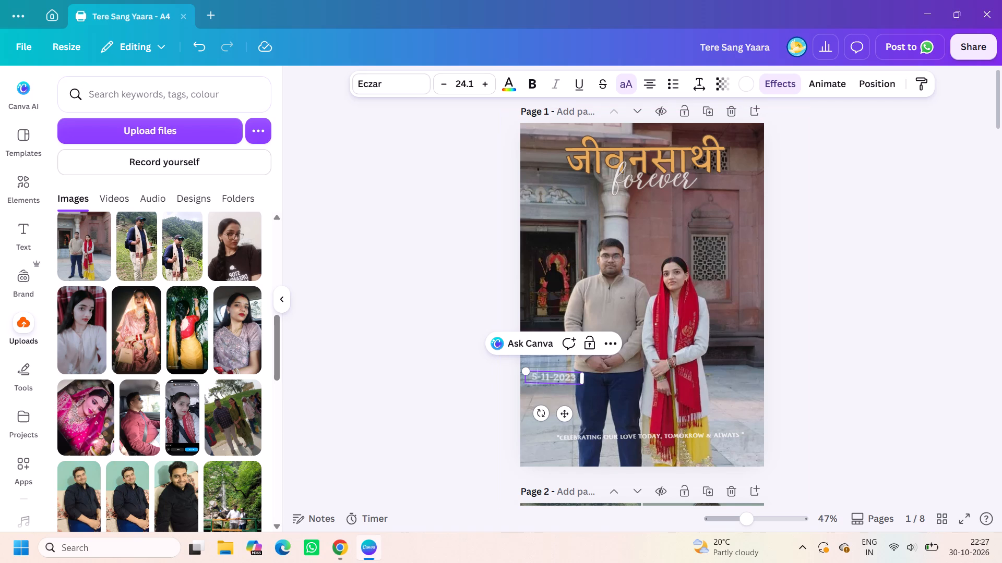
pyautogui.press('BackSpace')
pyautogui.write('02')
pyautogui.press('BackSpace')
pyautogui.press('1')
# Change the year in the cover date to 2026, so the text reads 01-11-2026.
pyautogui.press('Right')
pyautogui.press('Right')
pyautogui.press('Right')
pyautogui.press('Right')
pyautogui.press('Right')
pyautogui.press('Right')
pyautogui.press('Right')
pyautogui.press('Right')
pyautogui.press('Right')
pyautogui.press('Right')
pyautogui.press('Right')
pyautogui.press('Right')
pyautogui.press('BackSpace')
pyautogui.press('6')
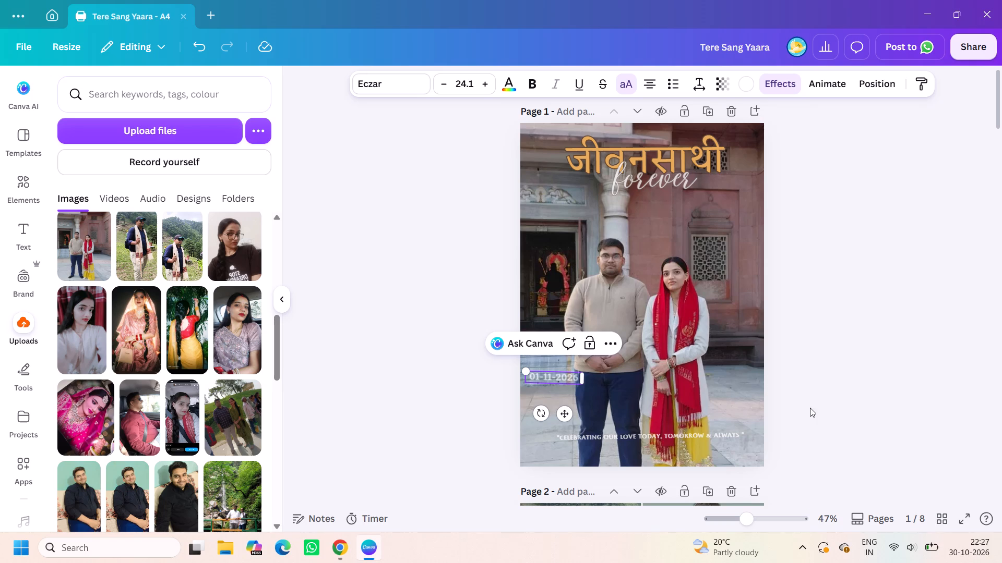
pyautogui.moveTo(834, 387); pyautogui.dragTo(836, 380)
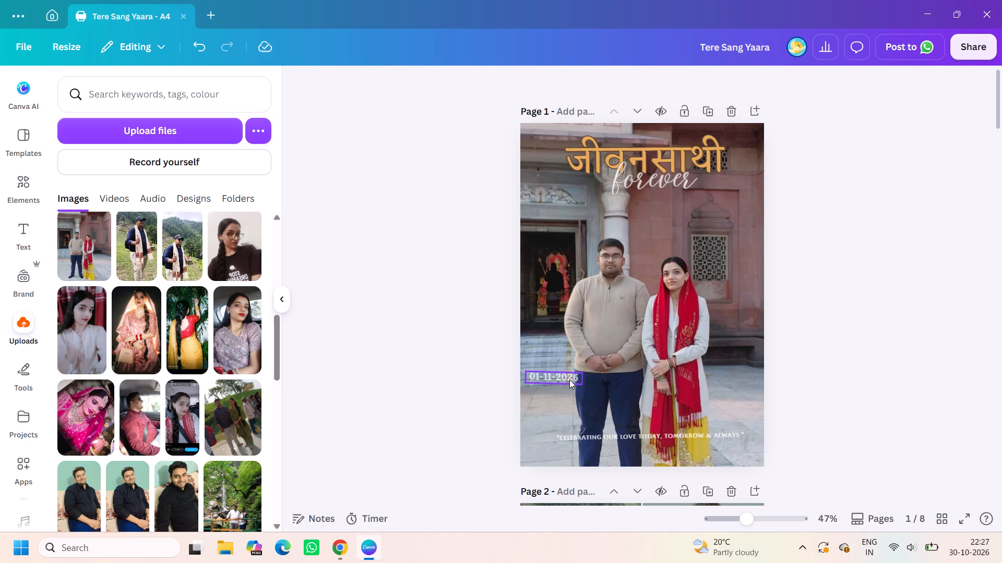
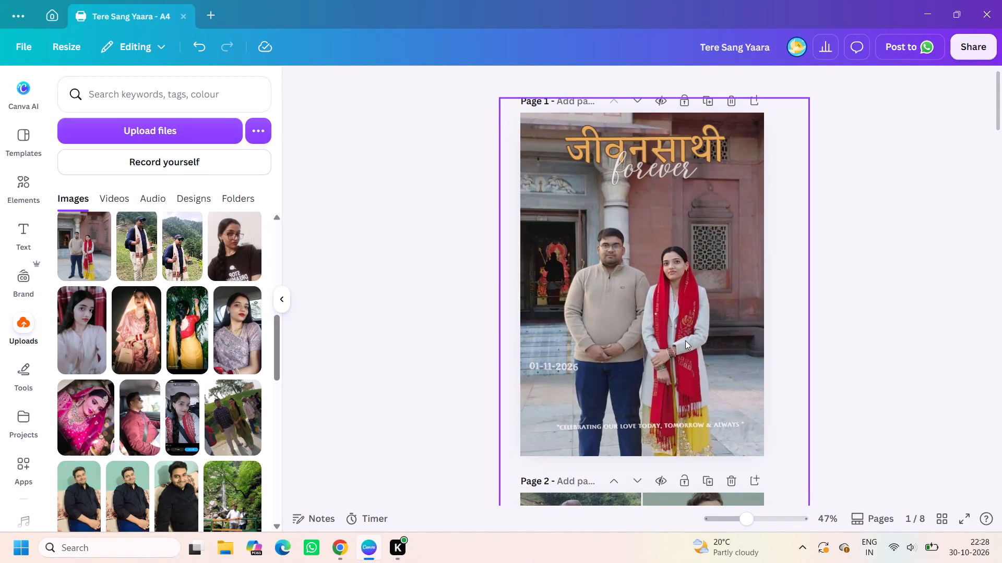
# Enlarge the "Celebrating our love today, tomorrow & always" tagline on the page 1 cover to size 15.9 and reposition it along the bottom.
pyautogui.click(711, 426)
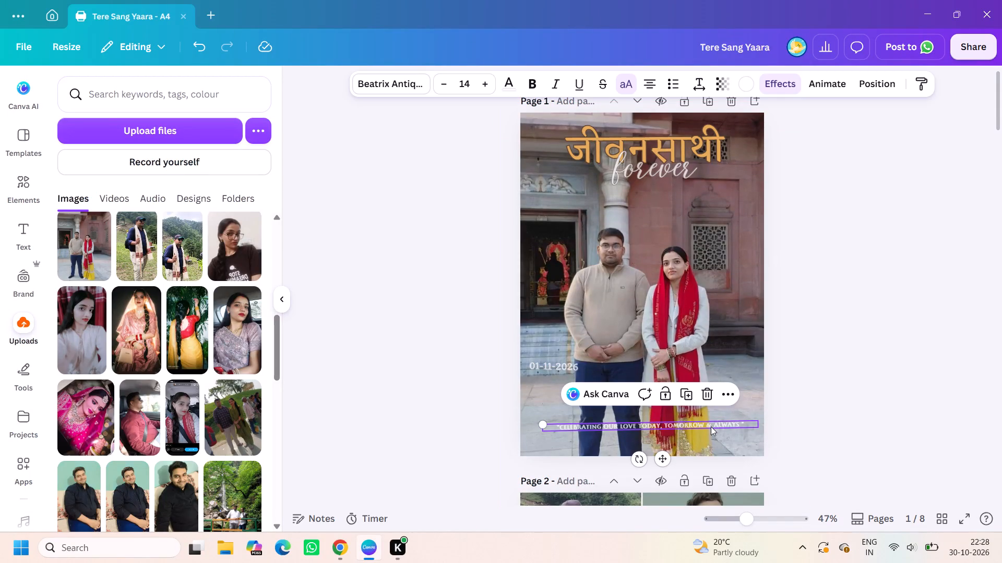
pyautogui.click(711, 426)
pyautogui.moveTo(540, 424); pyautogui.dragTo(534, 420)
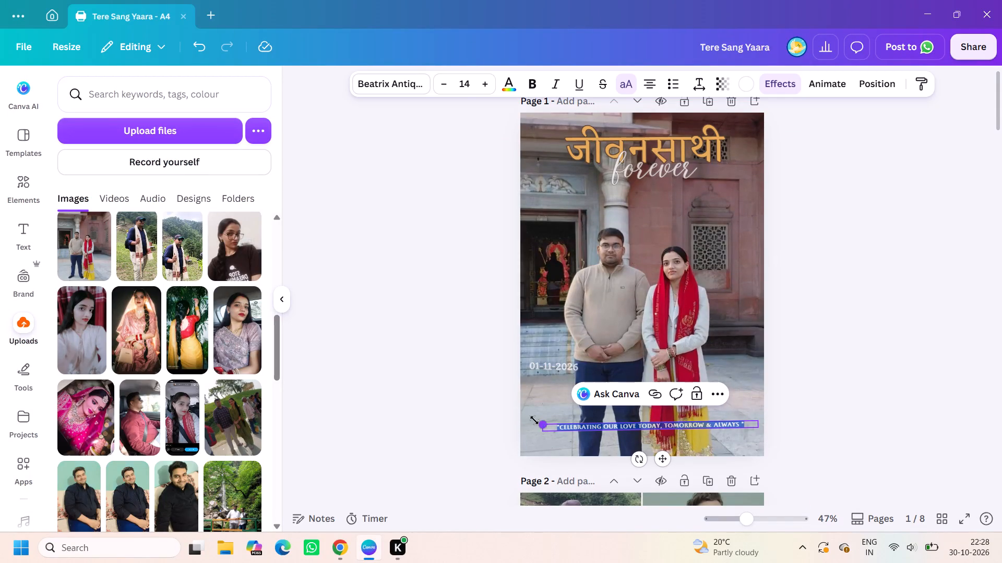
pyautogui.moveTo(534, 420); pyautogui.dragTo(512, 385)
pyautogui.moveTo(637, 420); pyautogui.dragTo(652, 427)
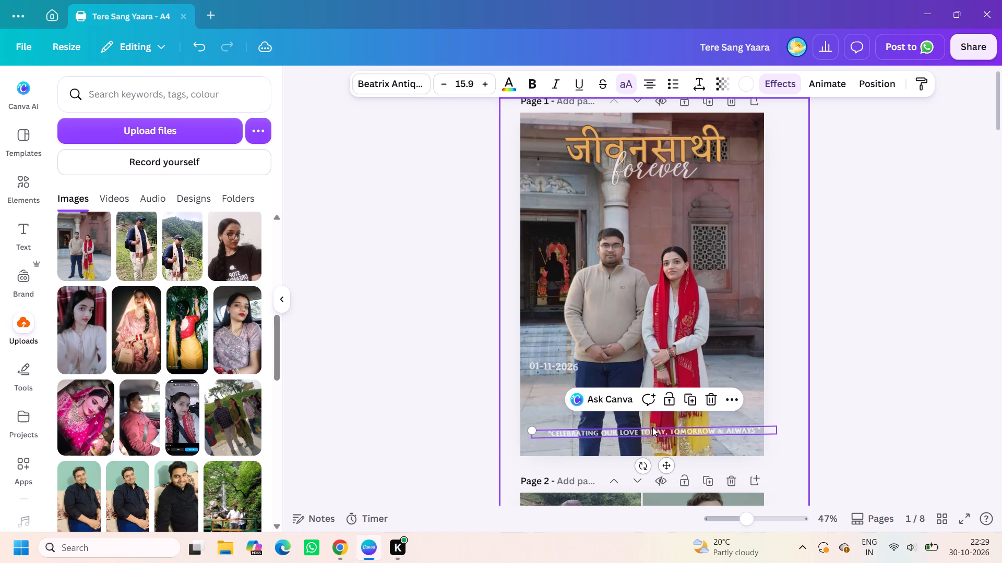
pyautogui.click(782, 461)
pyautogui.click(707, 427)
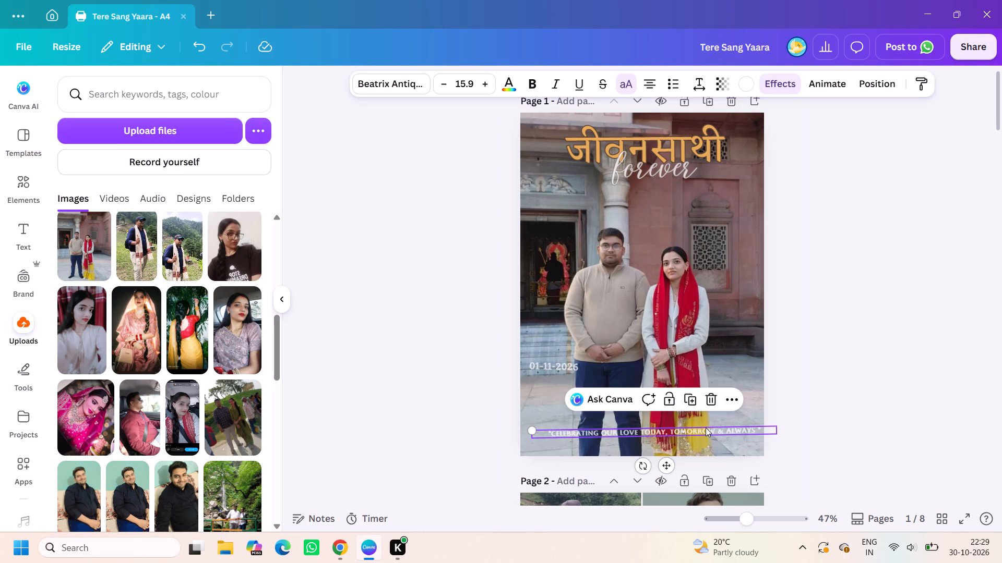
pyautogui.click(892, 499)
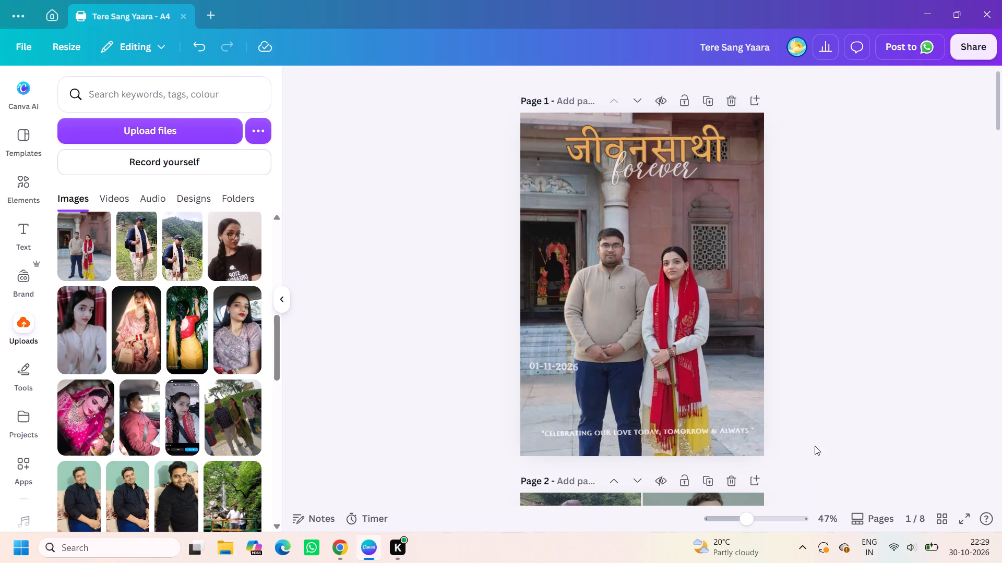
# Move the 2026 text on page 2 down between the two bottom photos and shrink it to size 62.9, centred on the page.
pyautogui.scroll(-6, 815, 446)
pyautogui.scroll(7, 815, 446)
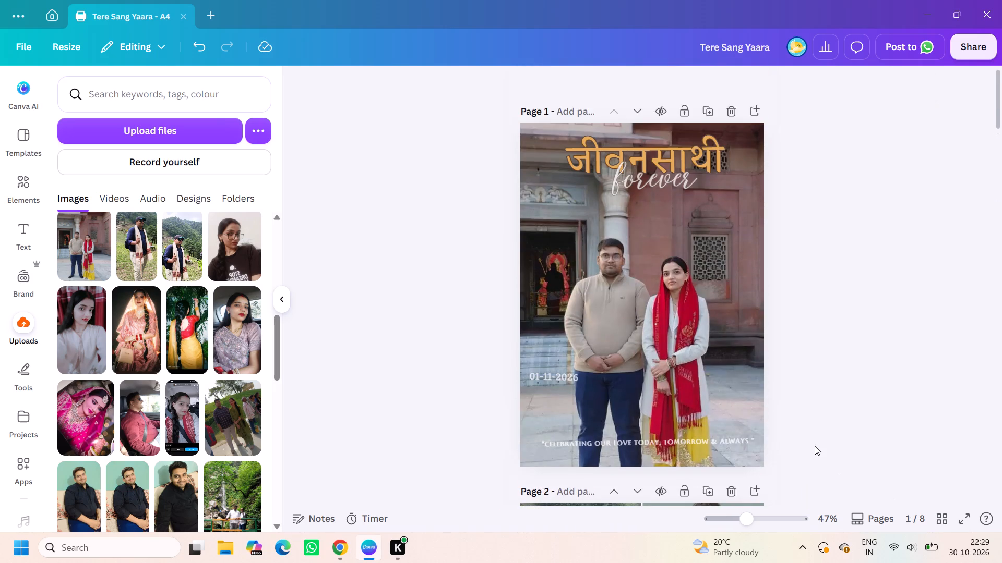
pyautogui.scroll(-5, 815, 446)
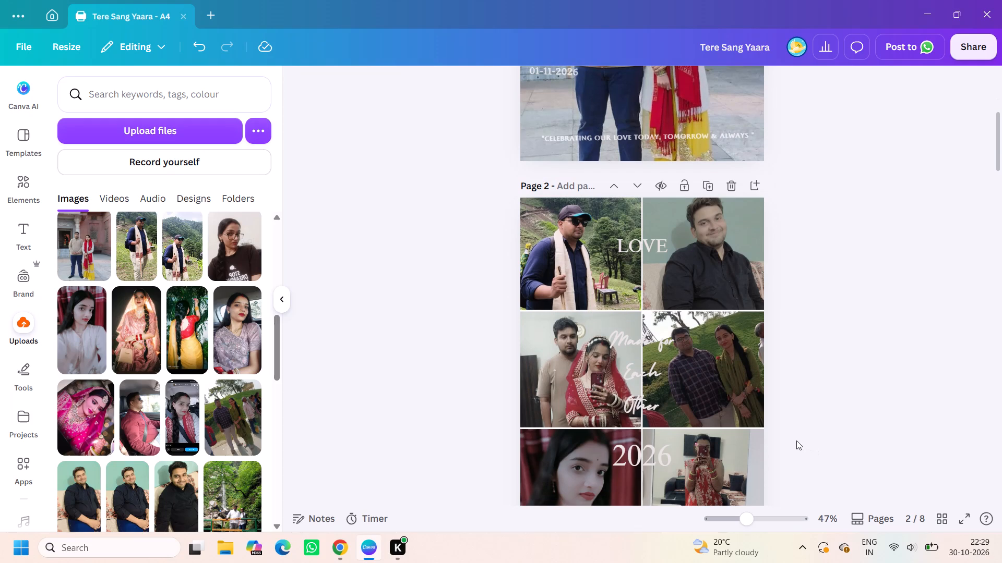
pyautogui.scroll(-3, 796, 440)
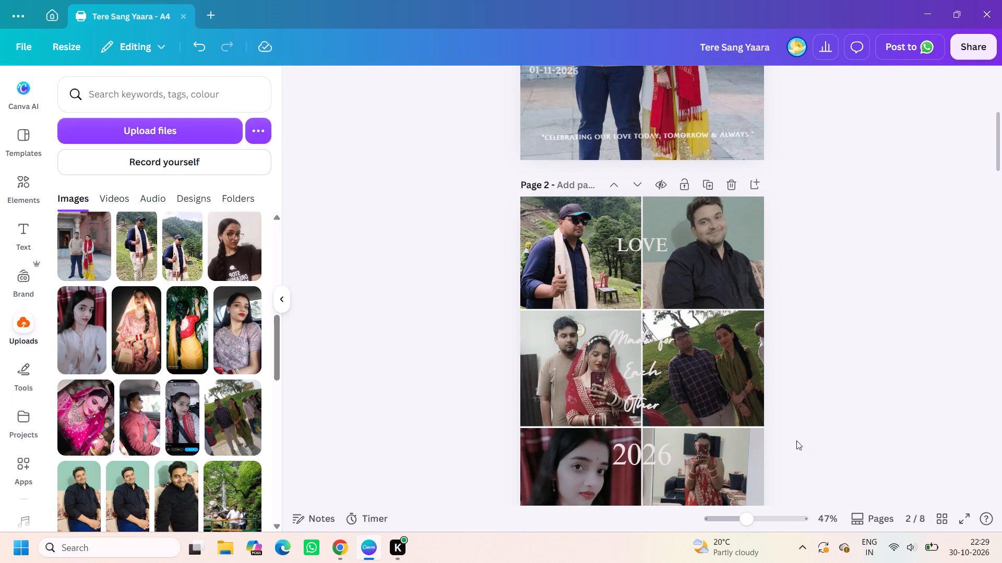
pyautogui.scroll(-1, 796, 440)
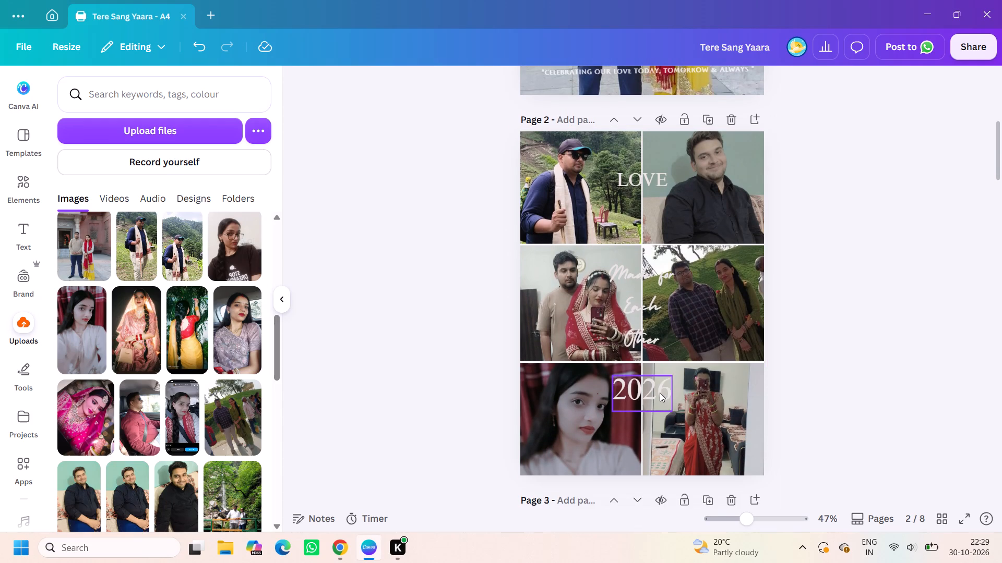
pyautogui.moveTo(660, 393); pyautogui.dragTo(664, 414)
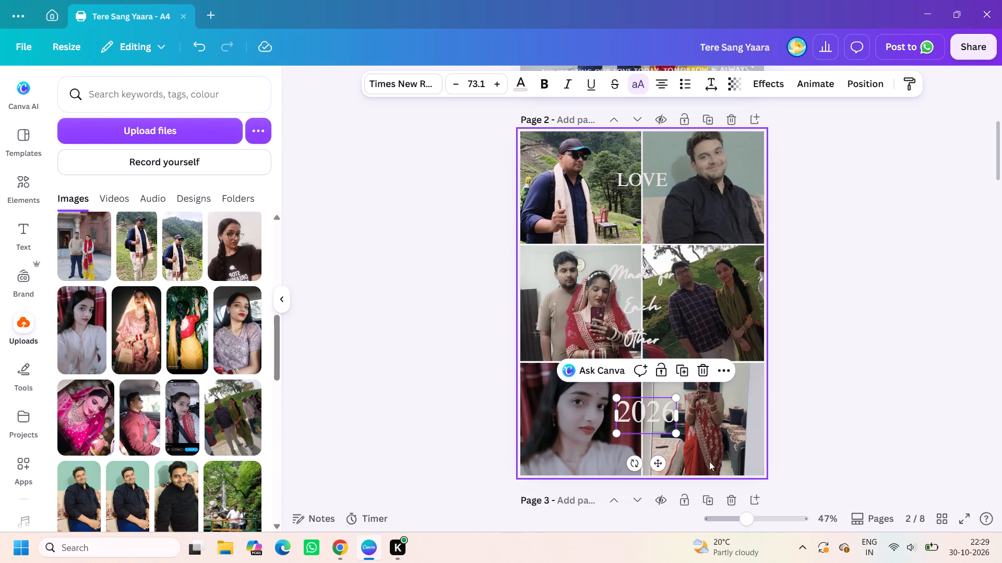
pyautogui.moveTo(678, 436); pyautogui.dragTo(670, 432)
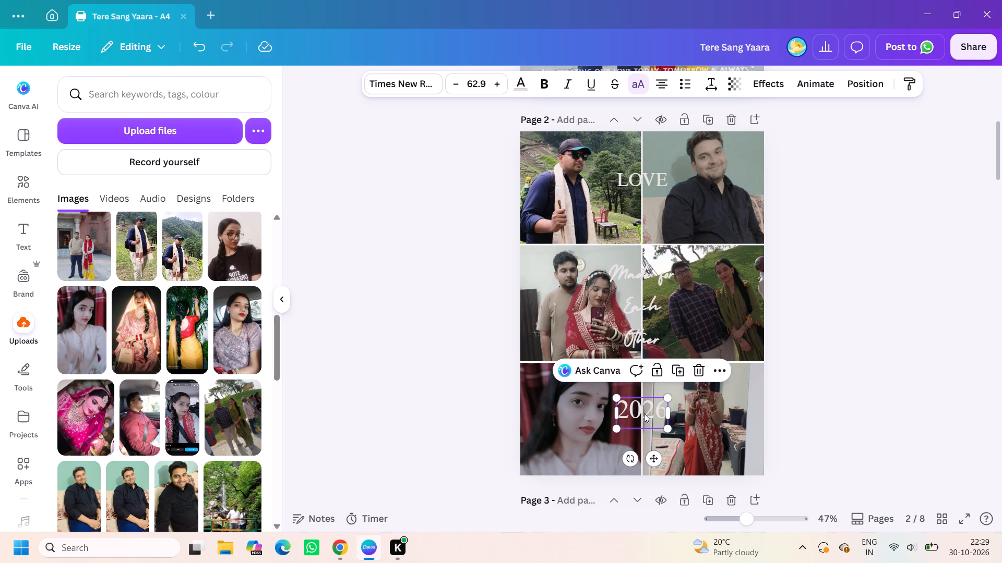
pyautogui.click(930, 463)
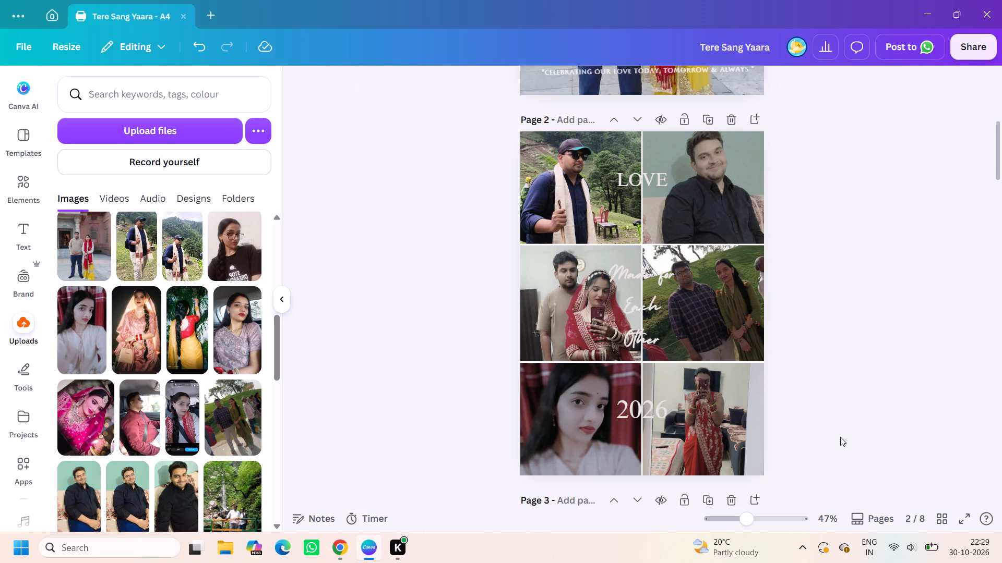
# Shift the couple cutout on page 4 slightly right and down over the repeated LOVE lettering.
pyautogui.scroll(-3, 828, 445)
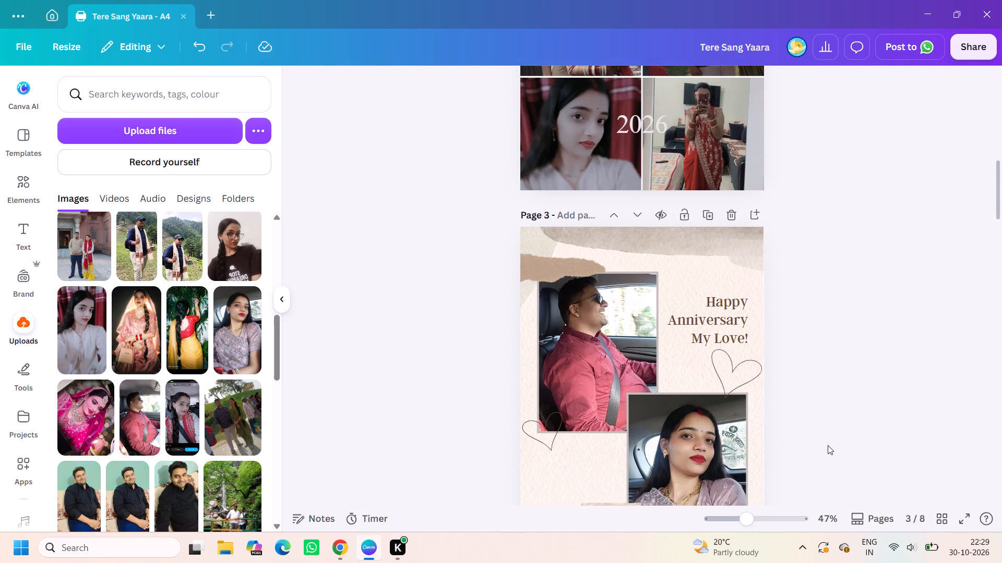
pyautogui.scroll(-2, 828, 445)
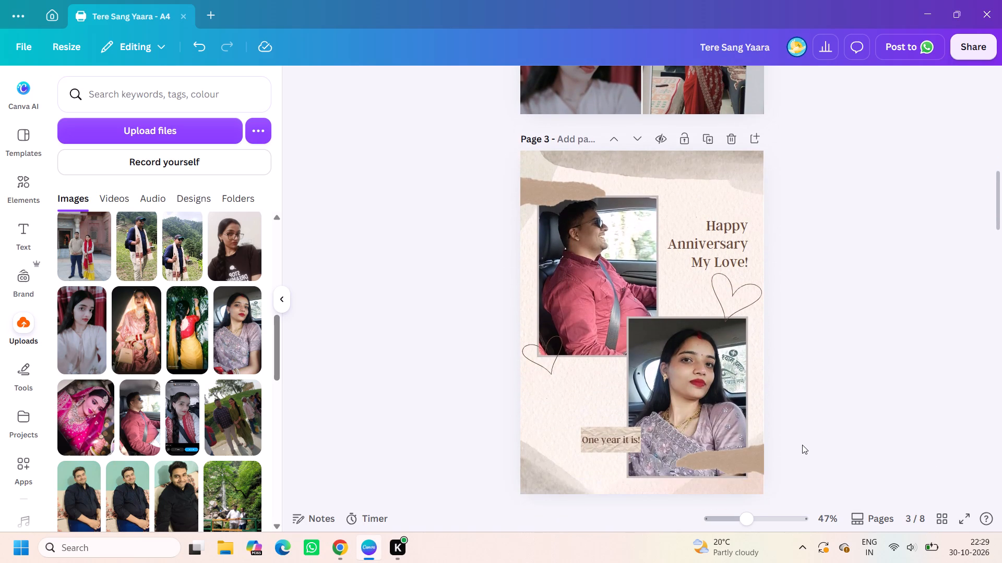
pyautogui.scroll(-1, 802, 445)
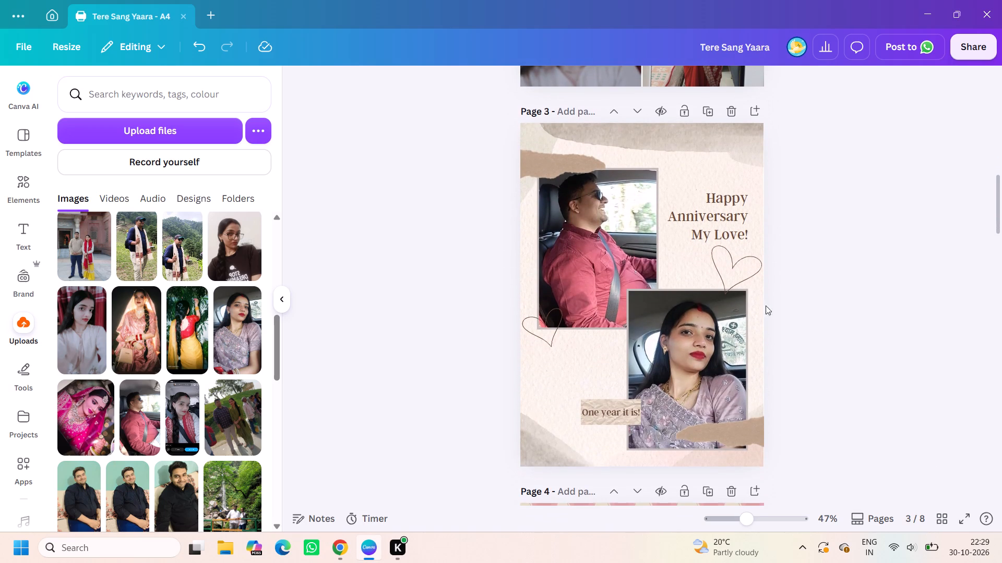
pyautogui.scroll(-2, 825, 446)
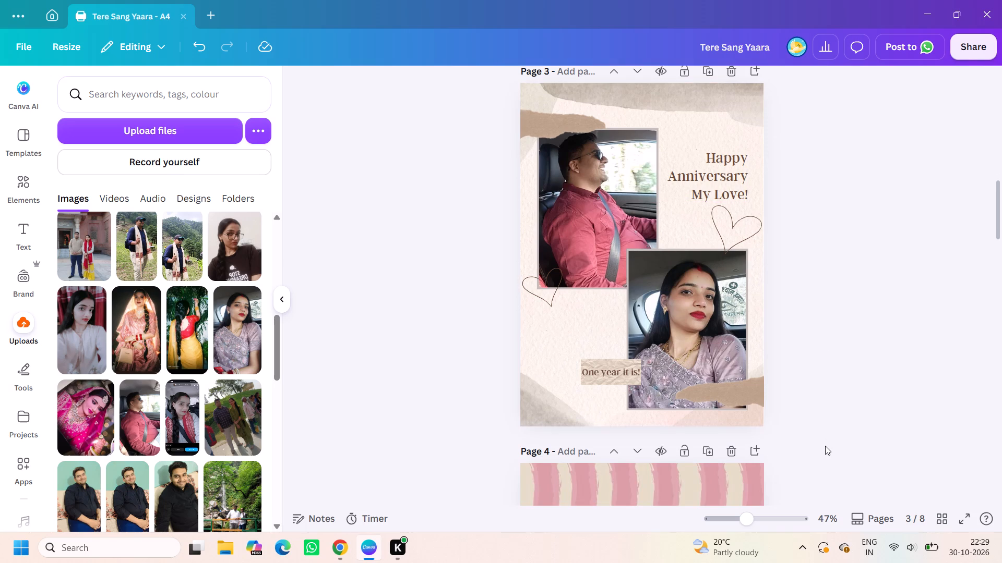
pyautogui.scroll(-3, 825, 446)
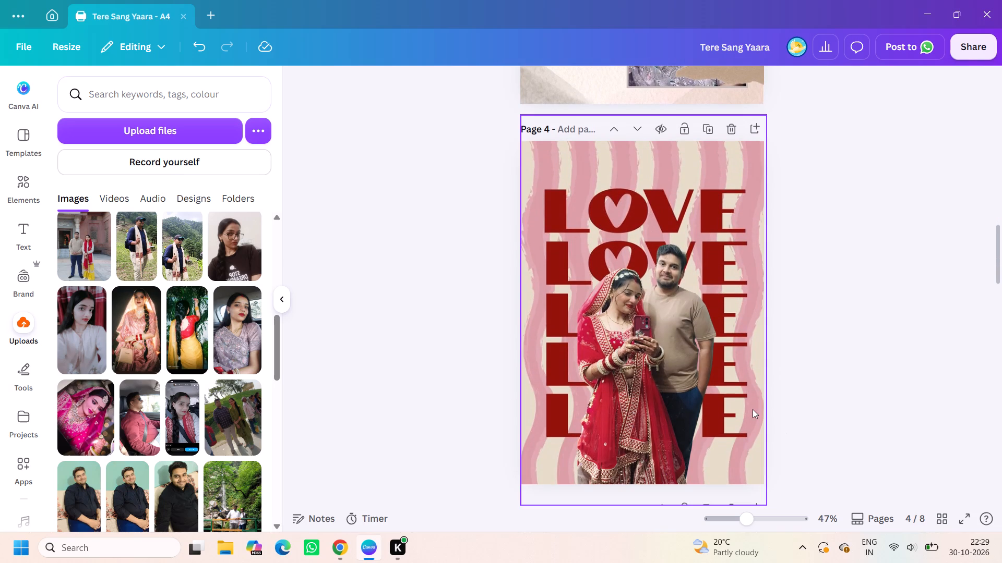
pyautogui.moveTo(702, 404); pyautogui.dragTo(711, 420)
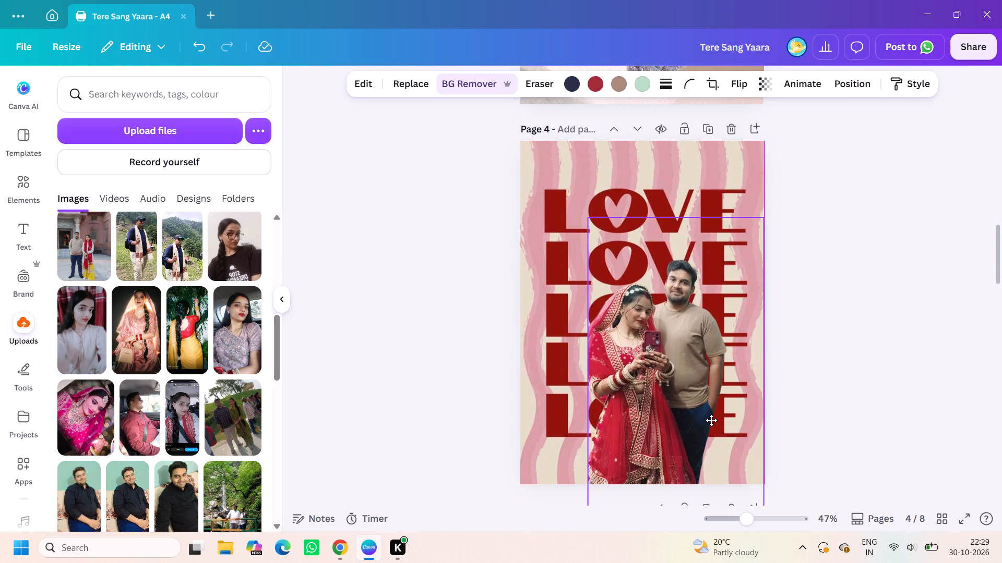
pyautogui.moveTo(711, 420); pyautogui.dragTo(707, 418)
pyautogui.click(831, 447)
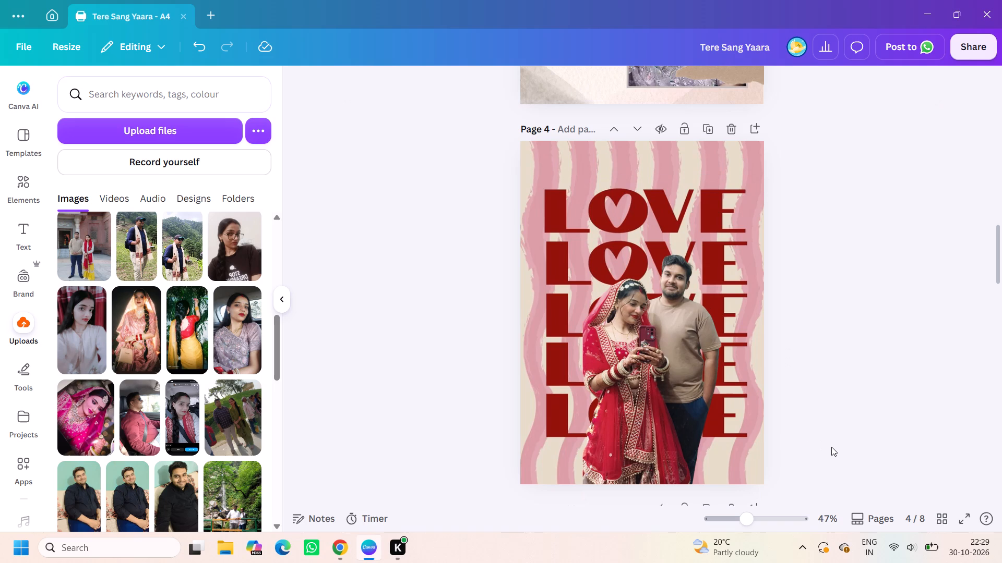
# Shift the हमसफर heading on page 5 slightly left and down within the white band between the bride and groom photos.
pyautogui.scroll(-3, 798, 407)
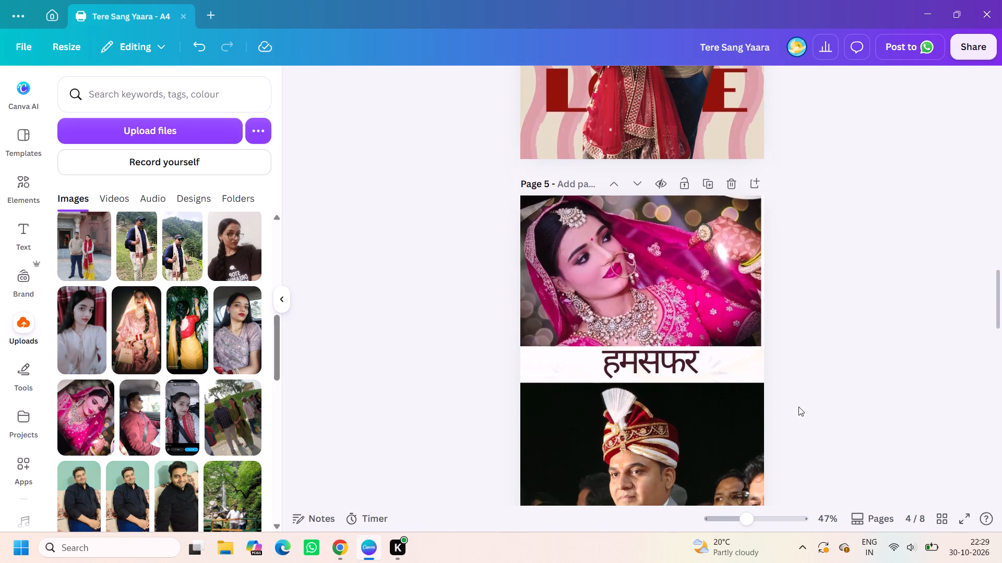
pyautogui.scroll(-1, 798, 407)
pyautogui.moveTo(678, 363); pyautogui.dragTo(672, 367)
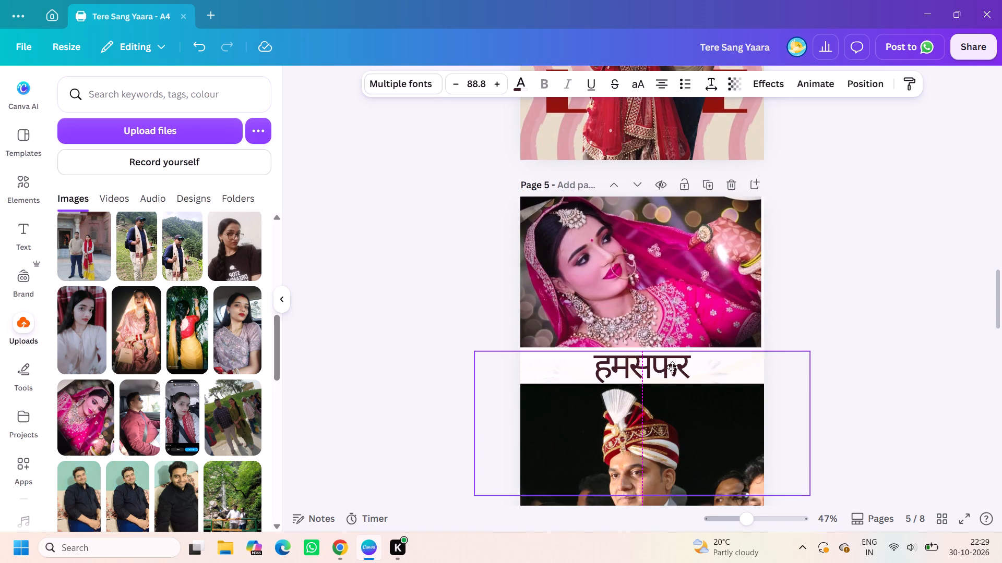
pyautogui.moveTo(672, 367); pyautogui.dragTo(671, 365)
pyautogui.click(671, 365)
pyautogui.moveTo(671, 365); pyautogui.dragTo(666, 369)
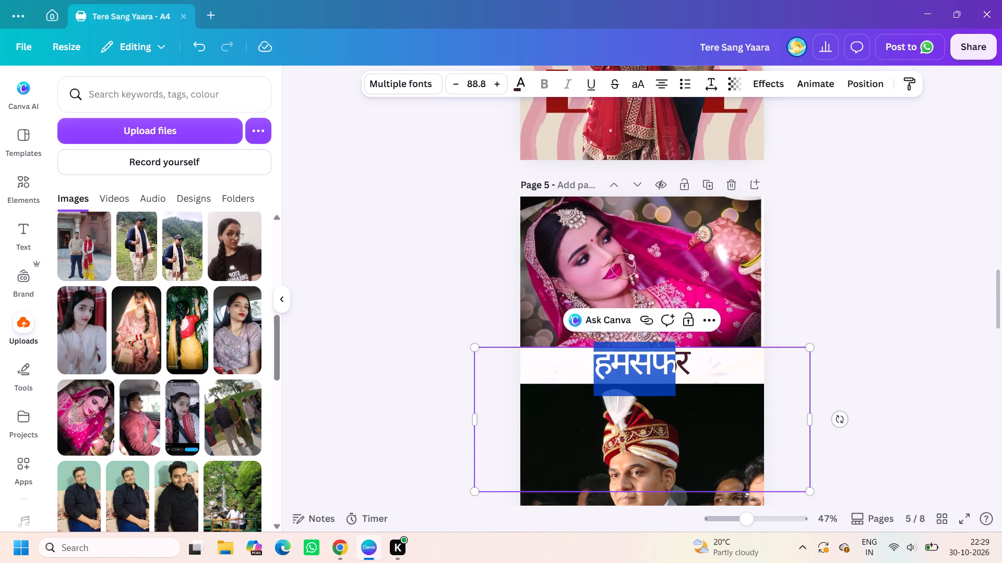
pyautogui.moveTo(666, 369); pyautogui.dragTo(691, 363)
pyautogui.doubleClick(691, 363)
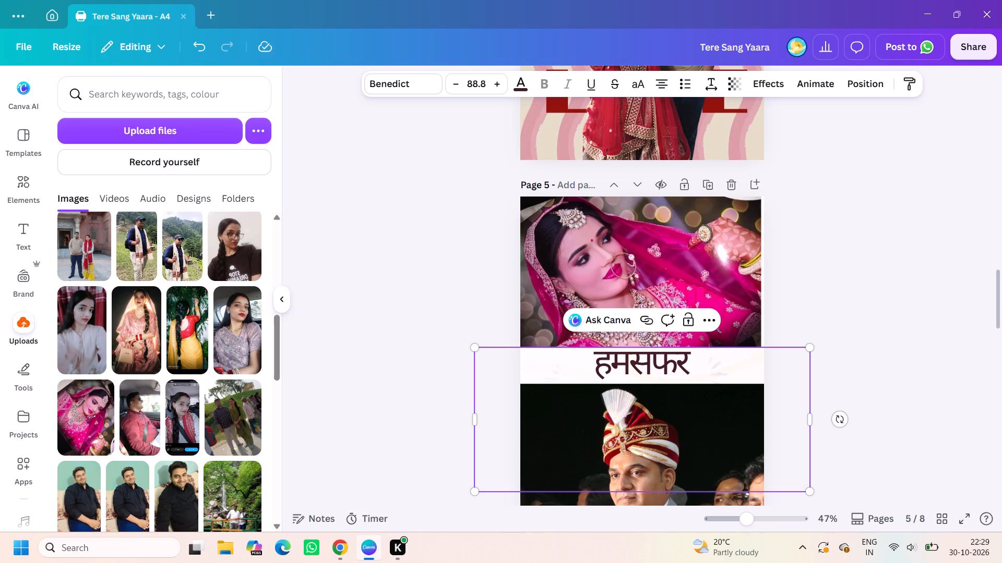
pyautogui.click(671, 349)
pyautogui.click(788, 329)
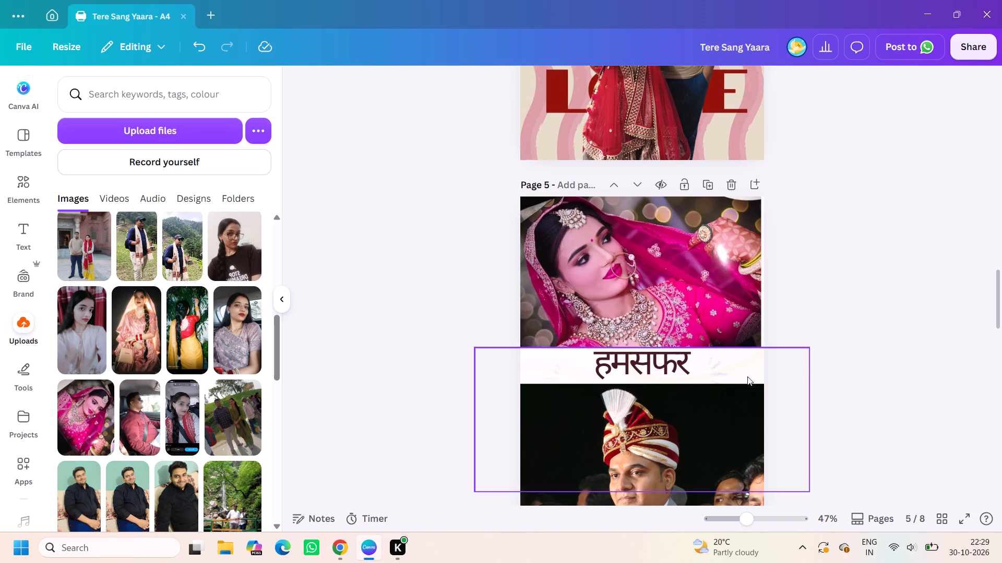
pyautogui.scroll(-1, 747, 376)
pyautogui.moveTo(646, 114); pyautogui.dragTo(641, 126)
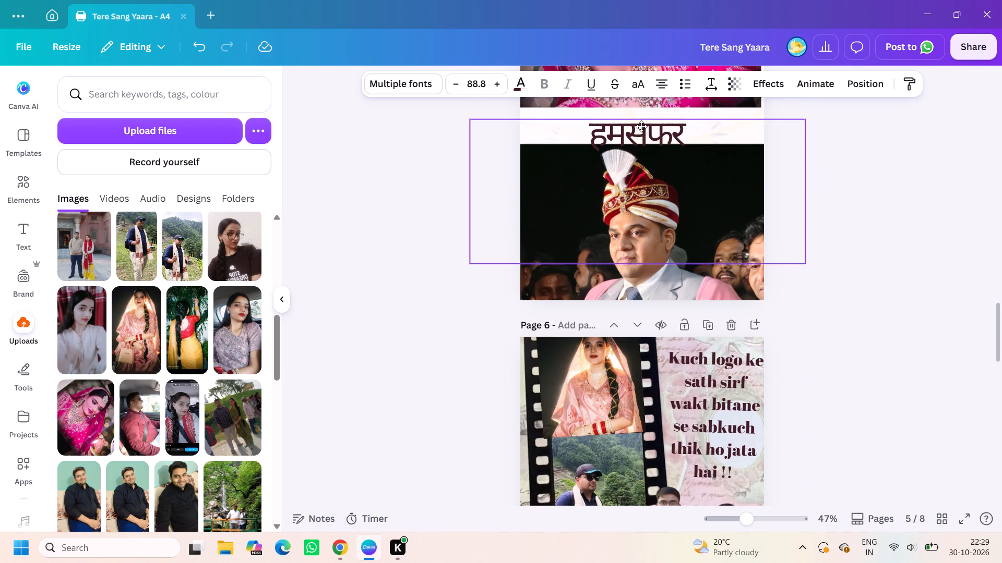
pyautogui.moveTo(641, 126); pyautogui.dragTo(642, 120)
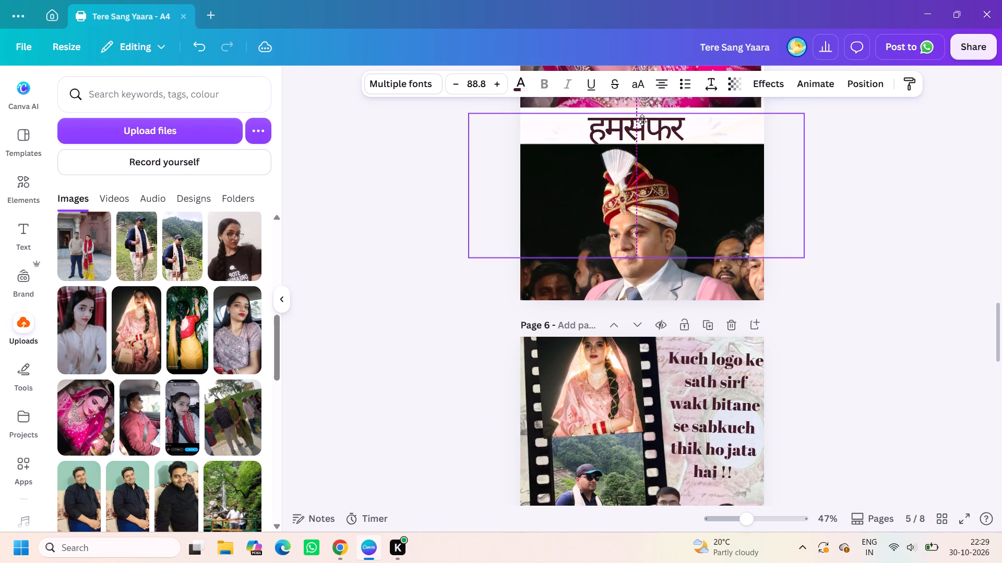
pyautogui.moveTo(642, 120); pyautogui.dragTo(643, 119)
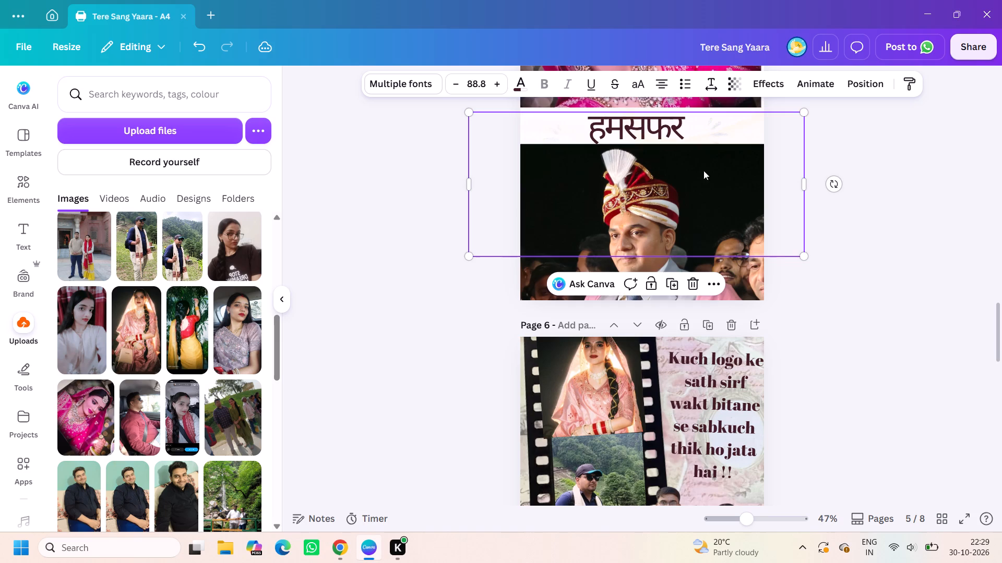
pyautogui.click(872, 295)
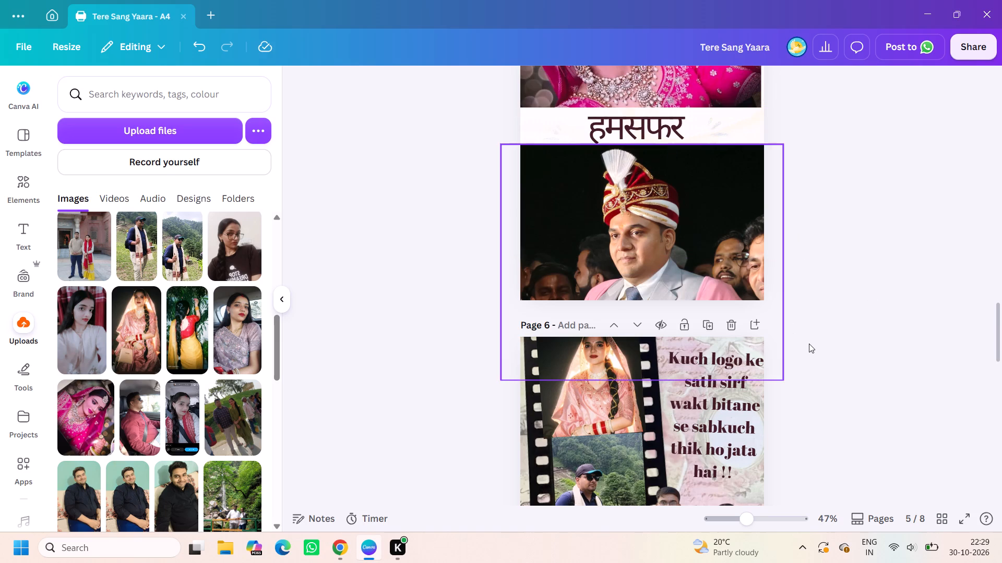
# Review the film-strip collage and the quote text on page 6.
pyautogui.scroll(-3, 809, 344)
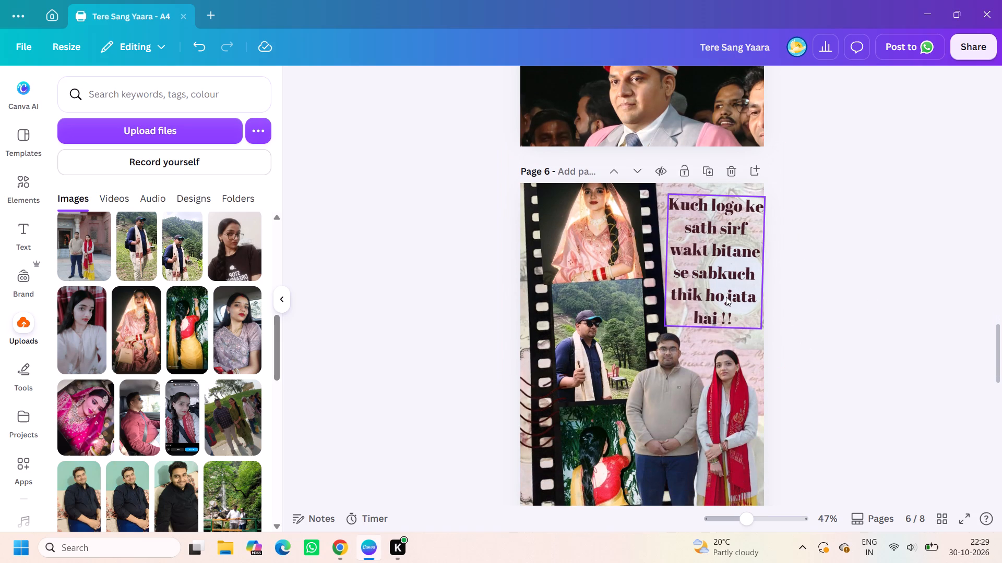
pyautogui.scroll(1, 852, 318)
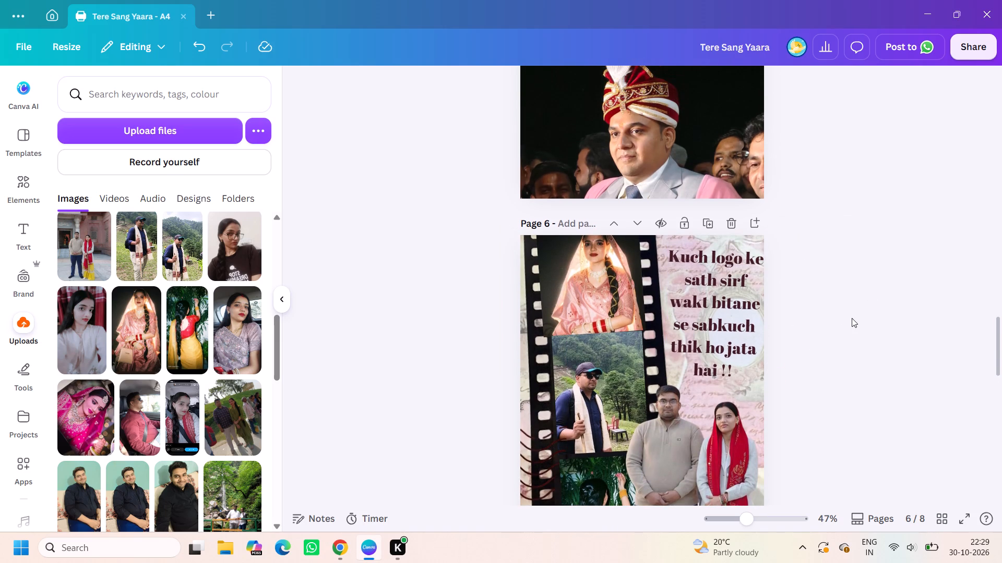
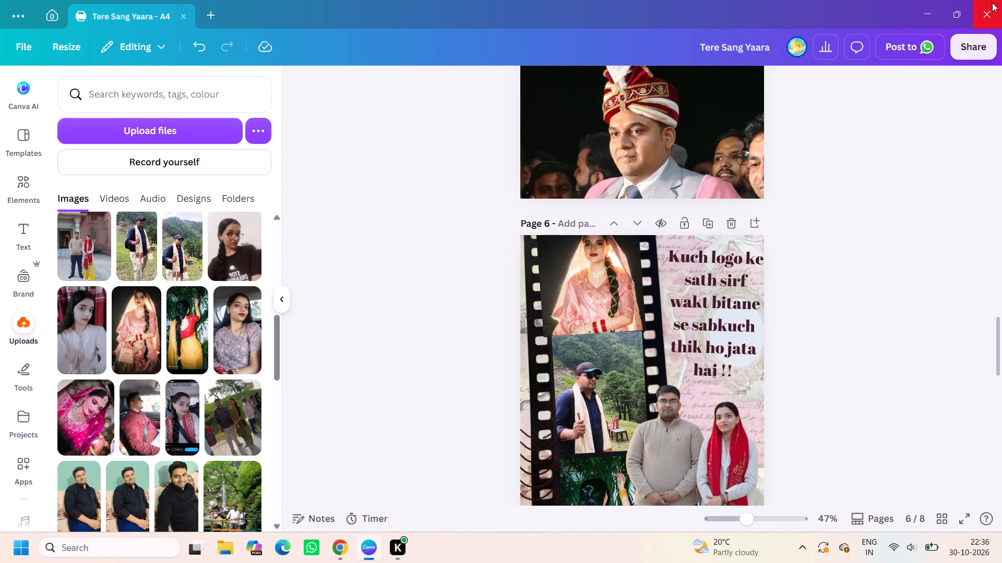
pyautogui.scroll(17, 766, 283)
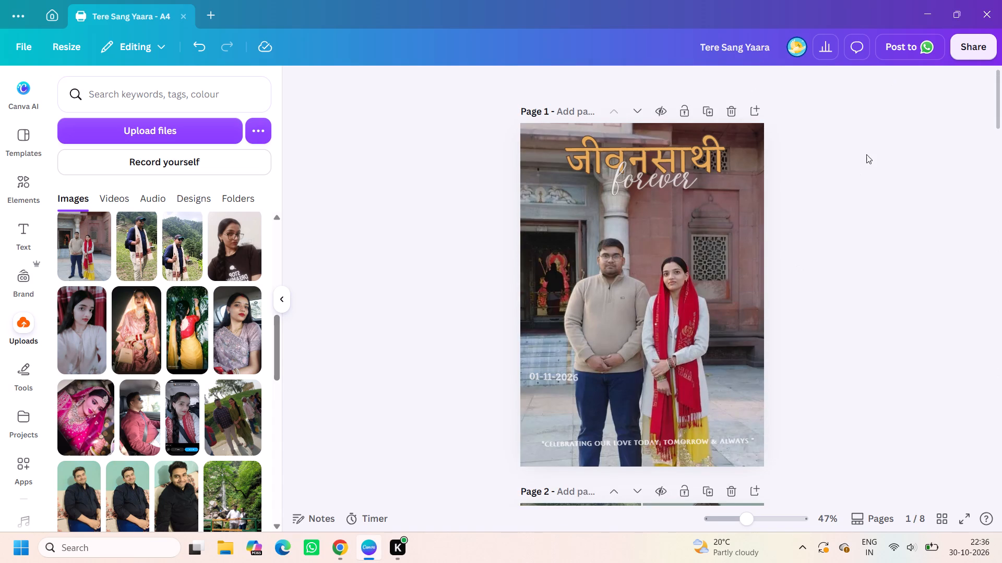